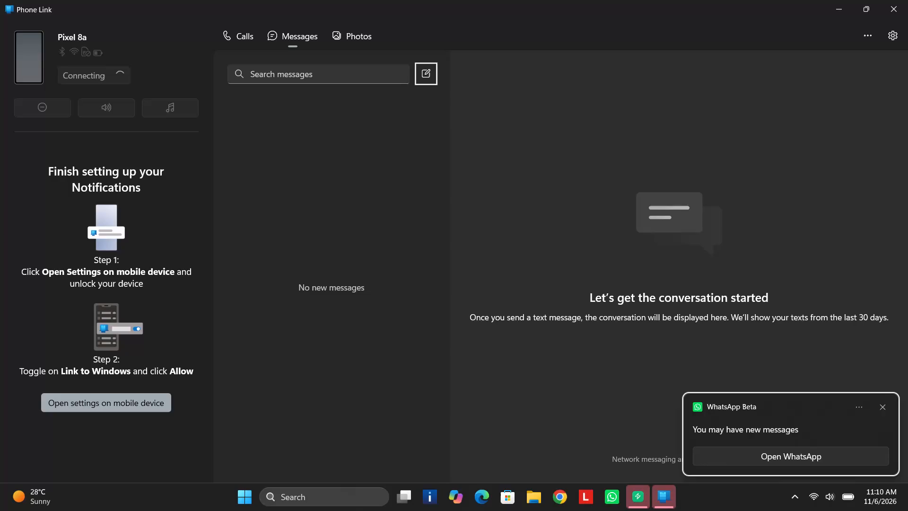
Clear the desktop by closing Phone Link, the expired GINode session window and the WhatsApp Beta notification.
left_click(907, 0)
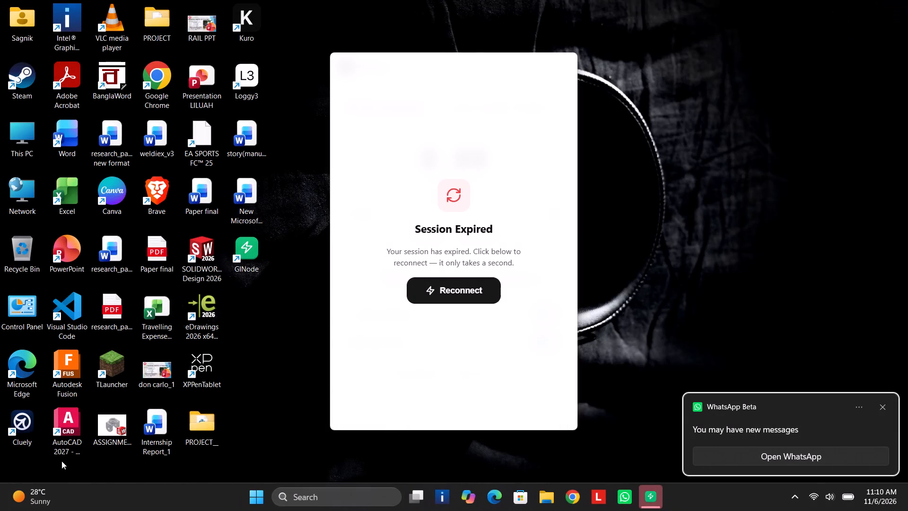
left_click(546, 61)
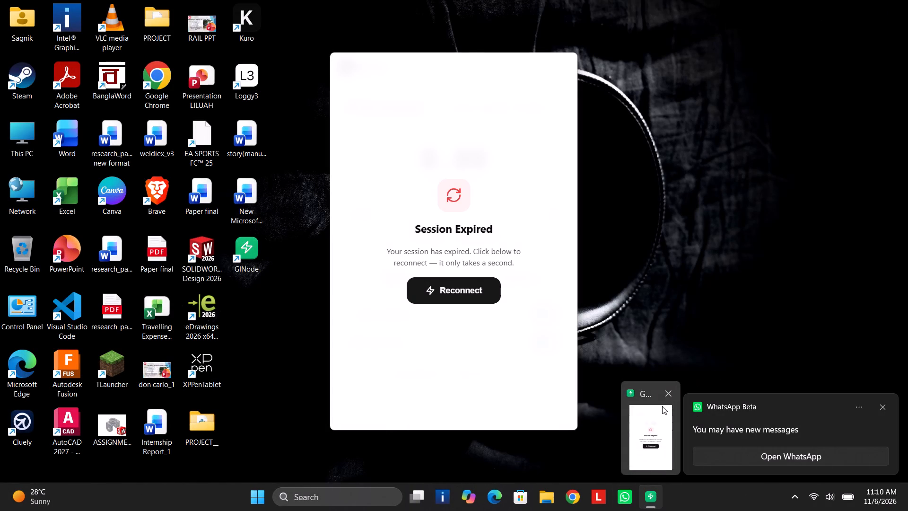
left_click(674, 395)
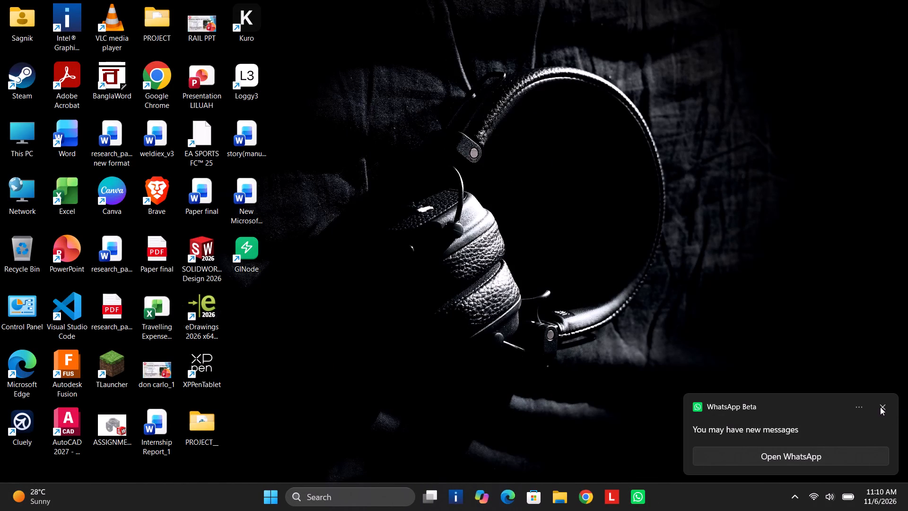
left_click(880, 407)
Open the Canva desktop app and start logging in through the browser.
double_click(125, 193)
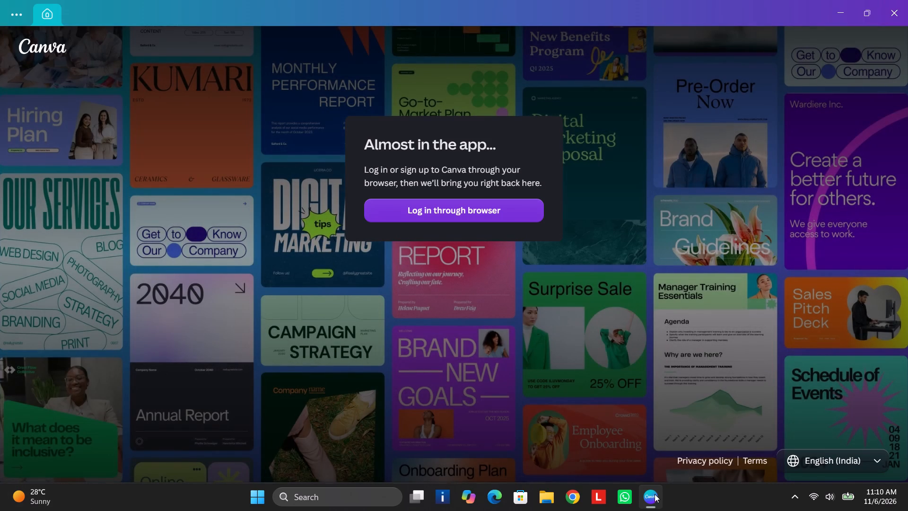
left_click(474, 215)
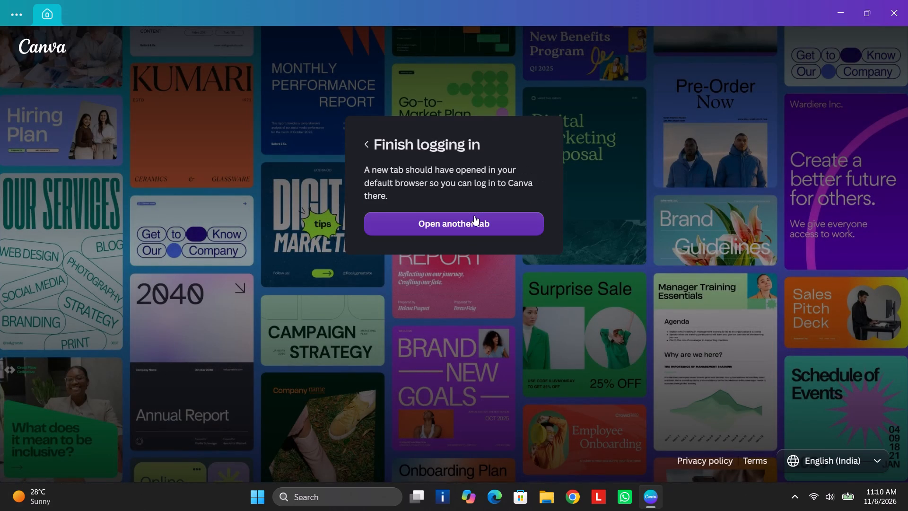
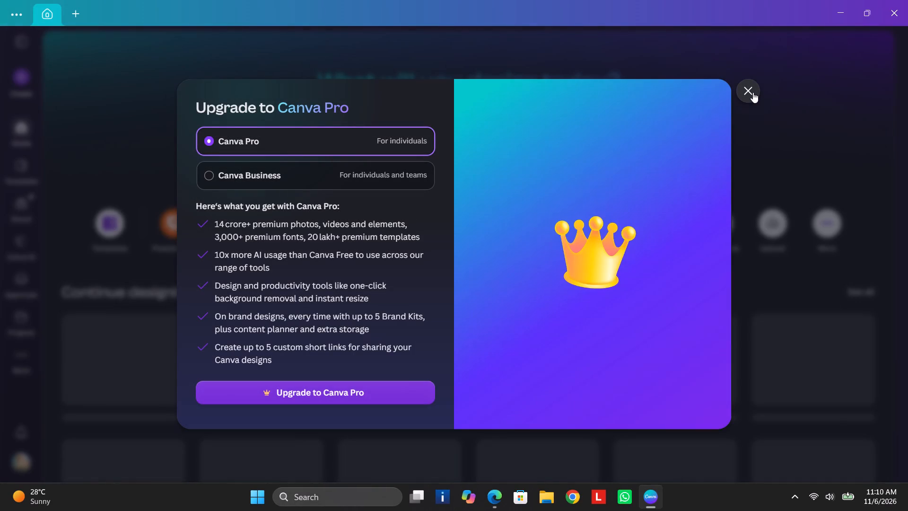
Dismiss the Canva Pro upgrade offer.
left_click(753, 92)
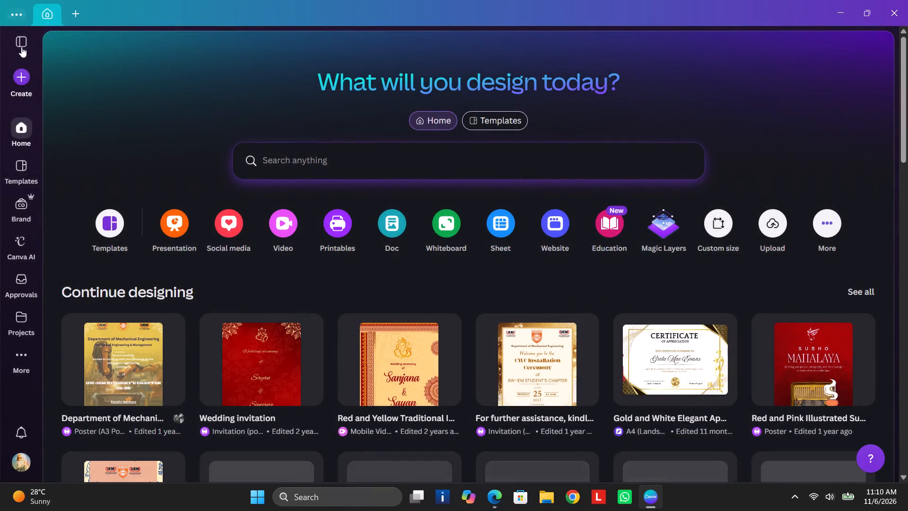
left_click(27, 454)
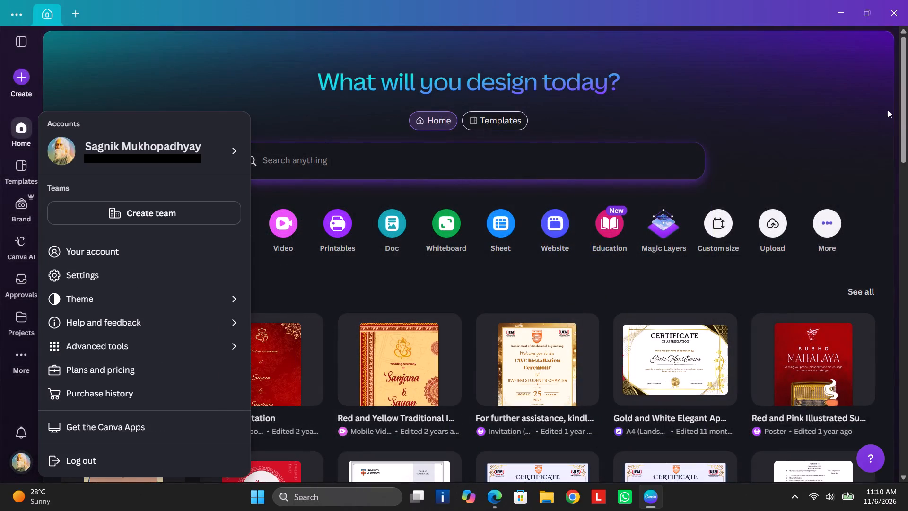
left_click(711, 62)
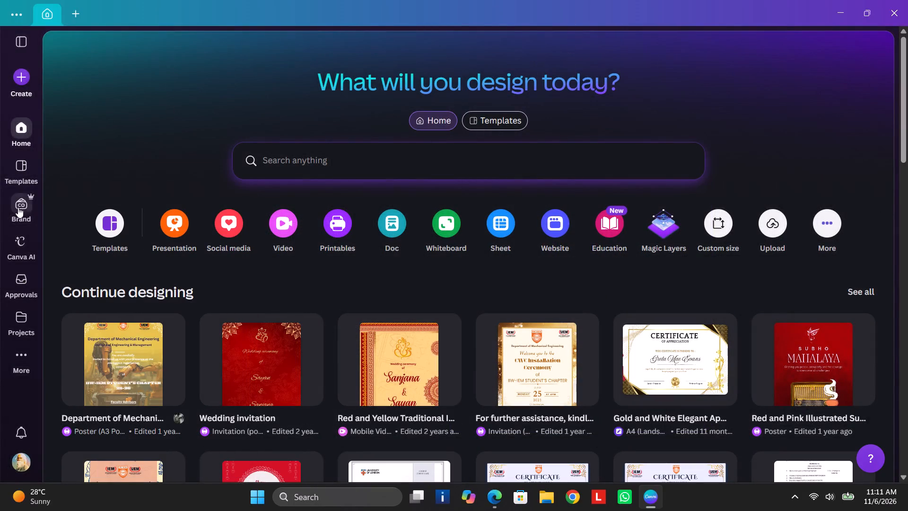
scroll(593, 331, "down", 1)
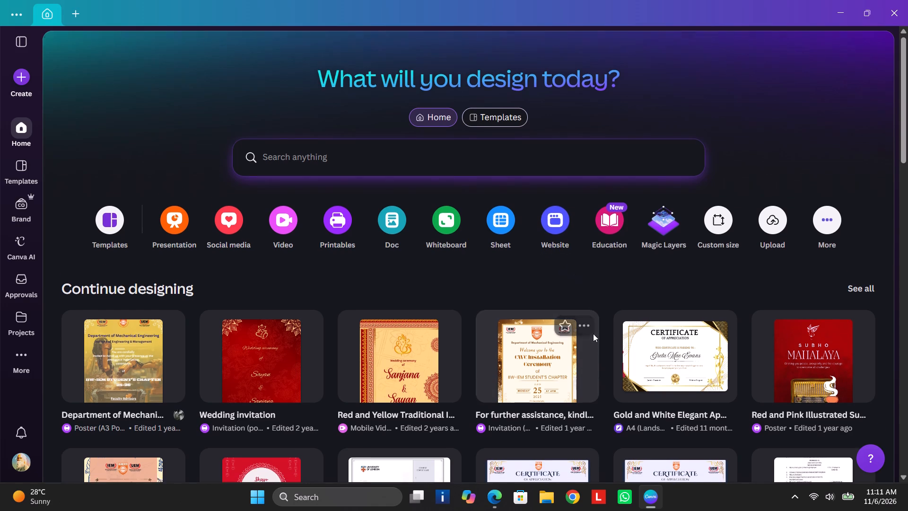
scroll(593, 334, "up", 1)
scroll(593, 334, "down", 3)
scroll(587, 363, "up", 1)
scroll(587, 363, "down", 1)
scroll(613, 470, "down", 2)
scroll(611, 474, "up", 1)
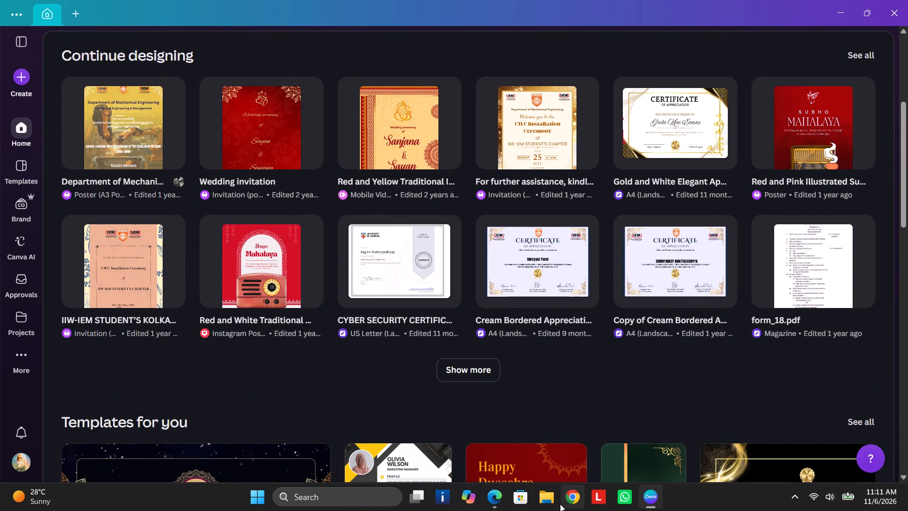
Switch to Google Chrome and open it with the third user profile.
left_click(560, 504)
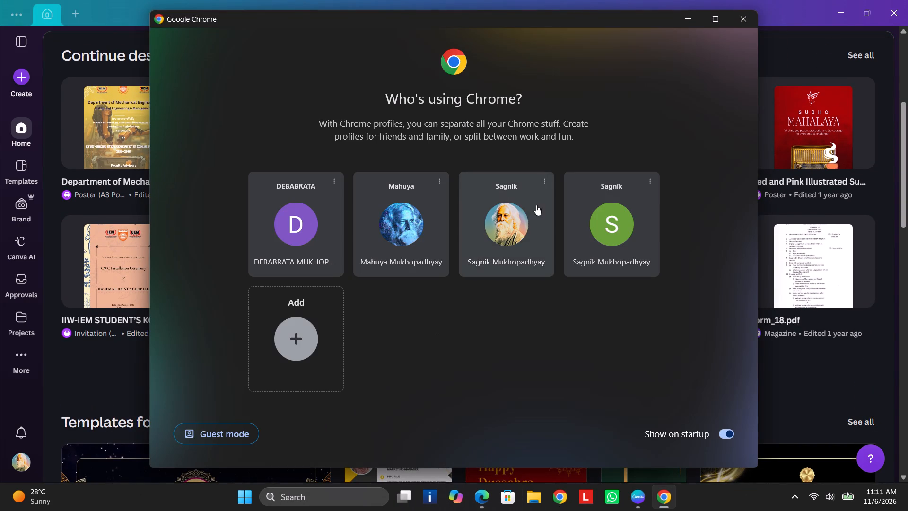
left_click(483, 246)
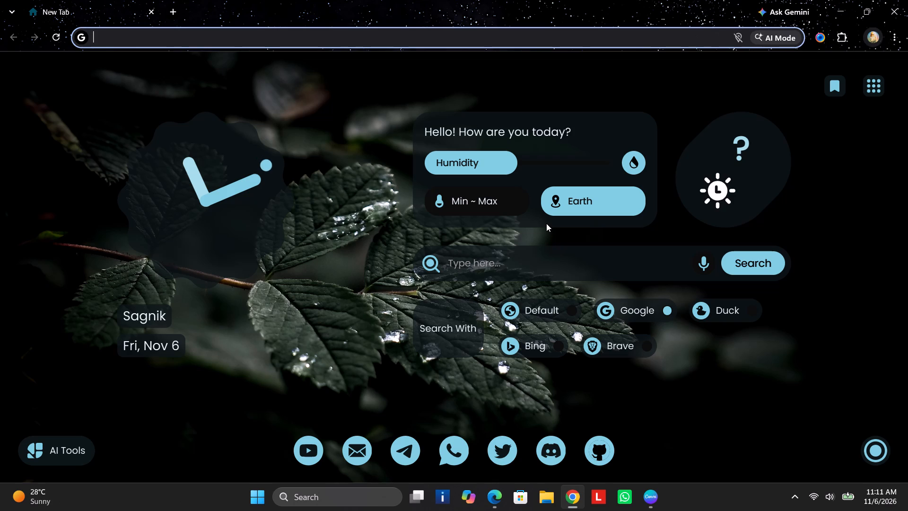
left_click_drag(897, 108, 907, 54)
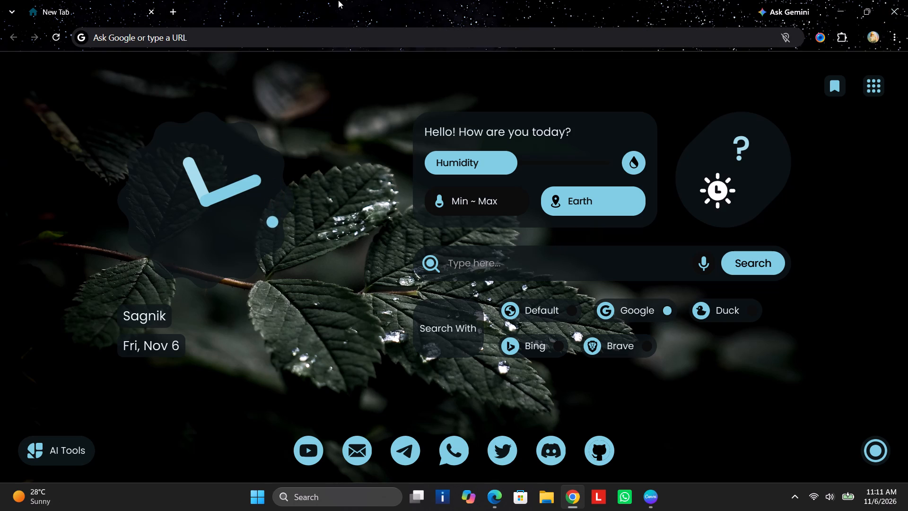
Search Google for pinterest and open the Pinterest site from the results.
left_click(296, 37)
type("pint")
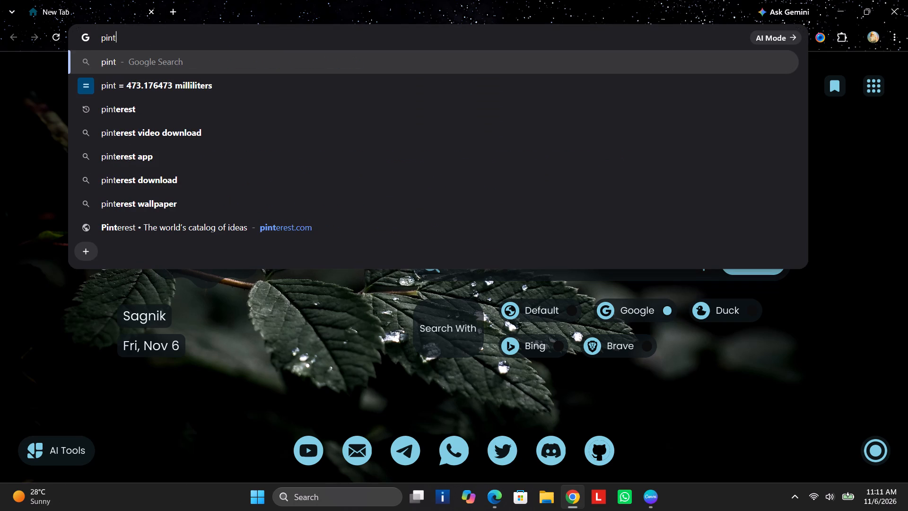
left_click(244, 105)
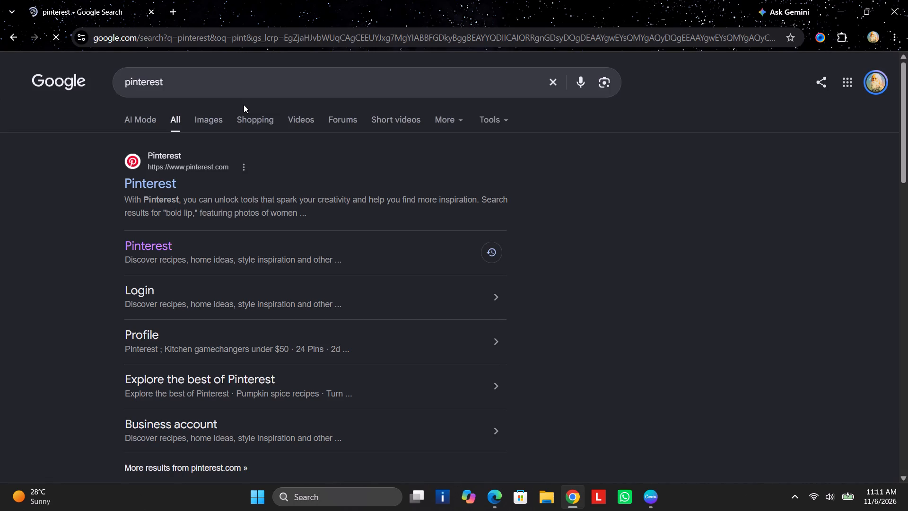
left_click(162, 189)
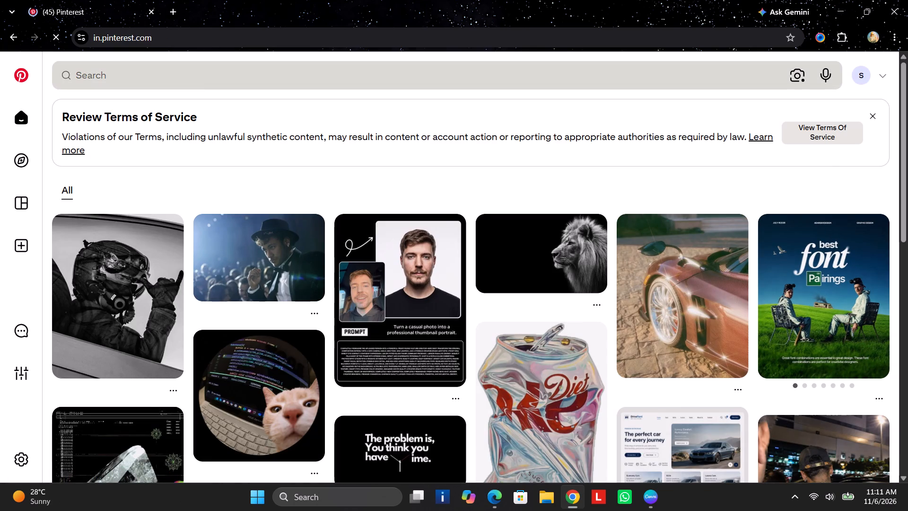
Search Pinterest for the suggested term "diwali decoration".
left_click(196, 86)
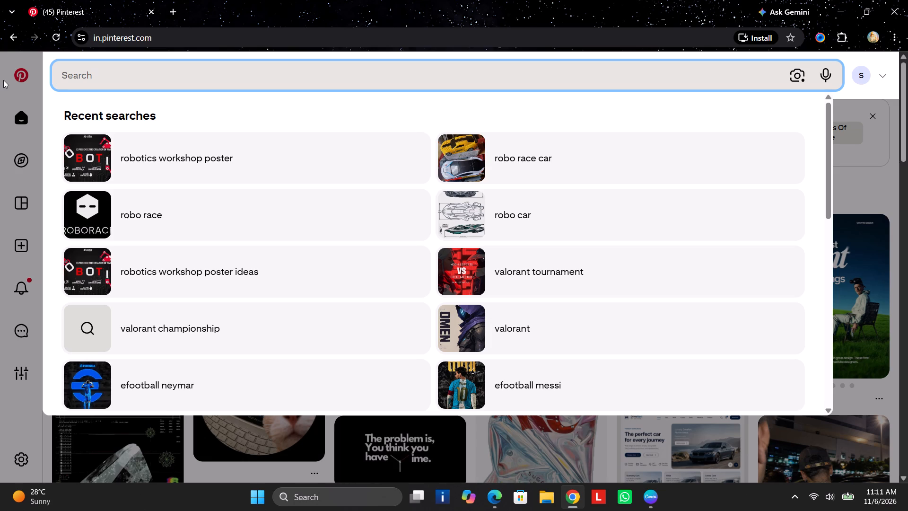
key("d")
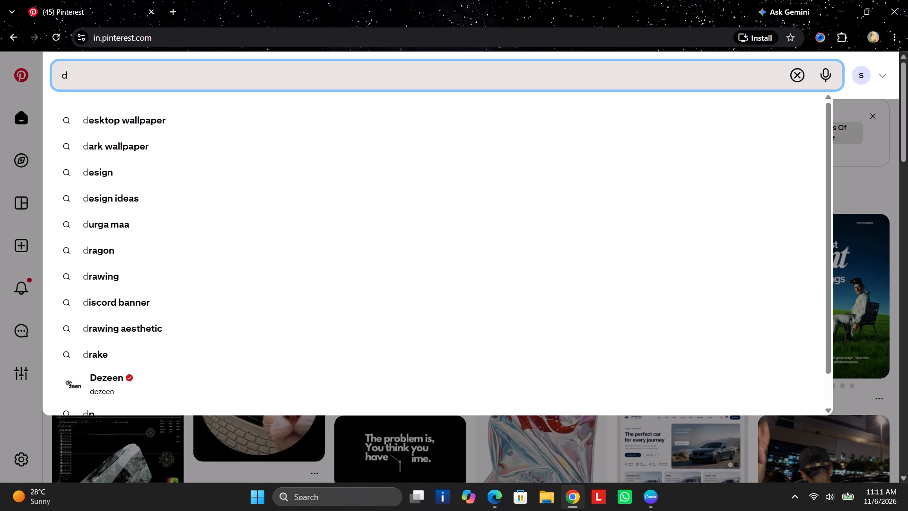
type("iwal")
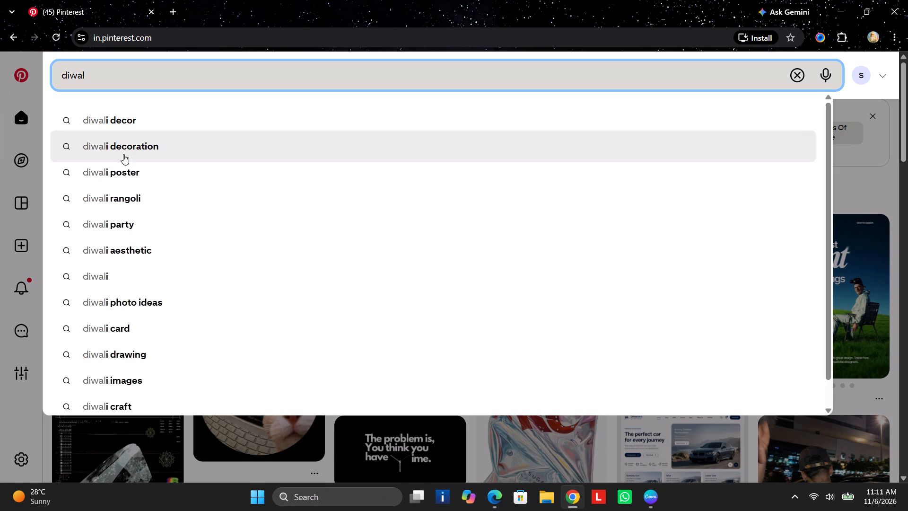
left_click(135, 147)
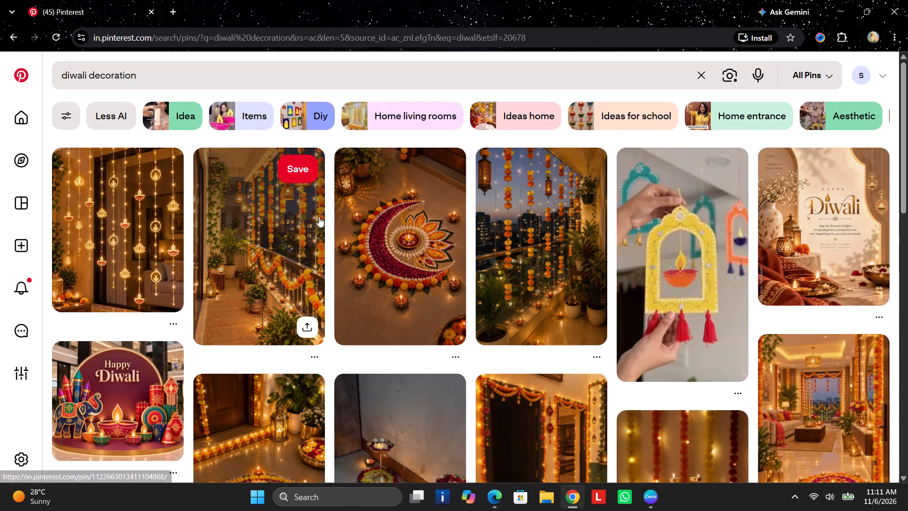
Decline the Pinterest survey invitation over the Diwali decoration results.
scroll(318, 216, "down", 2)
scroll(319, 216, "up", 1)
scroll(319, 216, "down", 1)
scroll(319, 216, "up", 1)
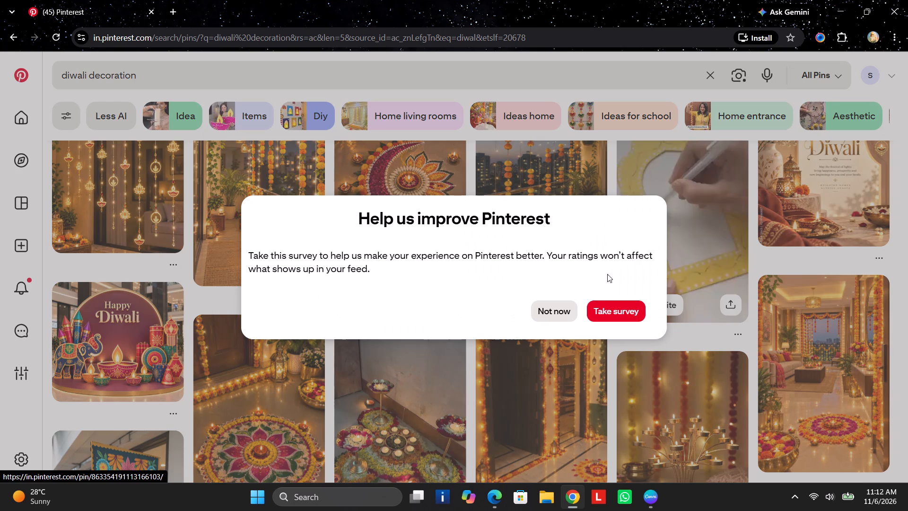
scroll(605, 278, "down", 1)
scroll(605, 280, "up", 2)
scroll(604, 283, "down", 1)
left_click(569, 314)
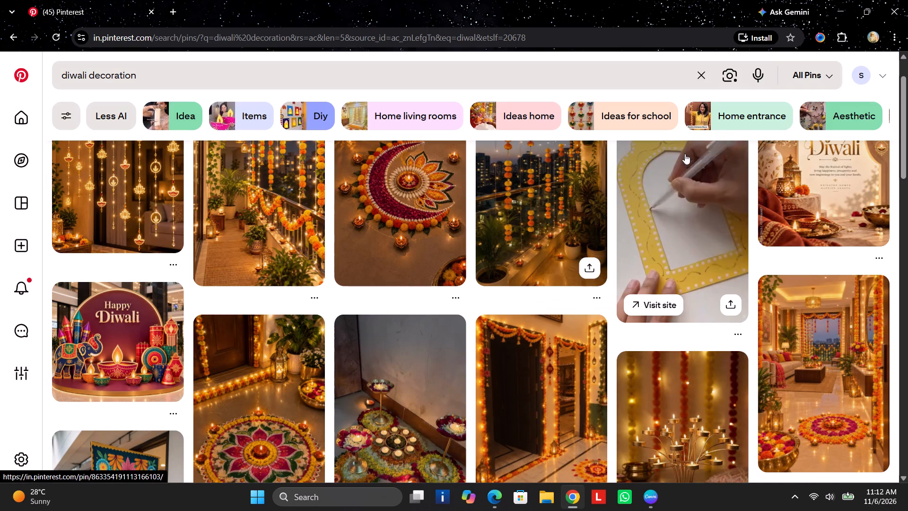
Browse the Diwali decoration pins for visual inspiration.
scroll(687, 156, "down", 1)
scroll(687, 156, "up", 1)
scroll(687, 156, "down", 2)
scroll(687, 156, "up", 1)
scroll(687, 156, "down", 1)
scroll(670, 196, "down", 1)
scroll(670, 196, "up", 1)
scroll(670, 196, "down", 1)
scroll(670, 196, "up", 1)
scroll(670, 196, "down", 1)
scroll(670, 197, "up", 1)
scroll(670, 200, "down", 1)
scroll(670, 208, "up", 2)
scroll(672, 223, "down", 2)
scroll(672, 223, "up", 1)
scroll(672, 223, "down", 3)
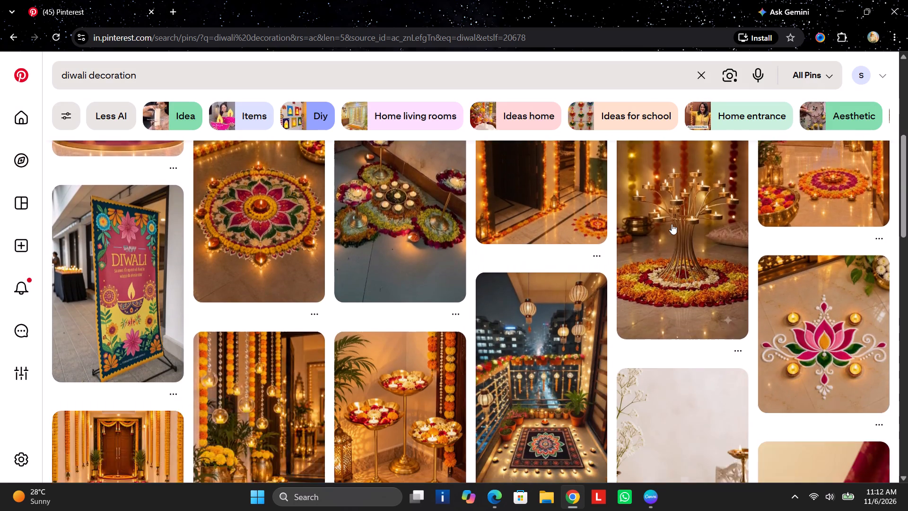
scroll(676, 224, "up", 1)
scroll(676, 224, "down", 1)
scroll(676, 224, "up", 1)
scroll(676, 224, "down", 5)
scroll(678, 222, "up", 1)
scroll(678, 222, "down", 1)
scroll(678, 222, "up", 1)
scroll(678, 222, "down", 3)
scroll(678, 222, "up", 3)
scroll(678, 224, "down", 3)
scroll(652, 234, "up", 2)
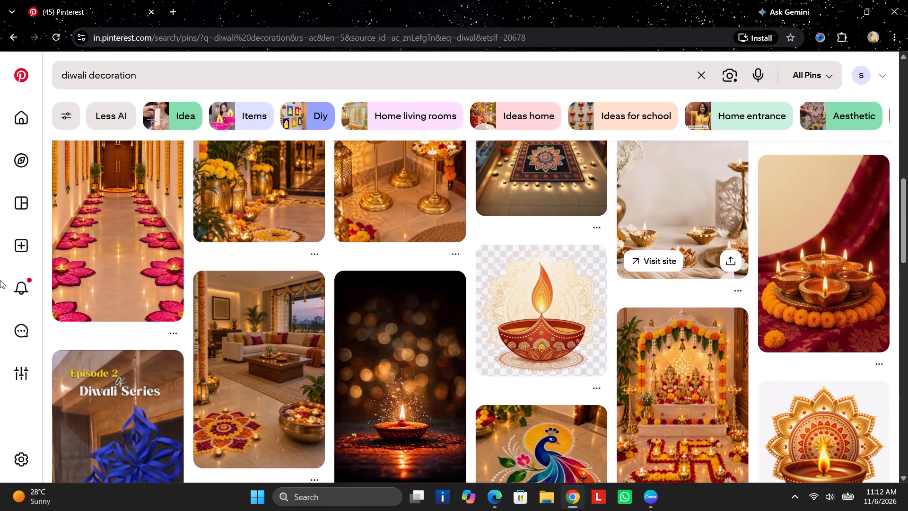
scroll(75, 422, "down", 8)
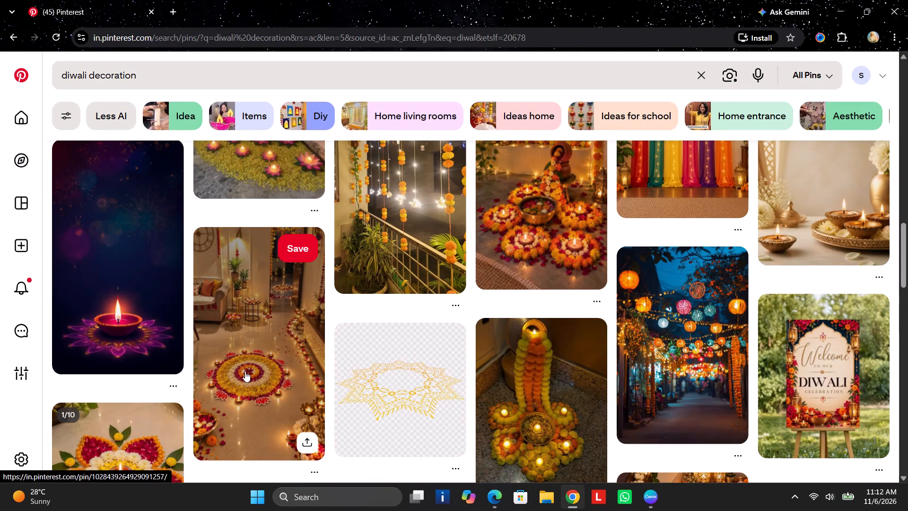
scroll(242, 368, "down", 1)
scroll(242, 368, "up", 1)
scroll(242, 368, "down", 5)
scroll(242, 368, "up", 1)
scroll(242, 368, "down", 1)
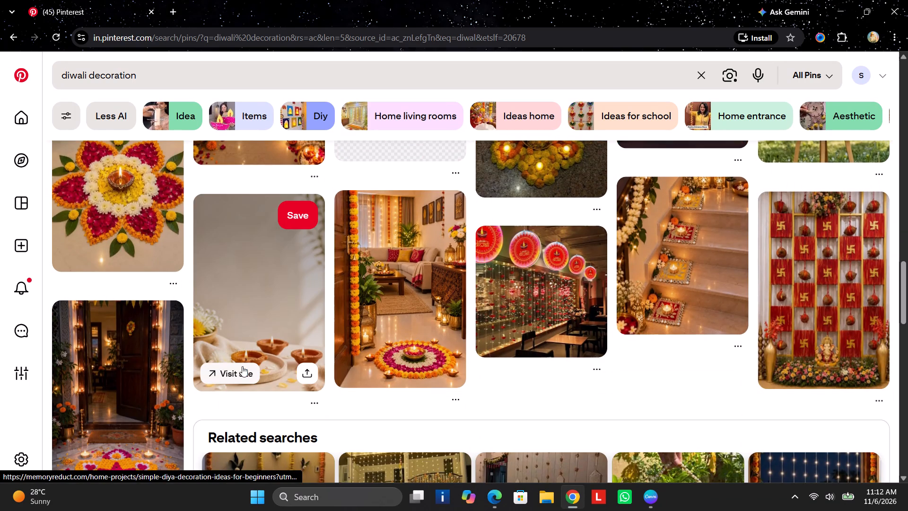
scroll(242, 366, "down", 3)
scroll(242, 366, "up", 1)
scroll(242, 366, "down", 4)
scroll(242, 366, "up", 1)
scroll(242, 366, "down", 7)
scroll(242, 366, "up", 1)
scroll(242, 366, "down", 1)
scroll(242, 366, "up", 1)
scroll(242, 366, "down", 4)
Change the Pinterest search to the suggested term "diwali poster design".
left_click(167, 82)
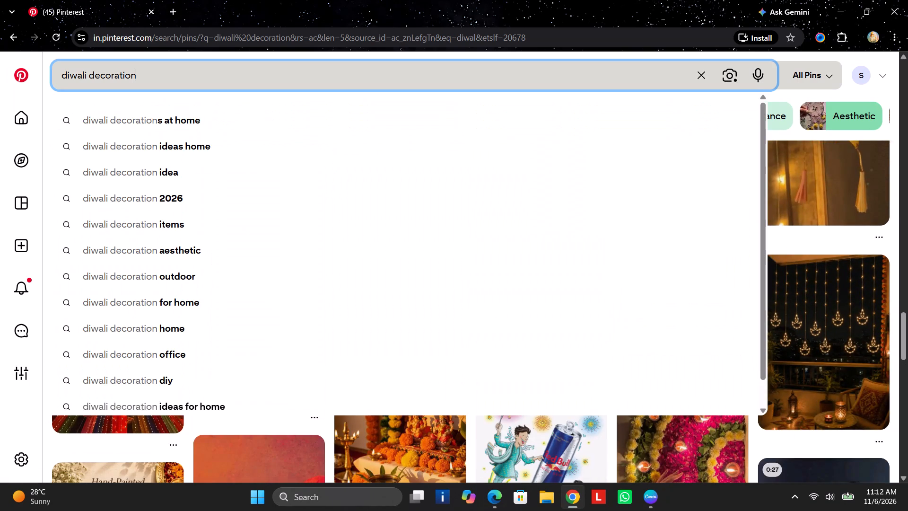
key("BackSpace")
key("BackSpace")
key("BackSpace")
key("BackSpace")
key("BackSpace")
key("BackSpace")
key("BackSpace")
key("BackSpace")
key("BackSpace")
key("BackSpace")
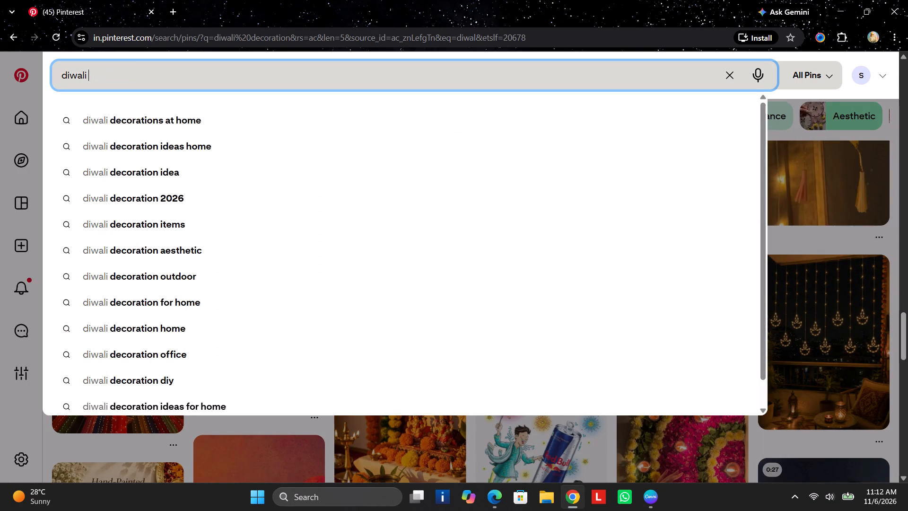
type("postet")
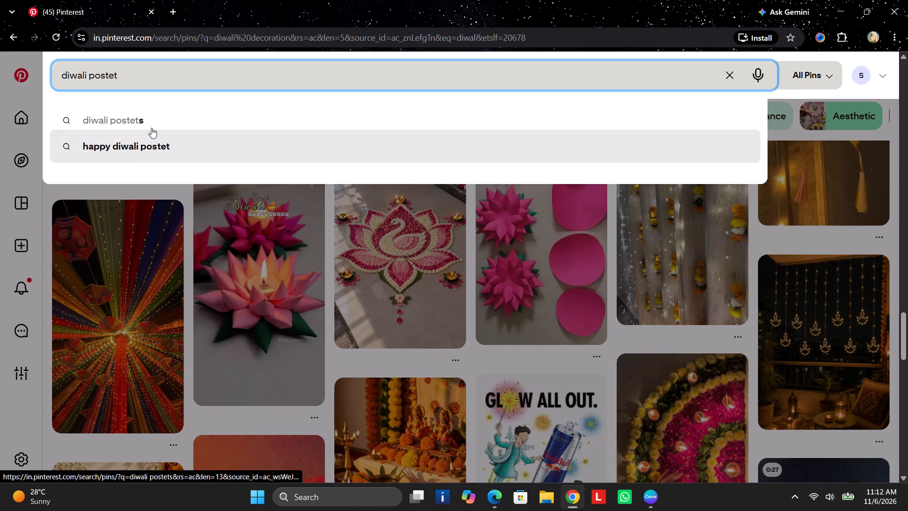
key("BackSpace")
key("r")
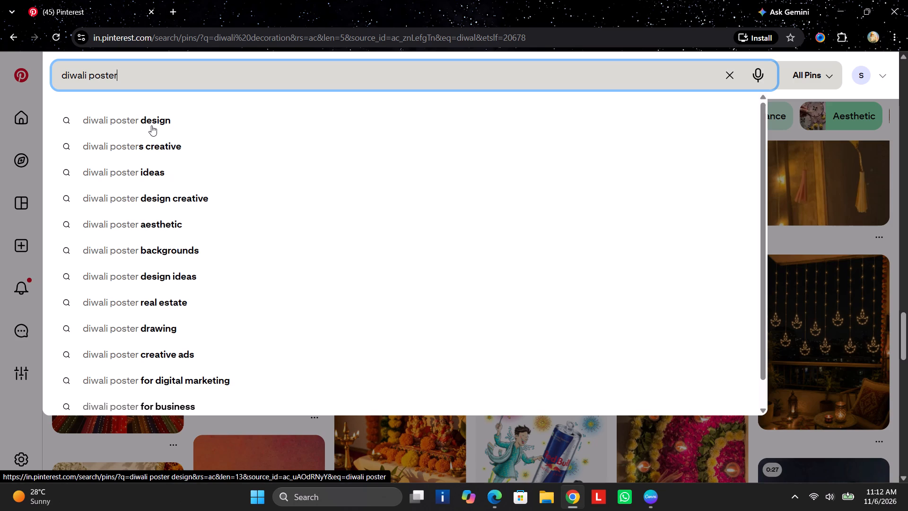
left_click(155, 120)
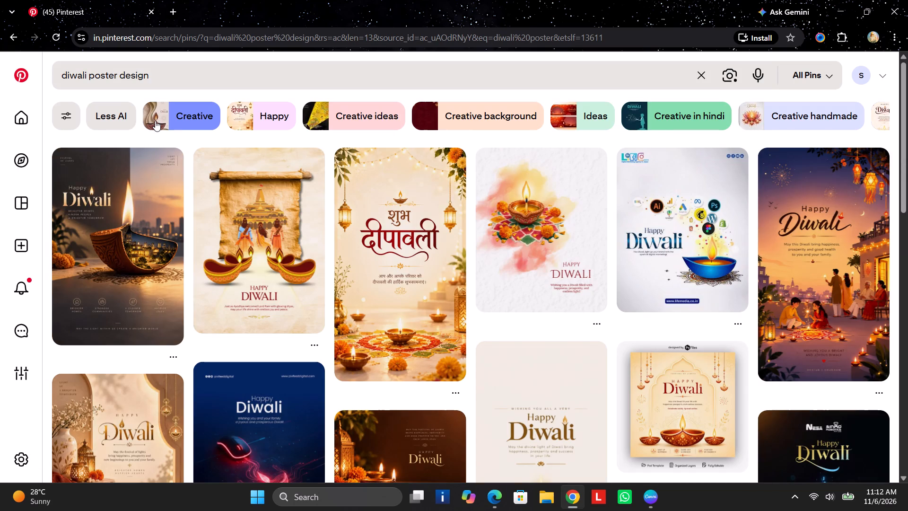
Browse the "diwali poster design" pins for poster layouts, colours and themes that could serve as reference.
scroll(450, 143, "down", 1)
scroll(450, 143, "up", 1)
scroll(450, 143, "down", 1)
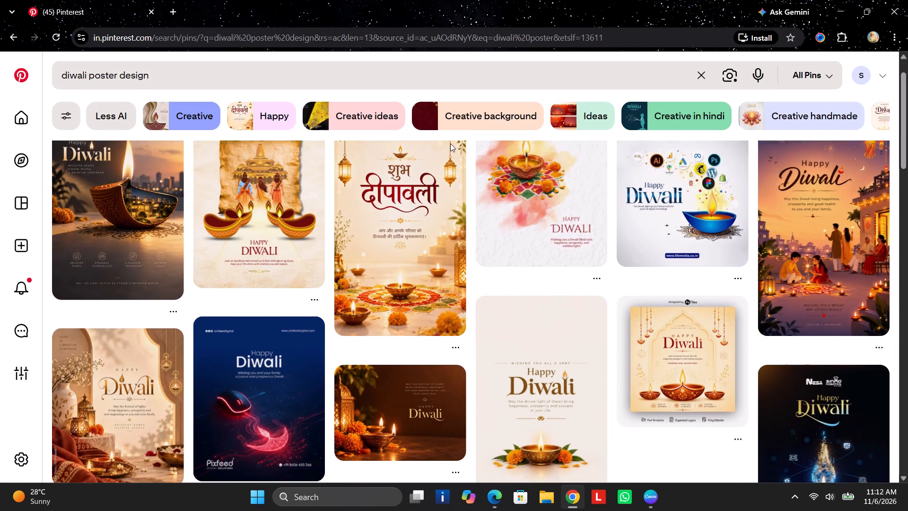
scroll(448, 144, "up", 1)
scroll(448, 144, "down", 2)
scroll(446, 144, "up", 1)
scroll(446, 145, "down", 3)
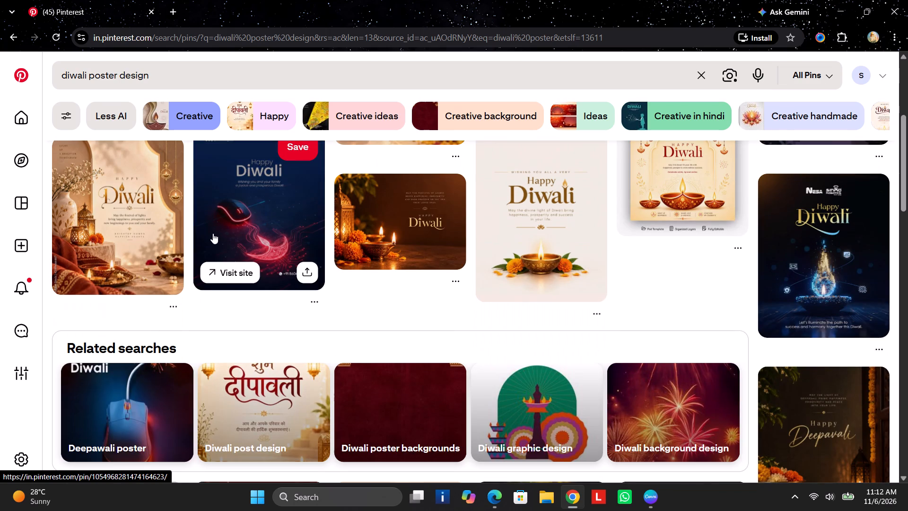
scroll(211, 238, "down", 5)
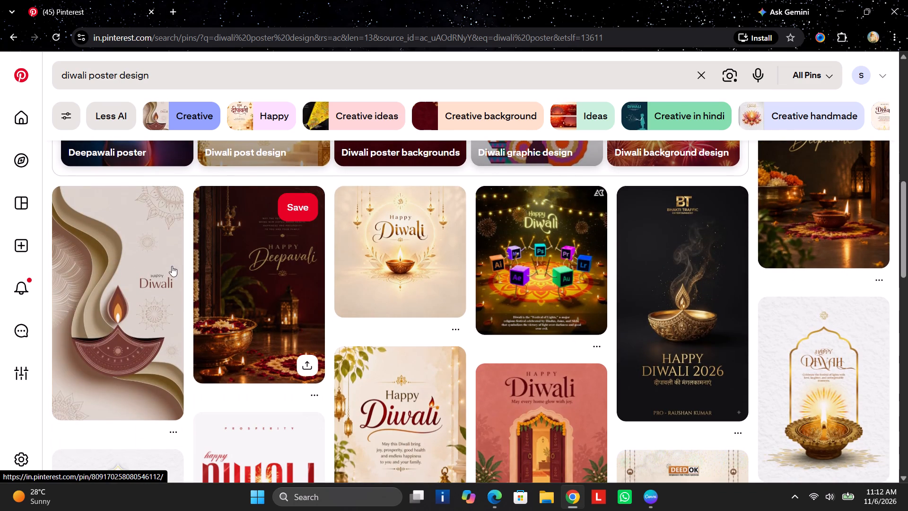
scroll(171, 269, "down", 2)
scroll(171, 269, "up", 1)
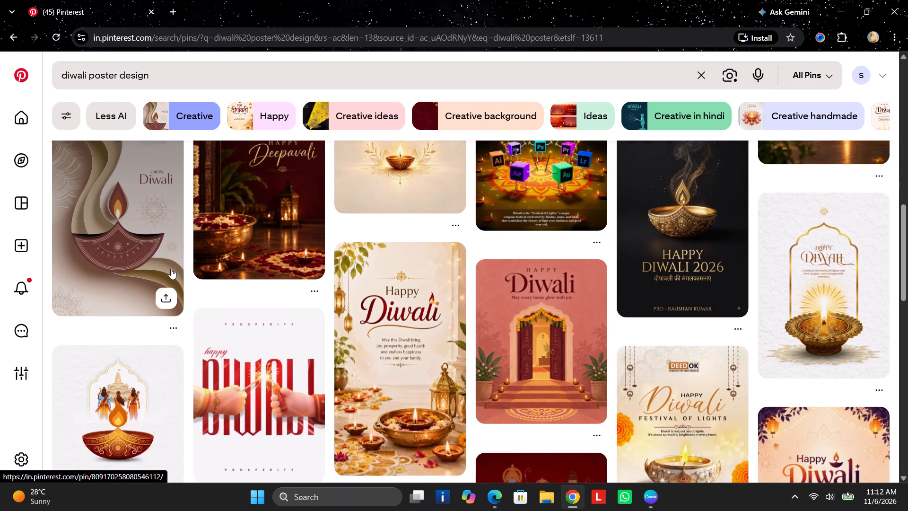
scroll(178, 257, "down", 1)
scroll(178, 257, "up", 1)
scroll(178, 257, "down", 3)
scroll(178, 257, "up", 1)
scroll(178, 257, "down", 2)
scroll(178, 257, "up", 2)
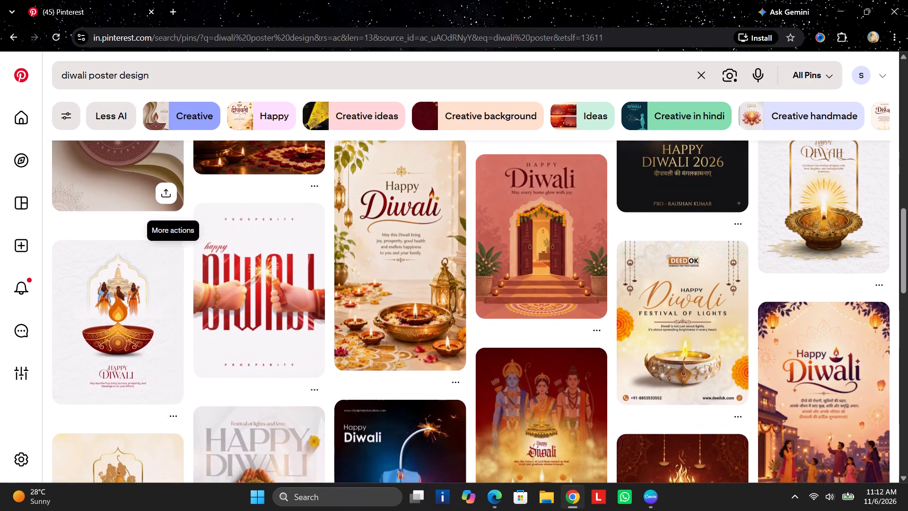
scroll(178, 256, "up", 1)
scroll(178, 256, "down", 3)
scroll(178, 257, "up", 1)
scroll(177, 260, "down", 3)
scroll(452, 319, "down", 4)
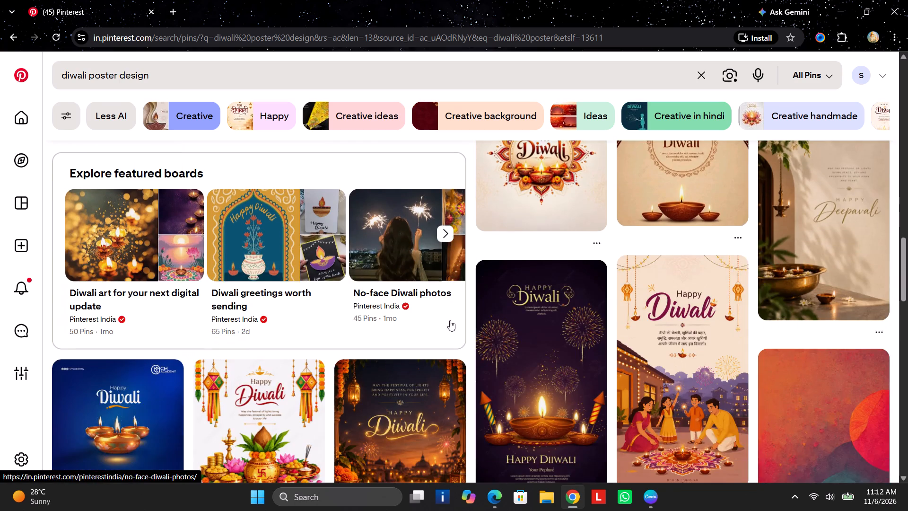
scroll(448, 322, "down", 6)
scroll(447, 324, "up", 1)
scroll(446, 326, "down", 6)
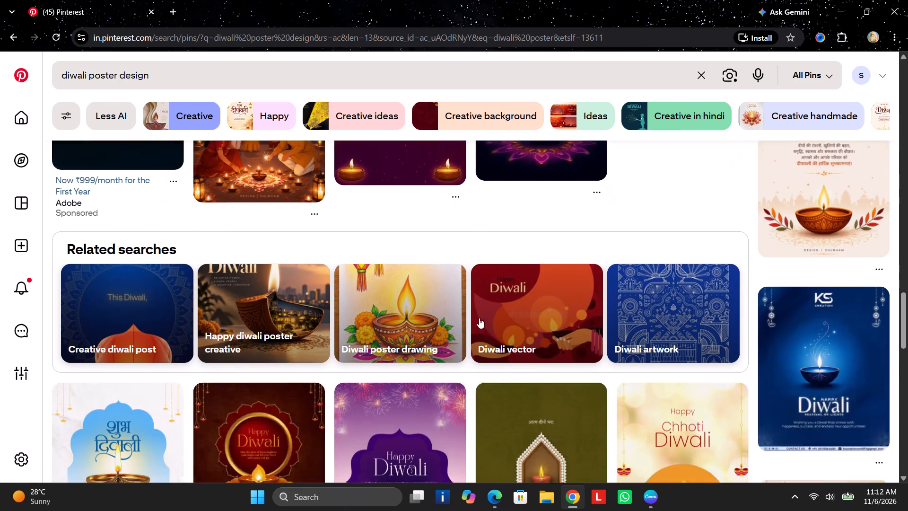
scroll(480, 315, "down", 1)
scroll(480, 315, "up", 1)
scroll(480, 315, "down", 2)
scroll(480, 315, "up", 1)
scroll(480, 315, "down", 1)
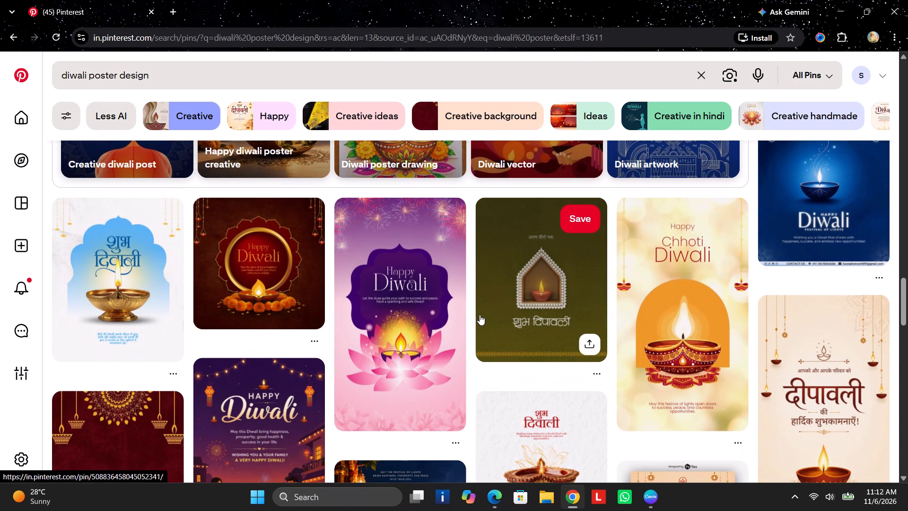
scroll(480, 315, "down", 9)
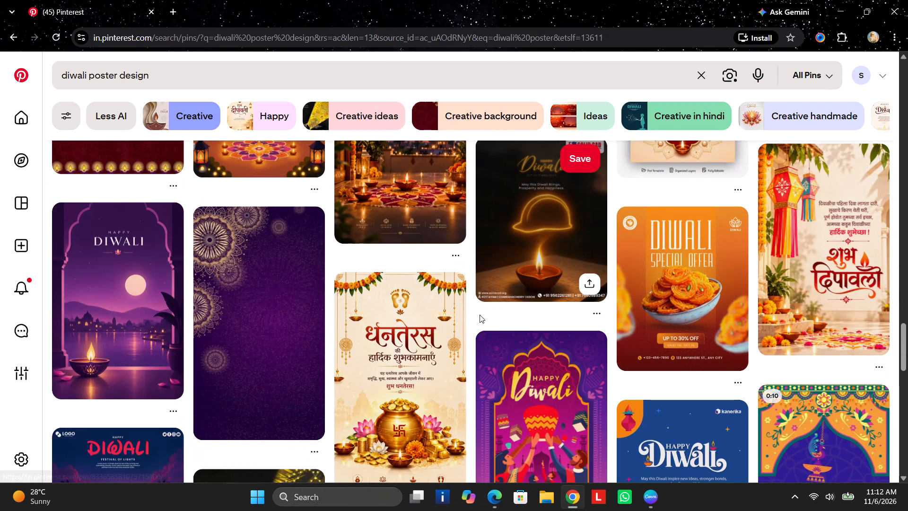
scroll(480, 315, "down", 7)
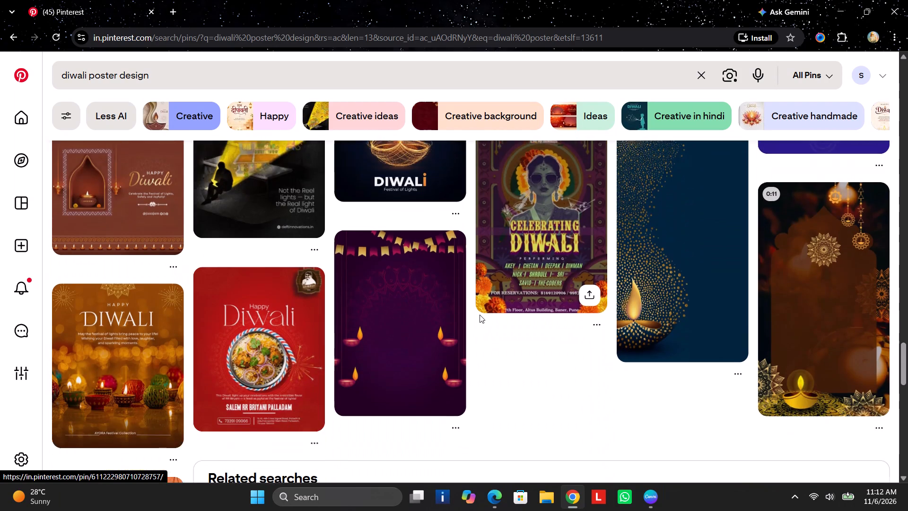
scroll(480, 315, "up", 1)
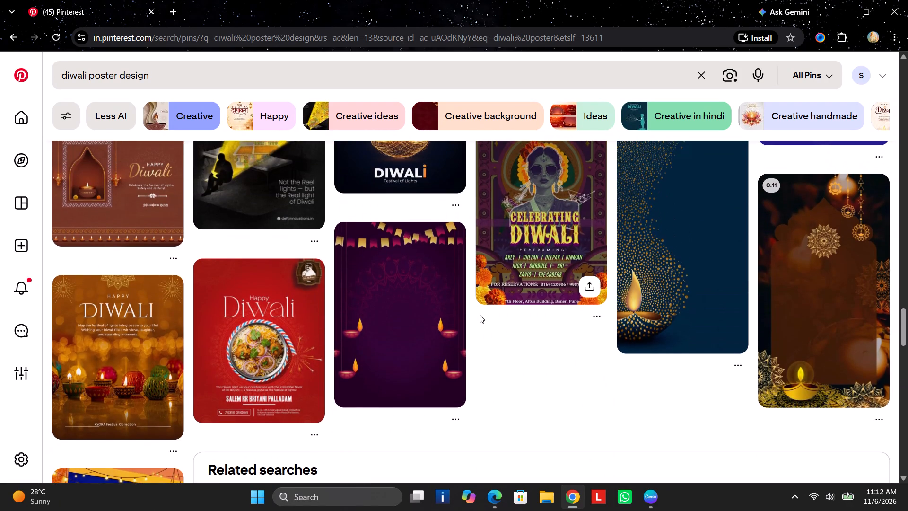
Extend the Pinterest search to "diwali poster design tech".
left_click(166, 76)
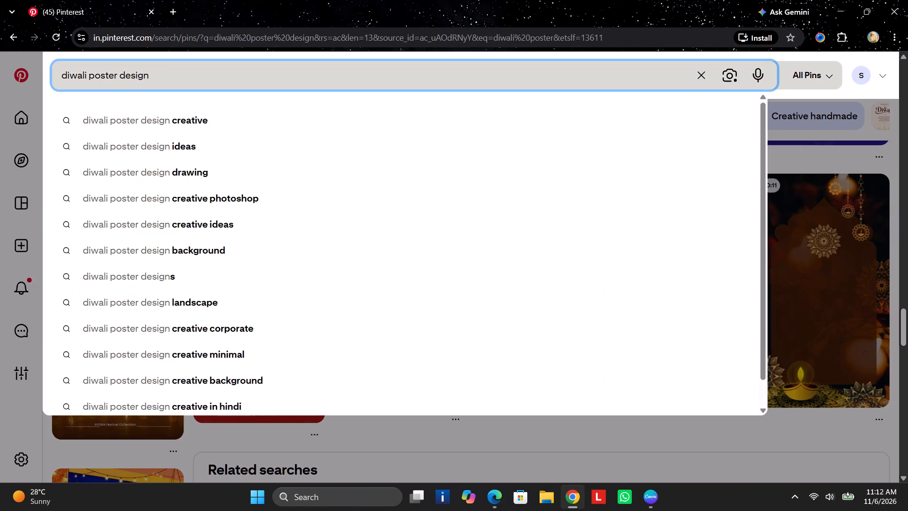
key("space")
key("t")
key("e")
key("c")
scroll(166, 69, "up", 1)
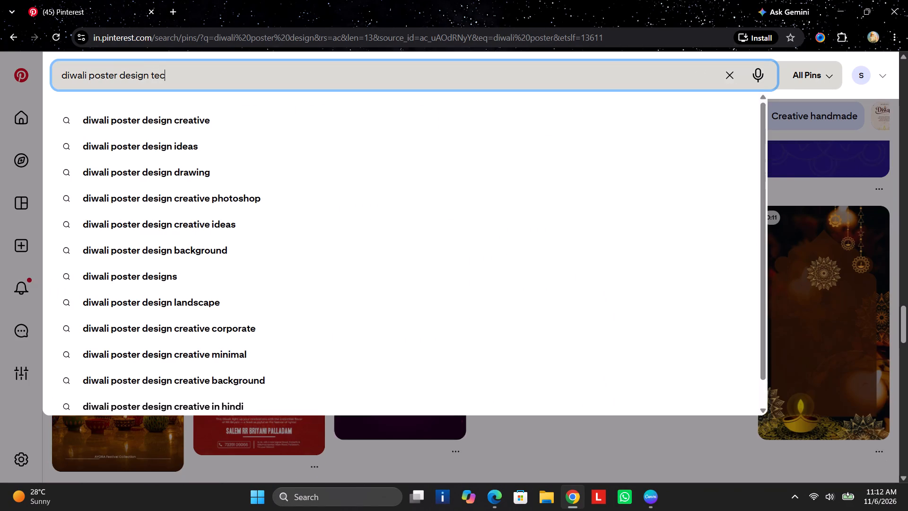
key("h")
key("Return")
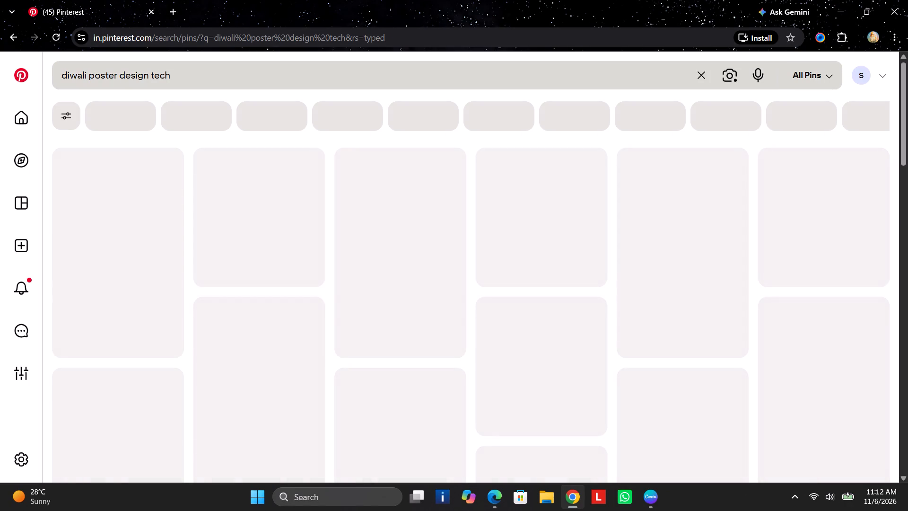
Open the tech-themed Diwali pin showing a black computer mouse with its cable burning like a fuse.
scroll(157, 113, "down", 5)
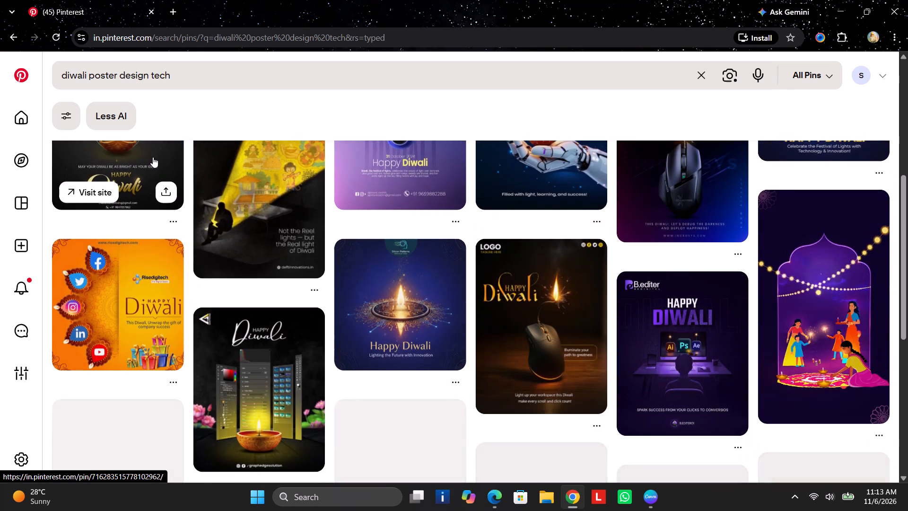
scroll(153, 157, "down", 7)
scroll(153, 157, "up", 6)
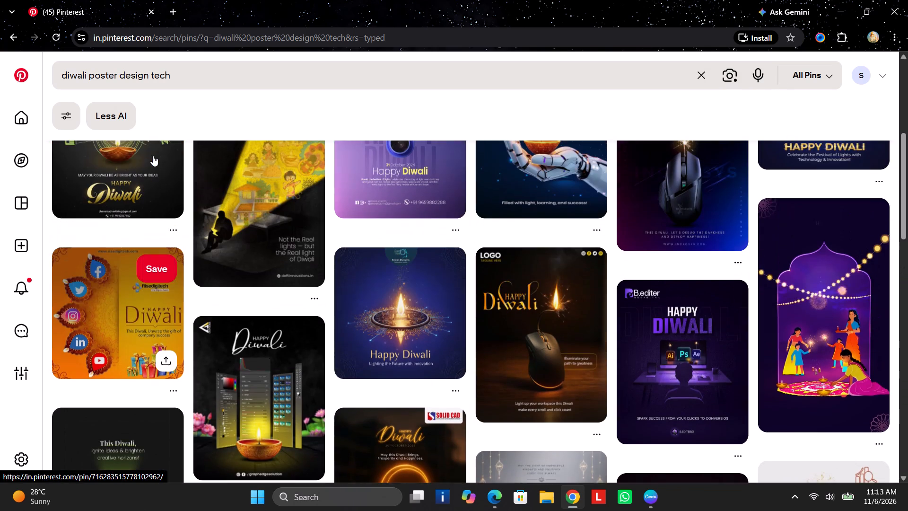
scroll(153, 156, "up", 2)
scroll(153, 156, "down", 4)
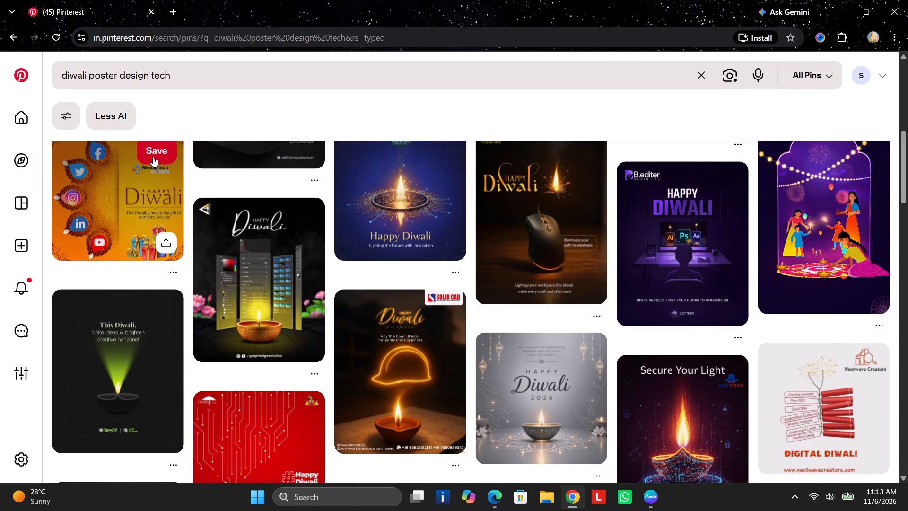
left_click(518, 206)
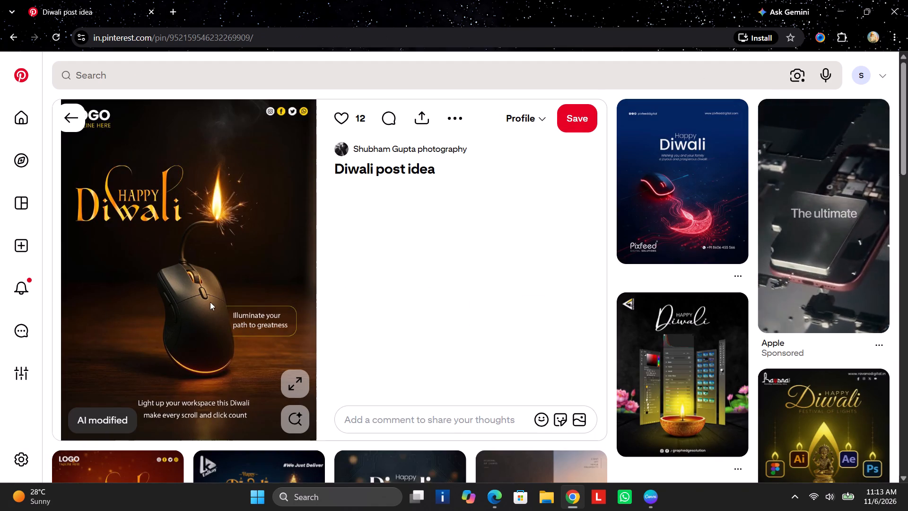
Look over the related pins beneath the computer mouse Diwali poster.
scroll(262, 204, "down", 5)
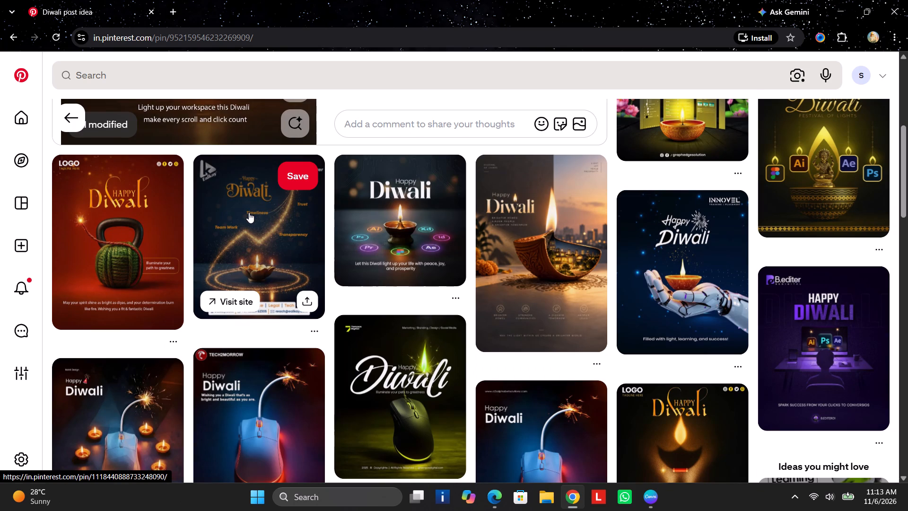
scroll(249, 212, "down", 6)
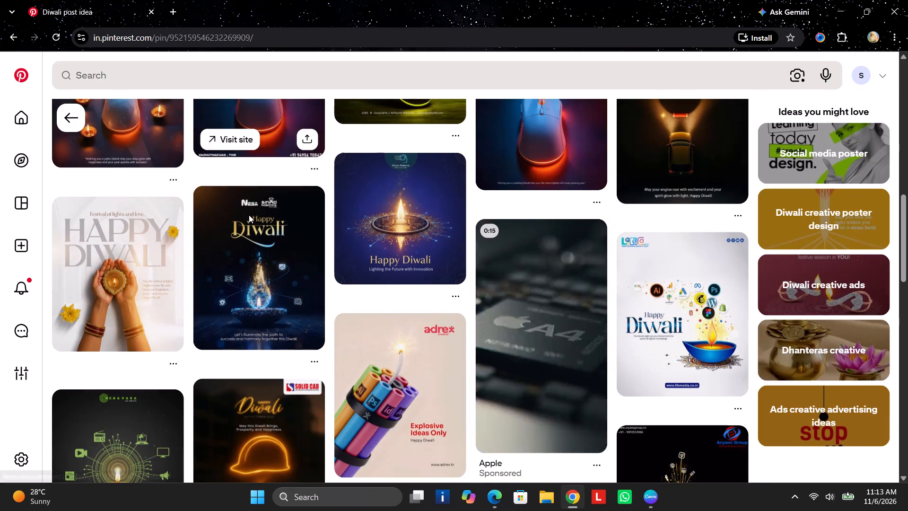
scroll(249, 215, "up", 15)
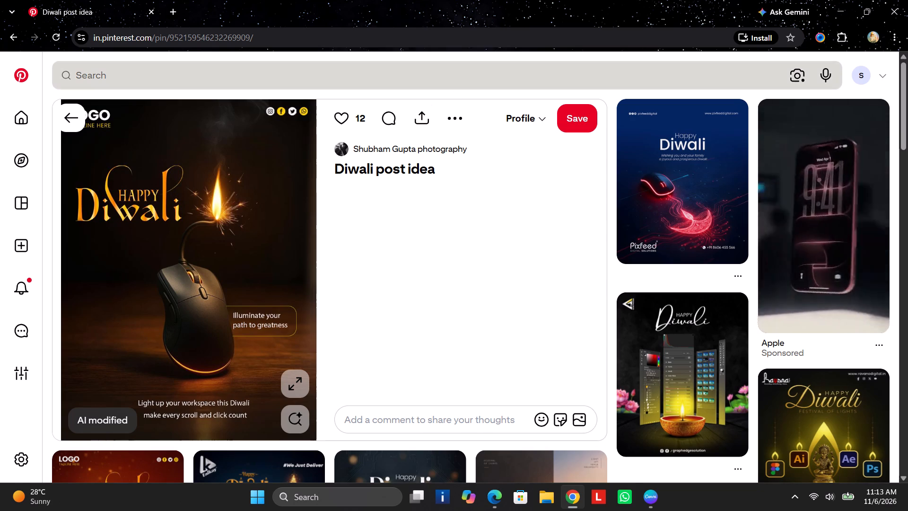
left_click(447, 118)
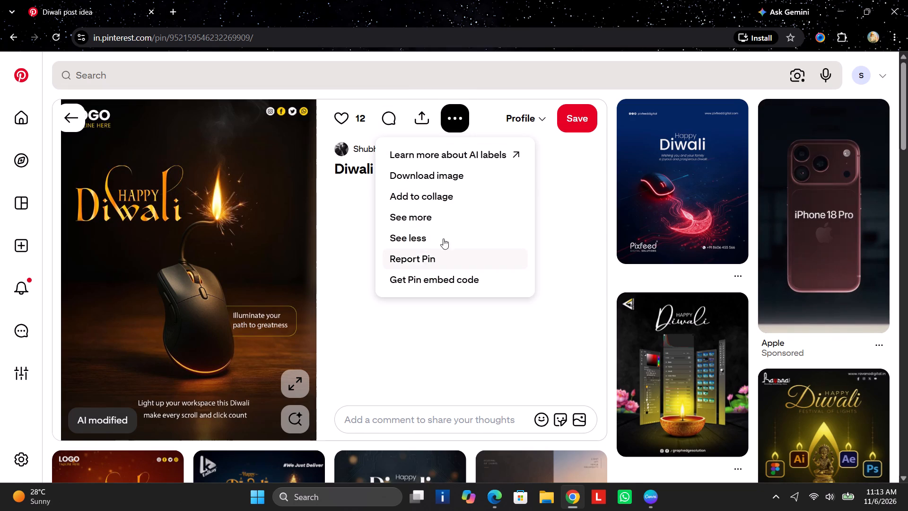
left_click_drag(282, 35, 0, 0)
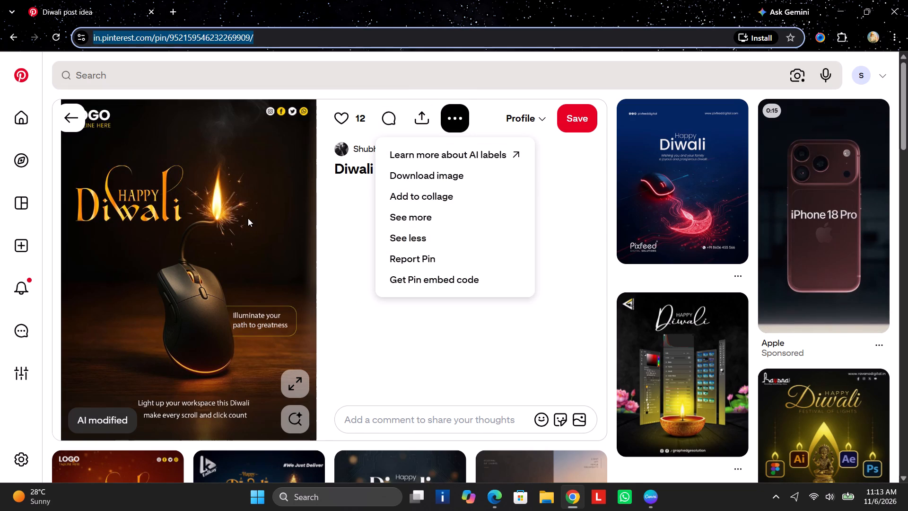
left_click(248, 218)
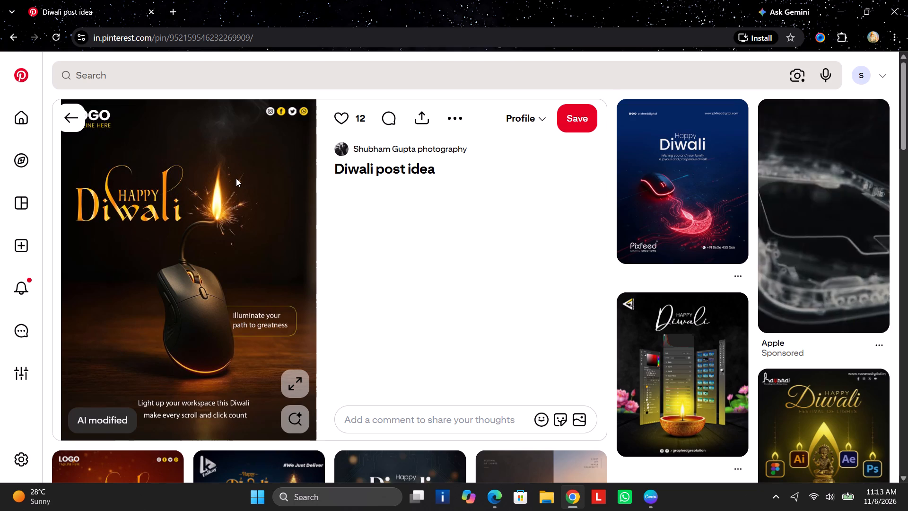
Copy the computer mouse Diwali poster image to the clipboard.
right_click(236, 179)
left_click(306, 227)
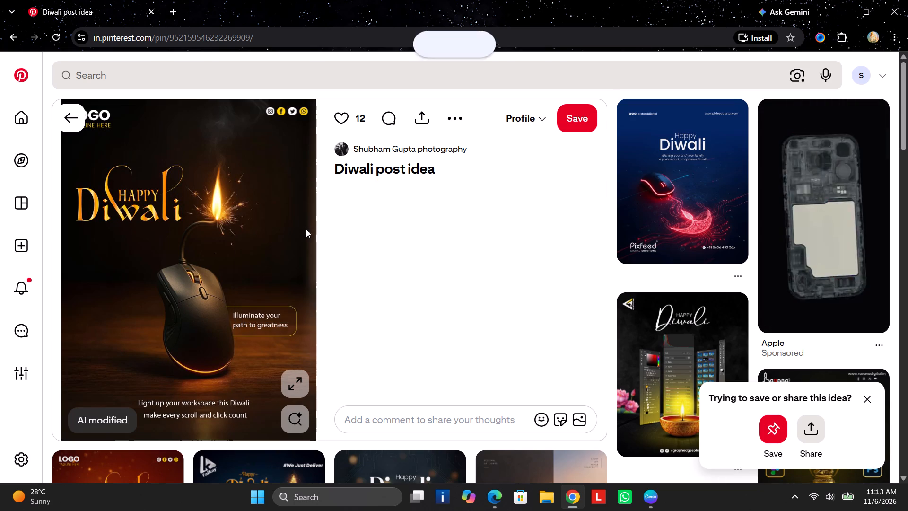
Switch to WhatsApp.
left_click(622, 502)
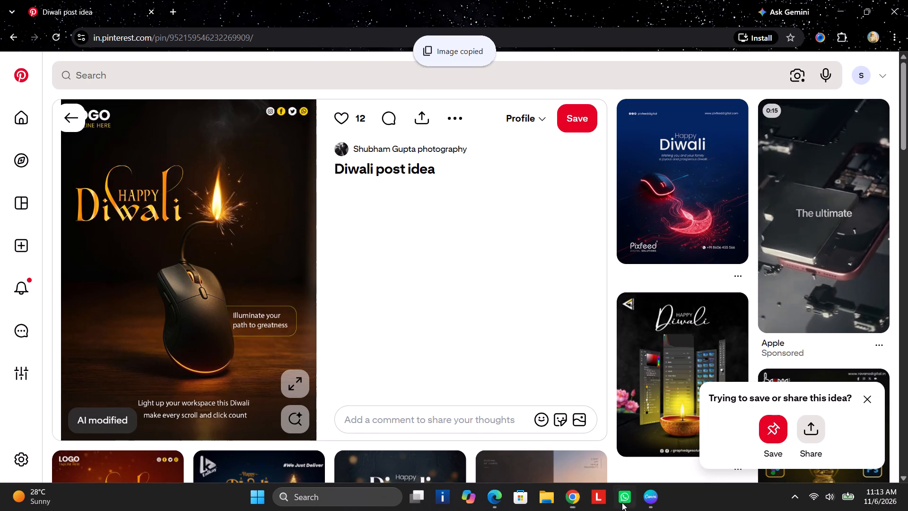
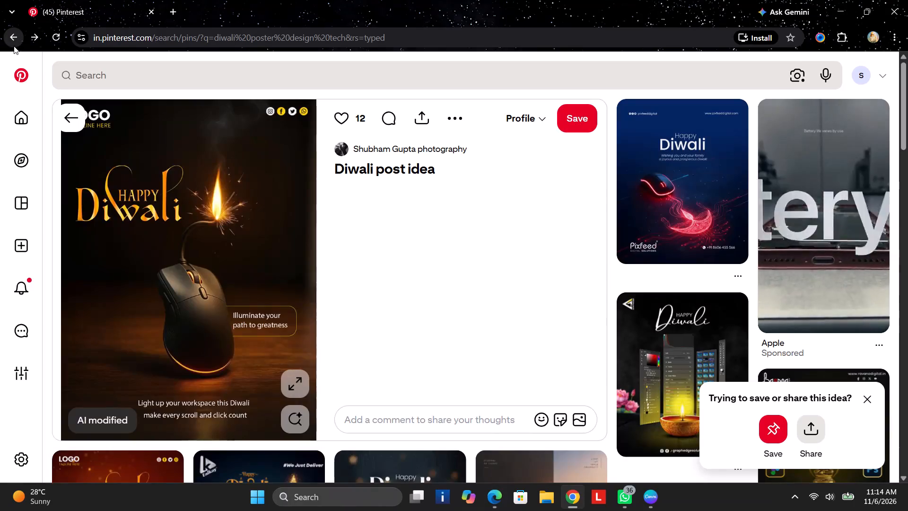
Browse the Pinterest results for "diwali poster design tech" for further tech-themed Diwali poster ideas.
scroll(414, 338, "down", 5)
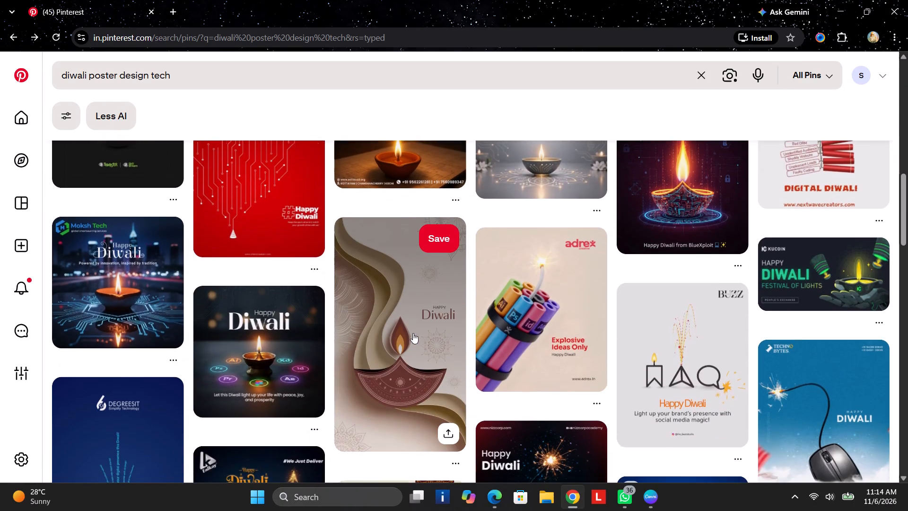
scroll(413, 321, "down", 7)
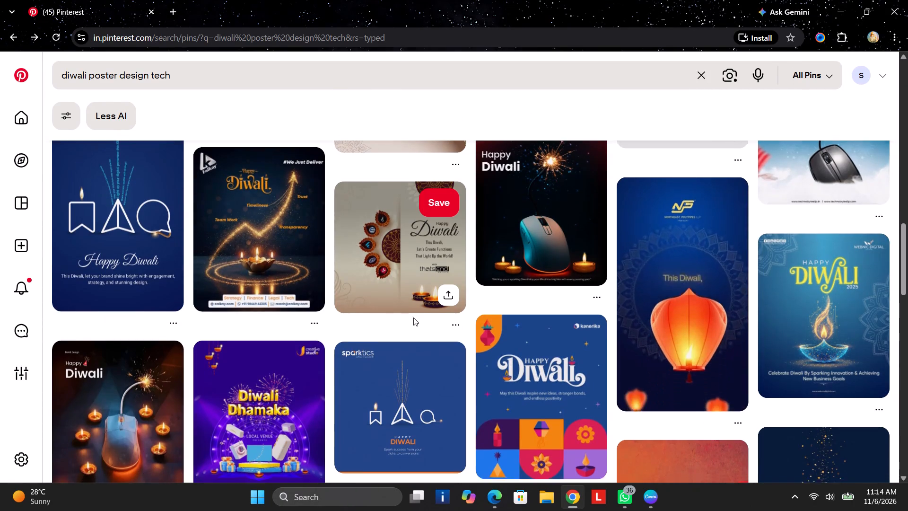
scroll(413, 317, "down", 4)
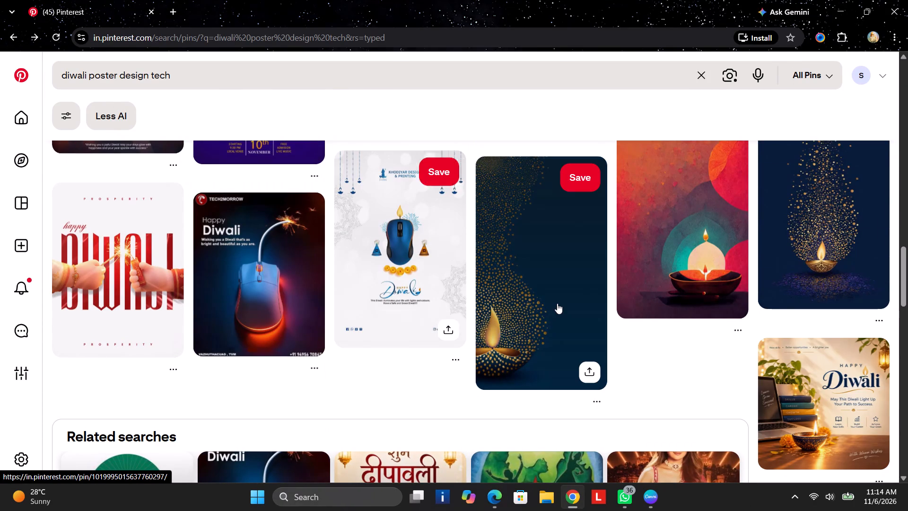
scroll(551, 305, "down", 5)
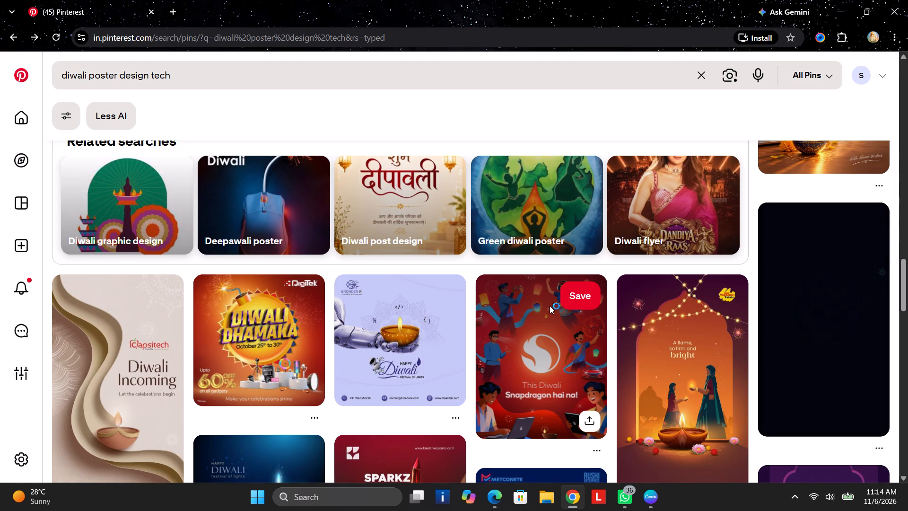
scroll(549, 306, "down", 7)
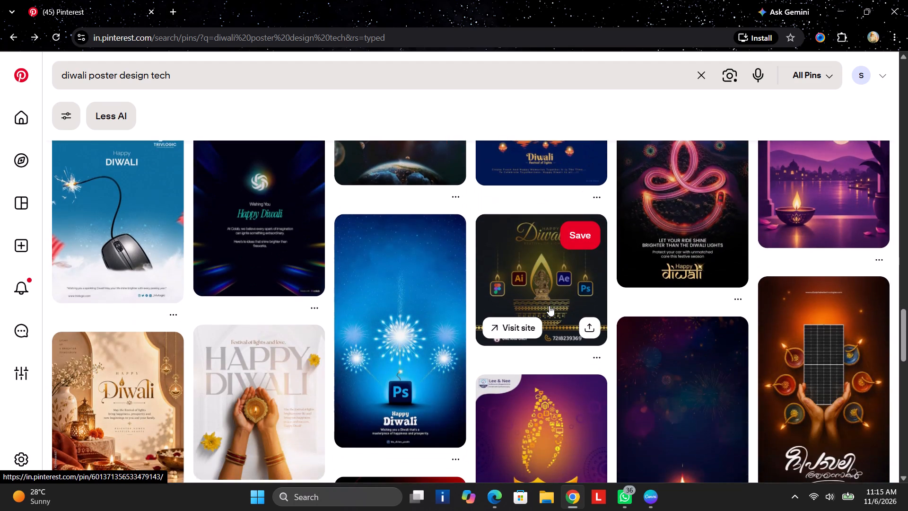
scroll(549, 306, "down", 10)
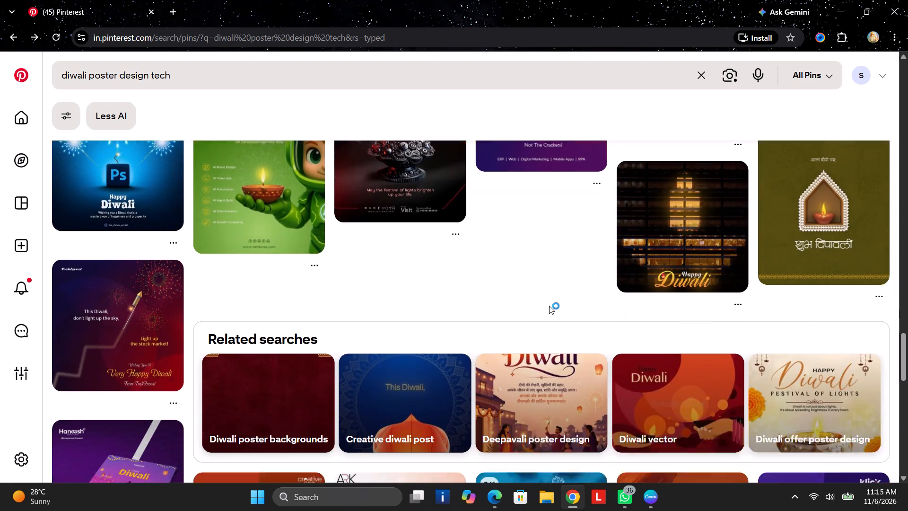
scroll(549, 306, "down", 6)
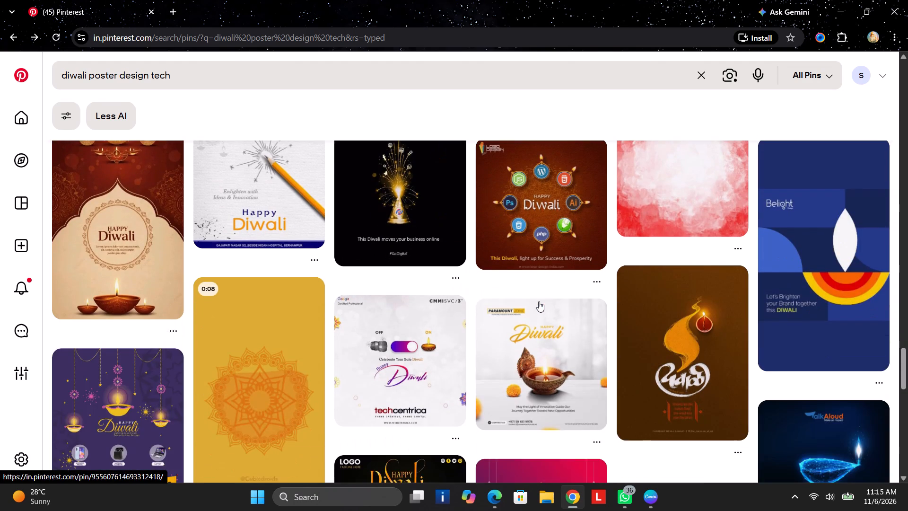
scroll(539, 301, "down", 4)
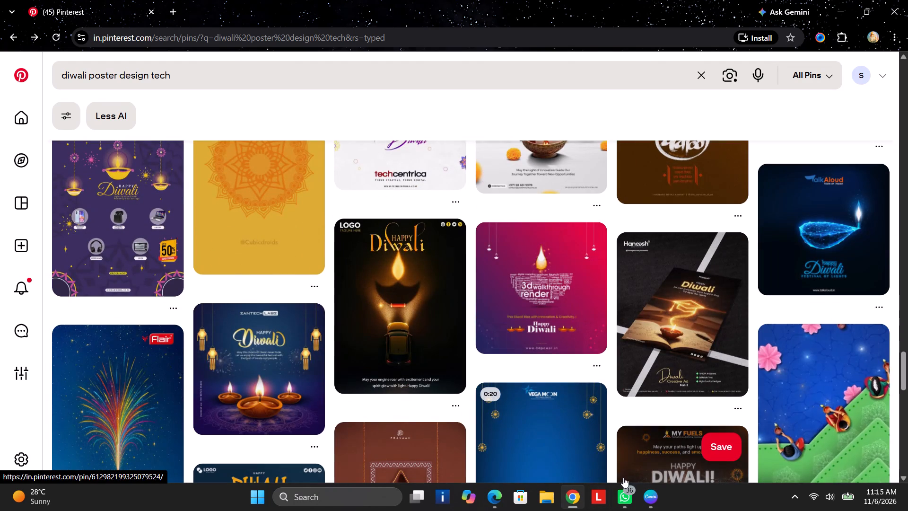
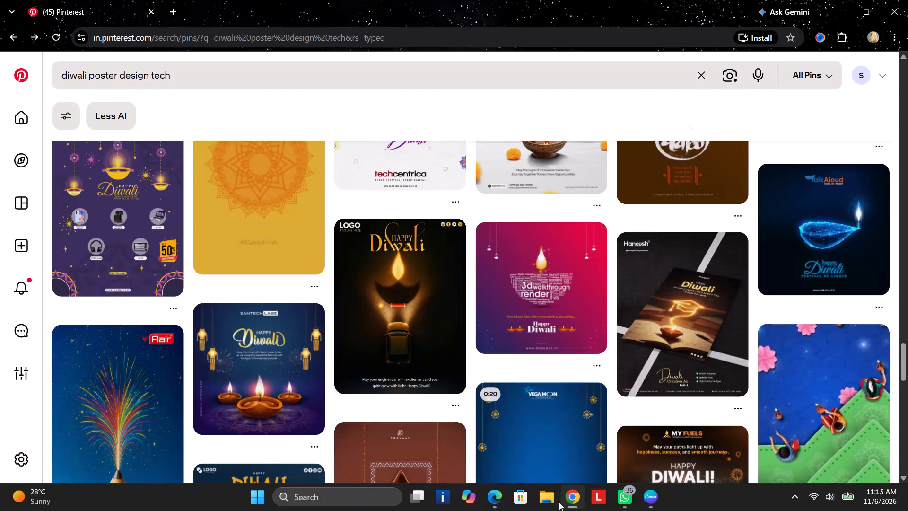
Look back through the "diwali poster design tech" results up to the first posters for a suitable design.
scroll(219, 186, "down", 6)
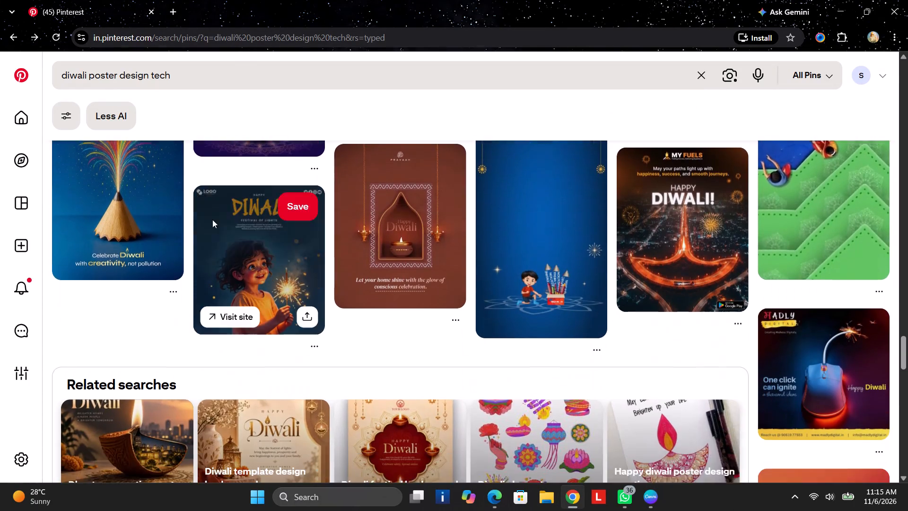
scroll(212, 220, "down", 1)
scroll(212, 220, "up", 17)
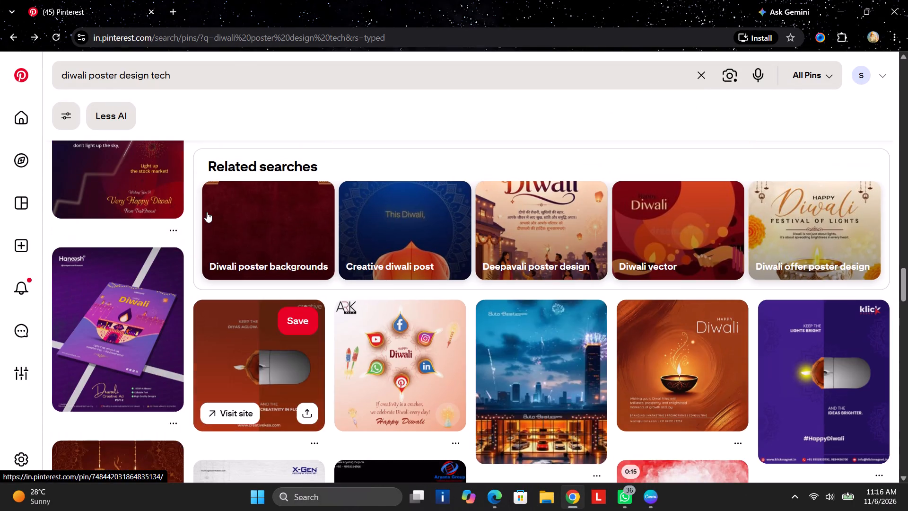
scroll(207, 212, "up", 16)
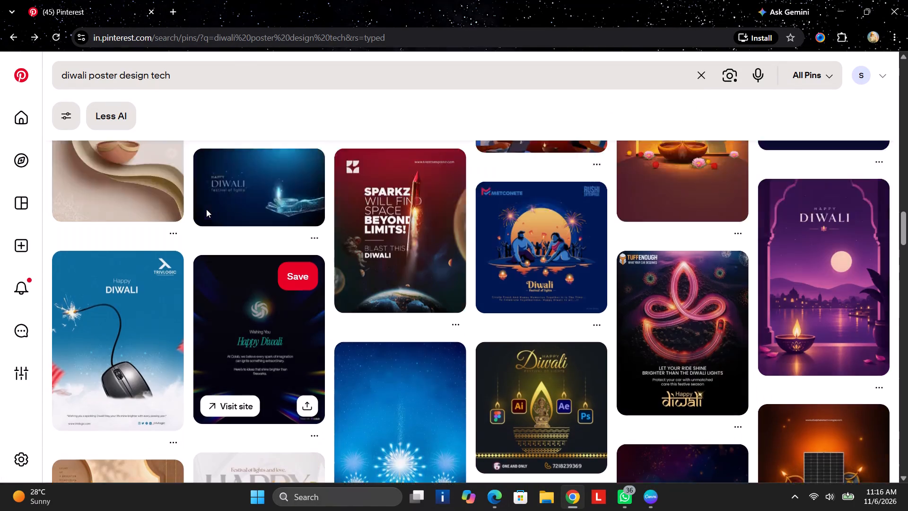
scroll(206, 209, "up", 13)
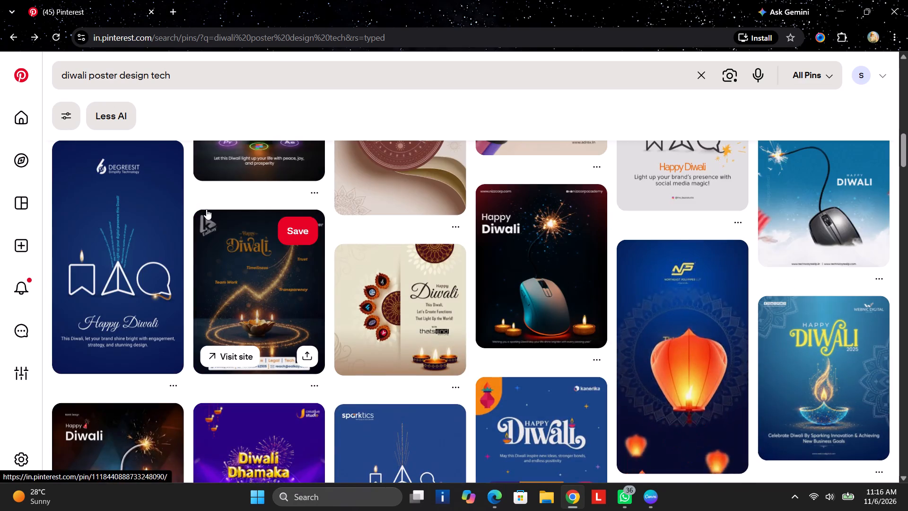
scroll(206, 209, "up", 16)
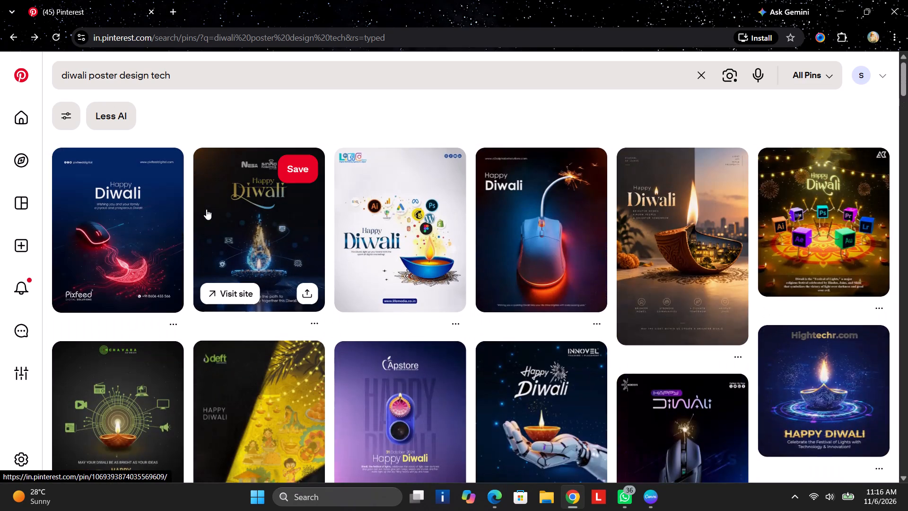
scroll(205, 209, "up", 4)
Open the Happy Diwali poster with a city inside a clay diya and examine its related pins.
left_click(710, 185)
left_click(680, 216)
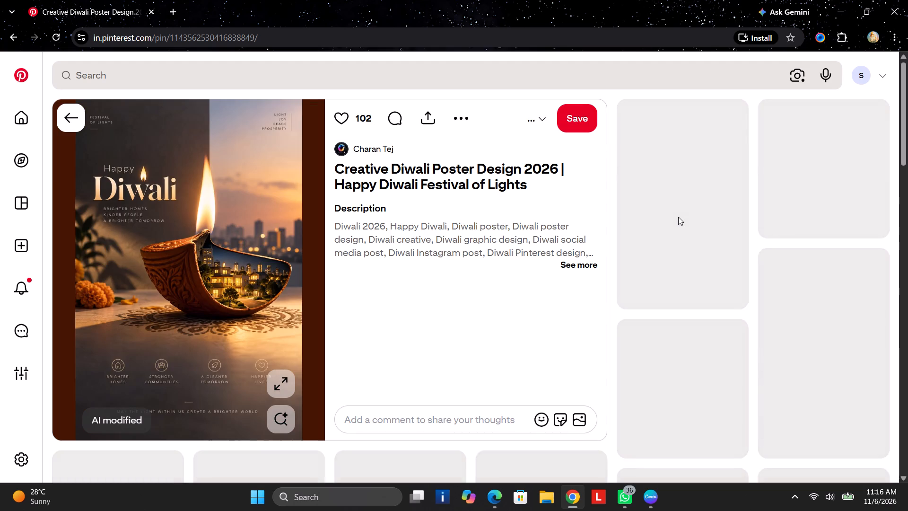
scroll(522, 220, "down", 5)
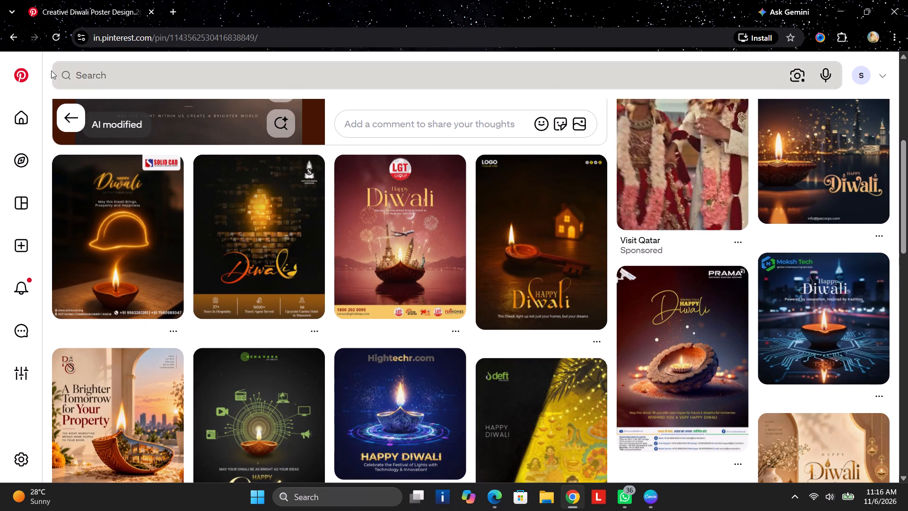
scroll(345, 269, "down", 5)
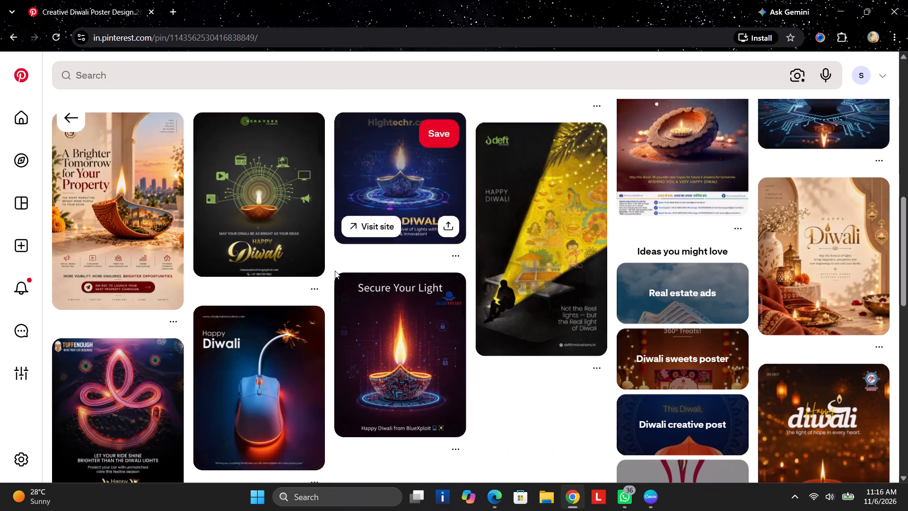
Open the Chavara Ad Media poster with the circuit-style diya and browse its related Diwali designs.
left_click(269, 144)
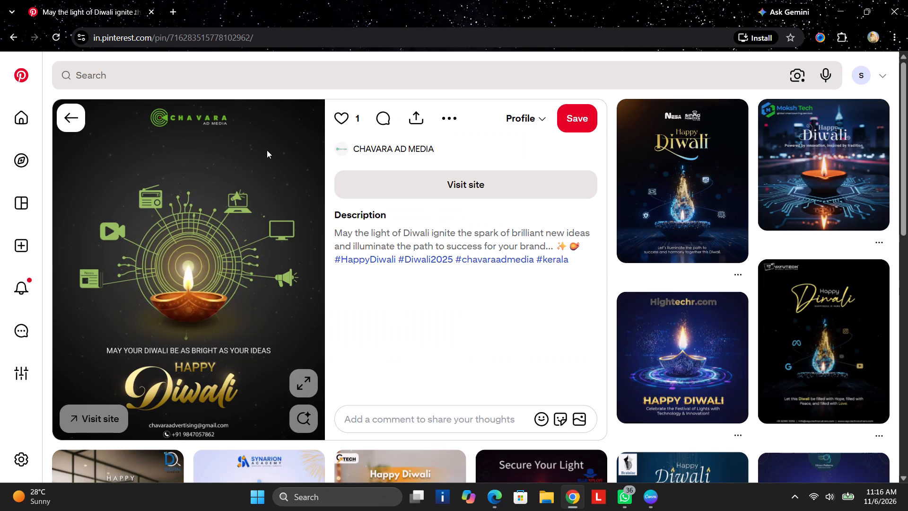
scroll(907, 405, "down", 4)
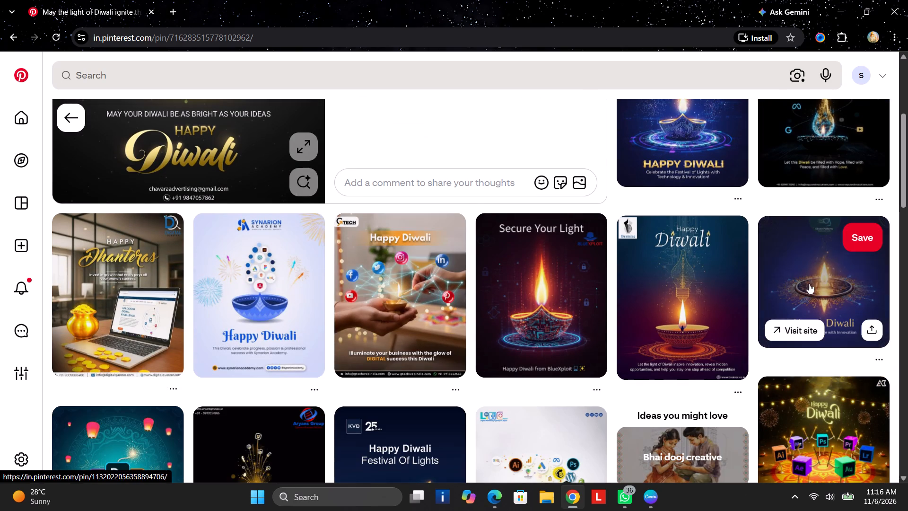
scroll(809, 283, "down", 8)
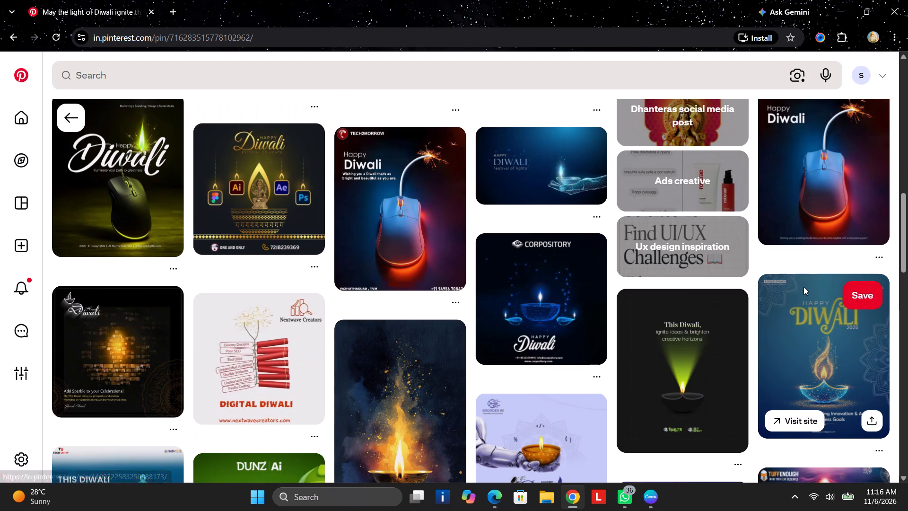
scroll(803, 287, "down", 4)
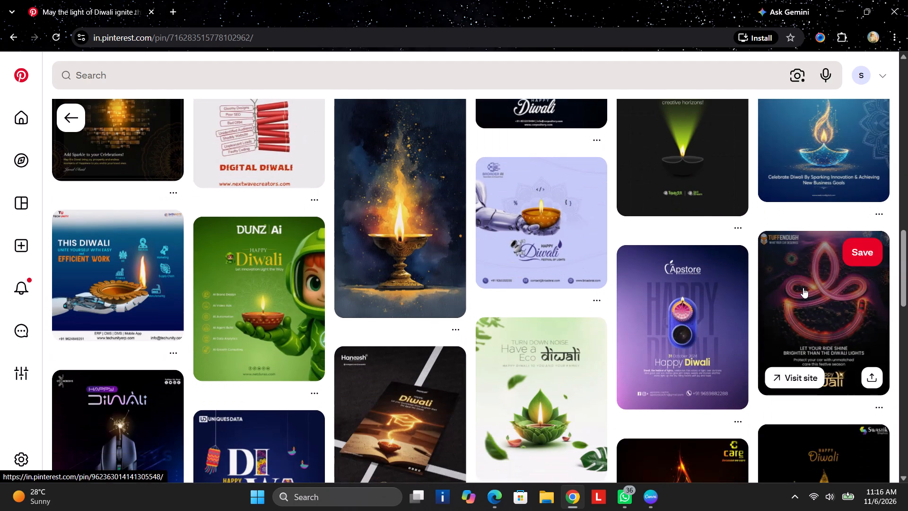
scroll(803, 288, "down", 7)
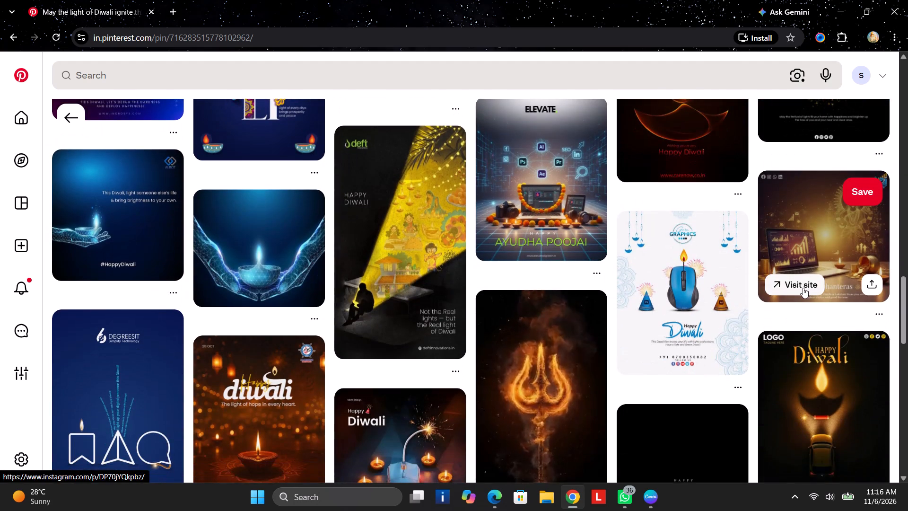
scroll(803, 288, "down", 3)
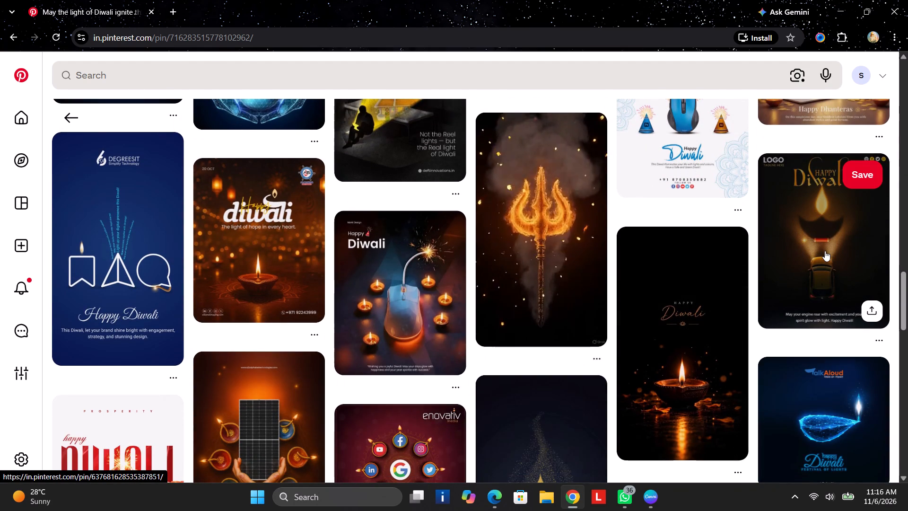
View the black Happy Diwali poster with a diya on water, and its lotus-reflection variant with related pins.
left_click(656, 309)
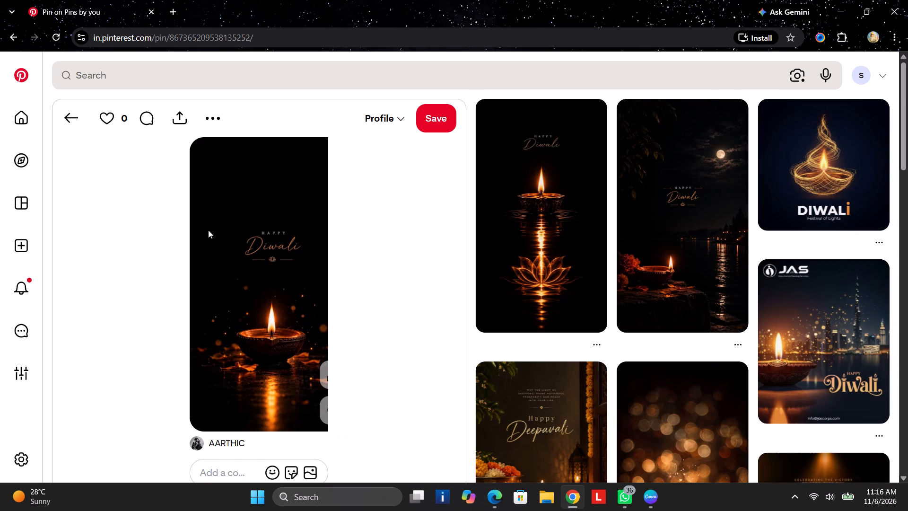
left_click(502, 253)
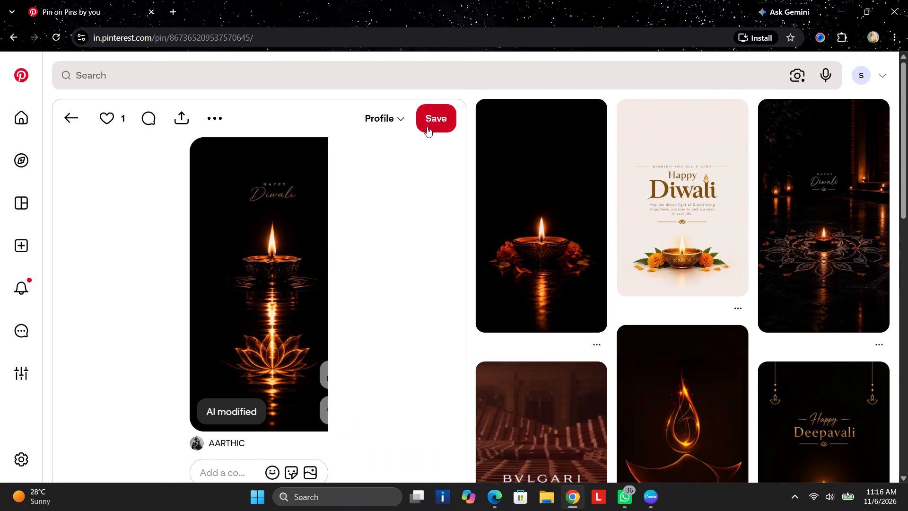
scroll(497, 236, "down", 3)
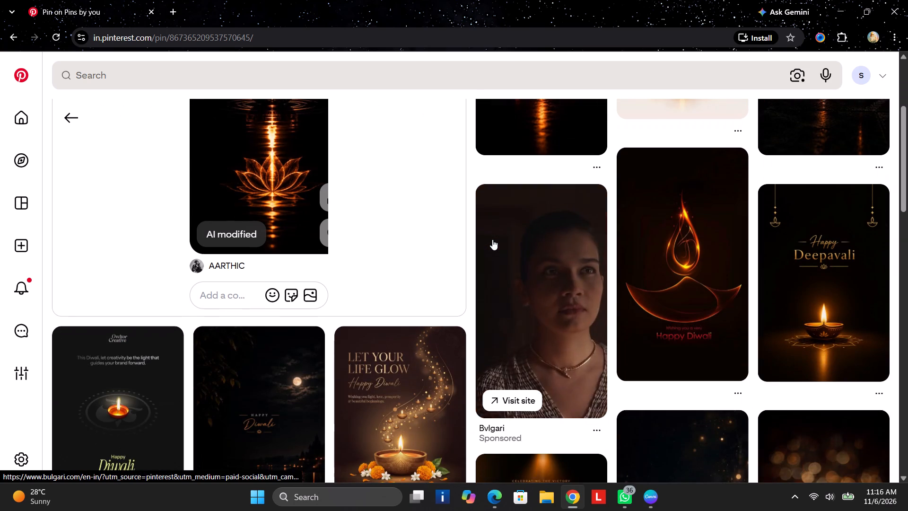
scroll(492, 239, "up", 5)
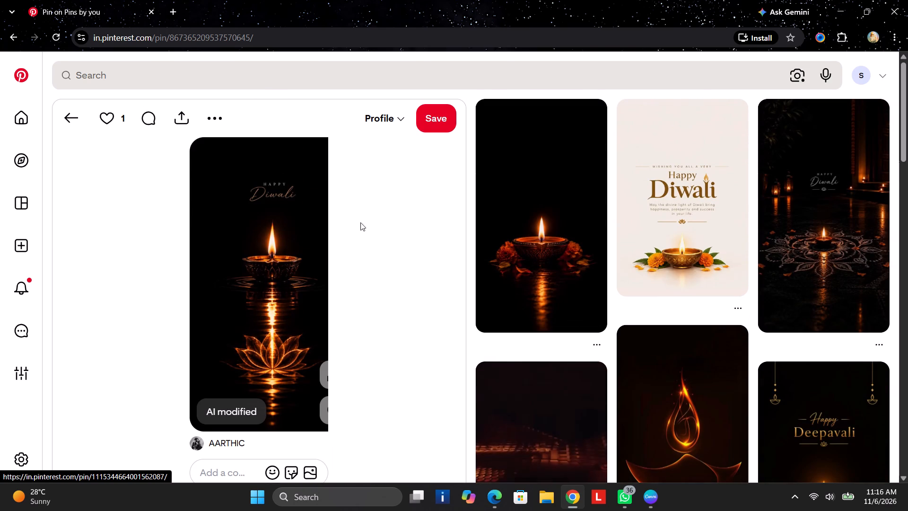
Open the text-free black pin of a diya with marigolds on water and save it to Profile.
left_click(527, 231)
left_click(514, 241)
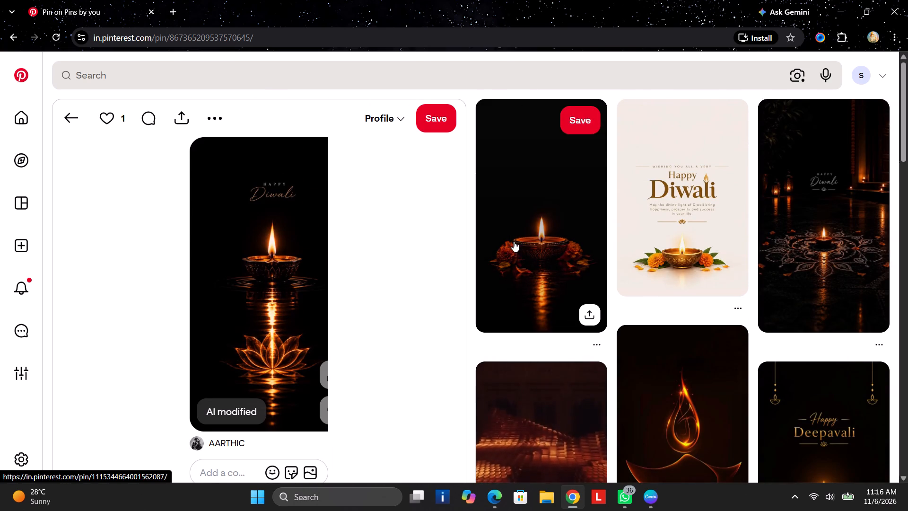
left_click(434, 123)
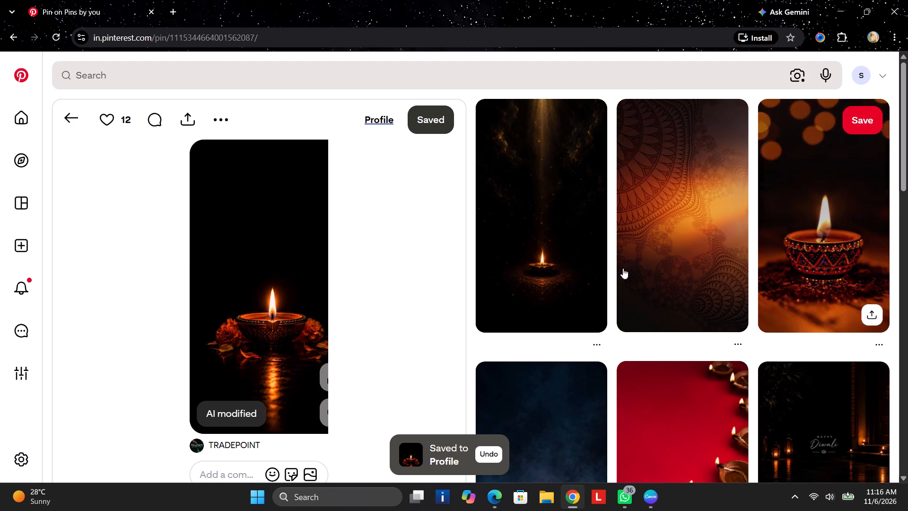
Download the marigold diya image from the pin and preview the downloaded file.
left_click(231, 121)
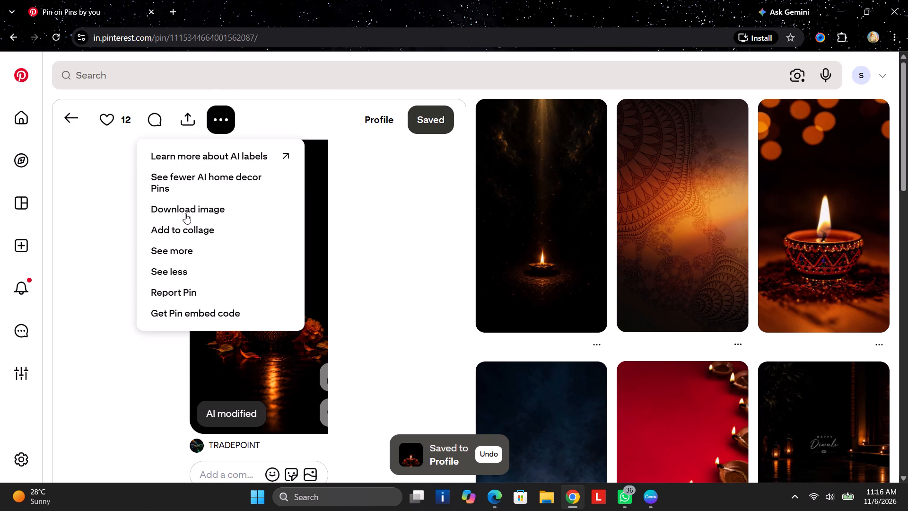
left_click(212, 211)
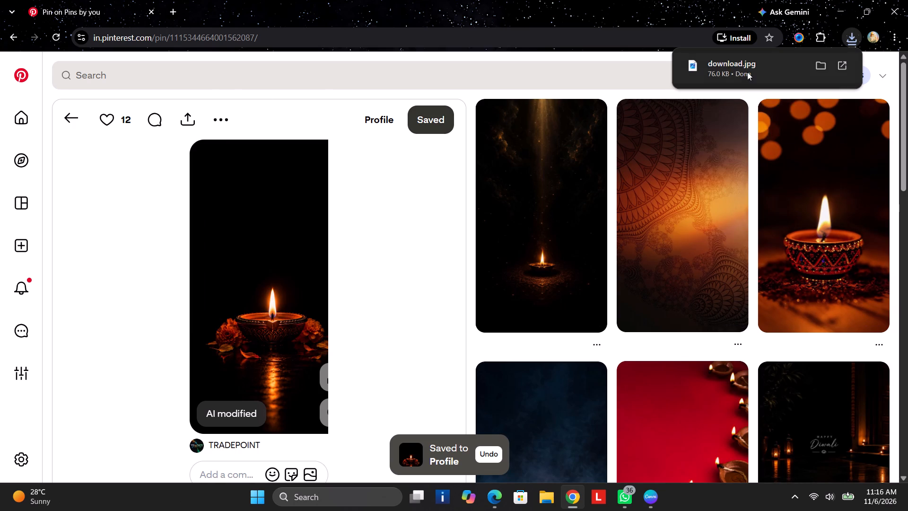
left_click(747, 73)
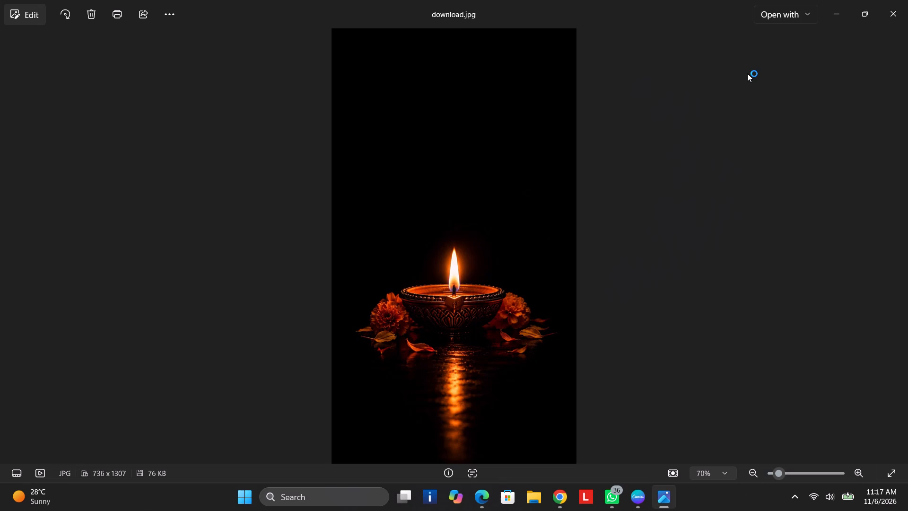
left_click(907, 0)
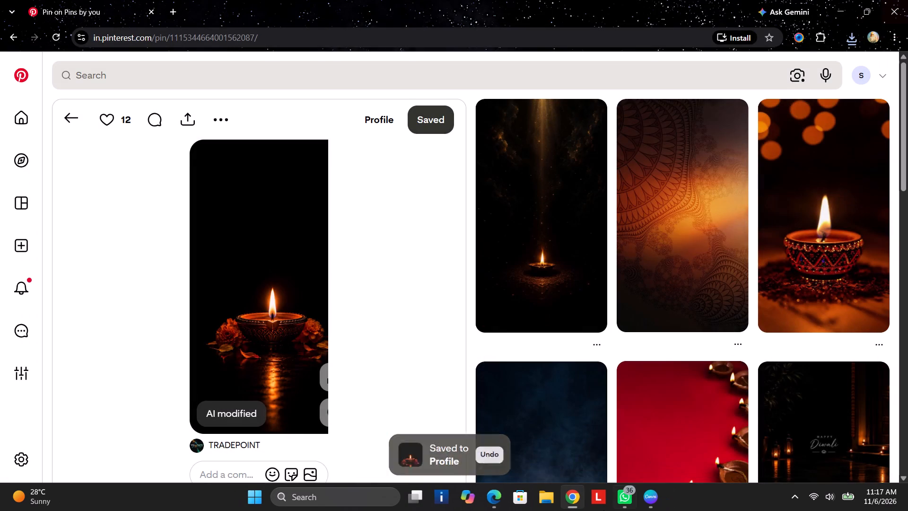
Load ChatGPT in a new tab and return to the Pinterest diya pin.
left_click(177, 9)
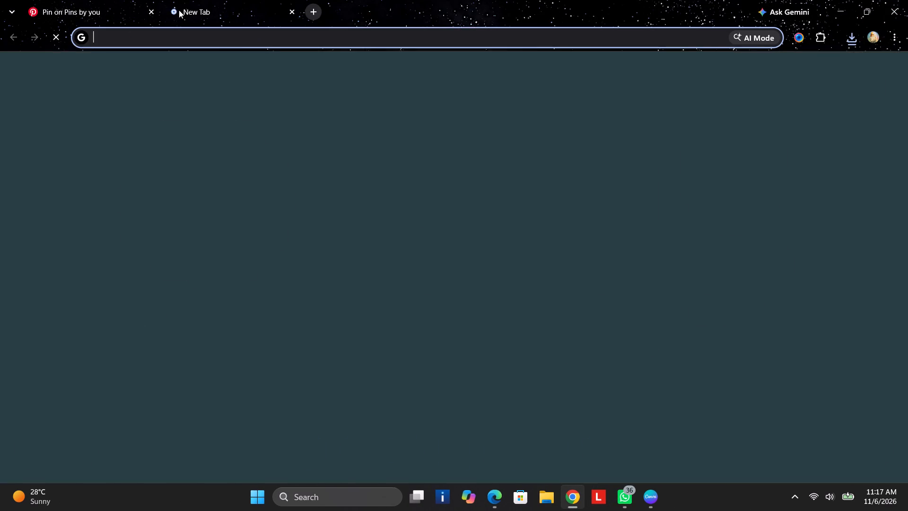
key("c")
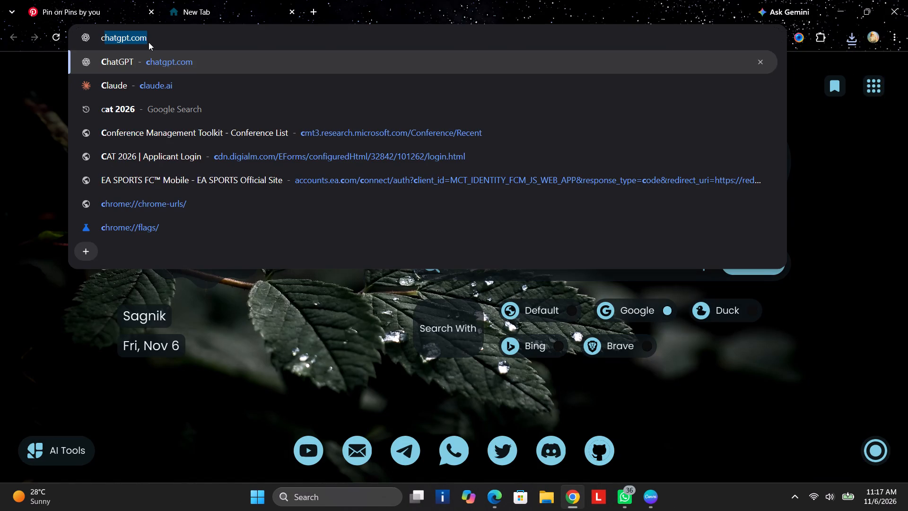
key("Return")
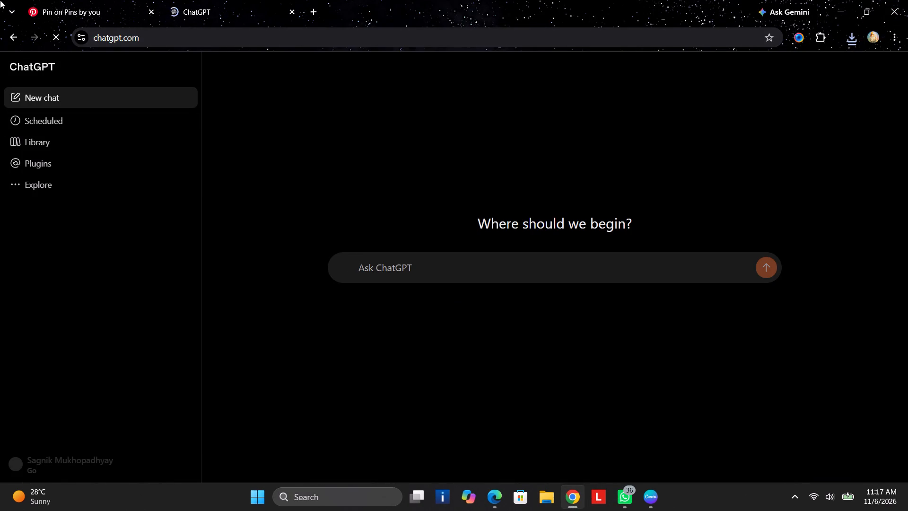
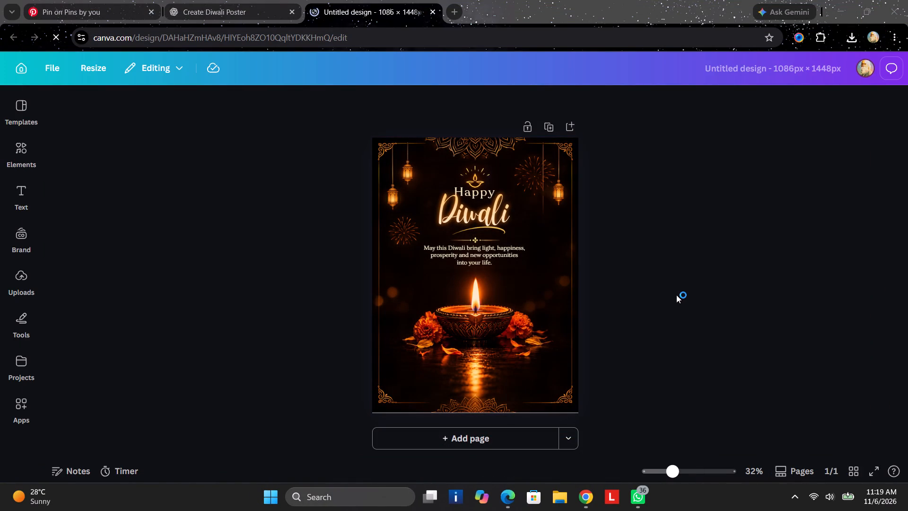
Move the greeting message "May this Diwali bring light..." from under the title to the water reflection below the diya.
left_click_drag(672, 475, 693, 479)
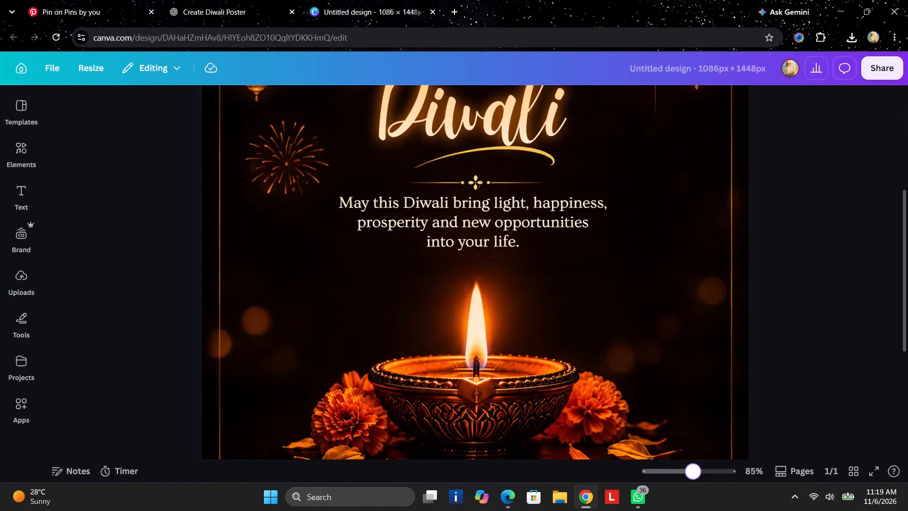
left_click_drag(693, 479, 677, 481)
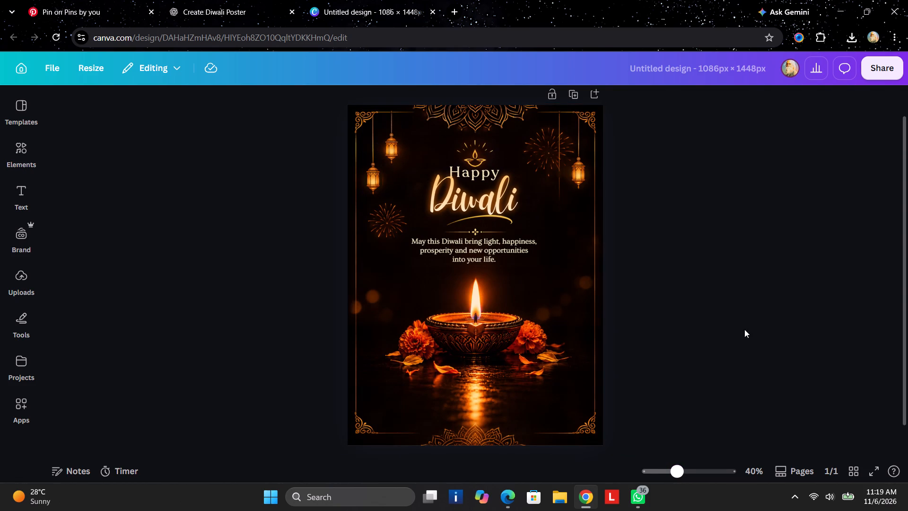
scroll(716, 331, "up", 2)
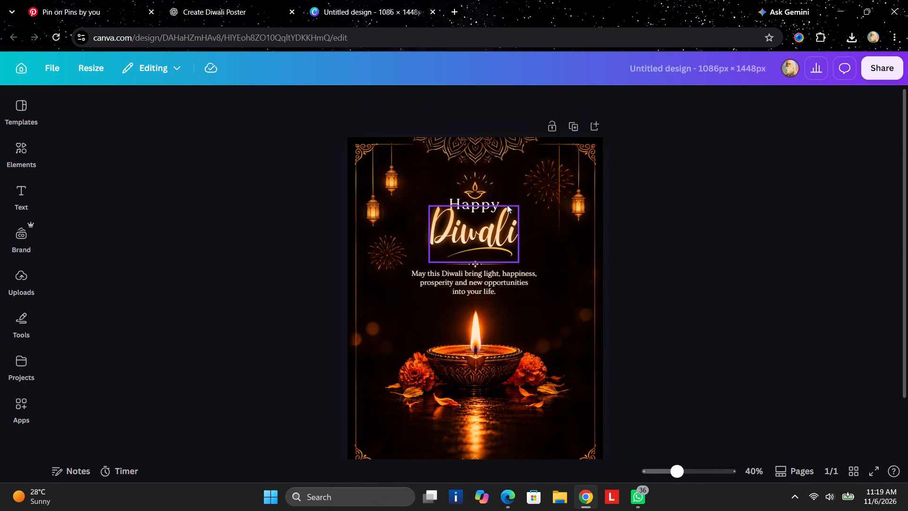
left_click_drag(479, 281, 480, 288)
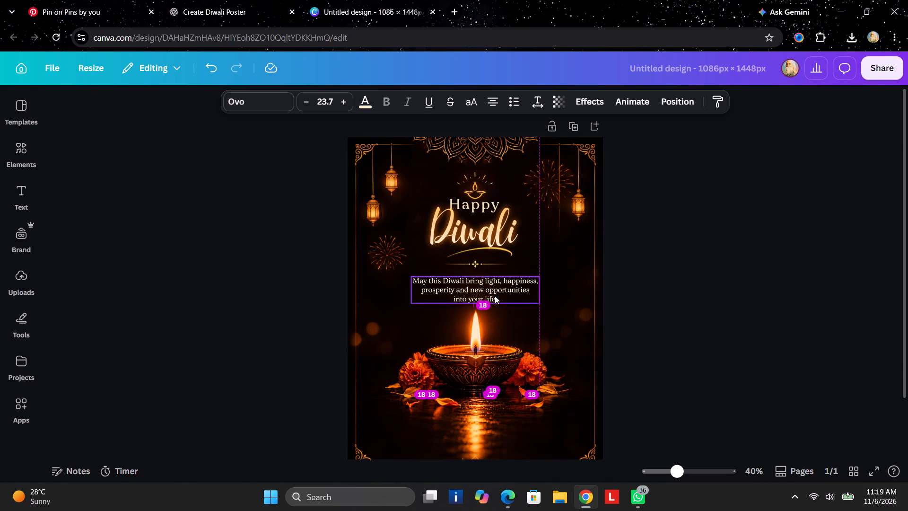
left_click_drag(490, 334, 489, 459)
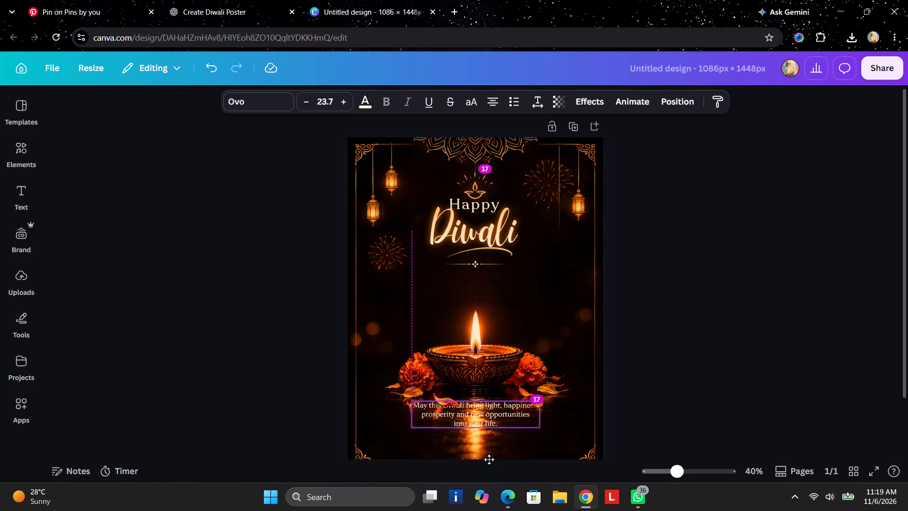
left_click_drag(489, 459, 491, 477)
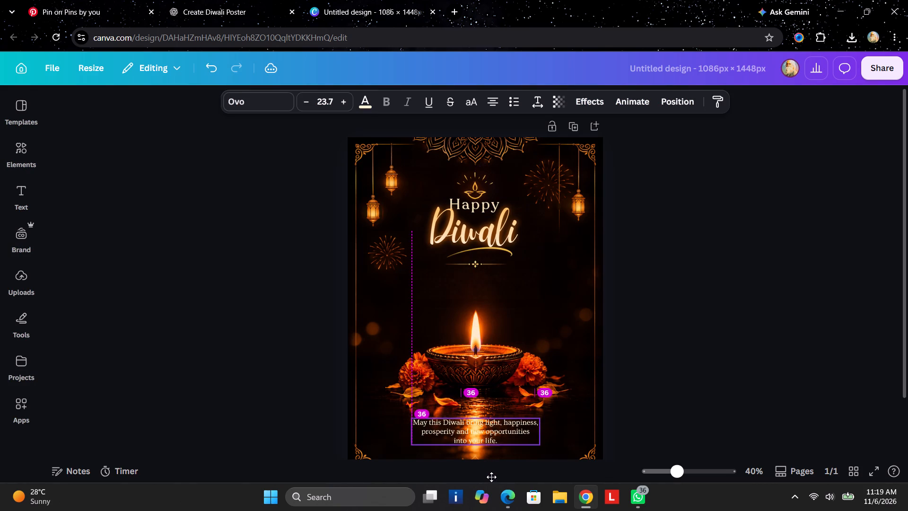
left_click_drag(491, 477, 493, 350)
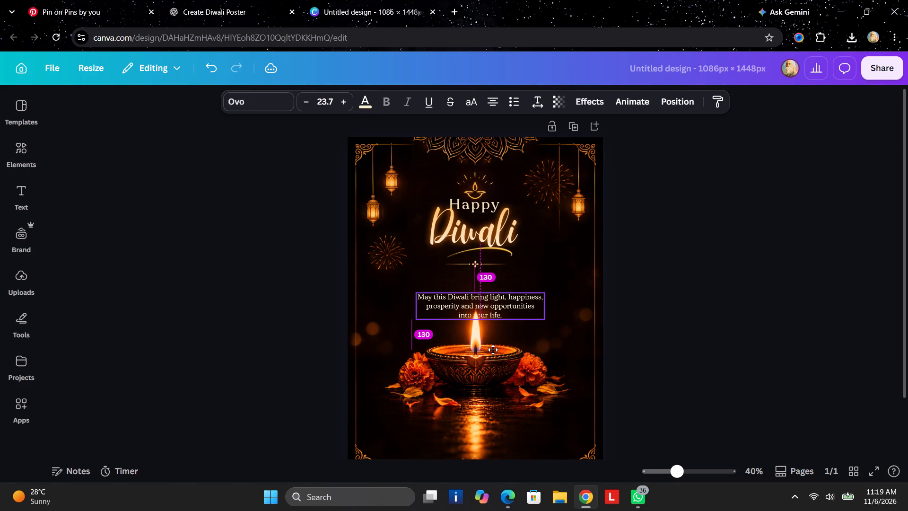
left_click_drag(493, 350, 489, 478)
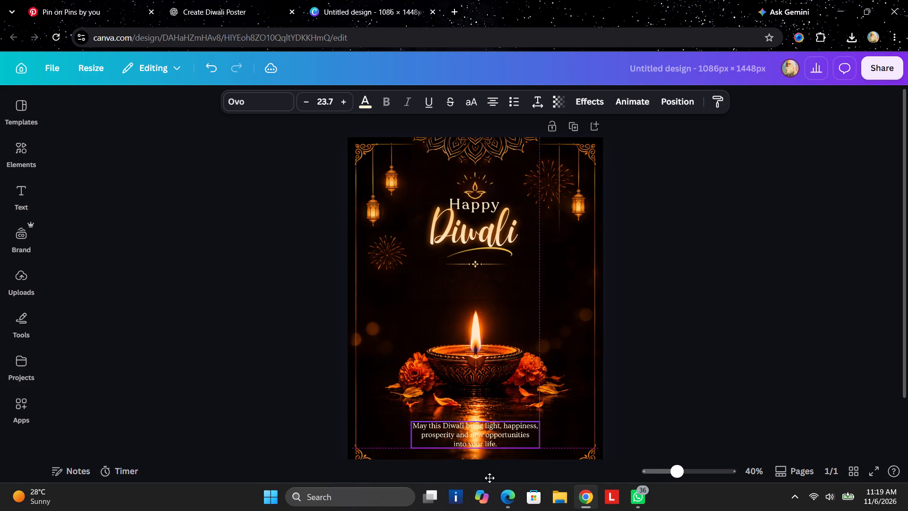
left_click_drag(489, 478, 490, 482)
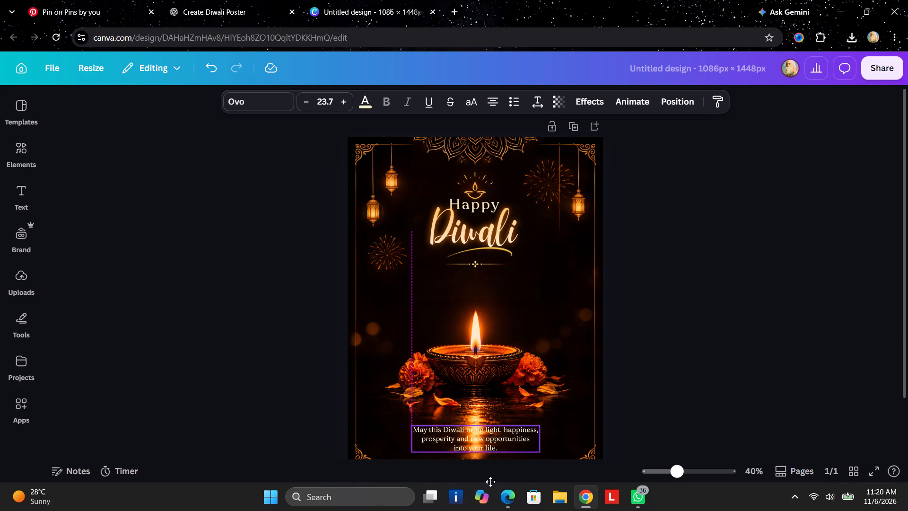
left_click_drag(490, 482, 490, 482)
left_click(707, 407)
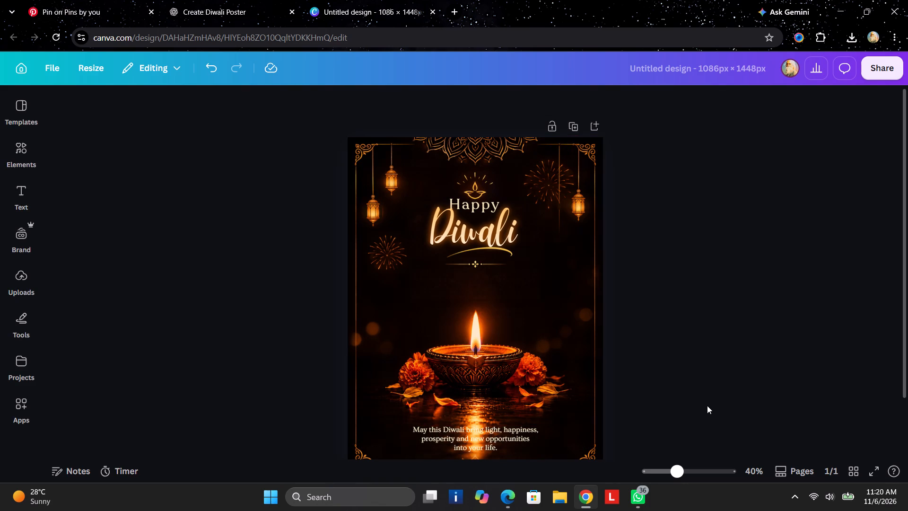
Shift the word "Diwali" slightly down on the poster.
scroll(680, 328, "down", 4)
left_click(480, 341)
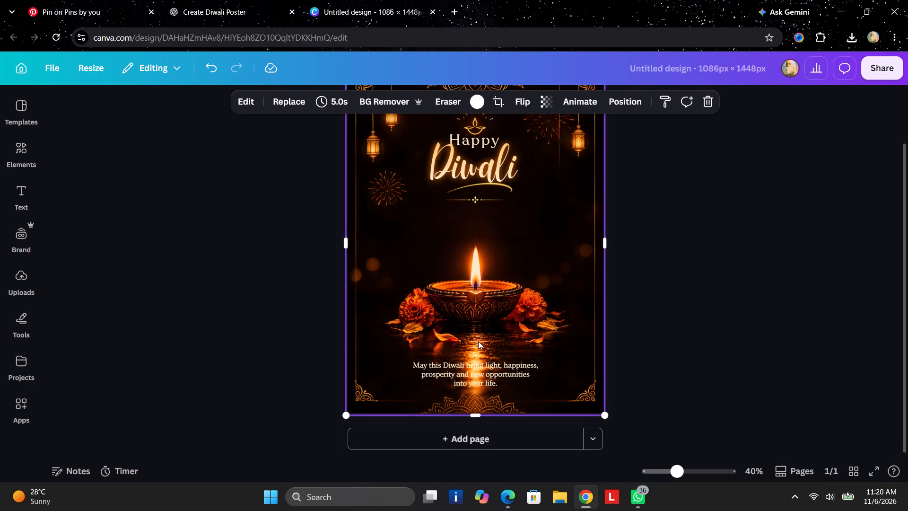
scroll(479, 338, "up", 2)
left_click_drag(481, 232, 481, 238)
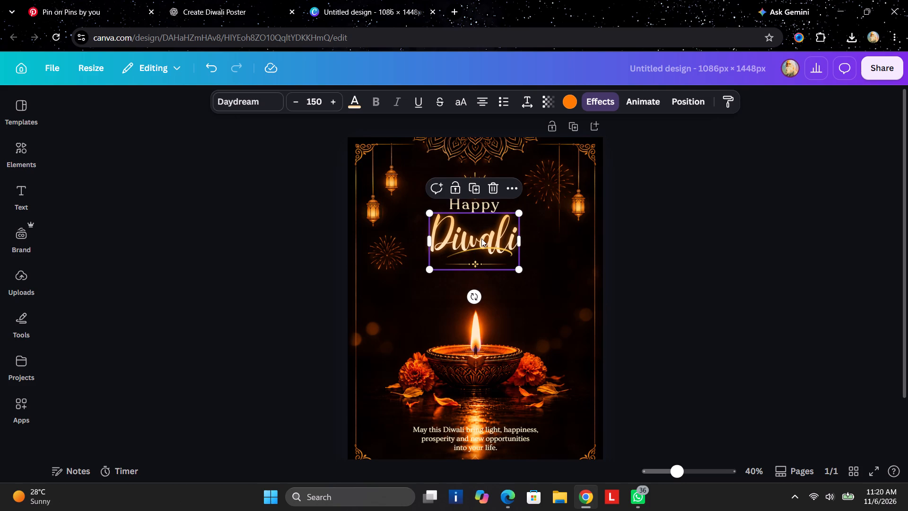
left_click(751, 252)
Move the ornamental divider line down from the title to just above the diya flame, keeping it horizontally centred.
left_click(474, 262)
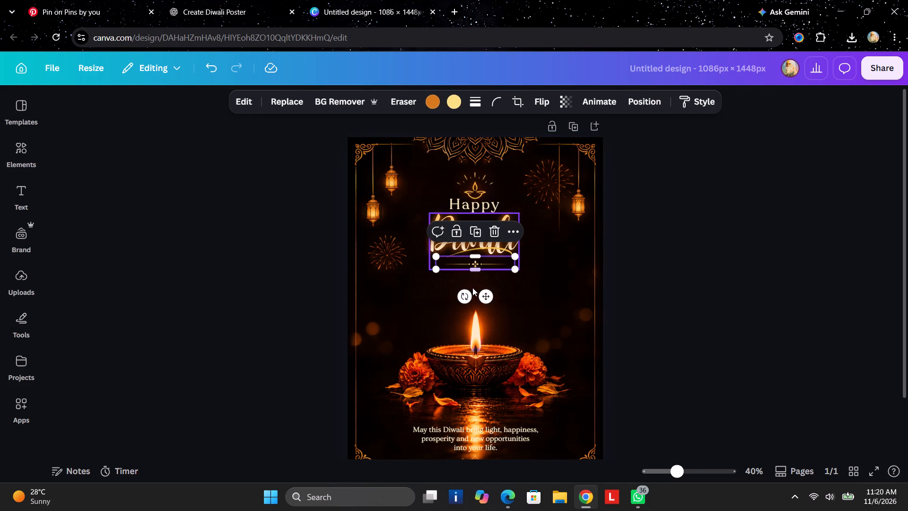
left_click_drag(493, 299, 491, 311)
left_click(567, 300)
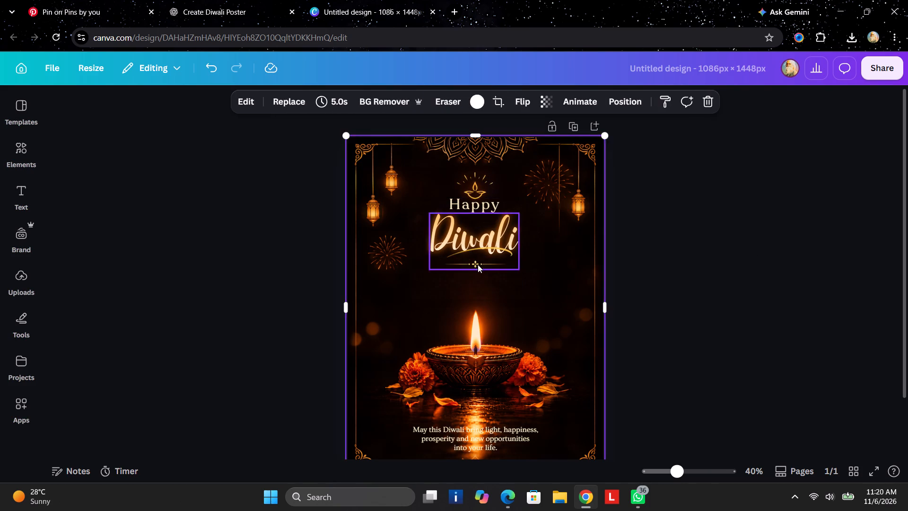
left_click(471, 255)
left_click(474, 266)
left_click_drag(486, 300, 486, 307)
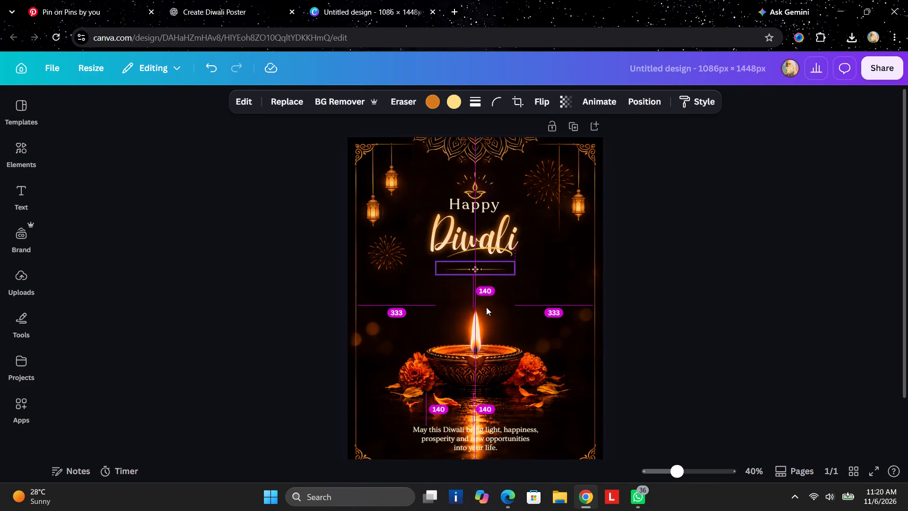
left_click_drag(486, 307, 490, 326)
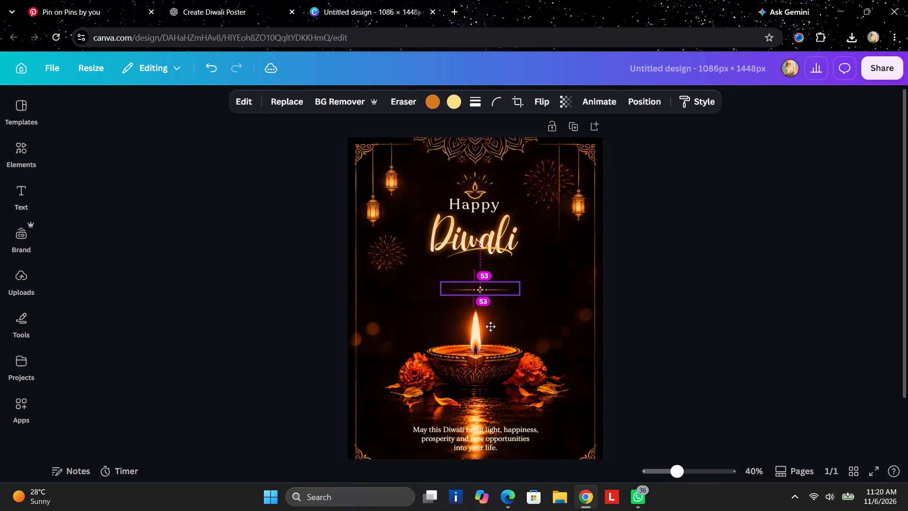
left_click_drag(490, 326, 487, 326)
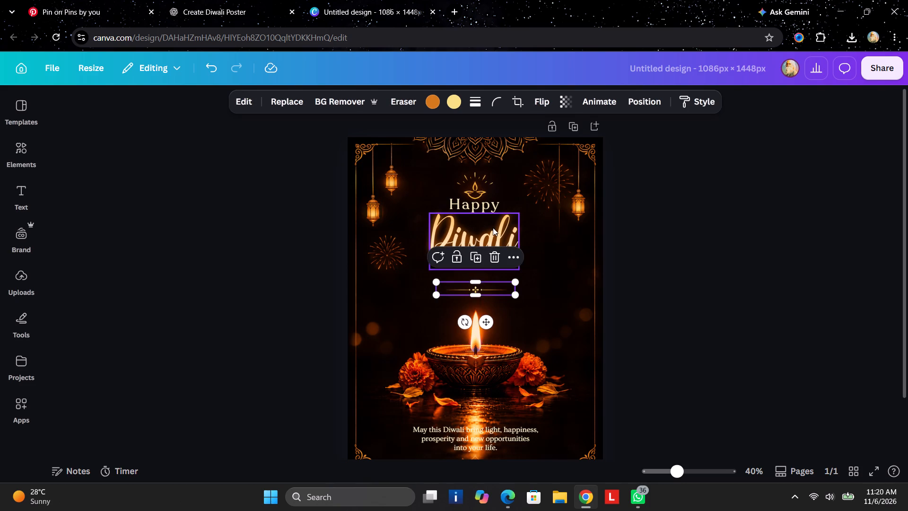
Rotate the word "Diwali" so that it tilts slightly upward toward its end.
left_click(484, 237)
left_click_drag(474, 302, 475, 314)
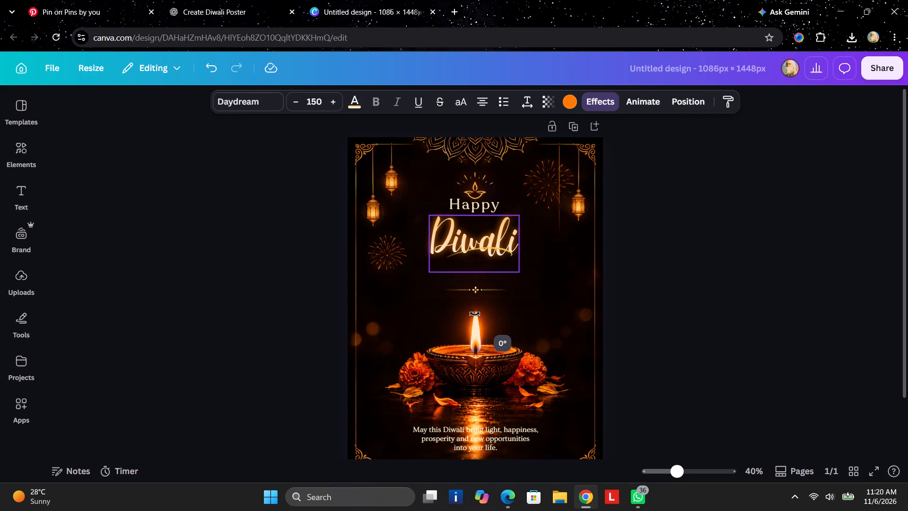
left_click_drag(475, 314, 471, 280)
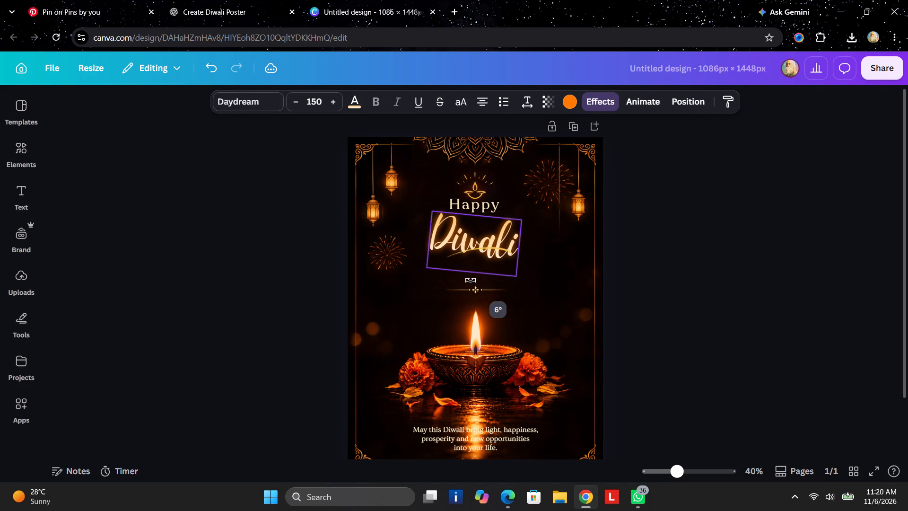
left_click_drag(471, 280, 476, 281)
left_click(561, 285)
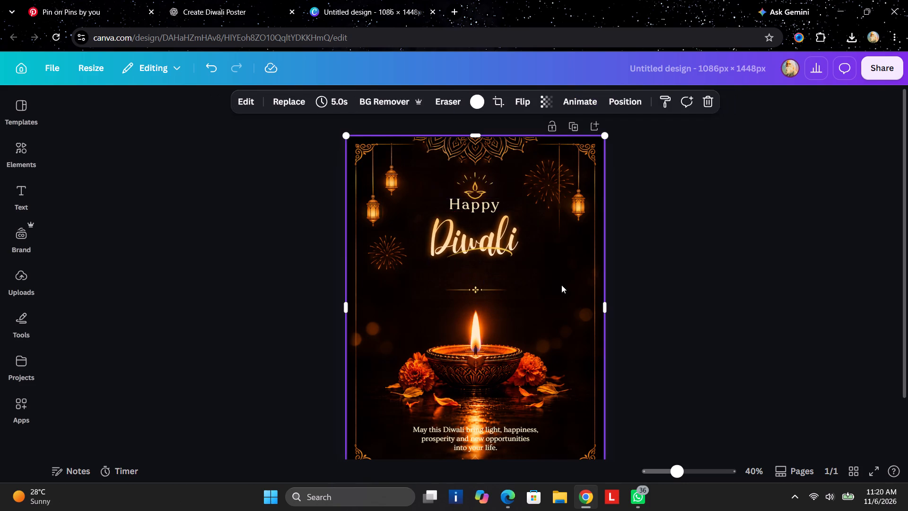
Move the curved gold underline down to the divider and lower the word "Diwali" to sit right above it.
left_click(483, 240)
left_click(465, 255)
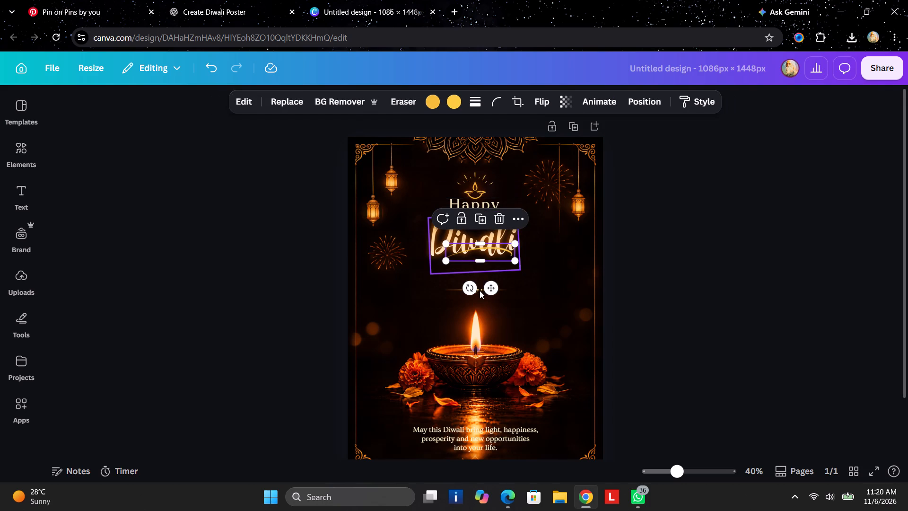
left_click_drag(492, 285, 490, 310)
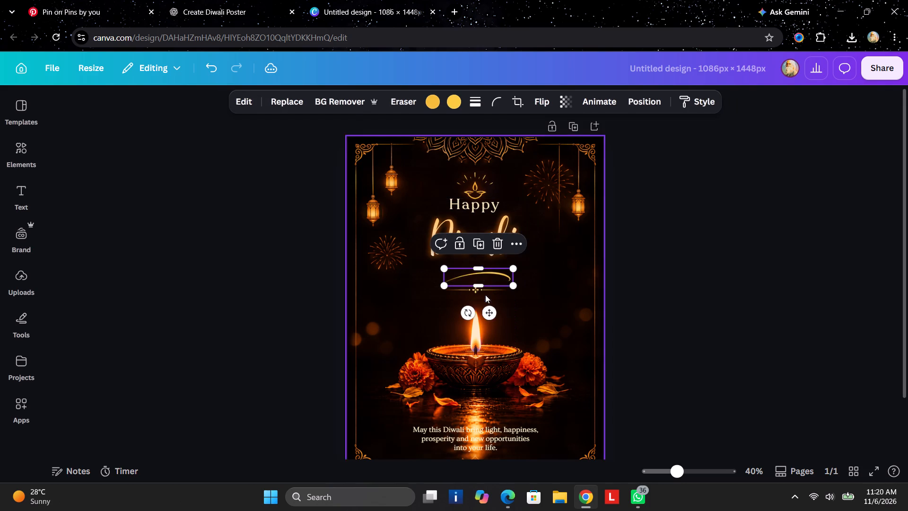
left_click(541, 230)
left_click_drag(492, 240, 492, 257)
left_click_drag(492, 252, 493, 251)
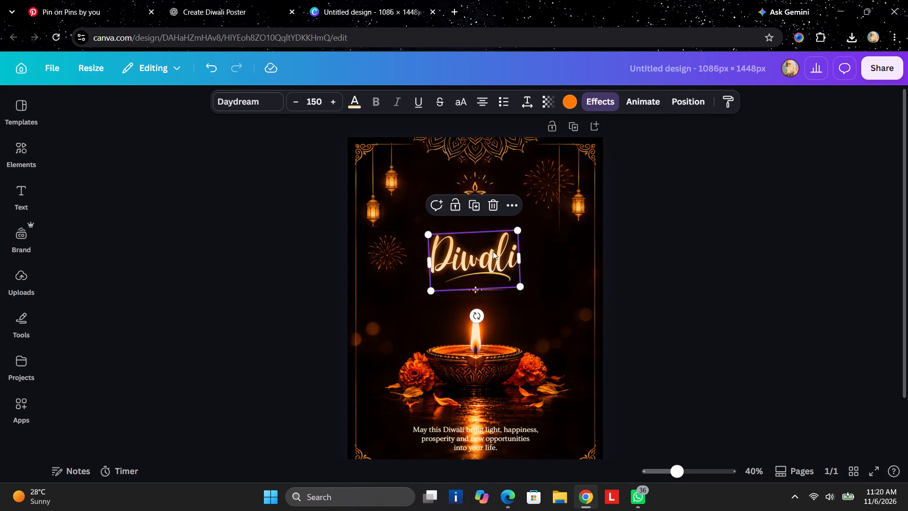
left_click_drag(493, 251, 493, 247)
Move the word "Happy" down, away from the small diya icon, so it sits directly above "Diwali".
left_click(483, 210)
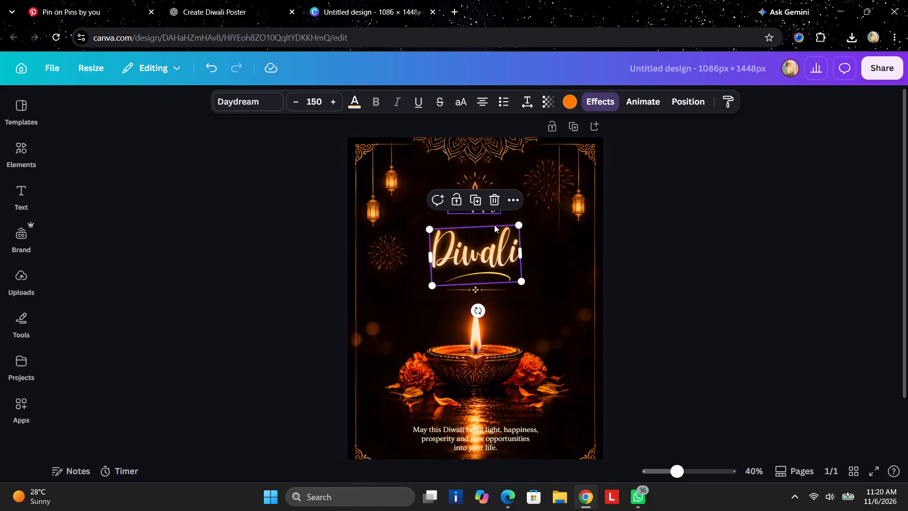
left_click(625, 247)
left_click(491, 205)
left_click(476, 191)
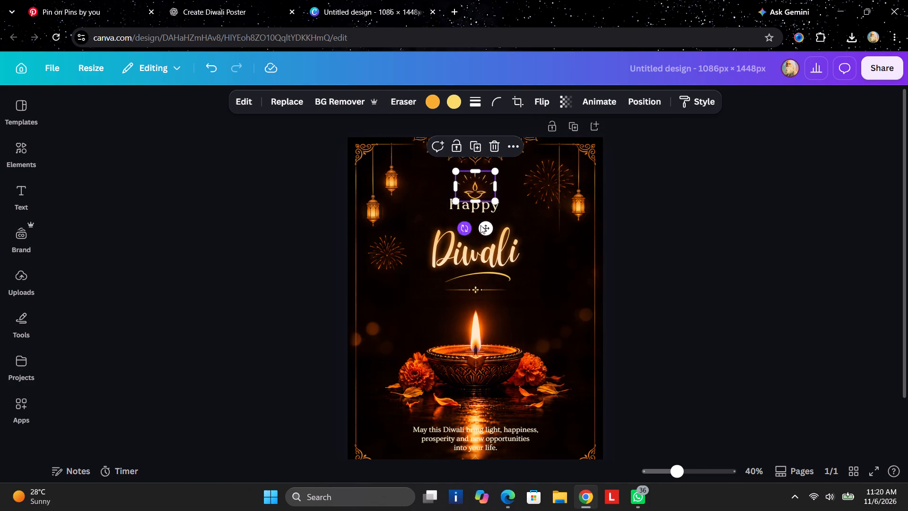
left_click(489, 205, "shift")
left_click(481, 210, "shift")
scroll(481, 212, "up", 3, "shift")
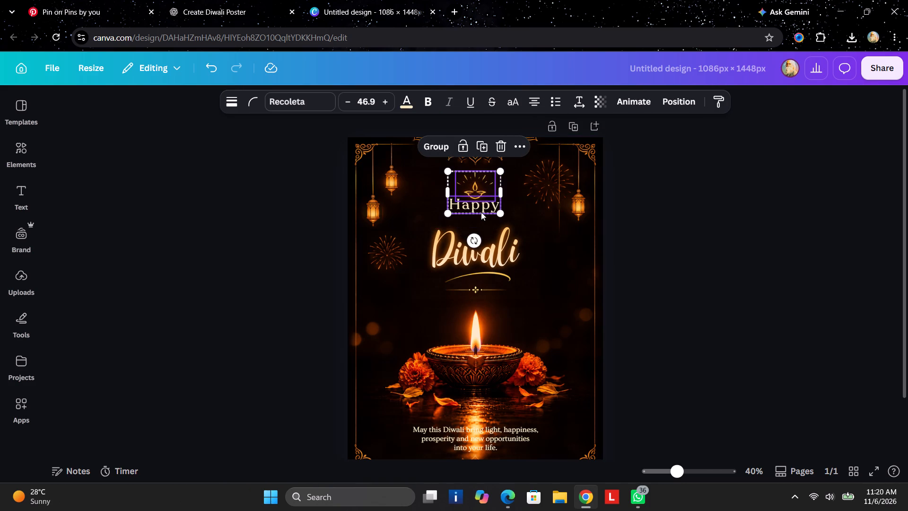
scroll(481, 212, "up", 3, "shift")
left_click(477, 182, "shift")
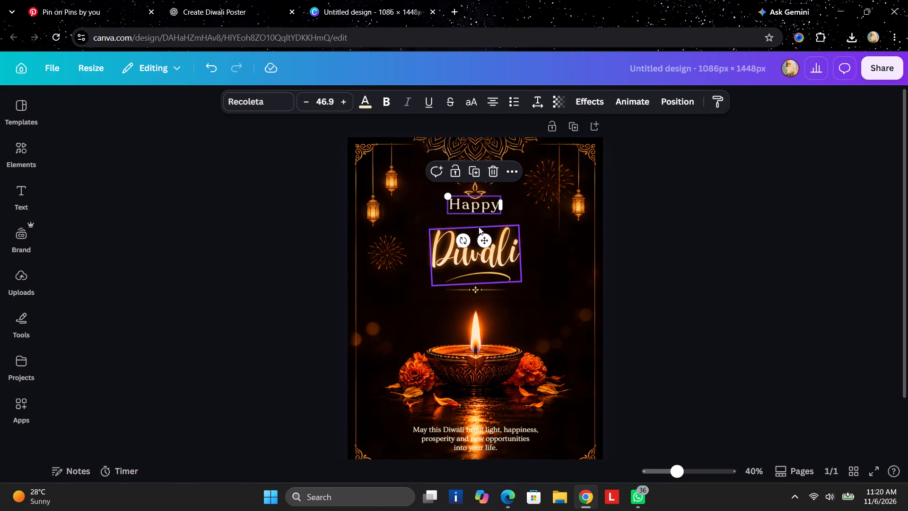
left_click_drag(486, 240, 484, 260, "shift")
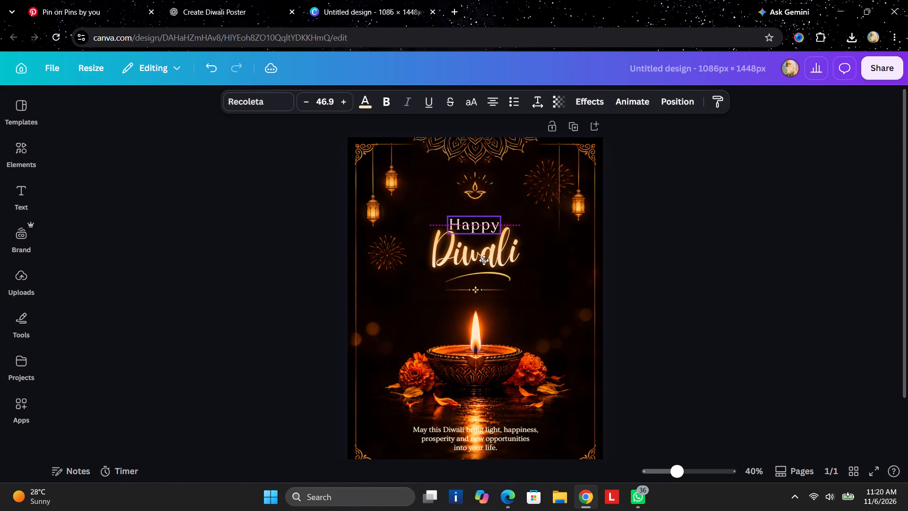
left_click_drag(484, 260, 494, 256, "shift")
left_click(474, 206)
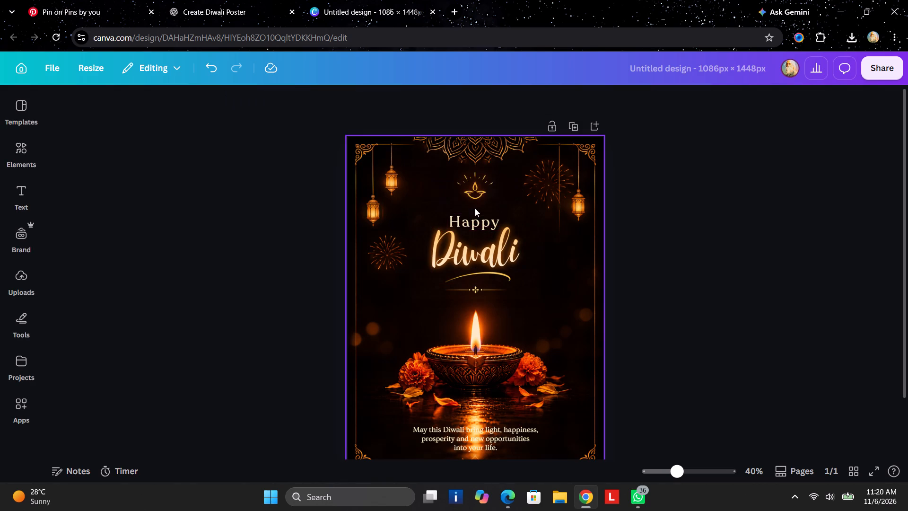
Delete the small diya icon above "Happy" and the ornamental divider beneath the curved gold underline.
left_click_drag(480, 191, 480, 207)
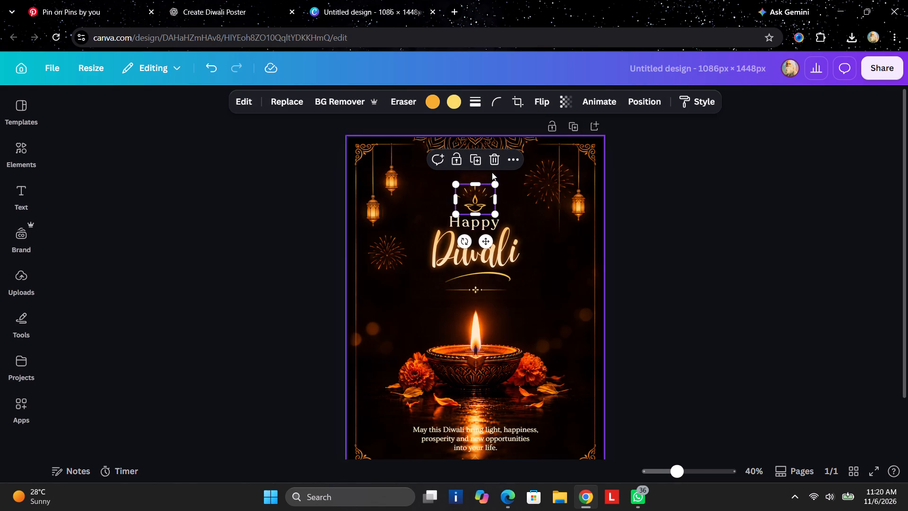
left_click(497, 161)
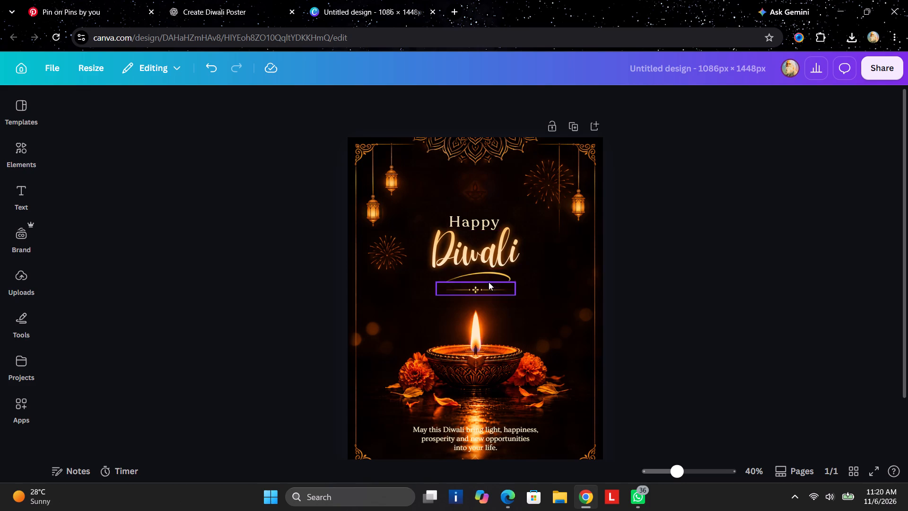
left_click_drag(482, 291, 483, 298)
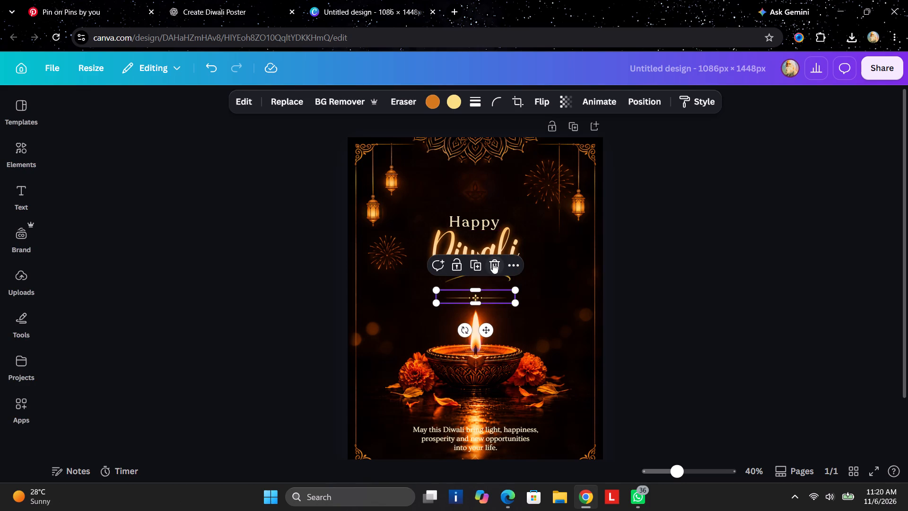
left_click(494, 262)
Nudge "Diwali" closer to "Happy" and adjust the curved gold underline's height so it sits right beneath the word.
left_click(482, 255)
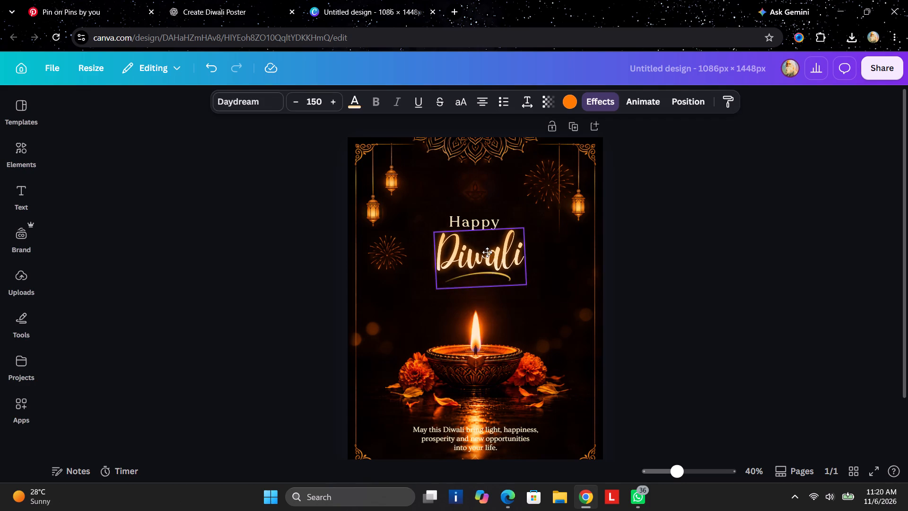
left_click(483, 273)
left_click_drag(483, 273, 480, 296)
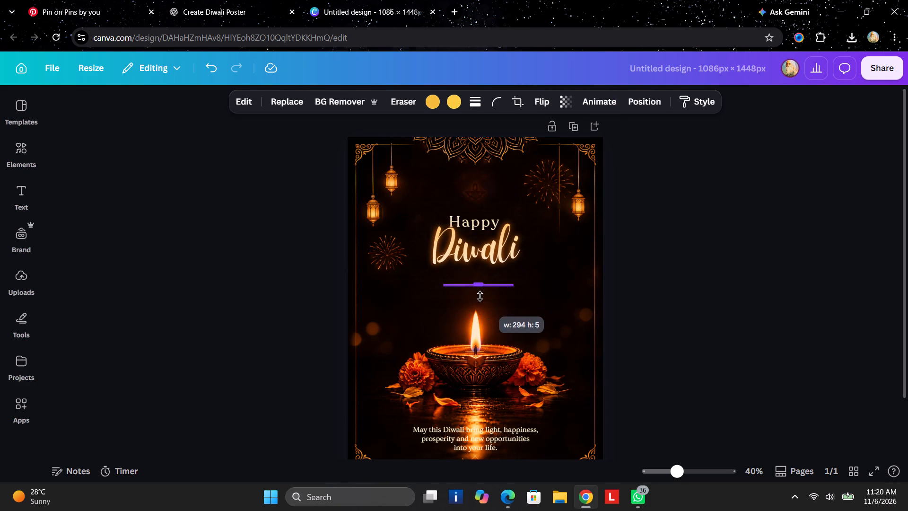
left_click_drag(480, 296, 482, 266)
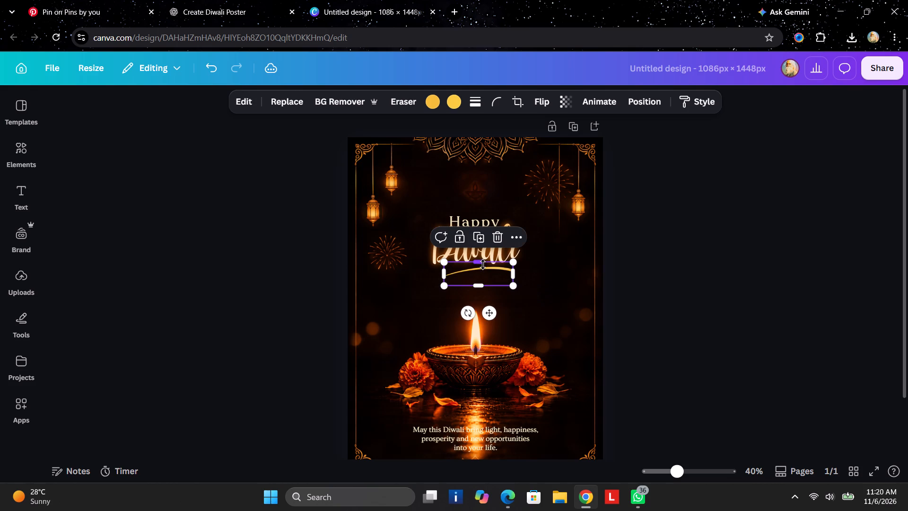
left_click_drag(473, 283, 469, 315)
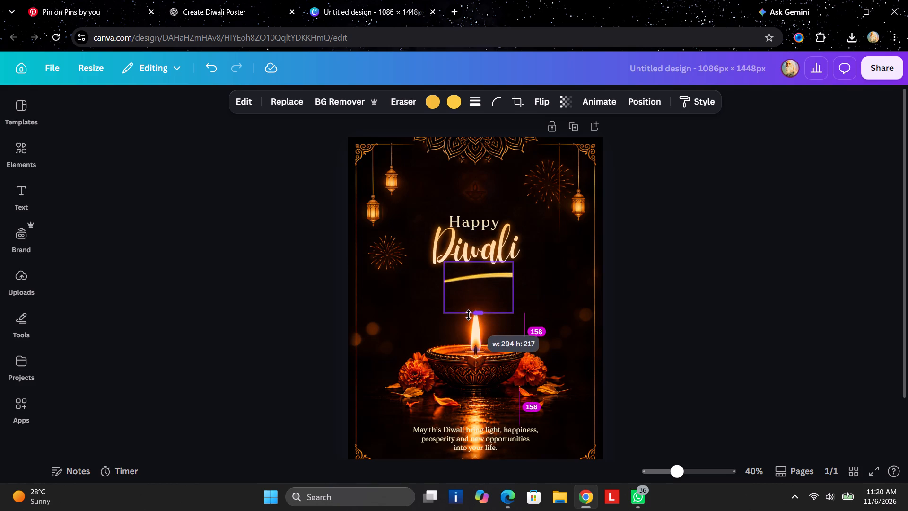
left_click_drag(469, 315, 467, 282)
left_click(589, 308)
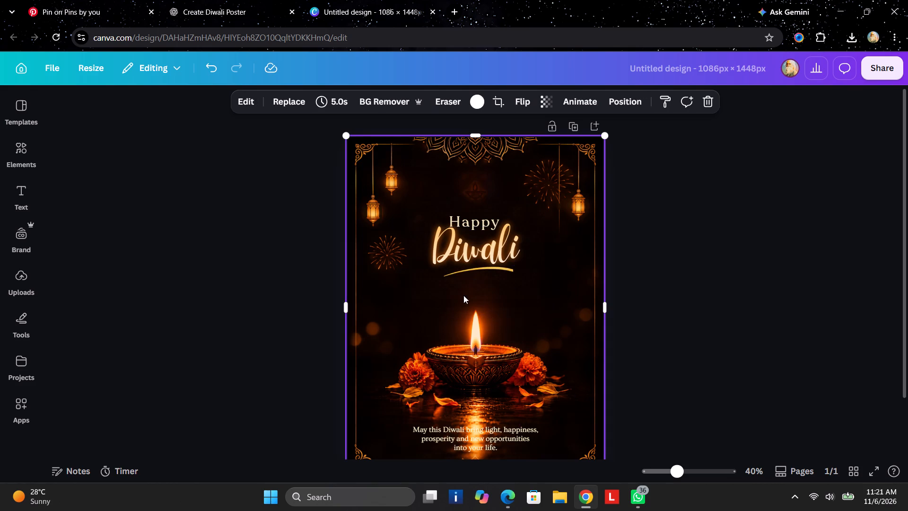
Open the file options for the poster design.
left_click(484, 183)
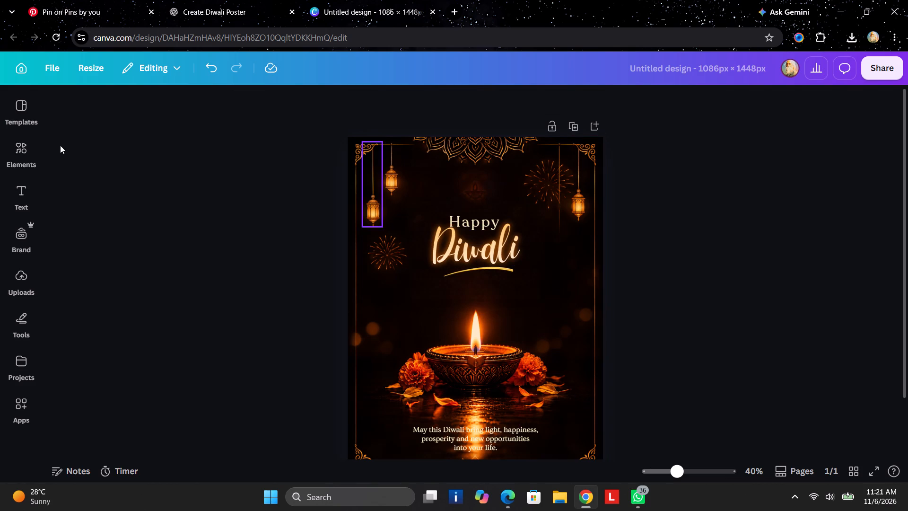
left_click(49, 66)
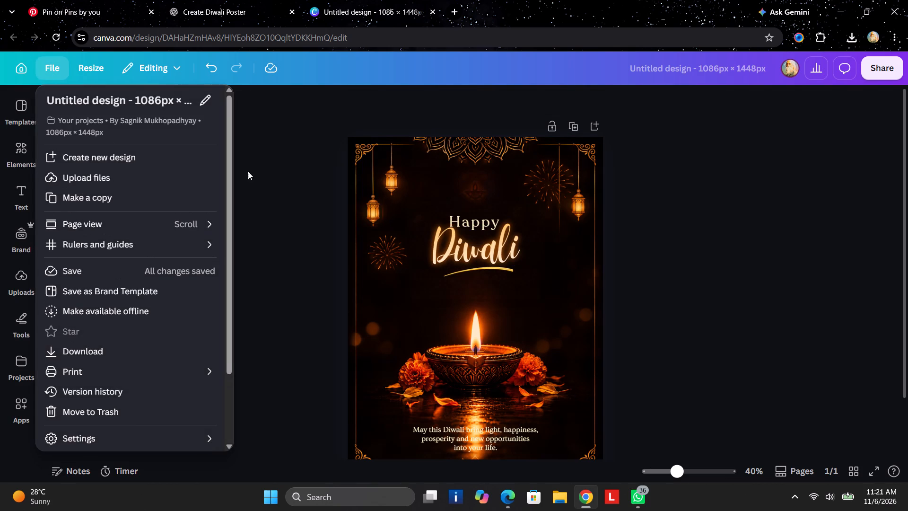
Close the file options and look through the uploaded images down to the end of the collection.
left_click(258, 194)
left_click(16, 281)
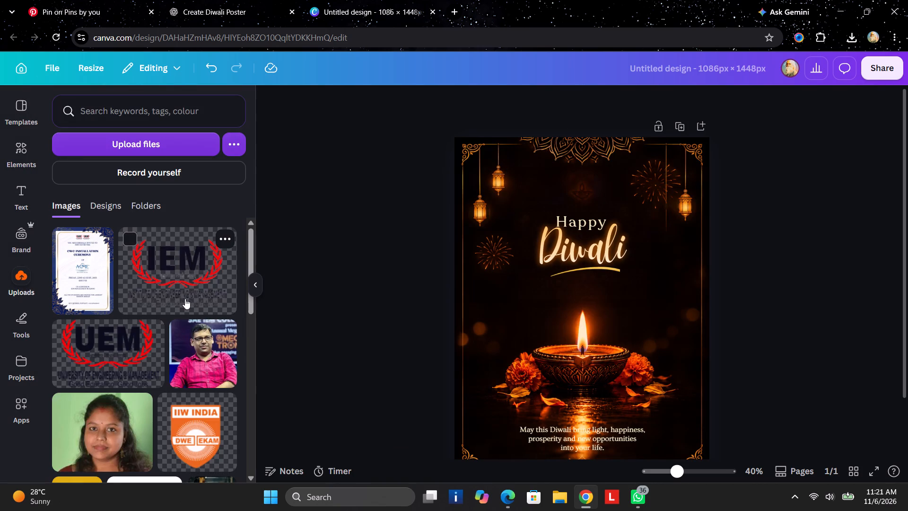
scroll(200, 334, "down", 7)
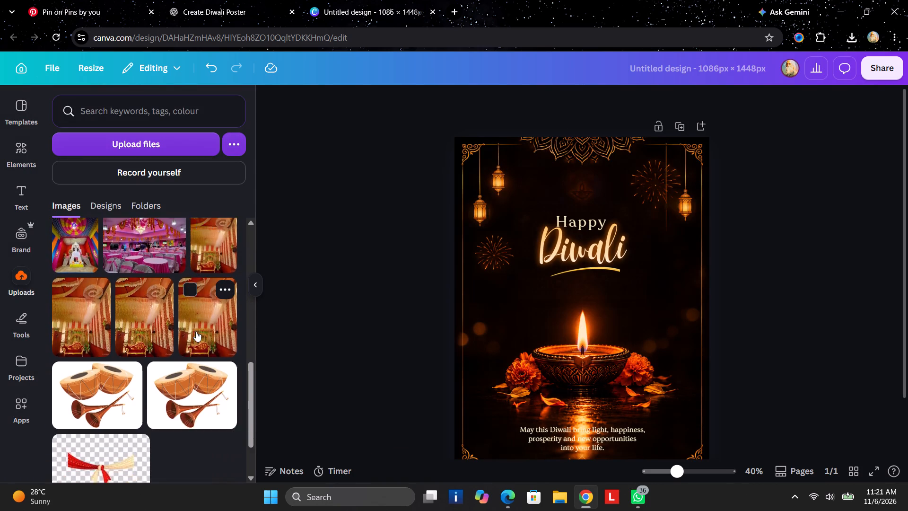
scroll(196, 331, "down", 12)
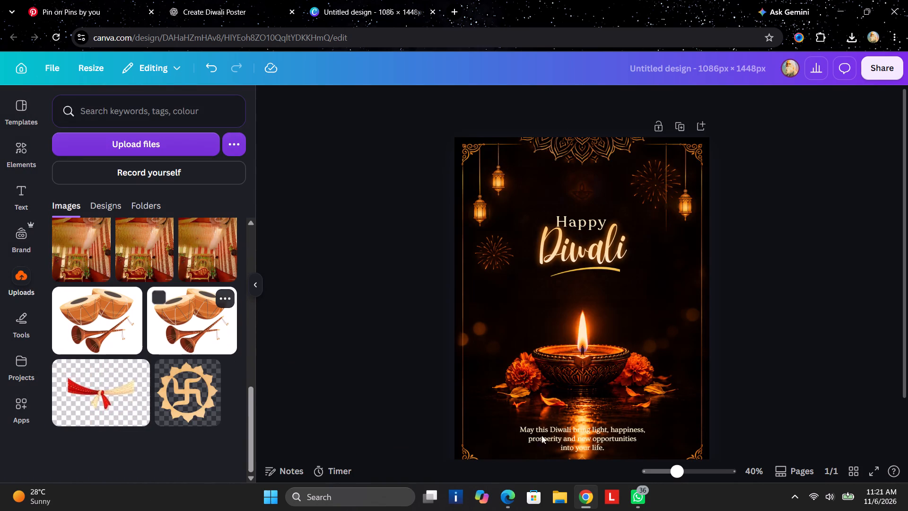
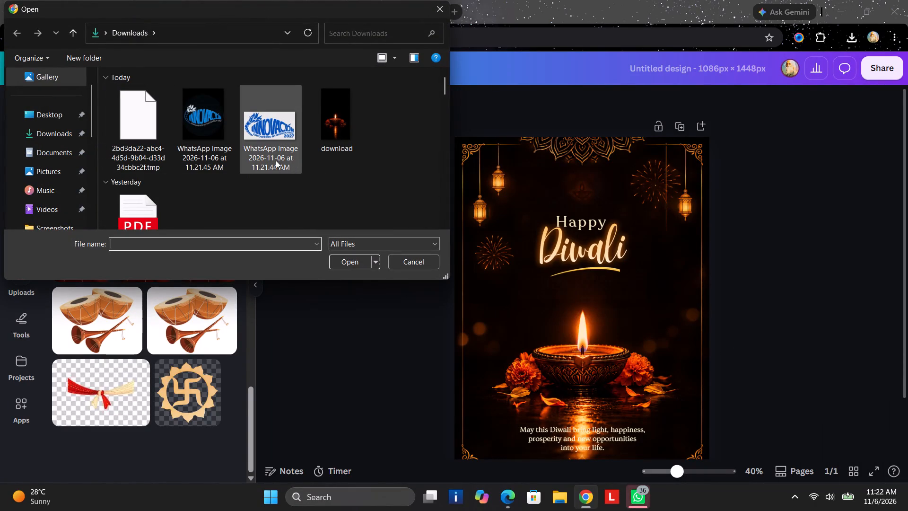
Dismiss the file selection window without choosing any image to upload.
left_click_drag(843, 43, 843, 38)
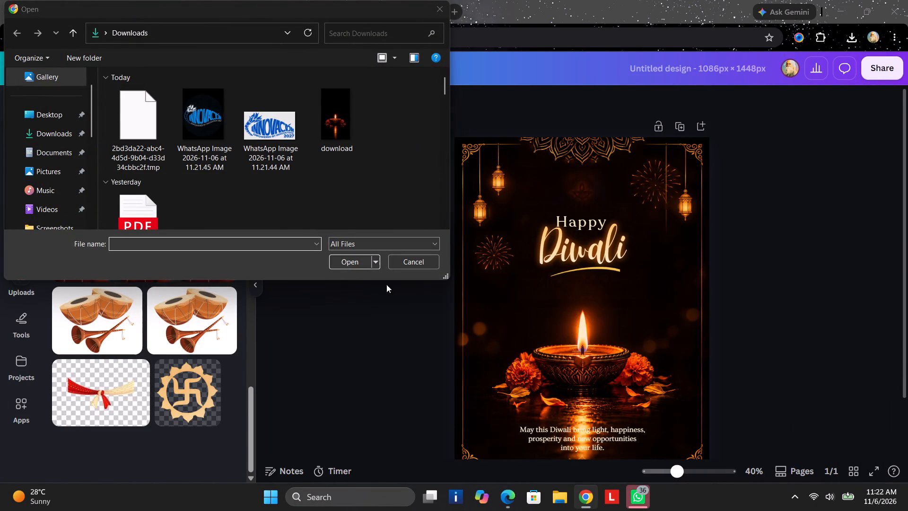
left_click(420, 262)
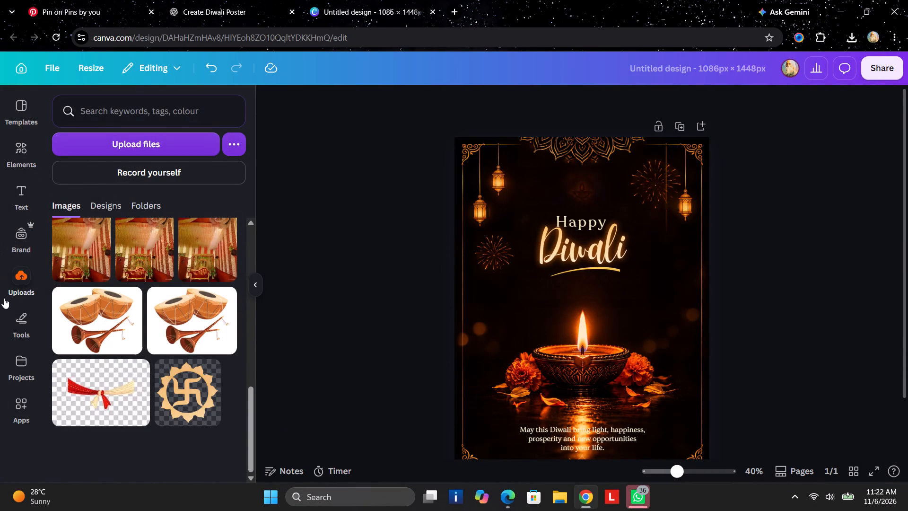
Start a file upload from the computer to add an image to the design's uploads.
left_click(109, 156)
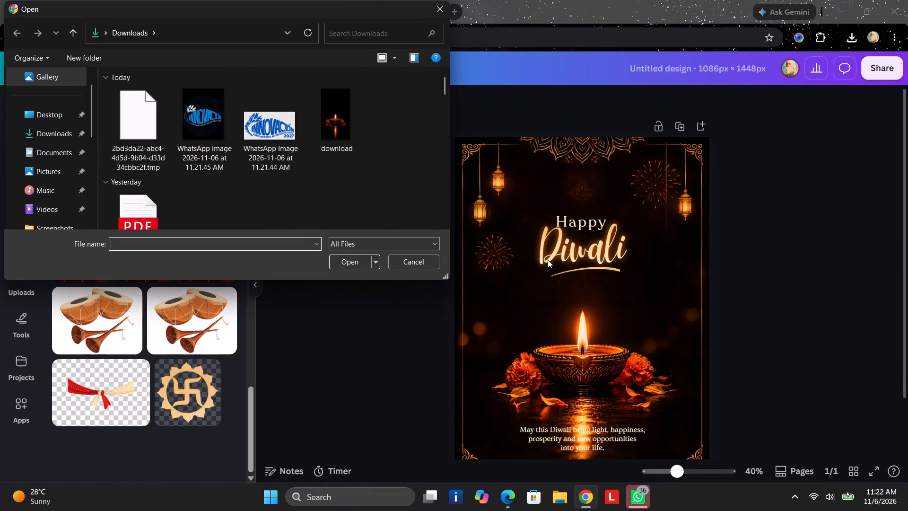
Switch to WhatsApp and return to the pending save of the white-on-black Innovación 2027 logo image.
left_click(637, 498)
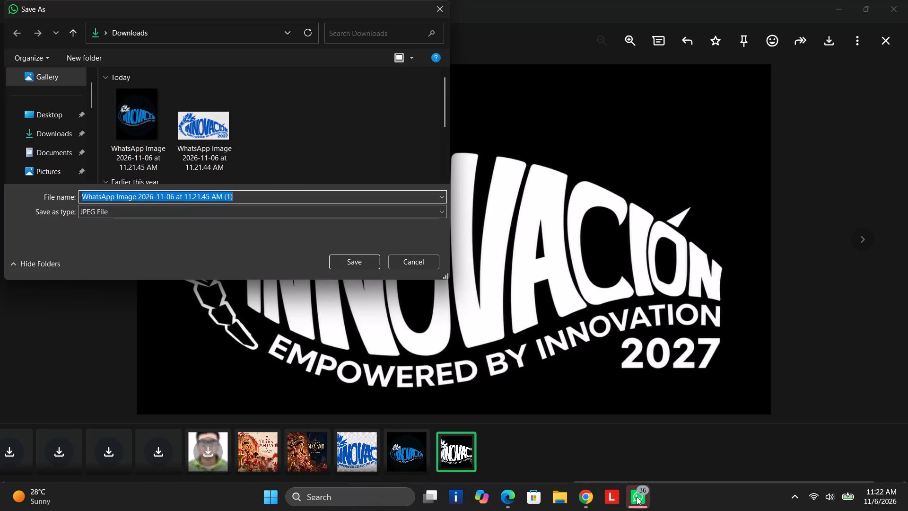
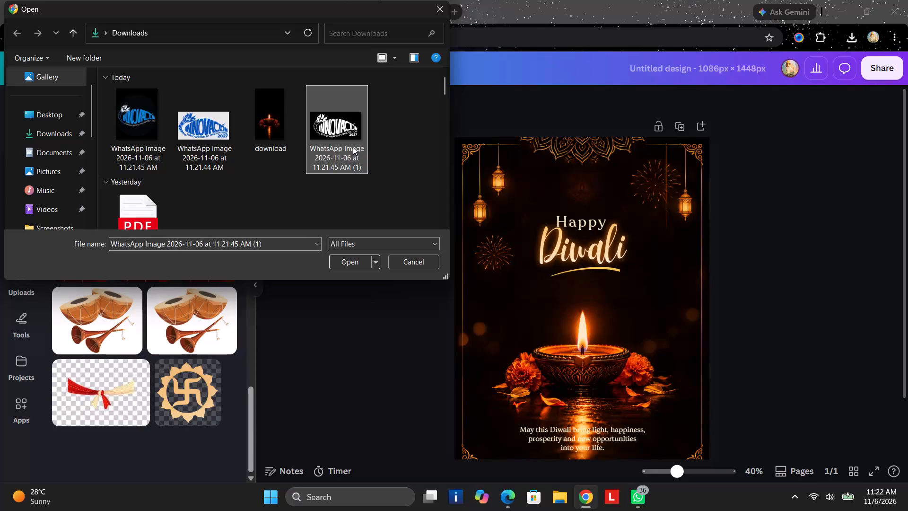
Upload only the white-on-black Innovación logo, "WhatsApp Image 2026-11-06 at 11.21.45 AM (1)", from Downloads.
left_click(181, 113, "shift")
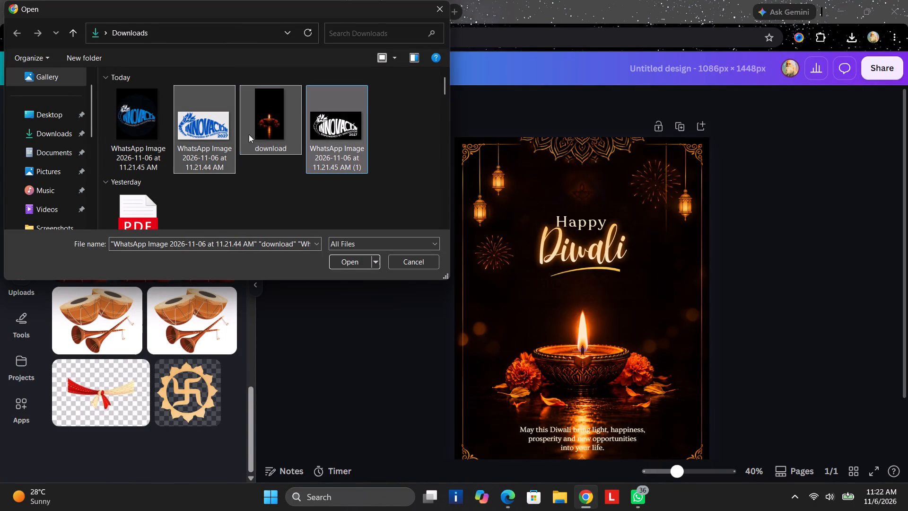
left_click(157, 132, "shift")
left_click(273, 142, "shift")
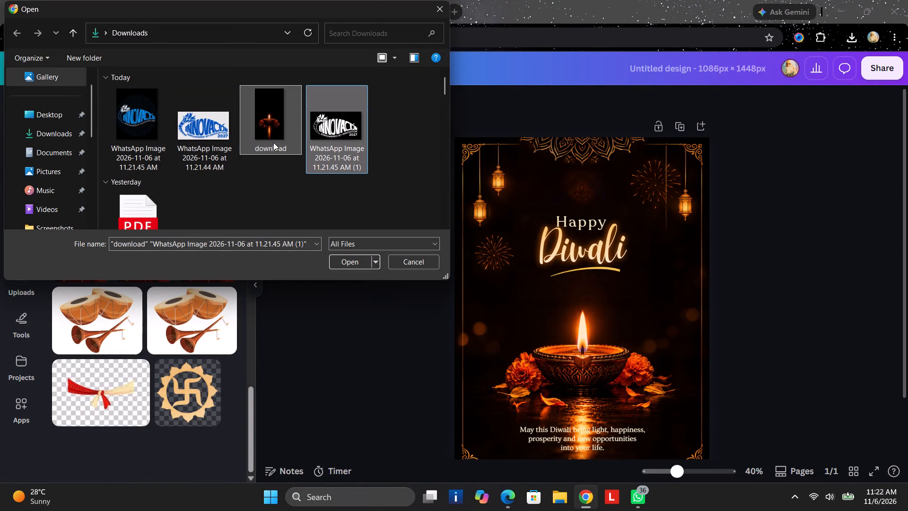
left_click(273, 142, "shift")
left_click(389, 145)
left_click(332, 138)
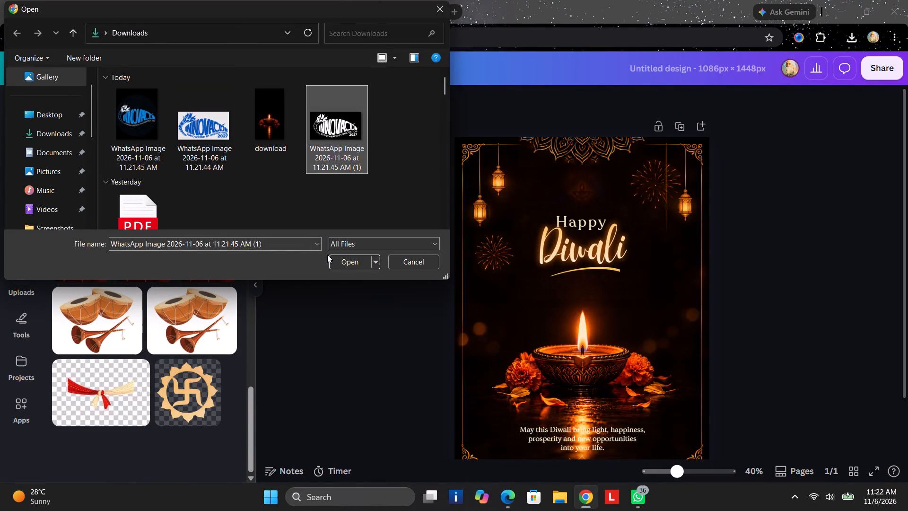
left_click(336, 259)
Upload the two logo images "WhatsApp Image 2026-11-06 at 11.21.45 AM" and "11.21.45 AM (1)" together from Downloads.
left_click(164, 149)
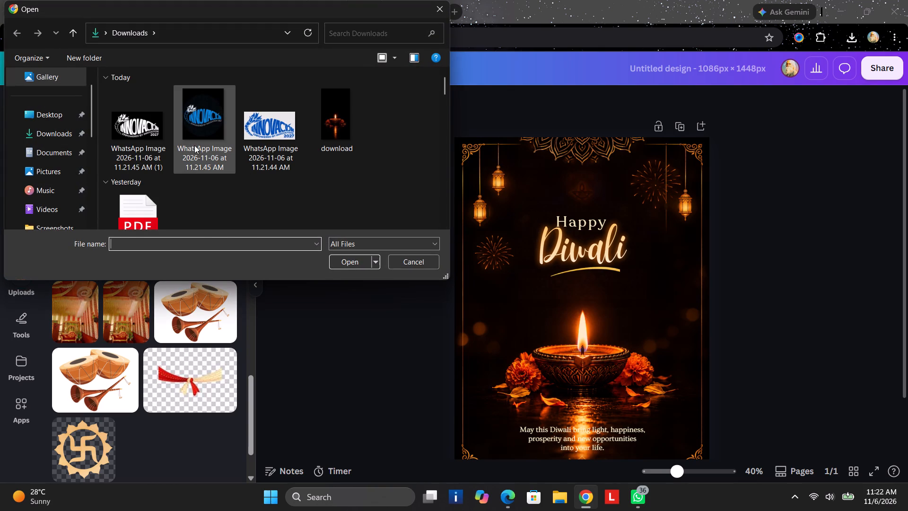
left_click(194, 145, "shift")
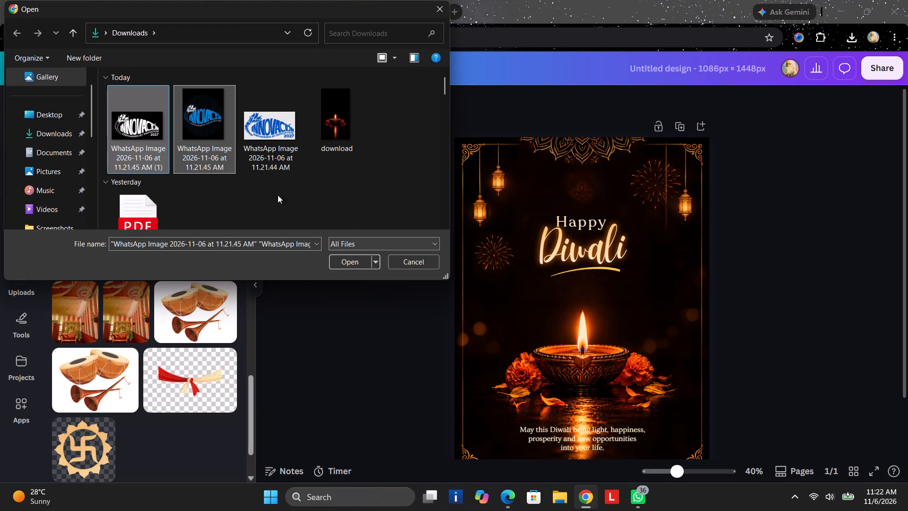
left_click(350, 258, "shift")
Remove the photo of the man in the pink shirt and the woman's green-background portrait from the uploads folder.
scroll(192, 250, "up", 4)
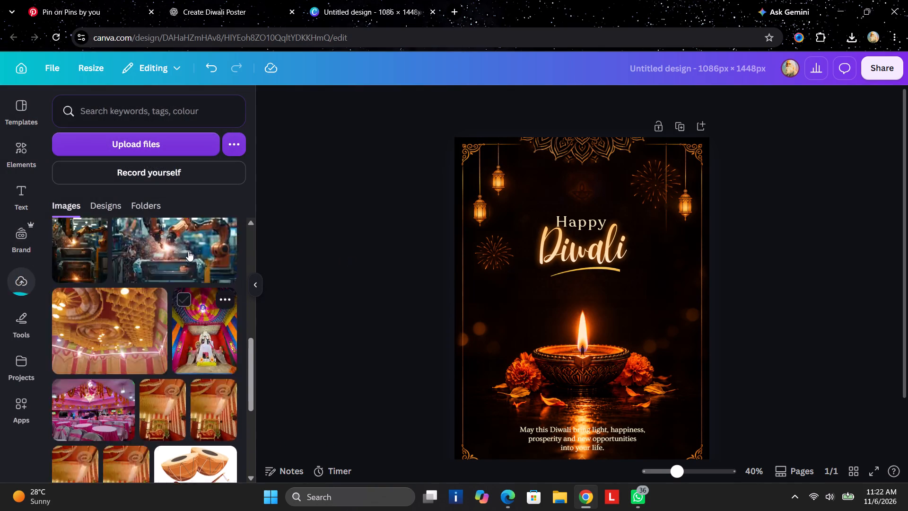
scroll(188, 251, "up", 1)
scroll(124, 286, "up", 11)
scroll(183, 281, "down", 3)
left_click(122, 273)
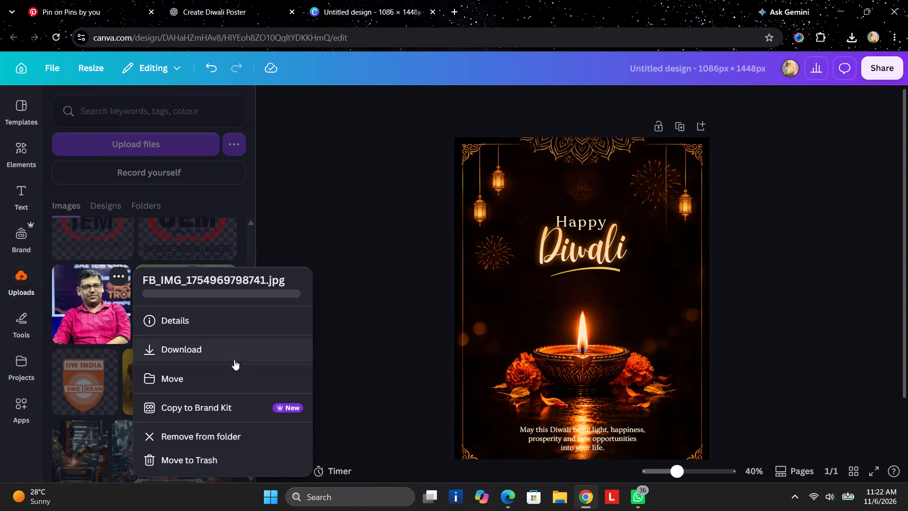
left_click(196, 434)
left_click(137, 278)
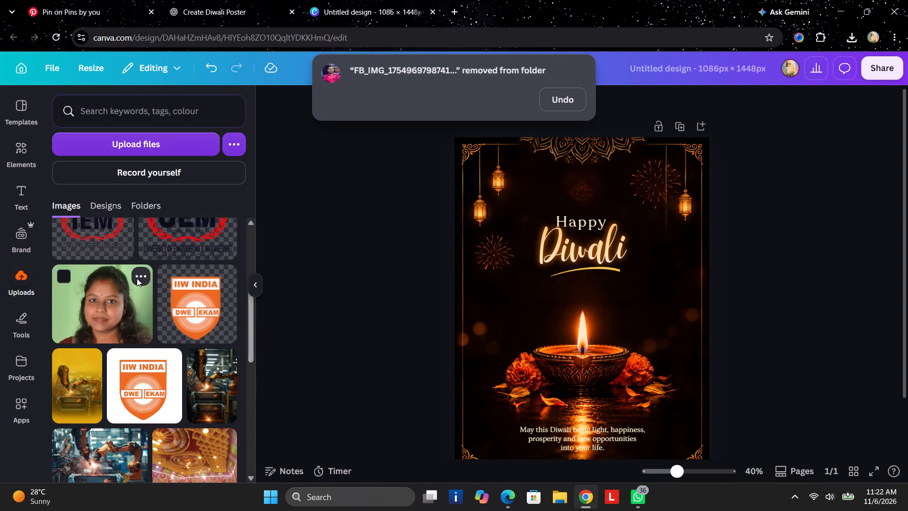
left_click(236, 445)
scroll(148, 317, "down", 2)
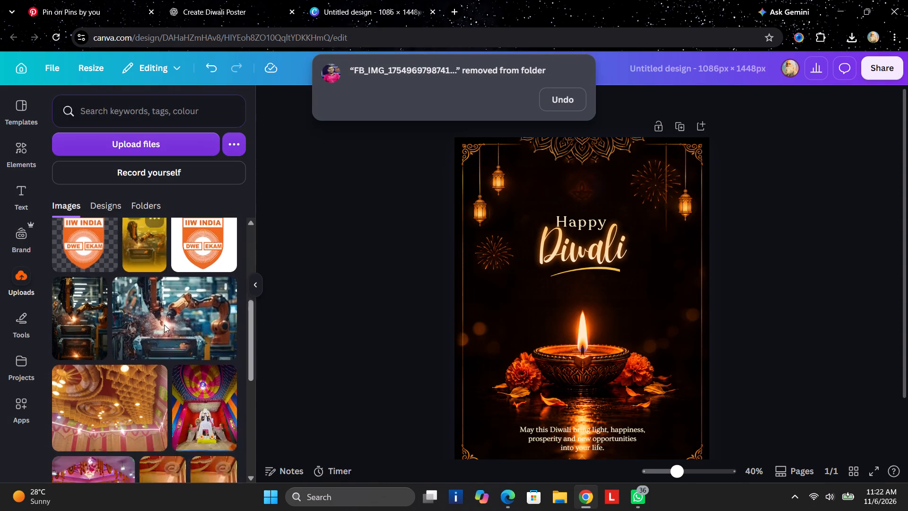
Remove the decorated ceiling, pink banquet hall, four curtained-room and colourful shrine photos from the uploads folder.
scroll(164, 325, "down", 2)
scroll(147, 279, "up", 3)
left_click(154, 373)
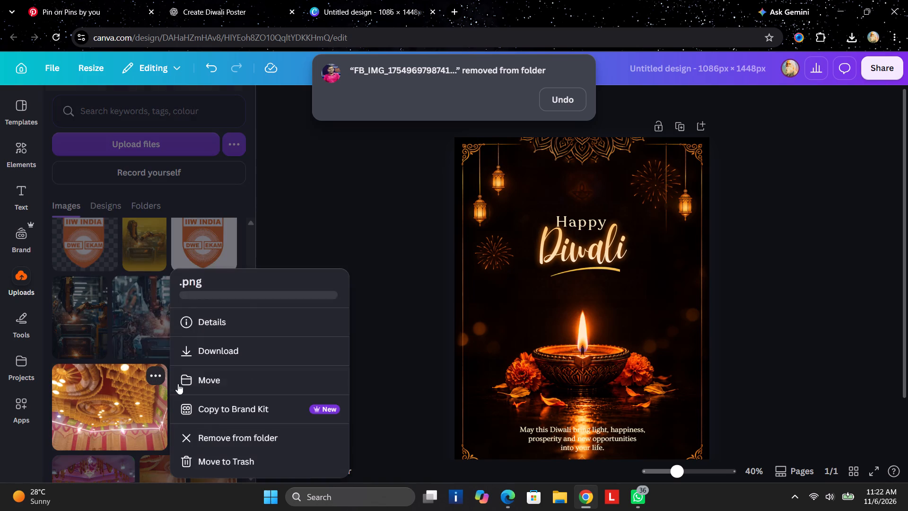
left_click(220, 448)
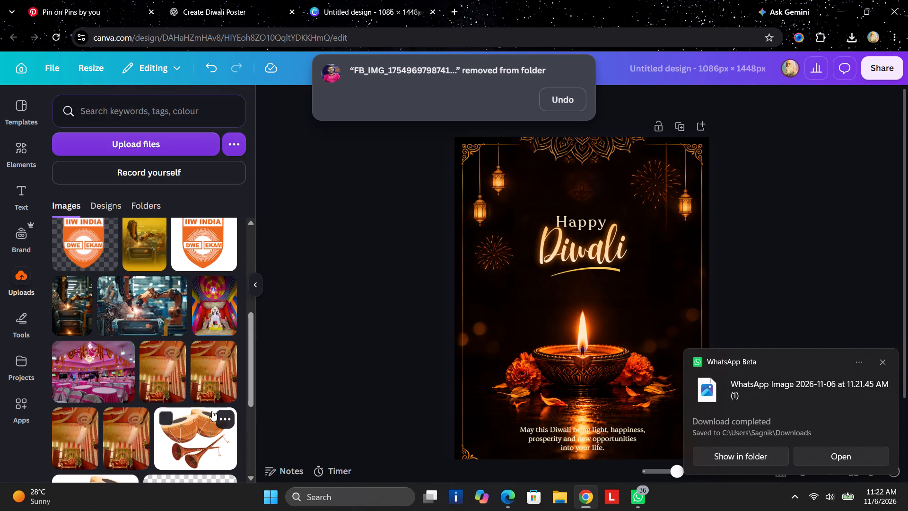
left_click(174, 354)
left_click(223, 435)
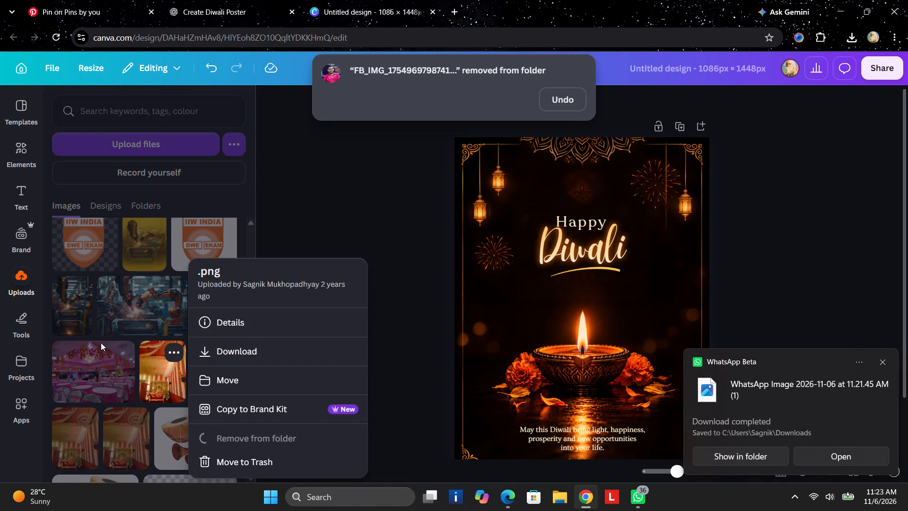
left_click(125, 348)
left_click(189, 433)
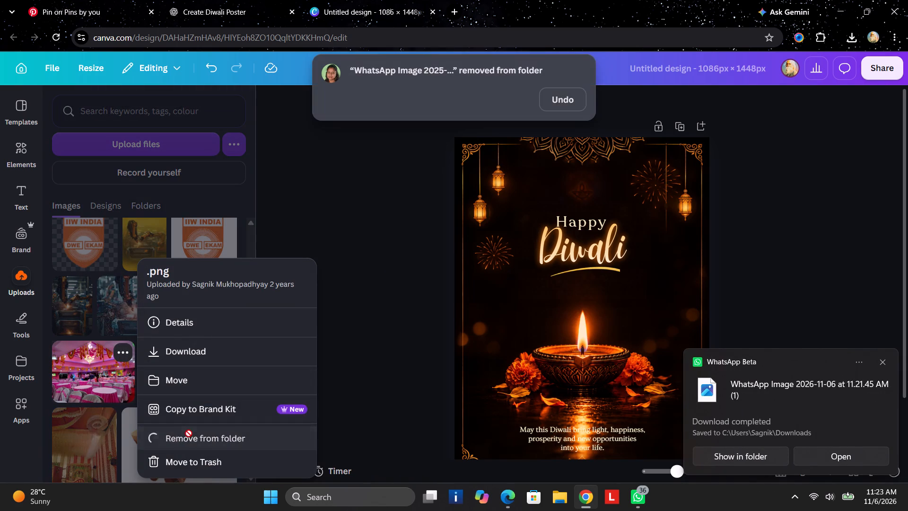
left_click(224, 352)
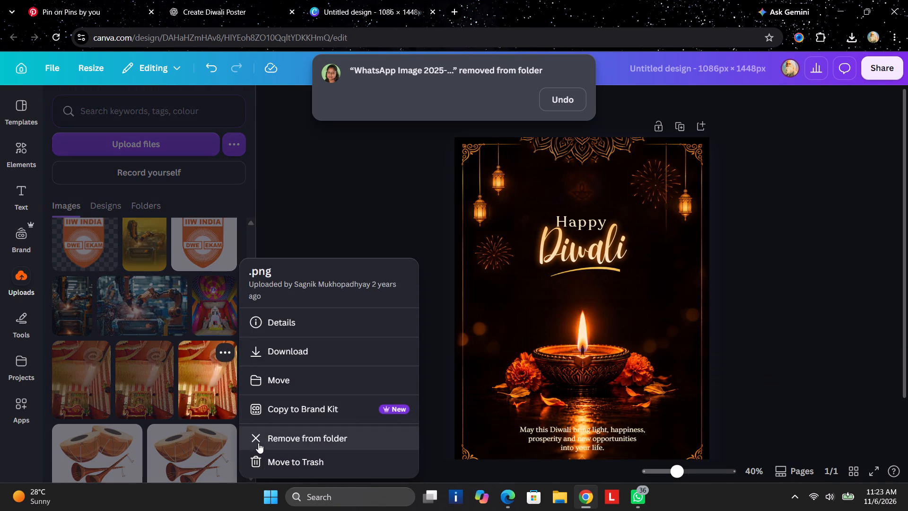
left_click(259, 443)
left_click(136, 350)
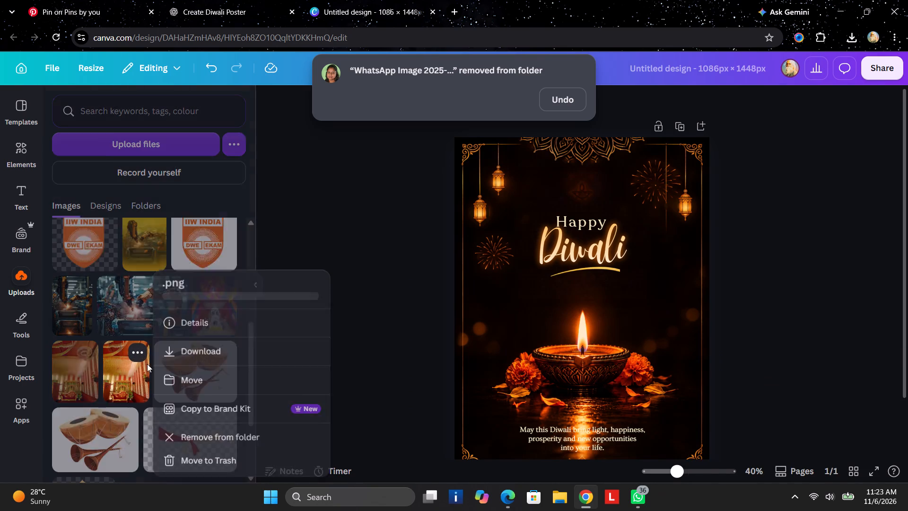
left_click(221, 434)
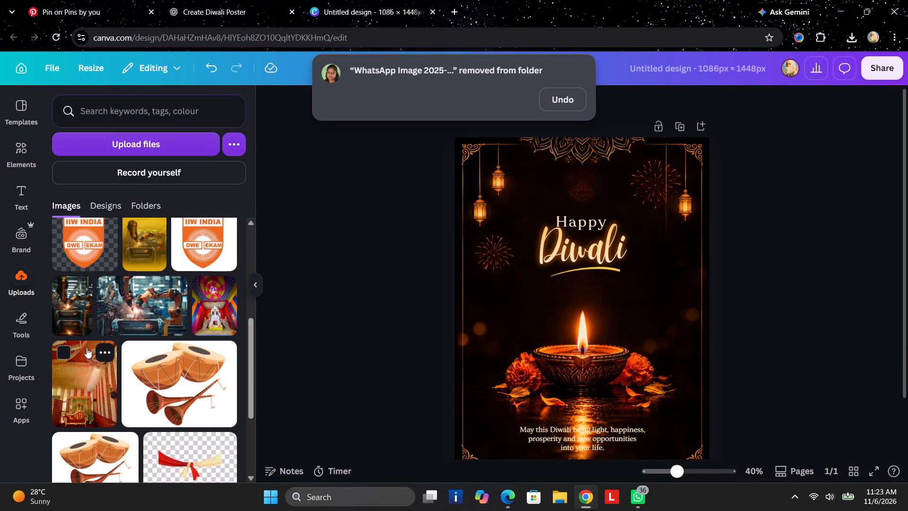
left_click(107, 348)
left_click(170, 440)
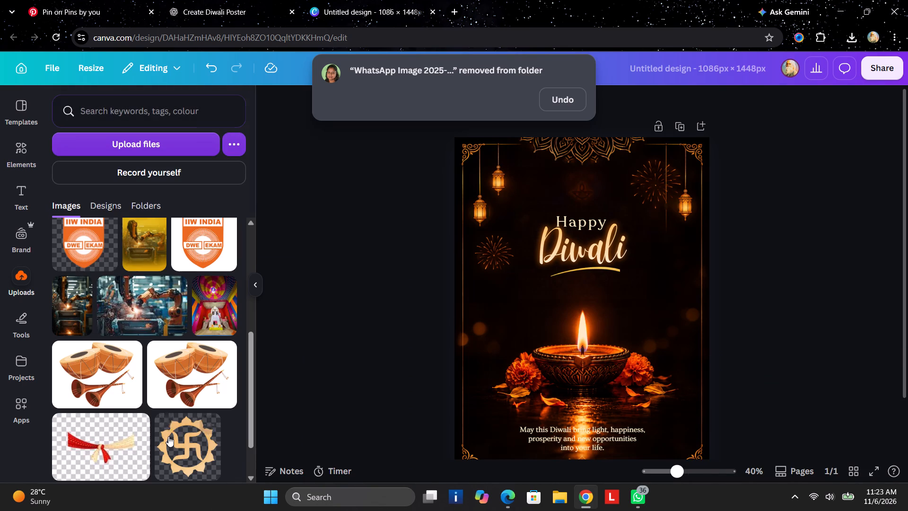
left_click(230, 291)
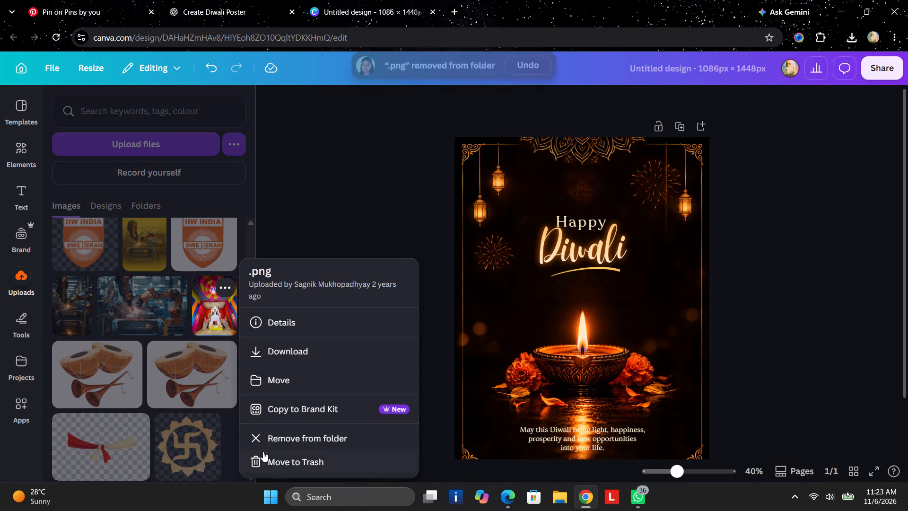
left_click(263, 441)
Remove both drum-and-shehnai images, the red and cream ribbon and the swastik image from the uploads folder.
left_click(127, 371)
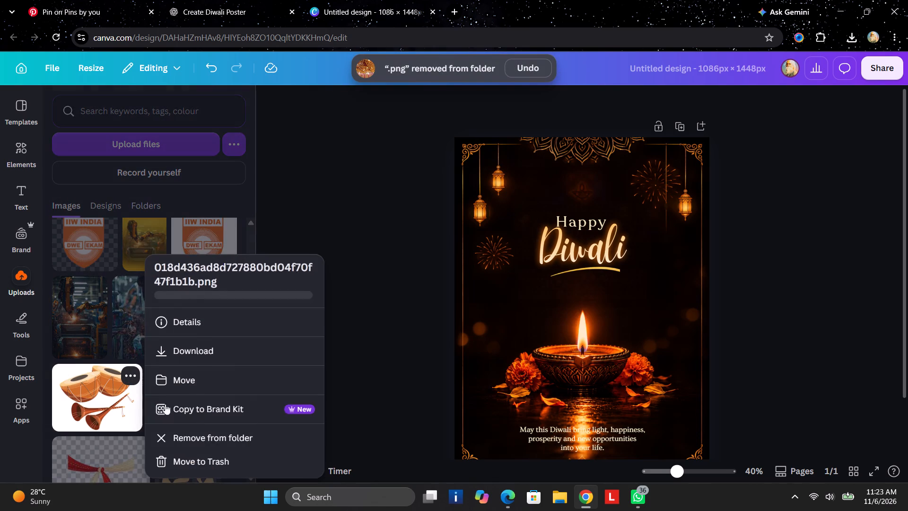
left_click(210, 433)
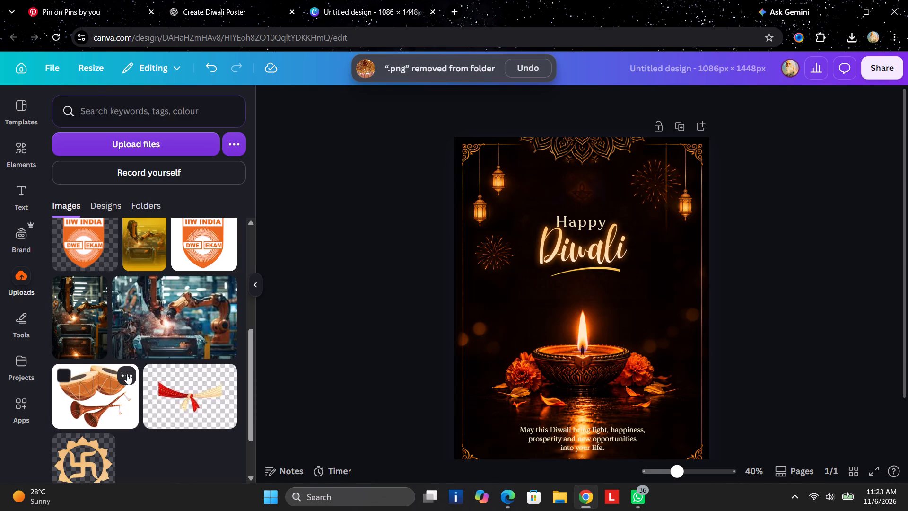
left_click(127, 374)
left_click(164, 430)
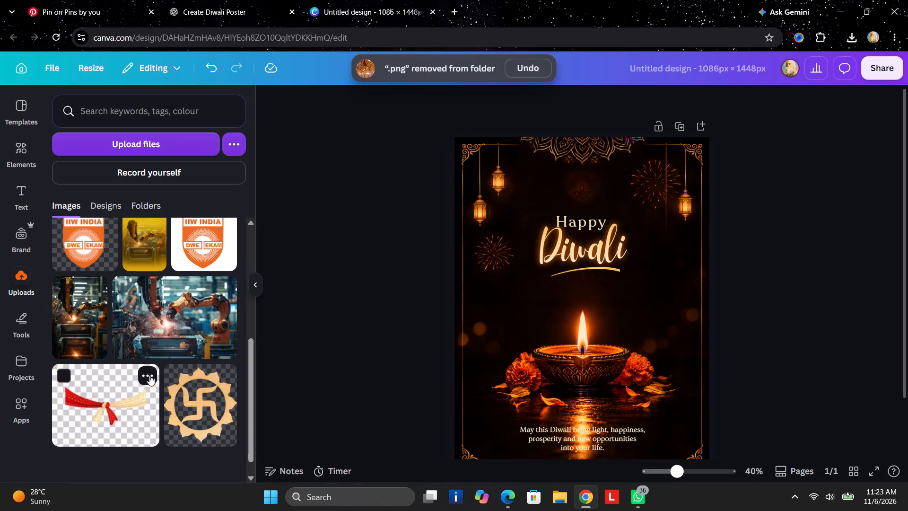
left_click(151, 371)
left_click(197, 431)
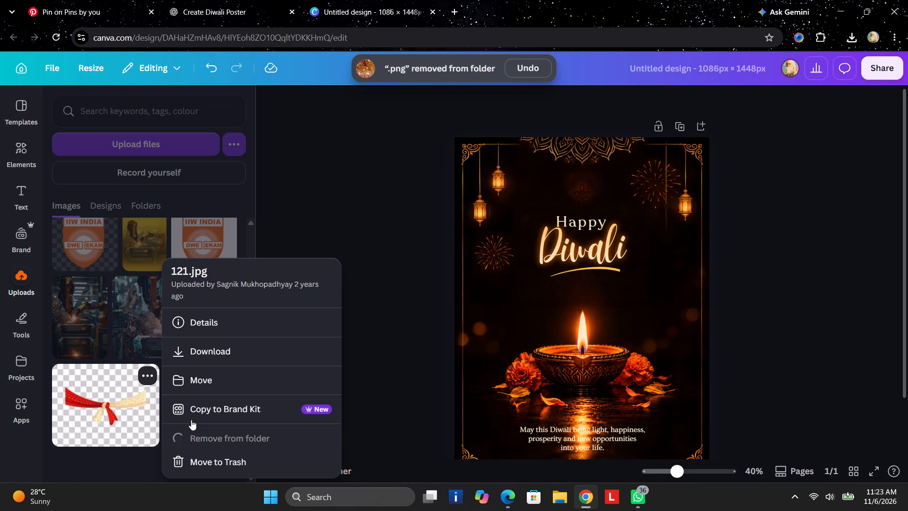
left_click(125, 374)
left_click(187, 435)
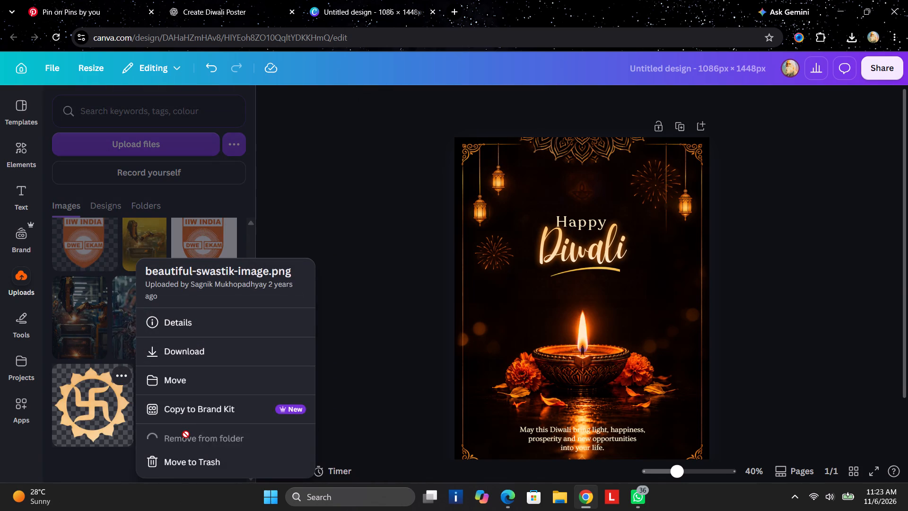
Remove the two robotic welding arm photos and the yellow-tinted robot image from the uploads folder.
left_click(87, 370)
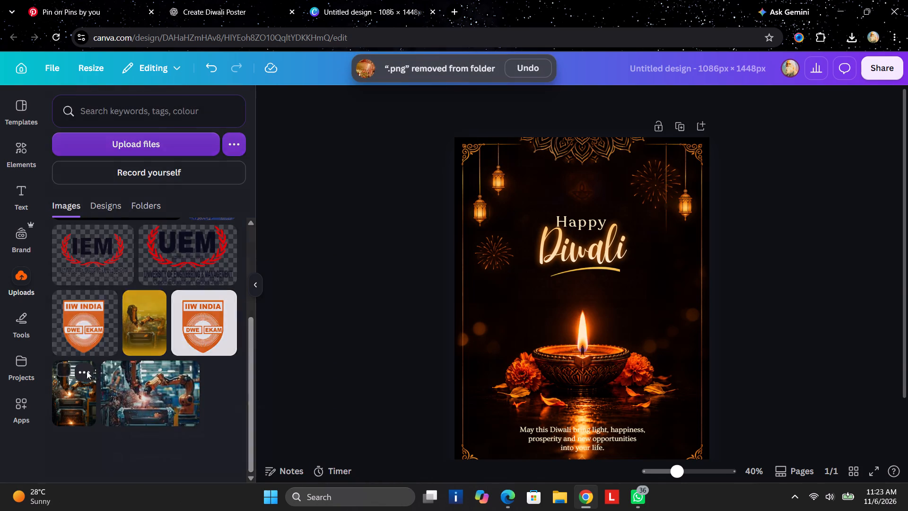
left_click(139, 433)
left_click(138, 372)
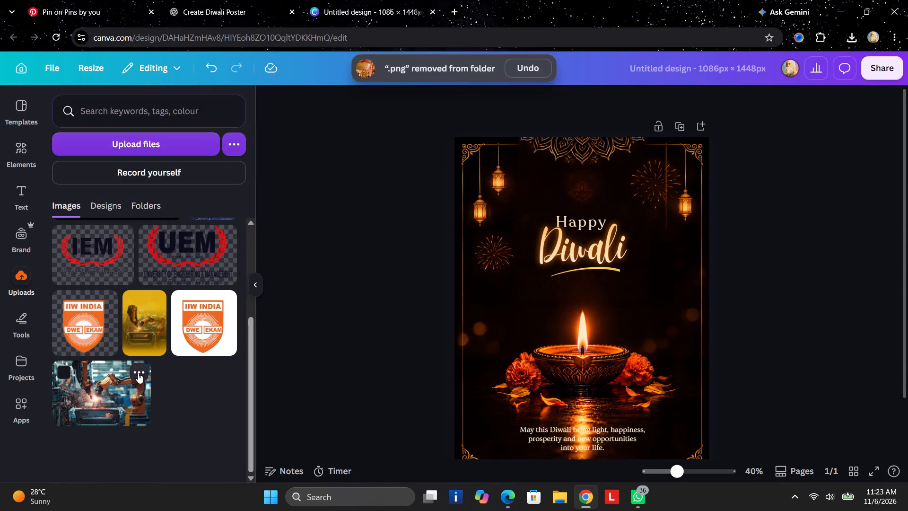
left_click(158, 435)
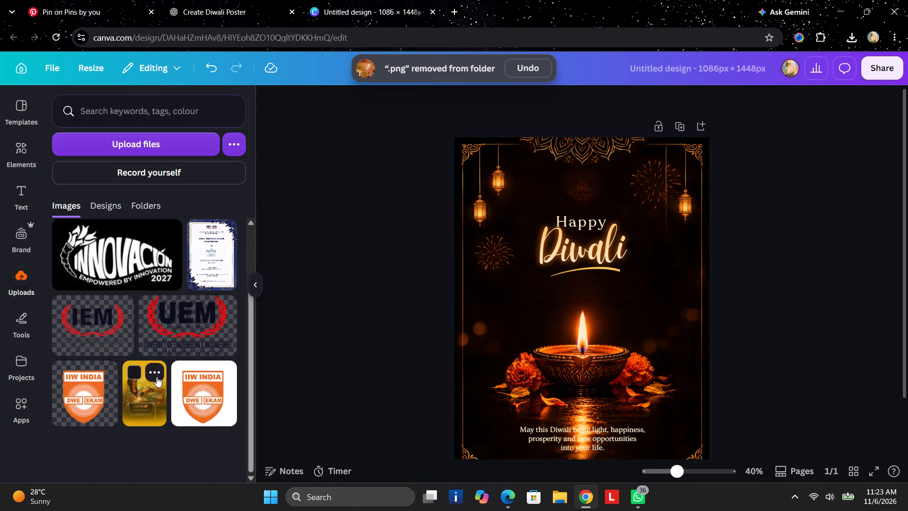
left_click(157, 377)
left_click(203, 435)
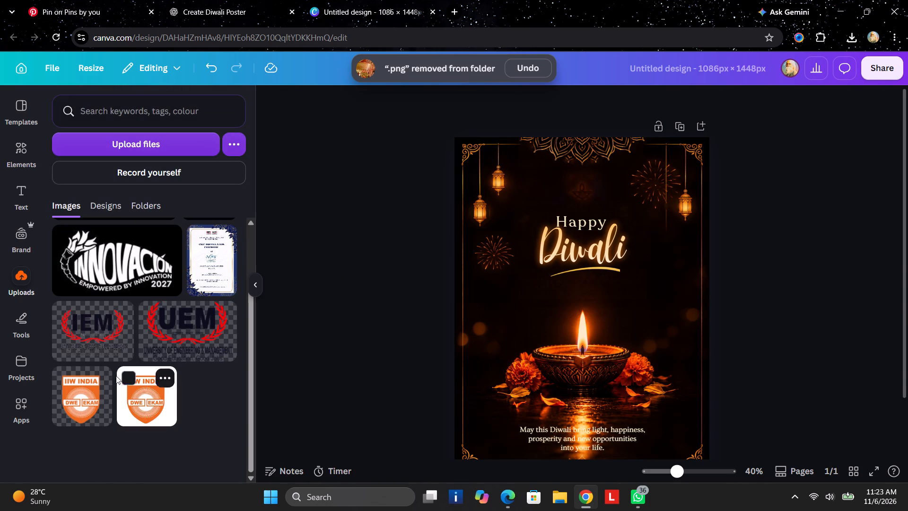
Remove both IIW India shield logos and the blue-bordered document image from the uploads folder.
left_click(96, 376)
left_click(136, 432)
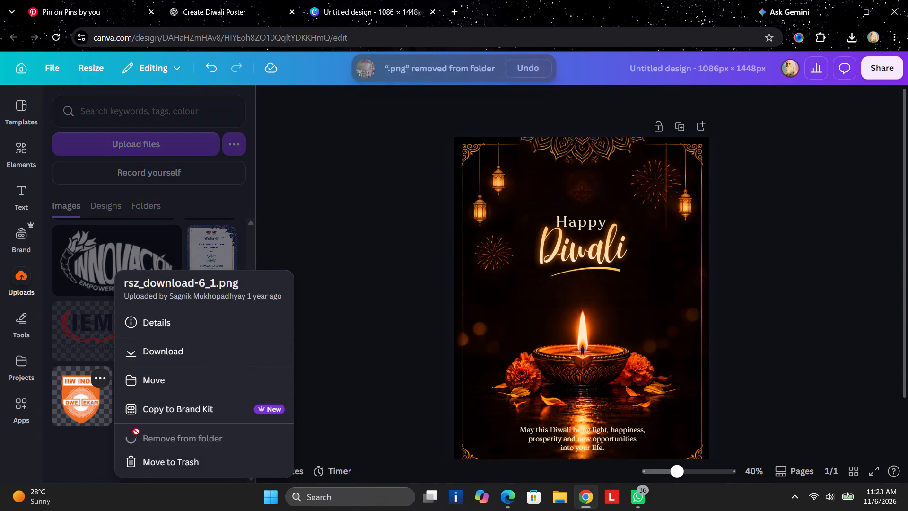
left_click(104, 374)
left_click(146, 423)
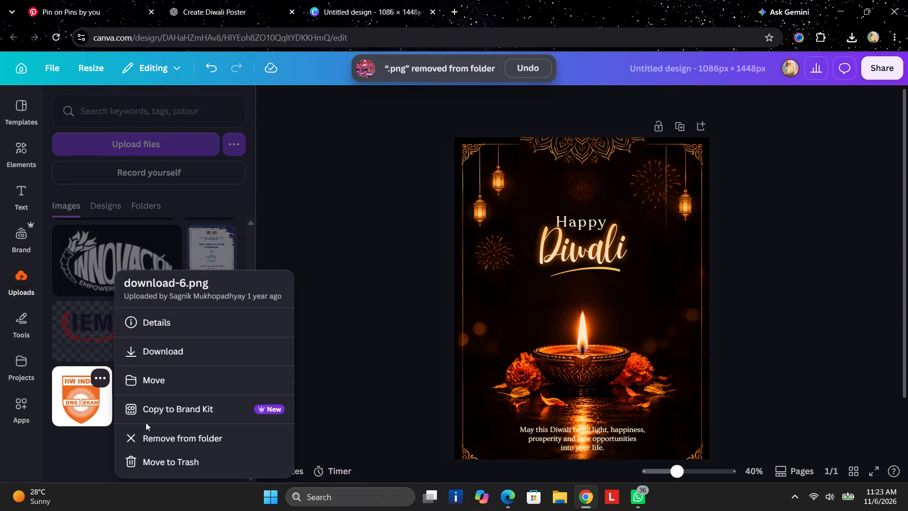
left_click(146, 430)
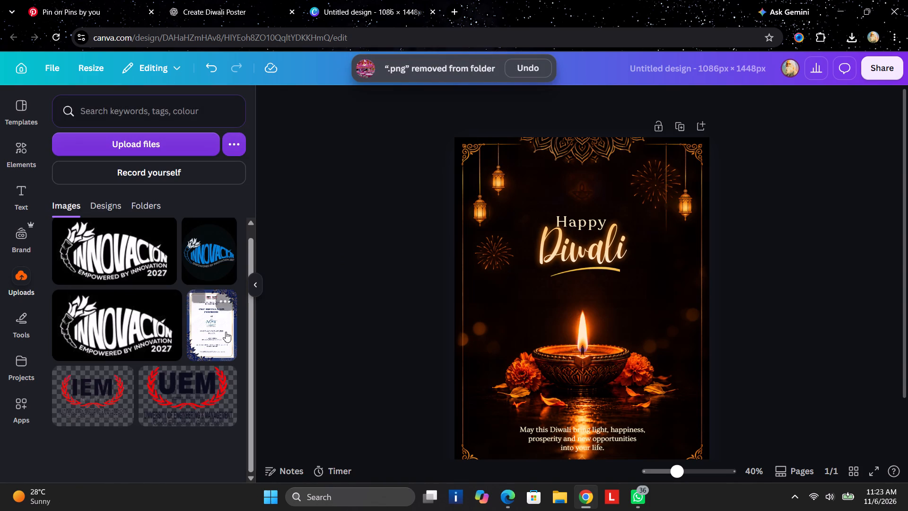
left_click(222, 300)
left_click(273, 440)
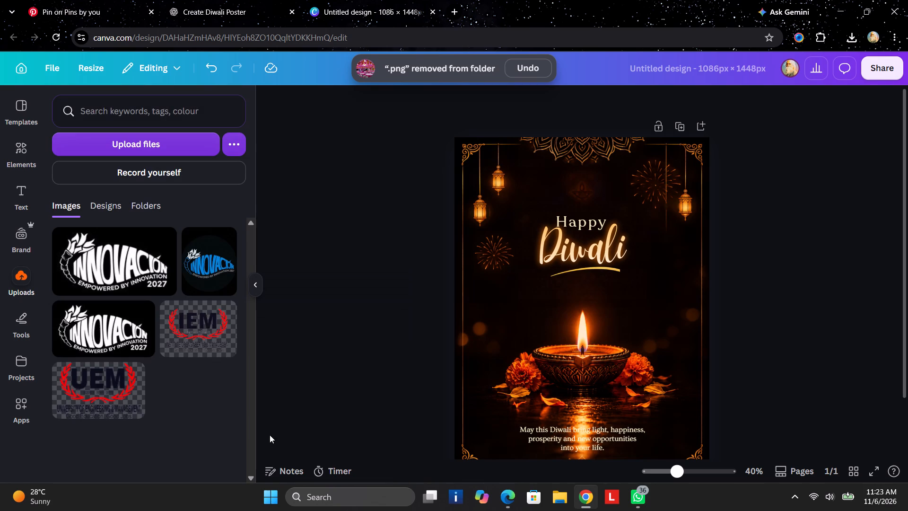
Add the uploaded IEM logo to the poster and set its dark navy colour to white (#ffffff).
left_click(208, 327)
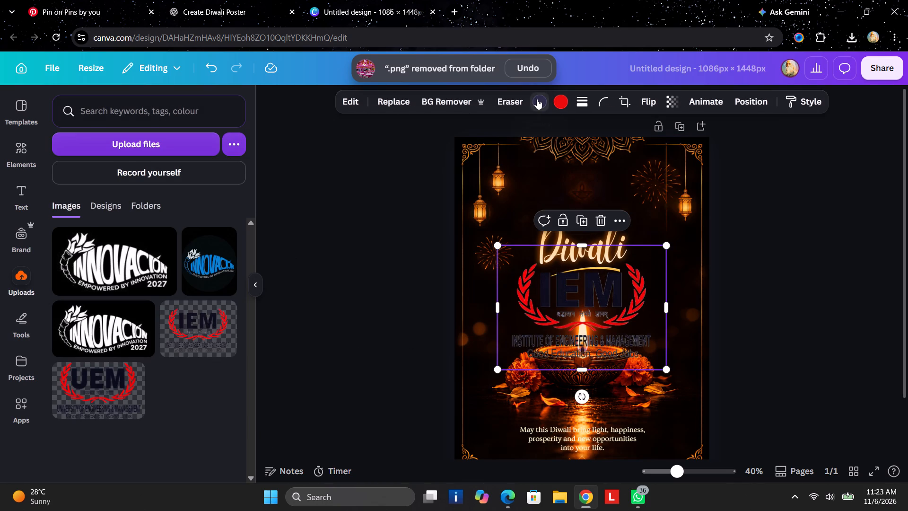
left_click(537, 99)
left_click(199, 188)
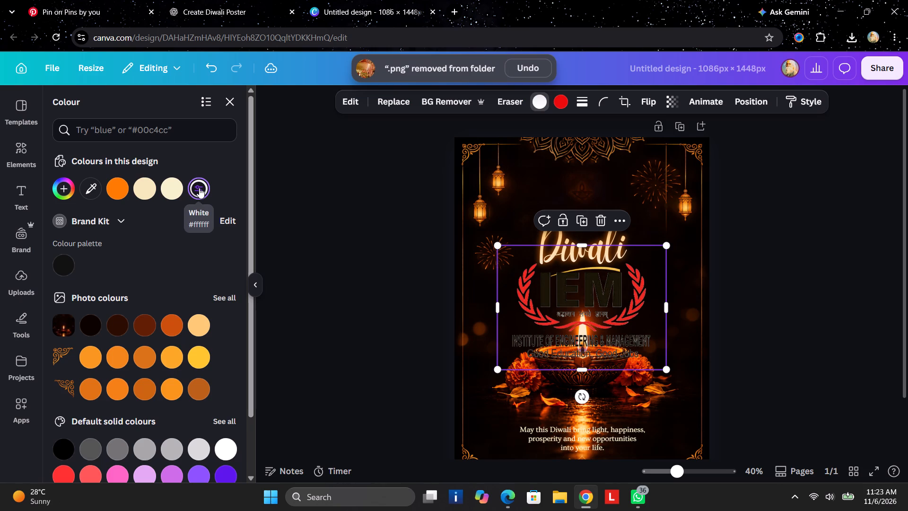
Scale the IEM logo down proportionally to a little under half its inserted size.
left_click_drag(669, 370, 565, 308)
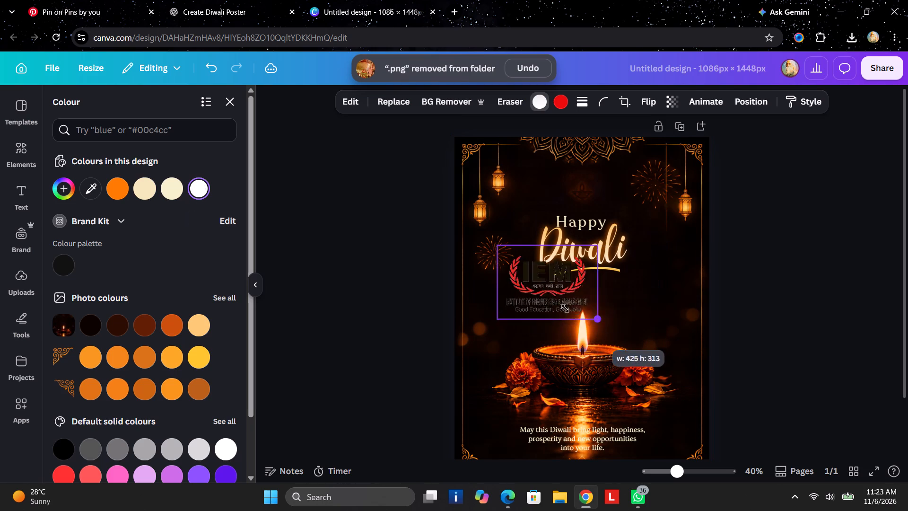
left_click_drag(565, 308, 558, 326)
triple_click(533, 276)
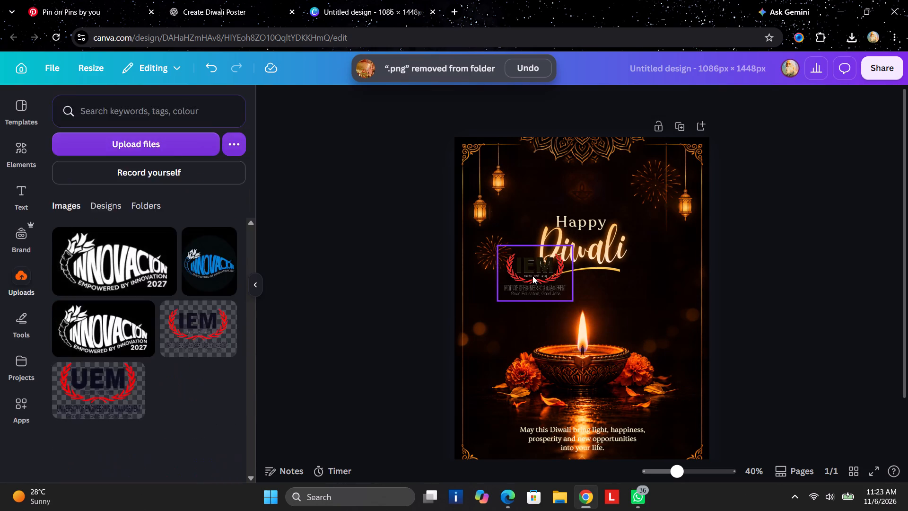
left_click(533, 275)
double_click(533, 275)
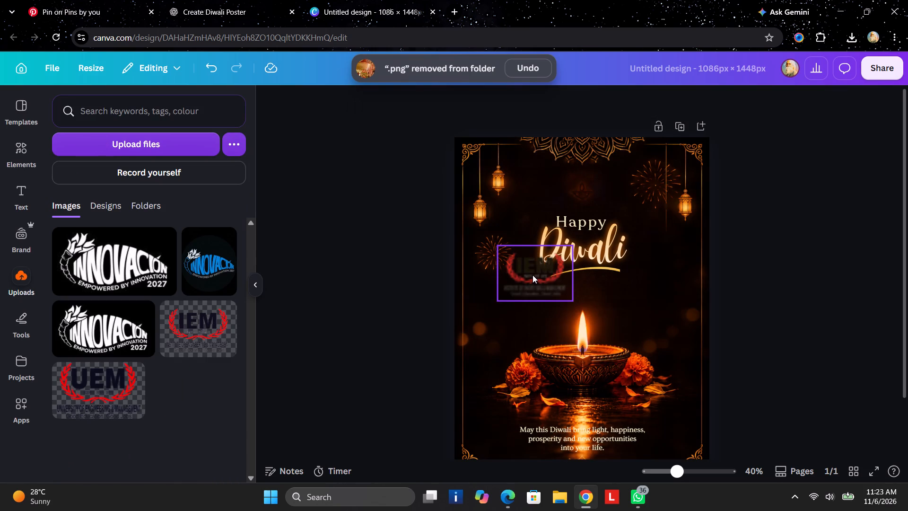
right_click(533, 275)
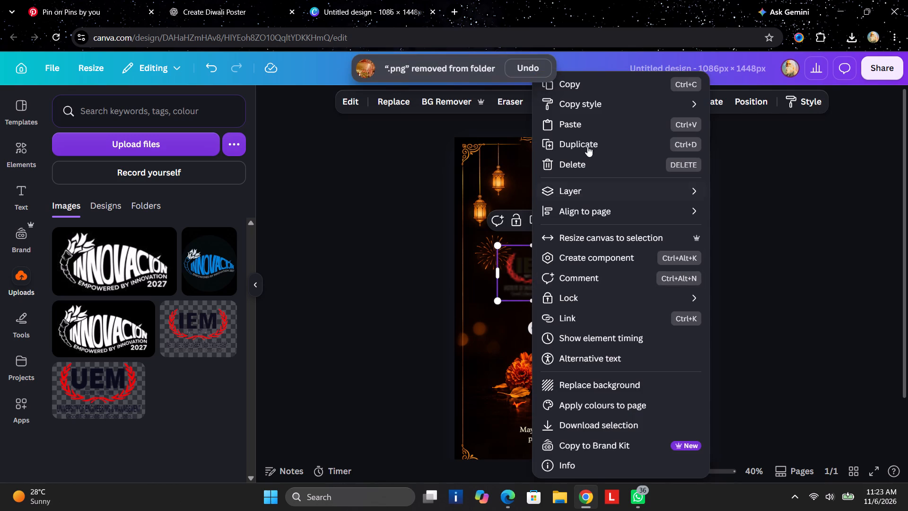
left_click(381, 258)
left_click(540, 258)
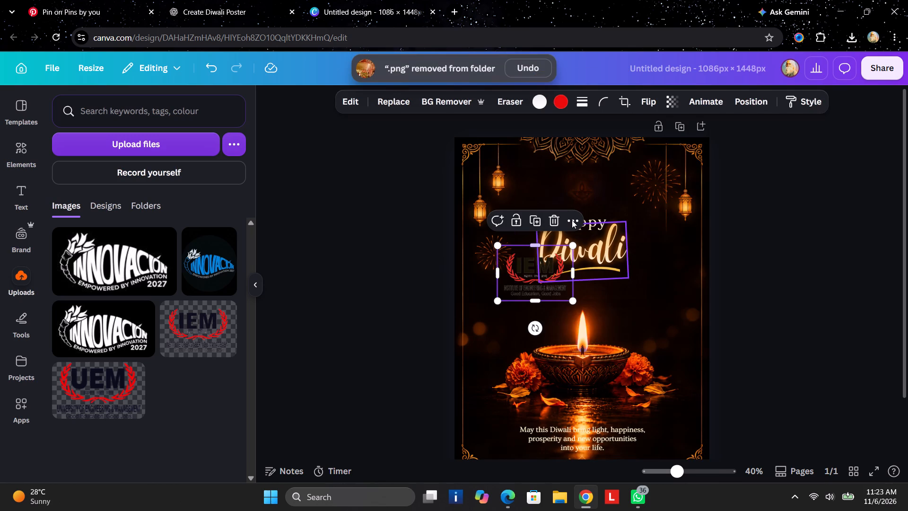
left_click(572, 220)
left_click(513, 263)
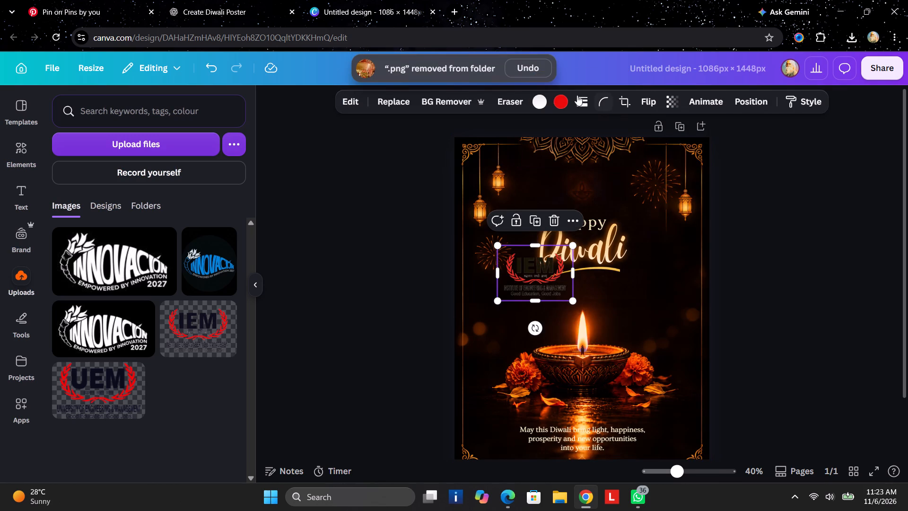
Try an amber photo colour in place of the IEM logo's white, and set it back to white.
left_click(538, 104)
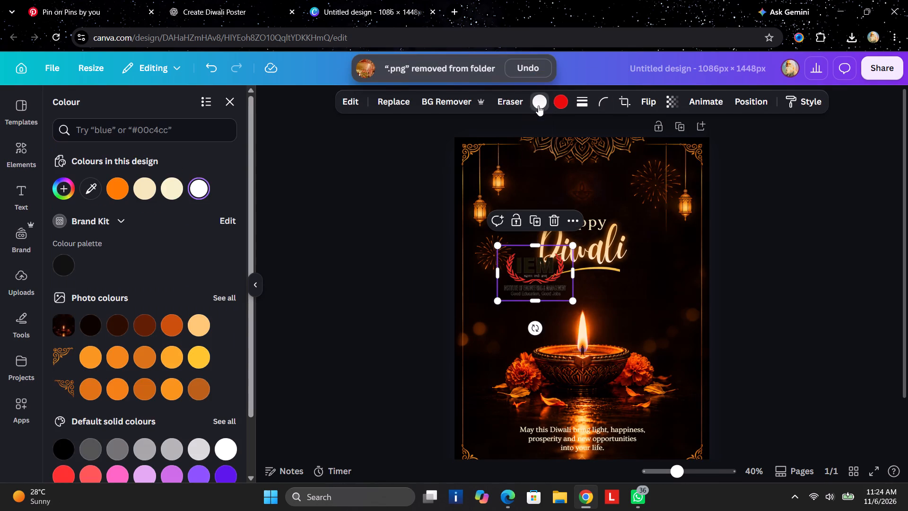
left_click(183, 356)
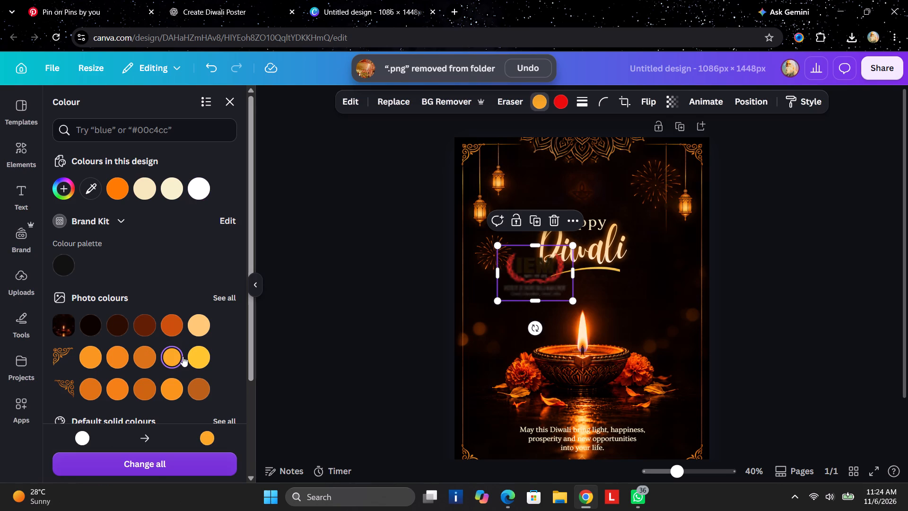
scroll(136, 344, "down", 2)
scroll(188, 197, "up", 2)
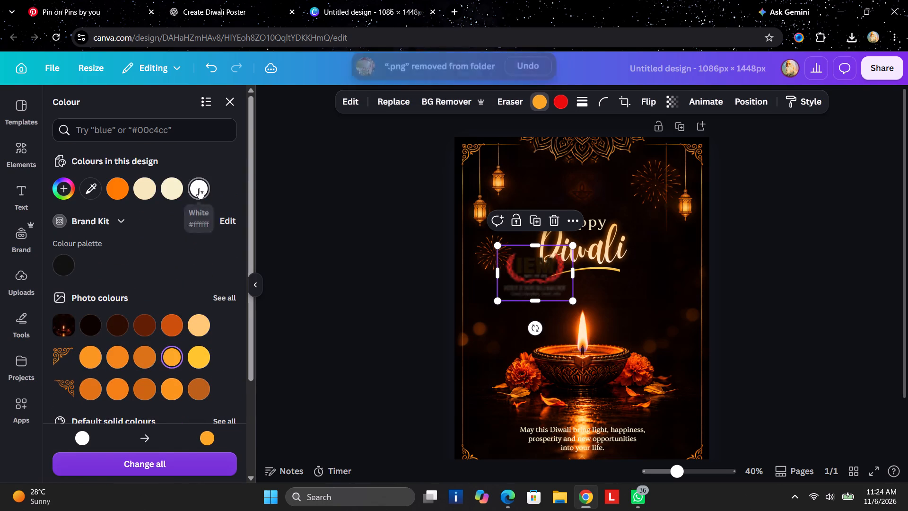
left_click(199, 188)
Change the IEM logo's white colour to the light grey from the default solid colours.
scroll(130, 386, "down", 4)
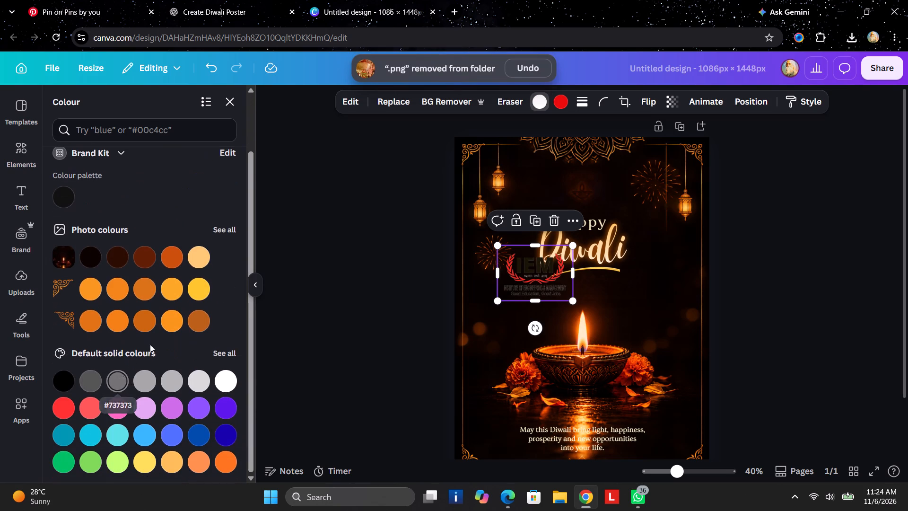
left_click(216, 382)
left_click(198, 372)
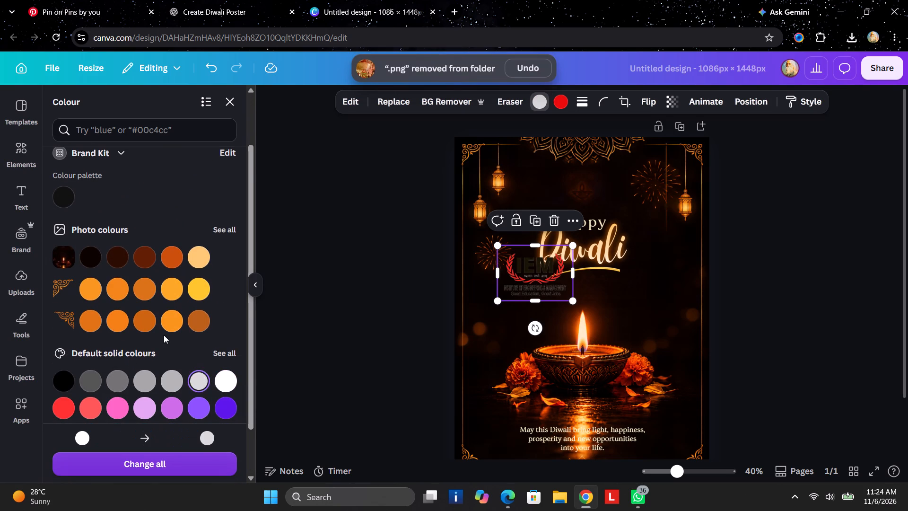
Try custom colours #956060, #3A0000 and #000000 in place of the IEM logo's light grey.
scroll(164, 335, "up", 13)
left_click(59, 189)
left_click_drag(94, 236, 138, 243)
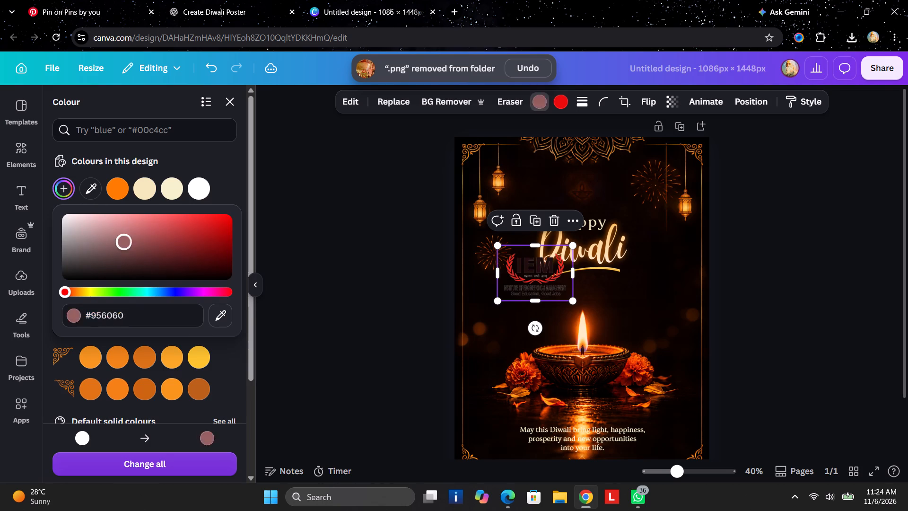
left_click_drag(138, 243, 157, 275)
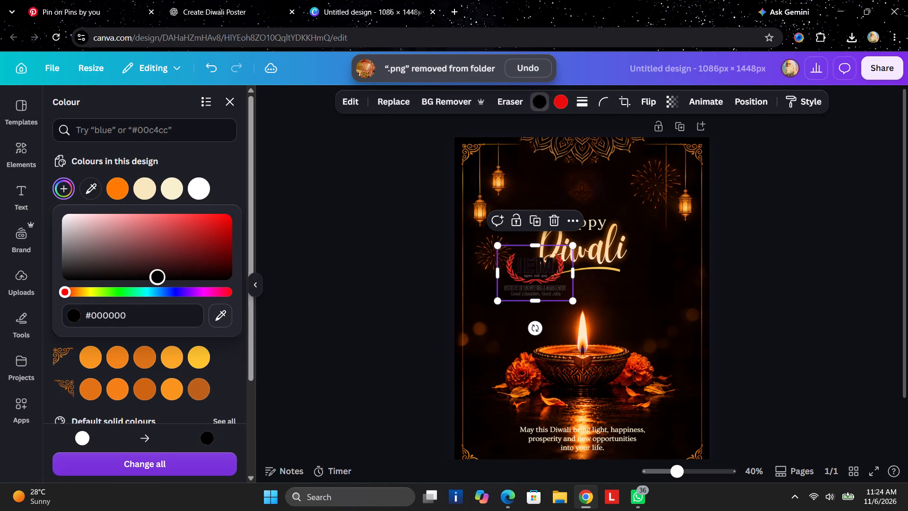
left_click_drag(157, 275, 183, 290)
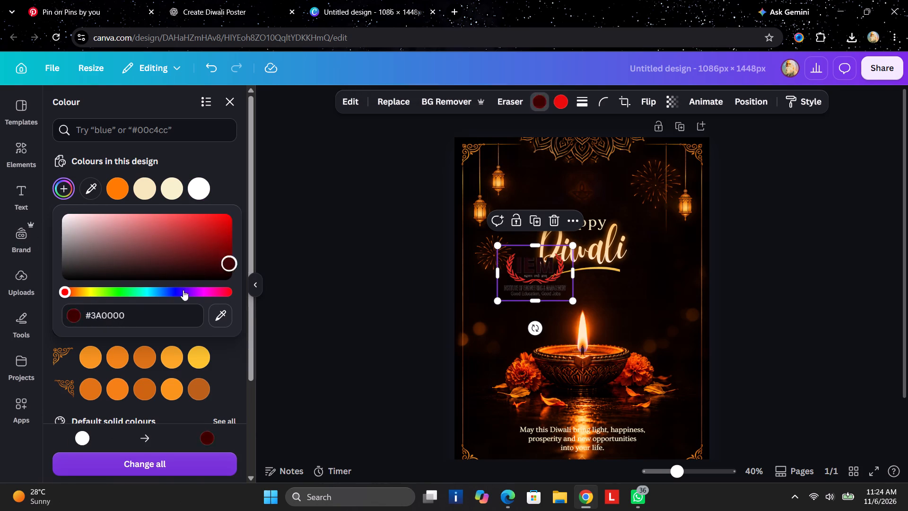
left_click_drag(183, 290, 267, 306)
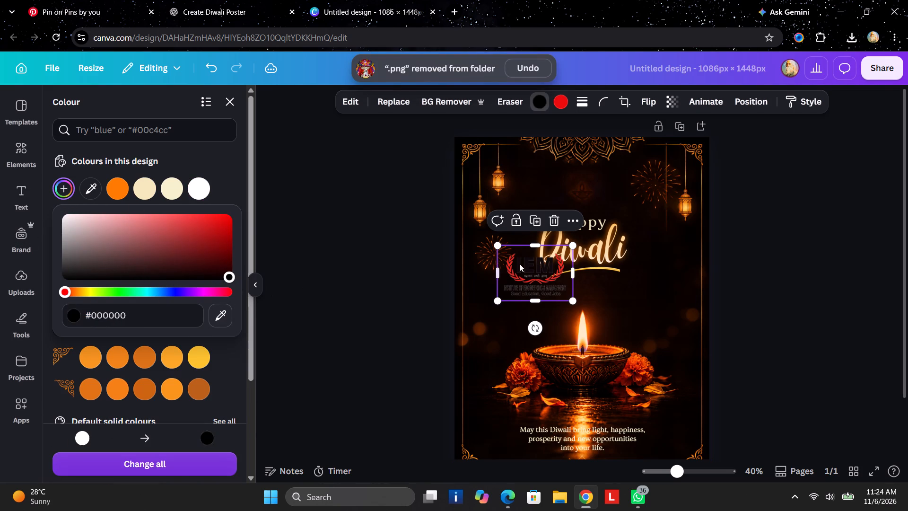
Delete the recoloured IEM logo from the poster.
left_click(550, 218)
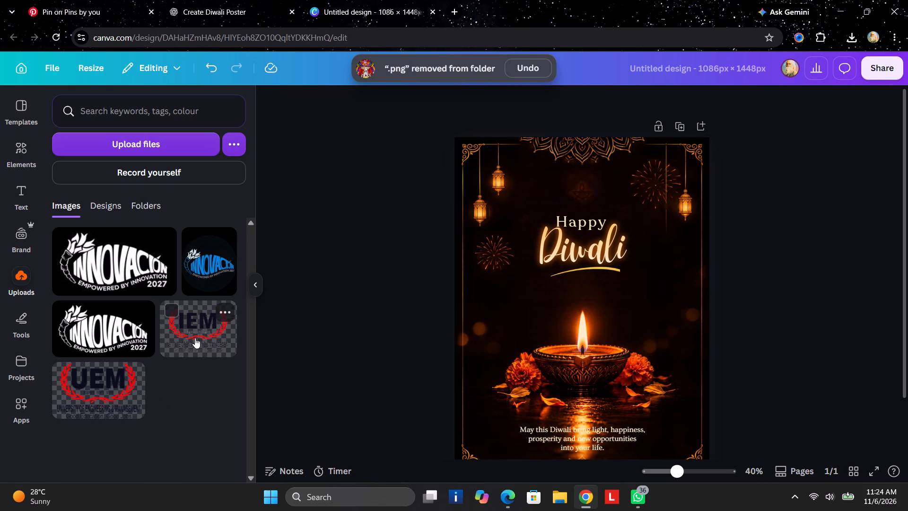
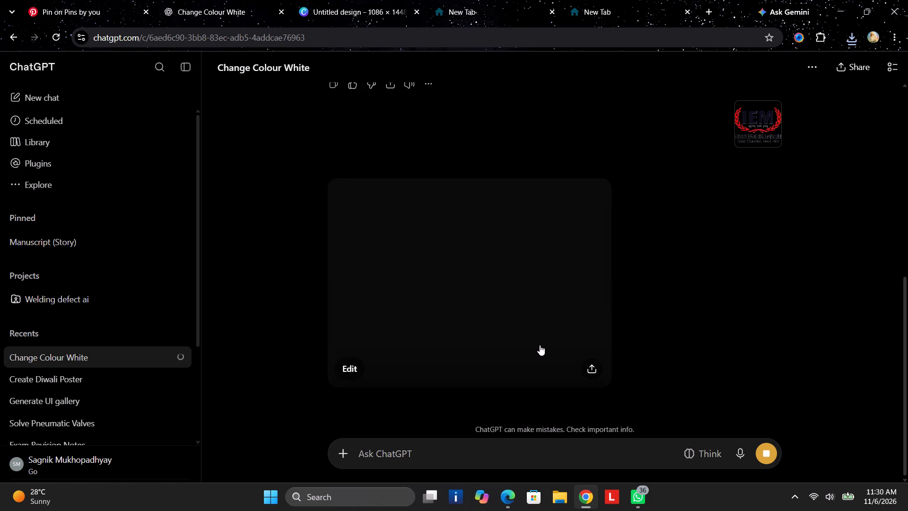
Open the generated white IEM logo at full size and download it.
left_click(511, 262)
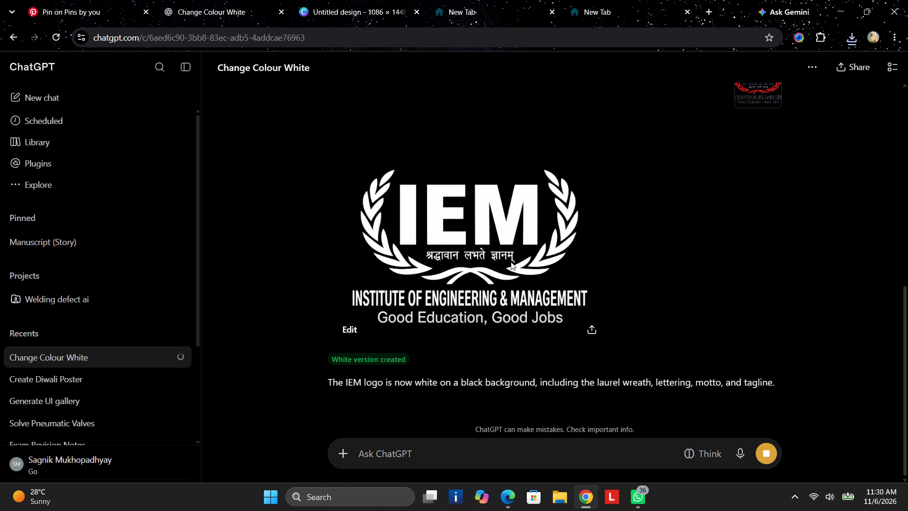
left_click(707, 70)
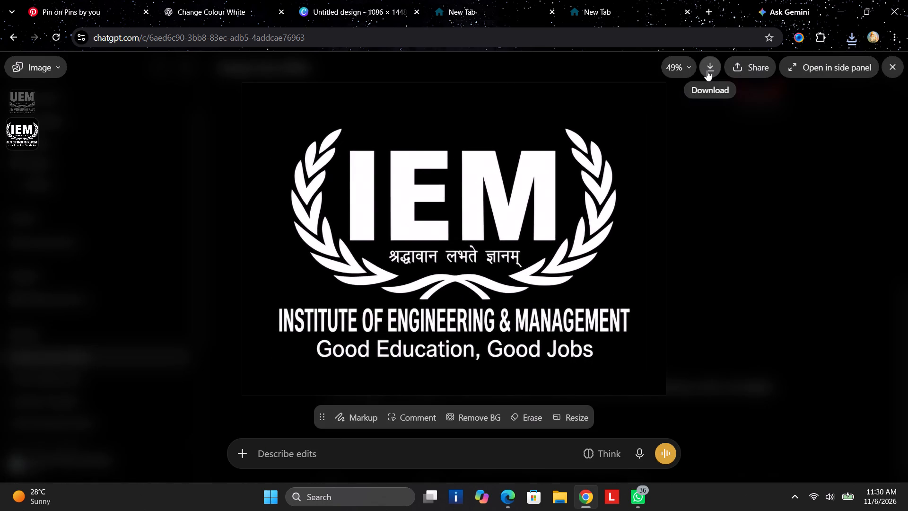
left_click(182, 272)
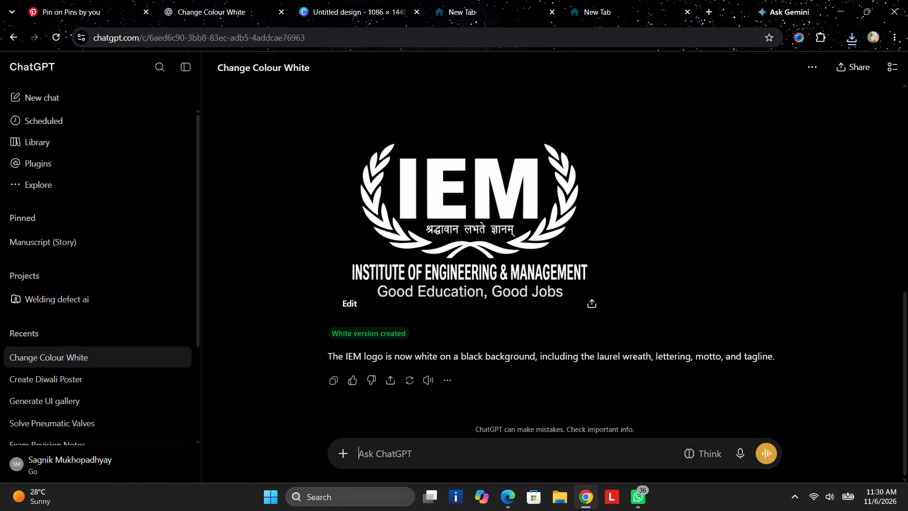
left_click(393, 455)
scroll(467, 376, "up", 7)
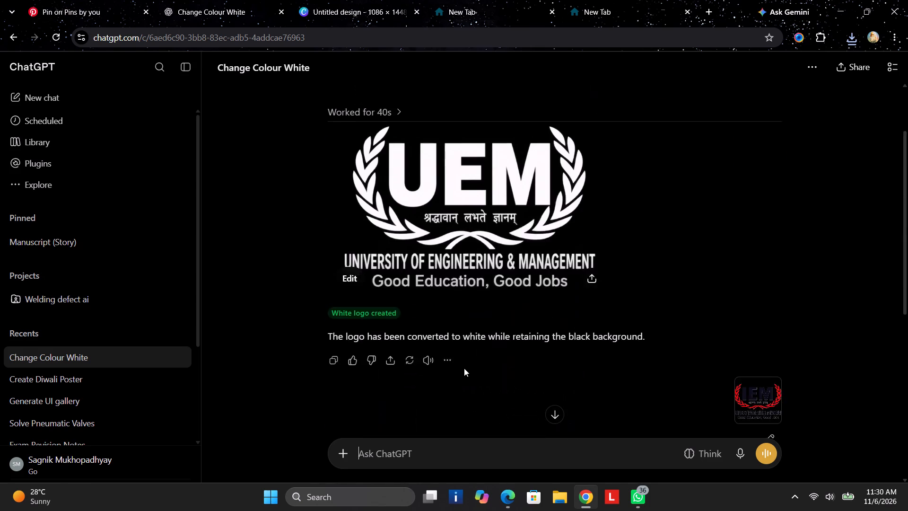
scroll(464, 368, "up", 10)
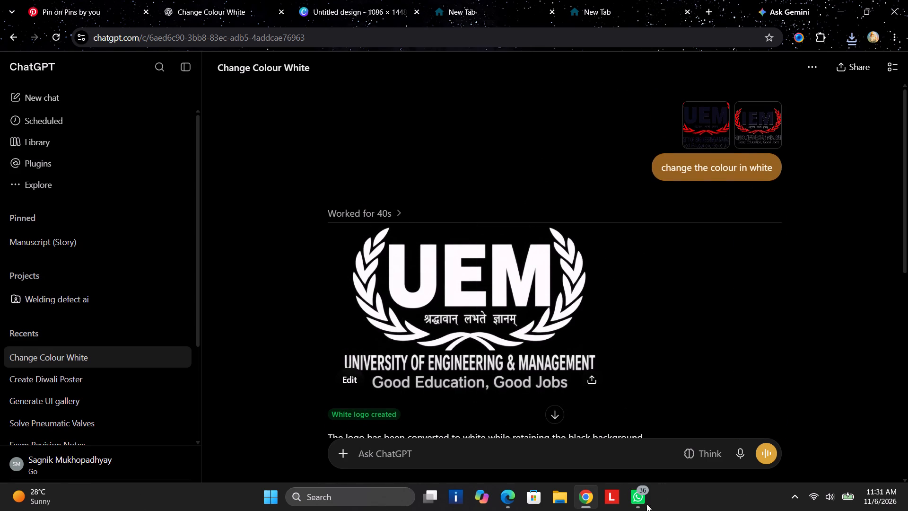
Switch to the Canva poster and upload IEM Institute Logo with Laurel Wreath and UEM White Laurel Emblem from Downloads.
left_click(390, 0)
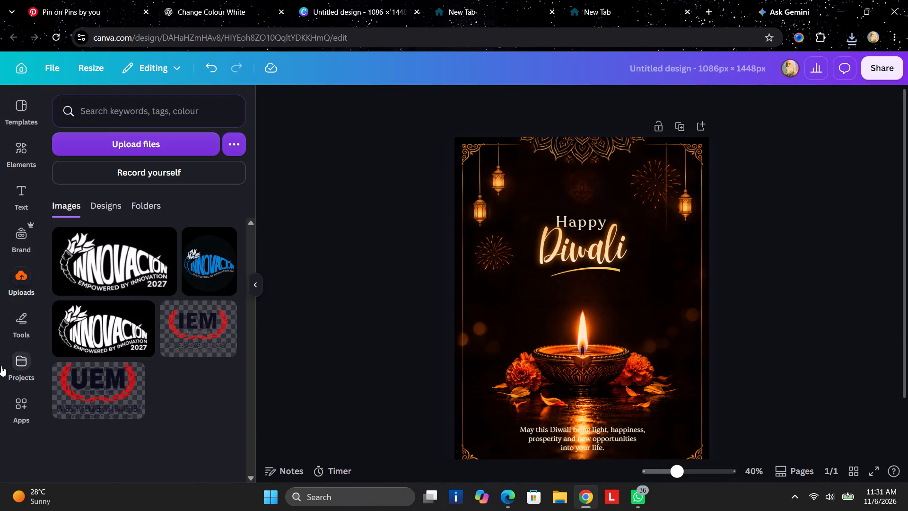
left_click(141, 149)
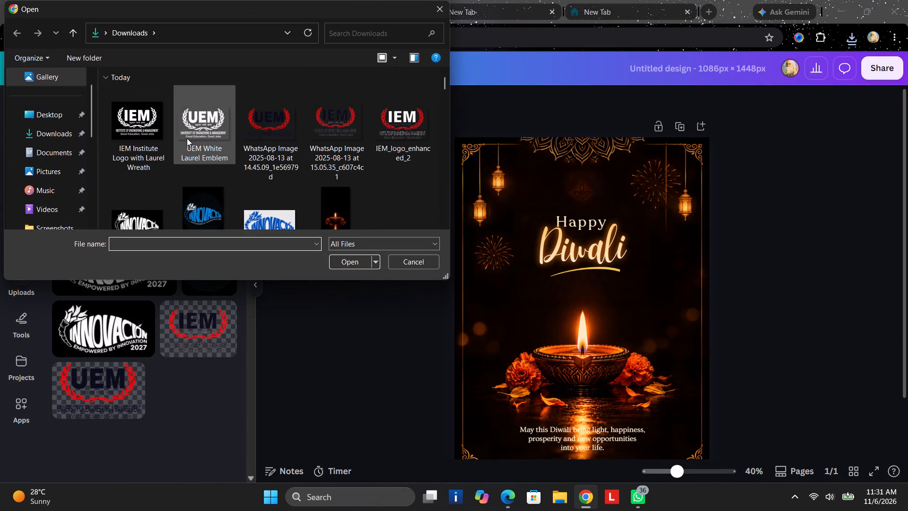
left_click(190, 138)
left_click(150, 140, "shift")
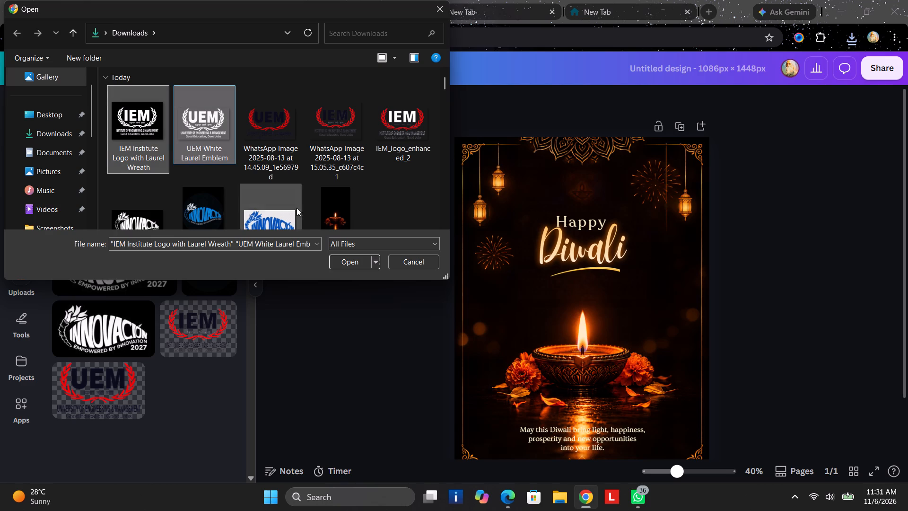
left_click(346, 264, "shift")
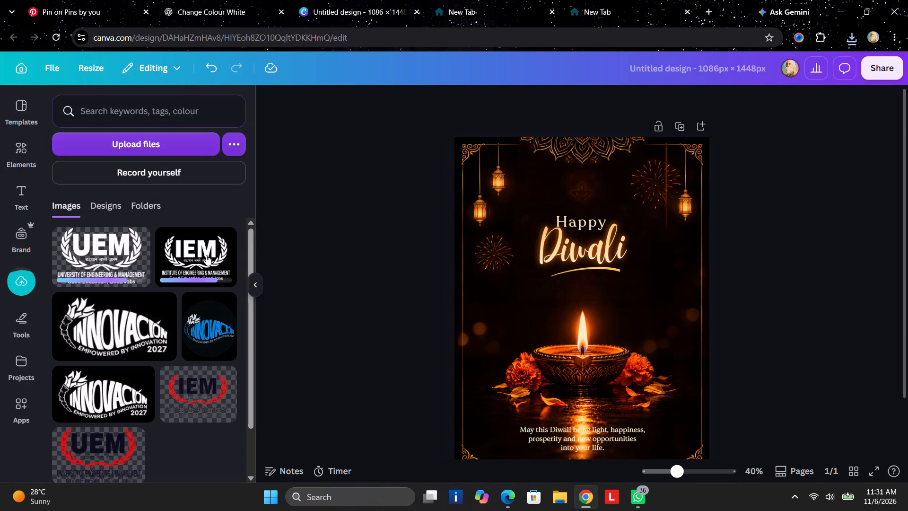
Add the uploaded white IEM logo to the poster and remove its black background.
left_click(232, 238)
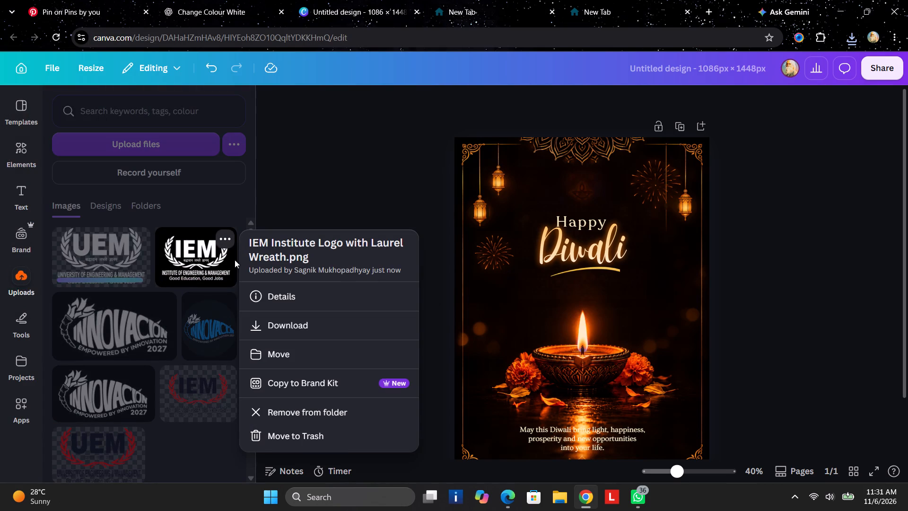
double_click(199, 258)
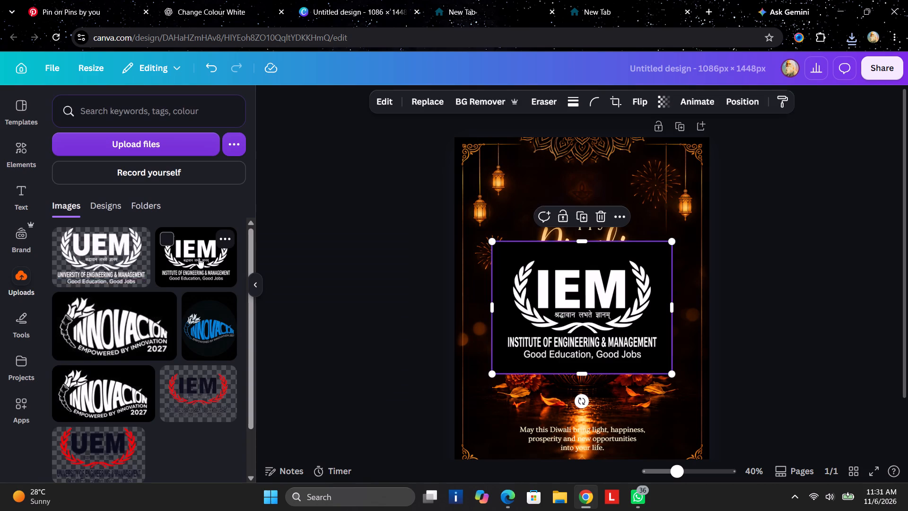
left_click(465, 97)
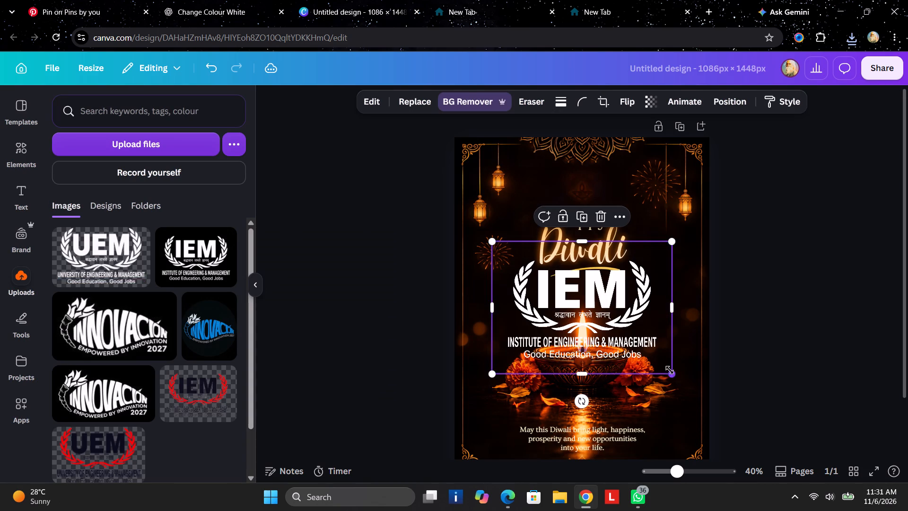
Shrink the IEM logo to a small emblem and place it beside the Diwali heading, below the poster's left lanterns.
left_click_drag(669, 372, 529, 291)
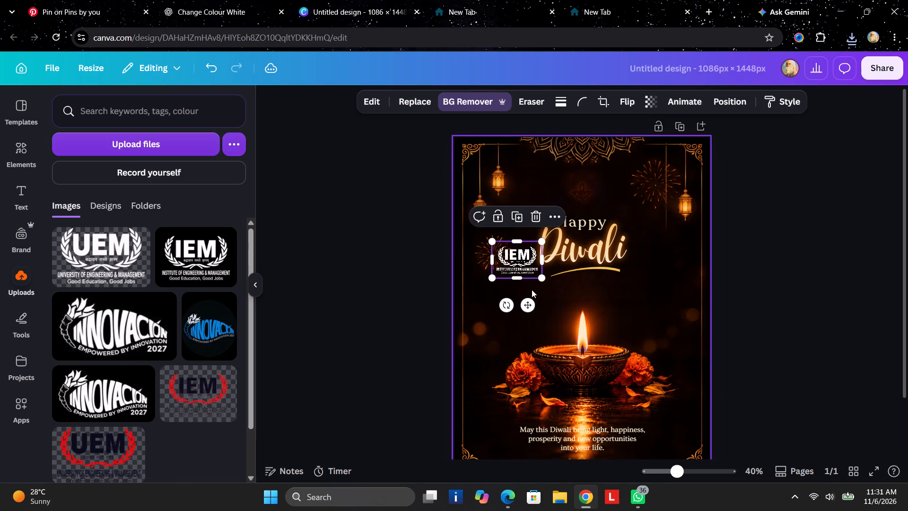
left_click_drag(523, 307, 499, 219)
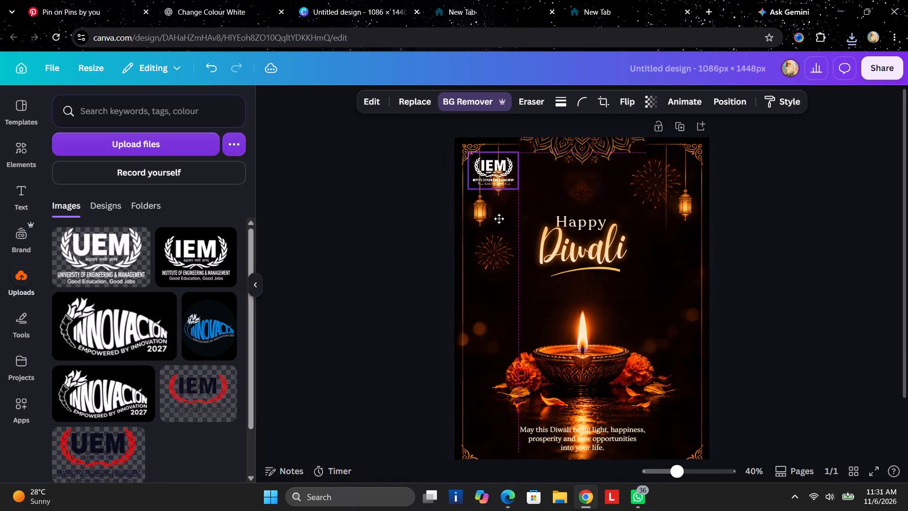
left_click_drag(499, 219, 509, 319)
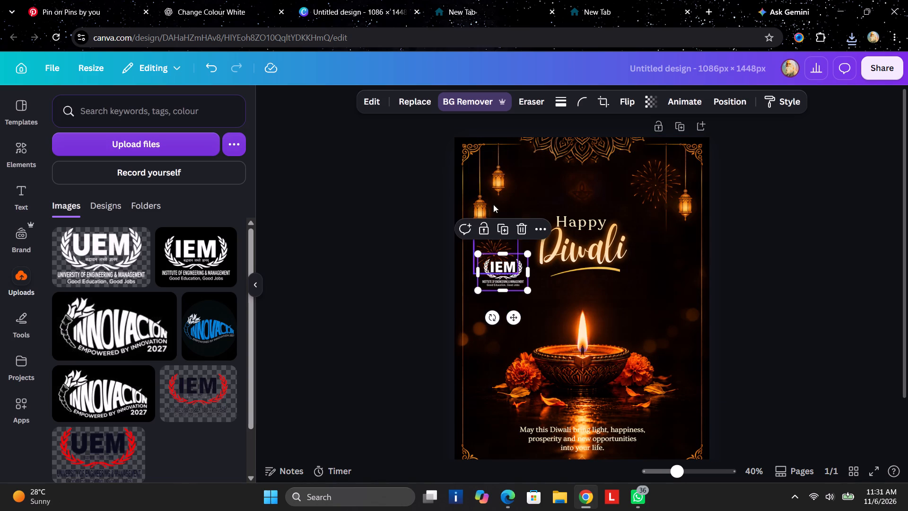
Delete the two hanging lanterns from the poster's upper-left area.
left_click(499, 175)
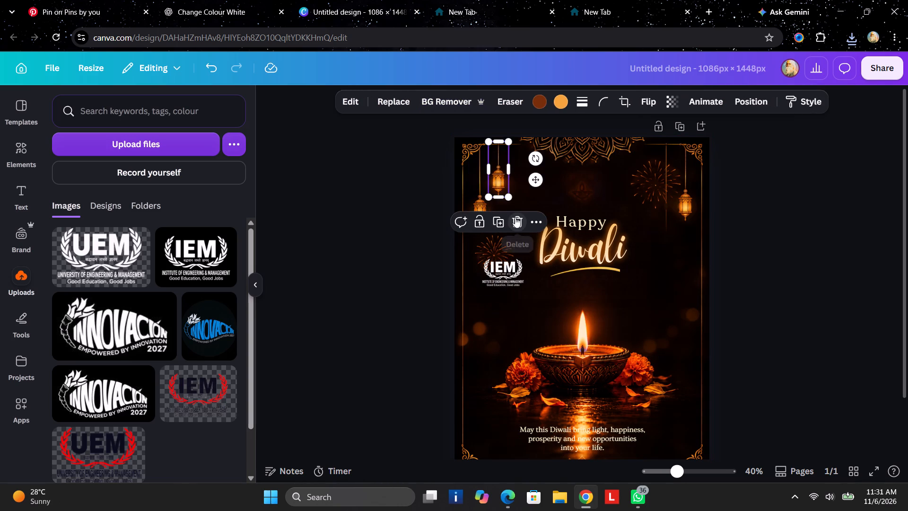
left_click(515, 218)
left_click(483, 191)
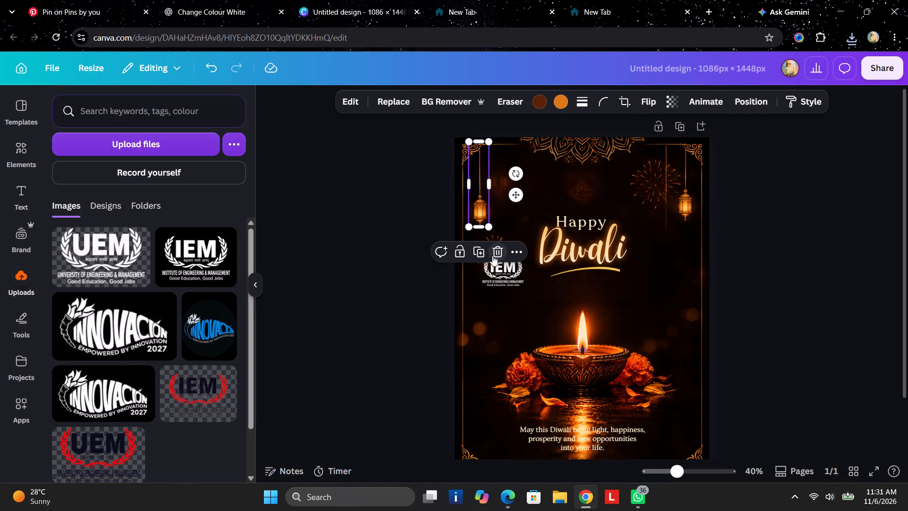
left_click(500, 248)
Move the IEM logo into the poster's top-left corner, just below the corner ornament.
left_click_drag(511, 276, 499, 174)
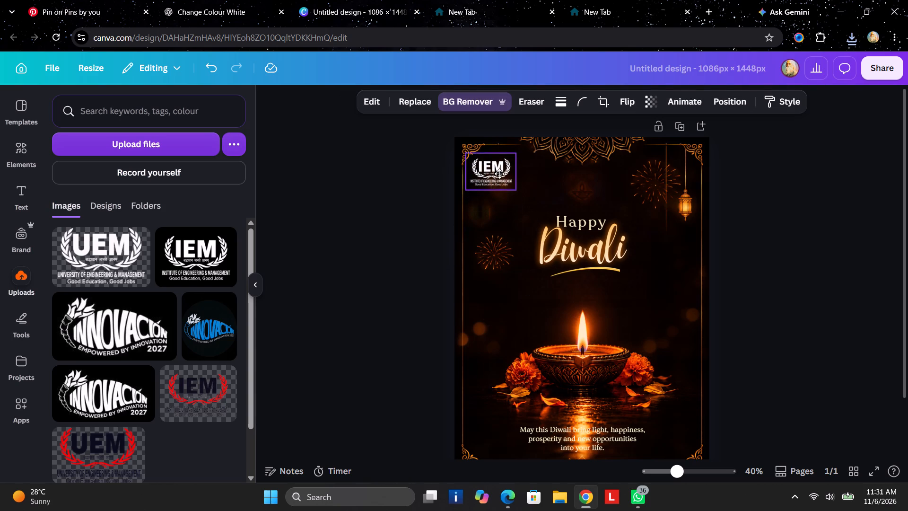
left_click_drag(499, 174, 497, 185)
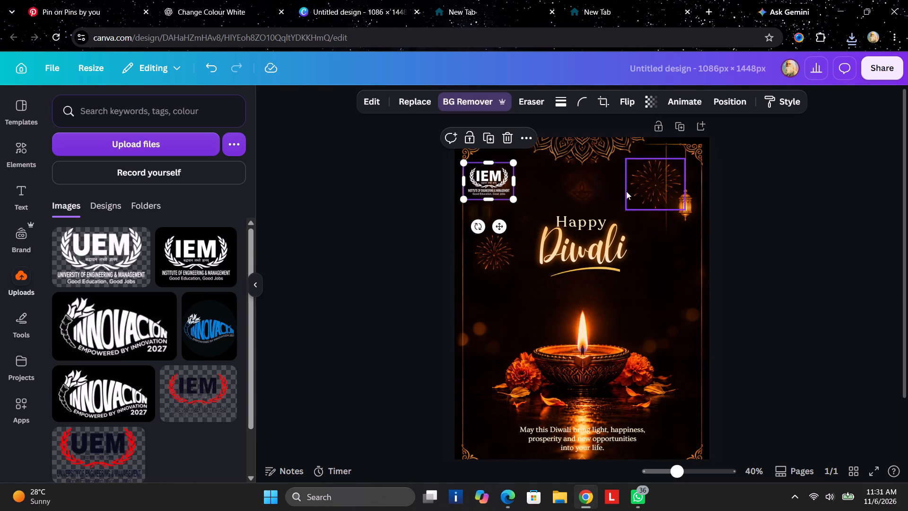
left_click(824, 215)
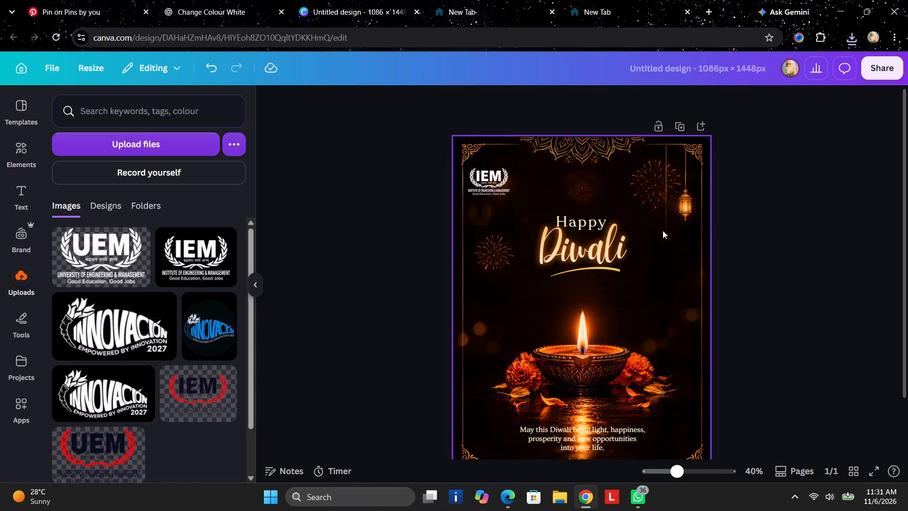
Move the upper-right firework down to the dark area right of the diya flame.
left_click(650, 188)
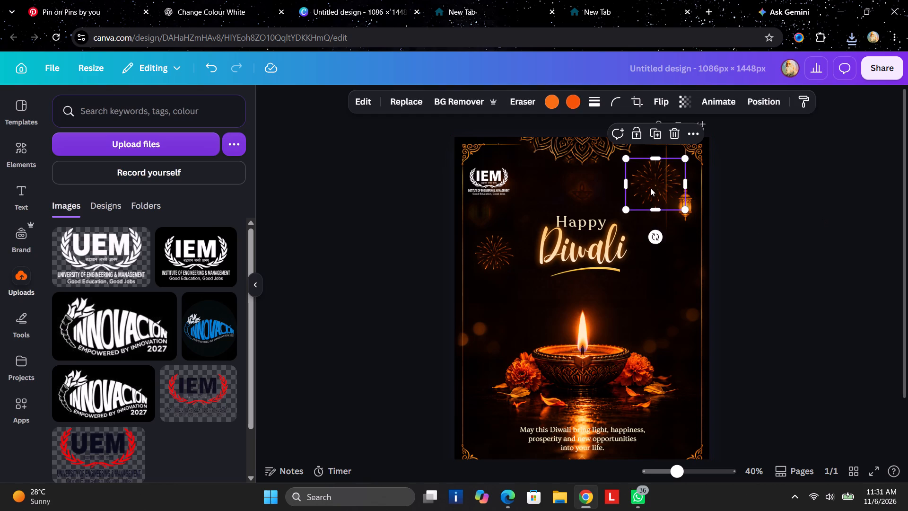
left_click_drag(650, 188, 647, 310)
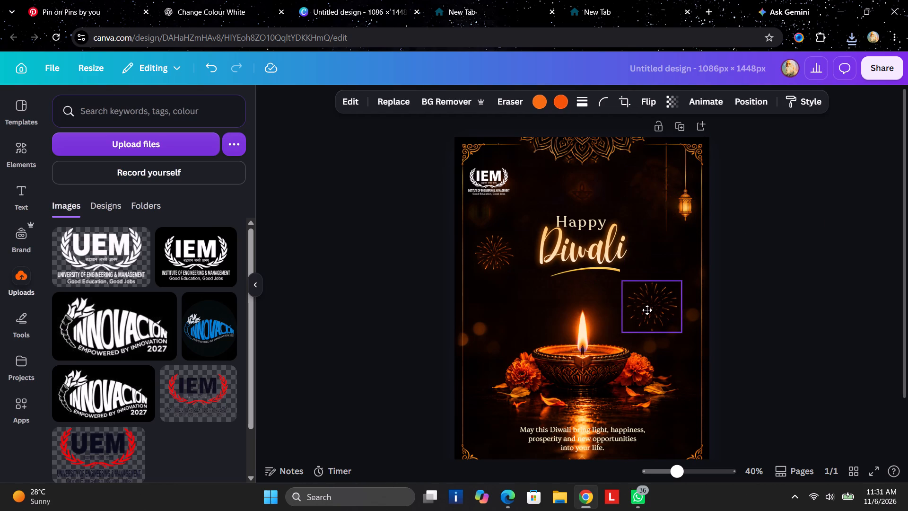
left_click_drag(647, 310, 647, 310)
left_click(661, 181)
left_click(670, 180)
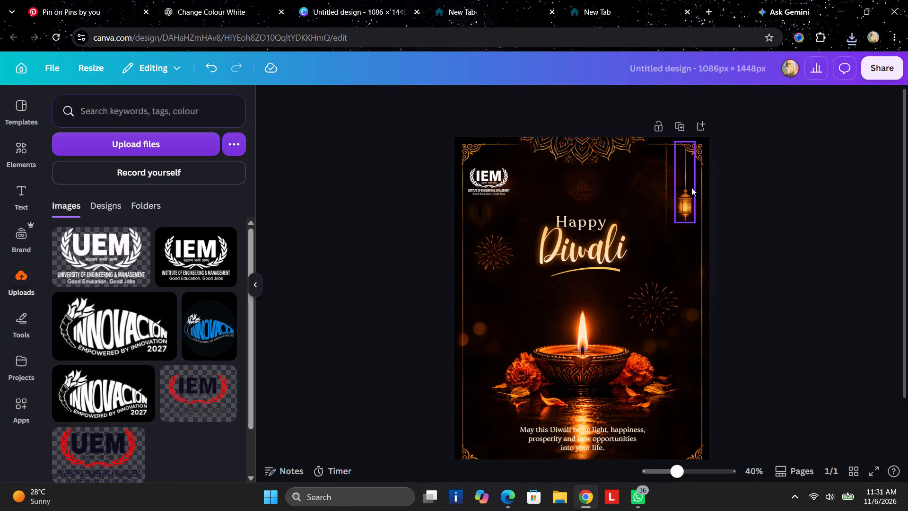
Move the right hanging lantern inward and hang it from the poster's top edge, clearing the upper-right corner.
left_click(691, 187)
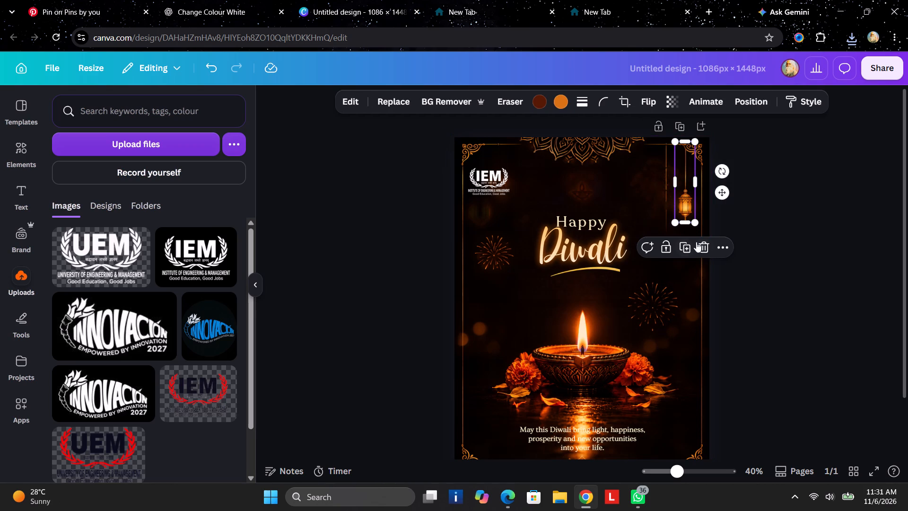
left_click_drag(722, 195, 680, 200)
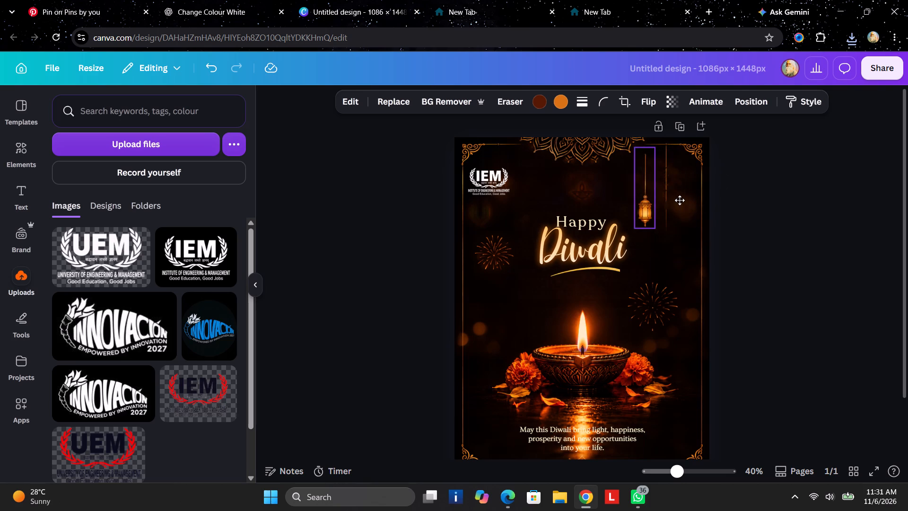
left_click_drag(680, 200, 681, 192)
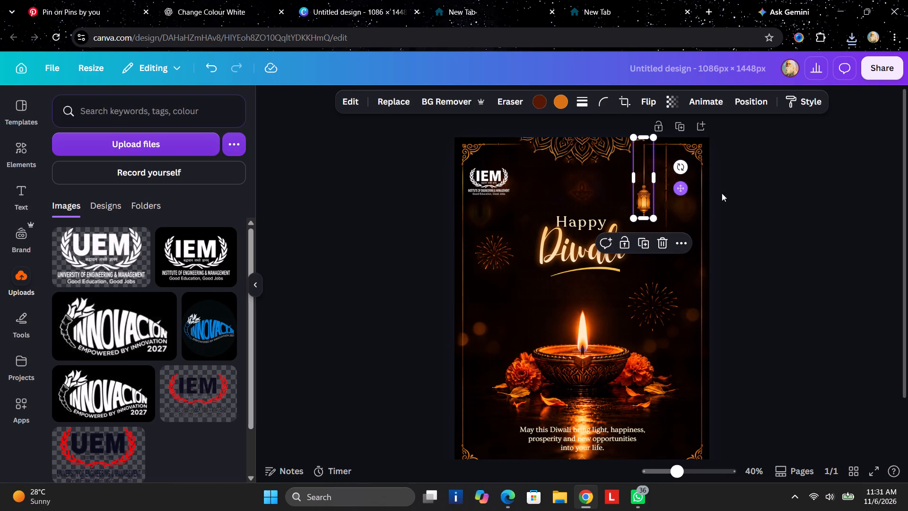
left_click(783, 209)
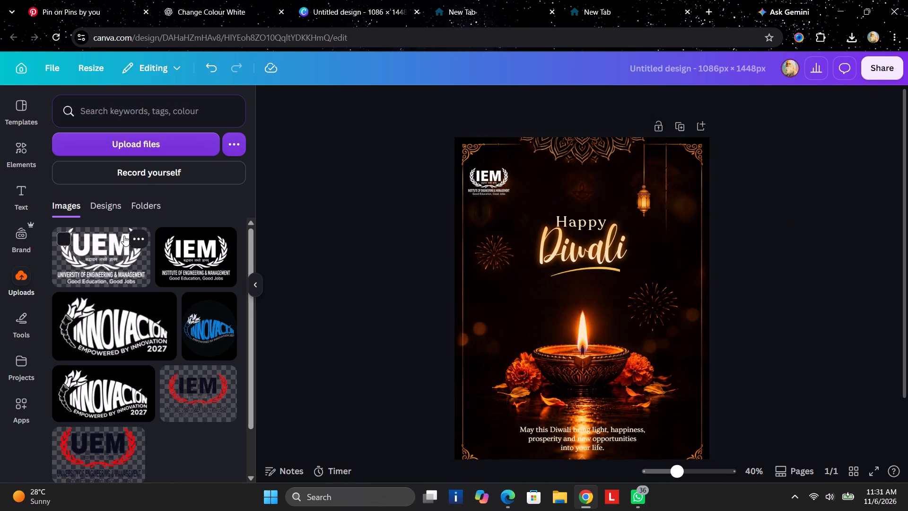
Place a small copy of the uploaded white UEM logo in the poster's top-right corner, level with the IEM logo.
left_click(141, 240)
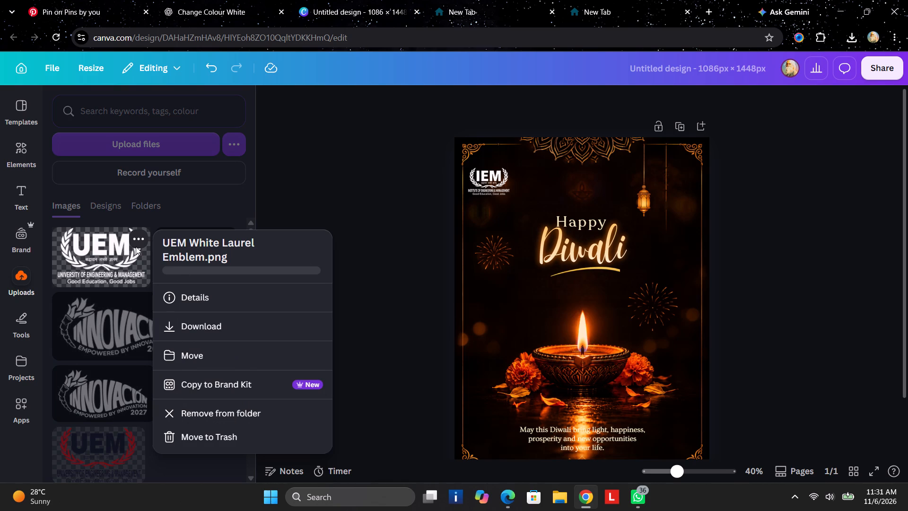
left_click(113, 257)
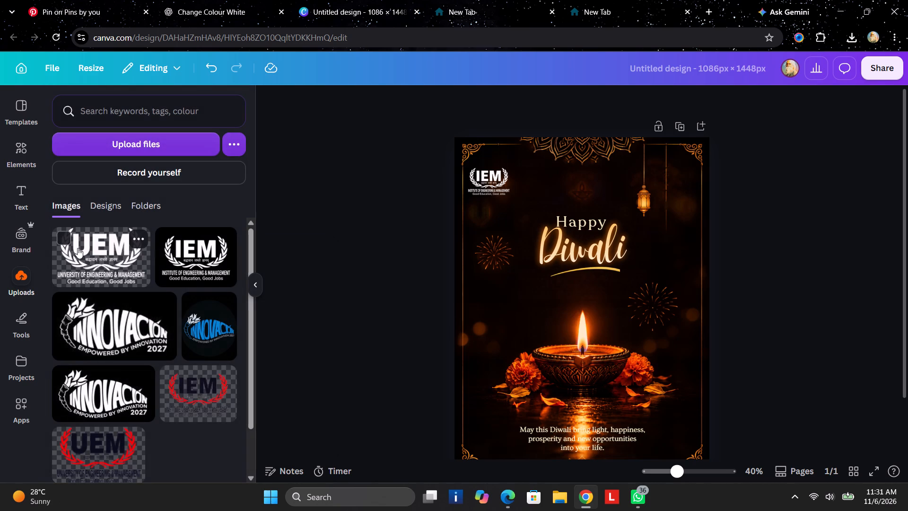
left_click(105, 259)
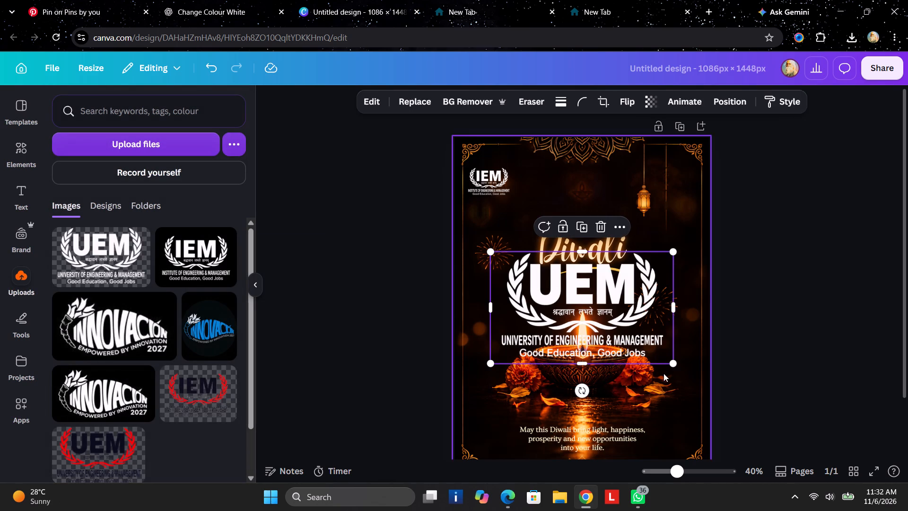
left_click_drag(672, 361, 526, 284)
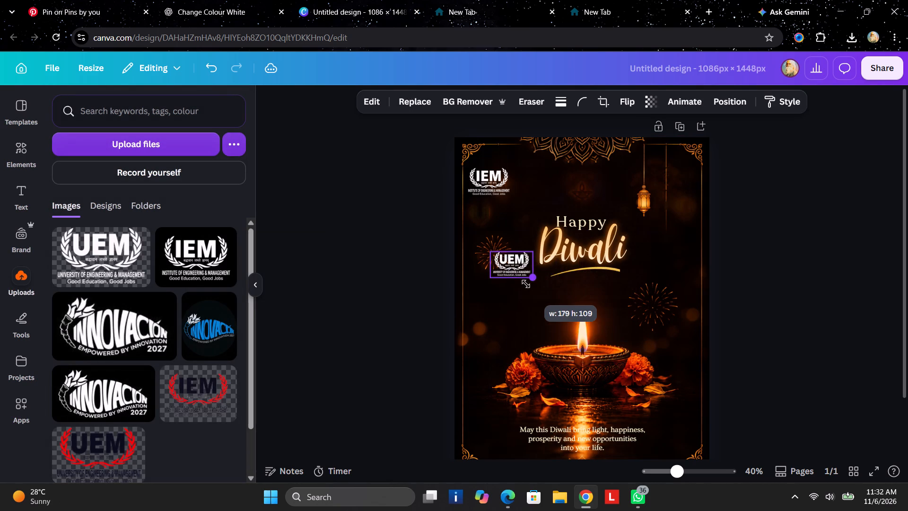
left_click_drag(526, 284, 531, 289)
left_click_drag(525, 309, 685, 219)
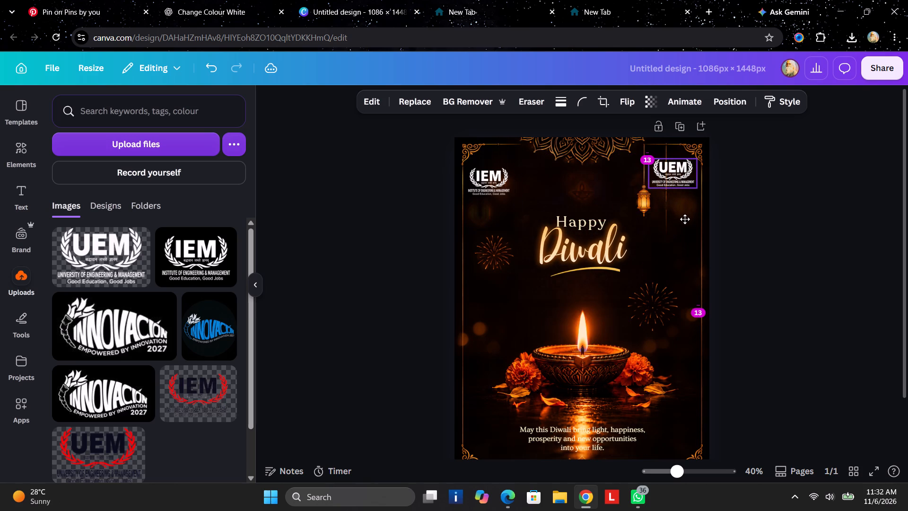
left_click_drag(685, 219, 685, 223)
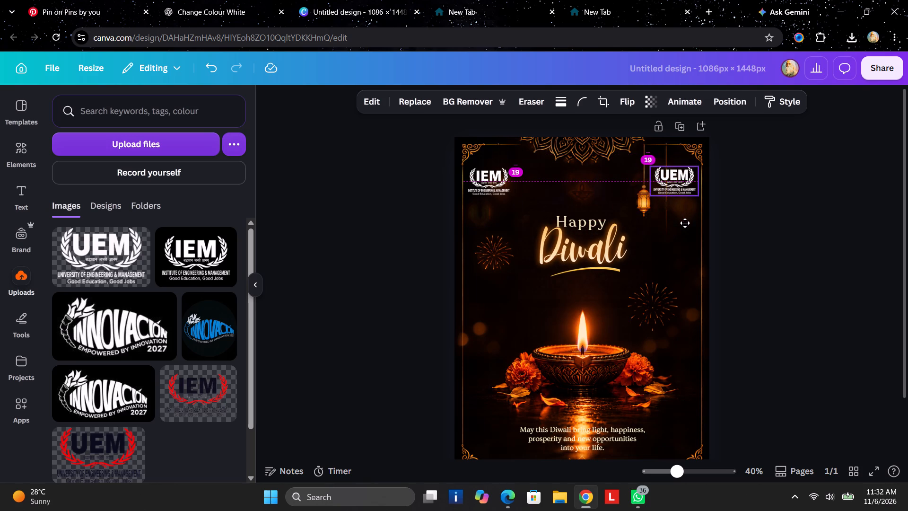
left_click_drag(685, 223, 685, 223)
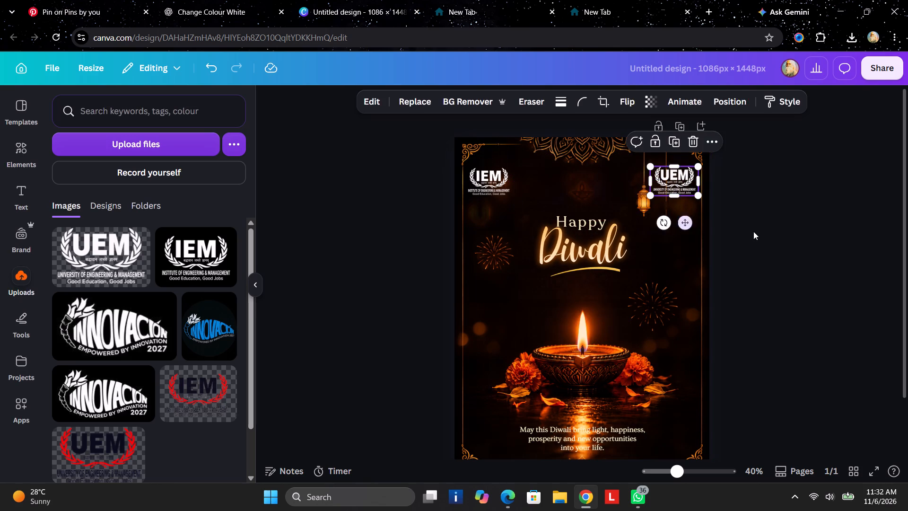
left_click(753, 231)
Delete the remaining hanging lantern beside the UEM logo.
left_click(641, 208)
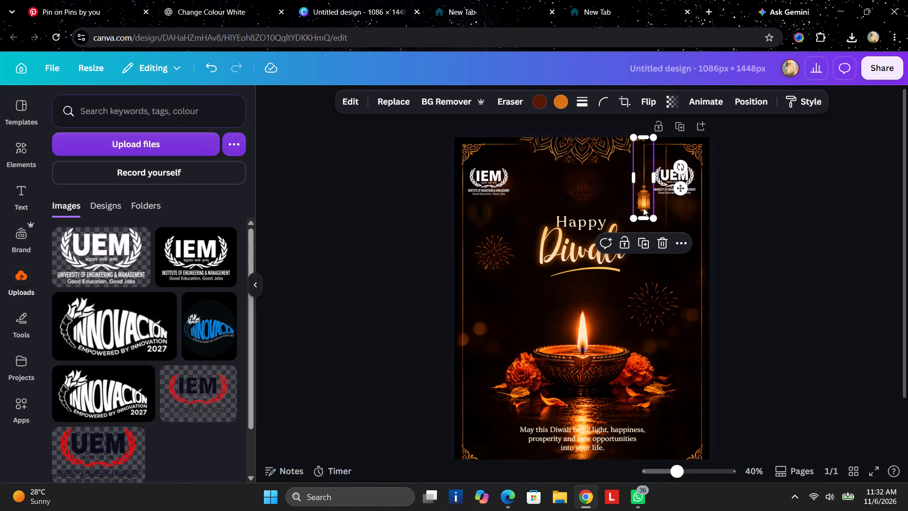
left_click(667, 244)
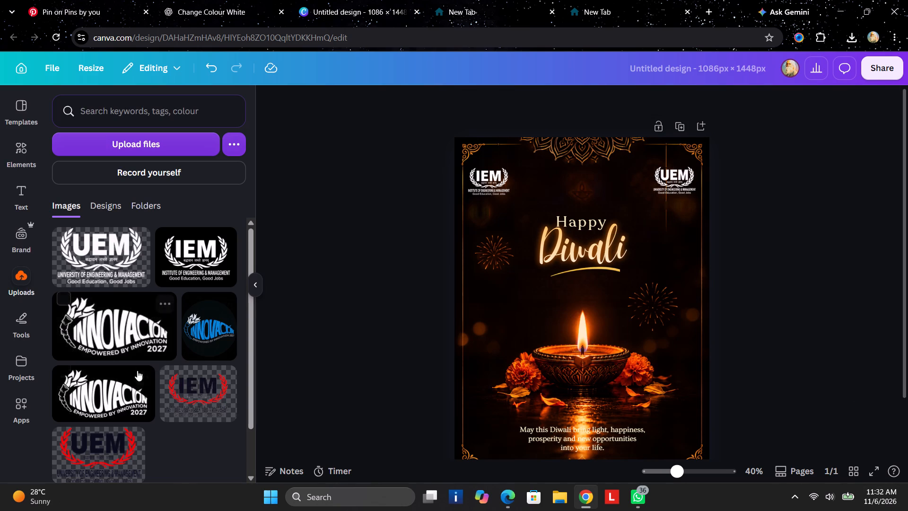
Add the uploaded white Innovación 2027 logo to the poster and remove its black background.
left_click(113, 309)
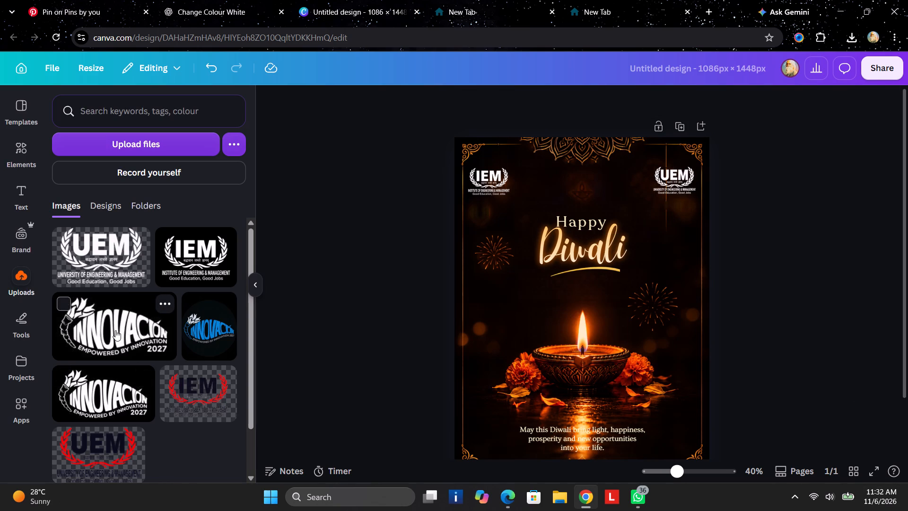
left_click(115, 330)
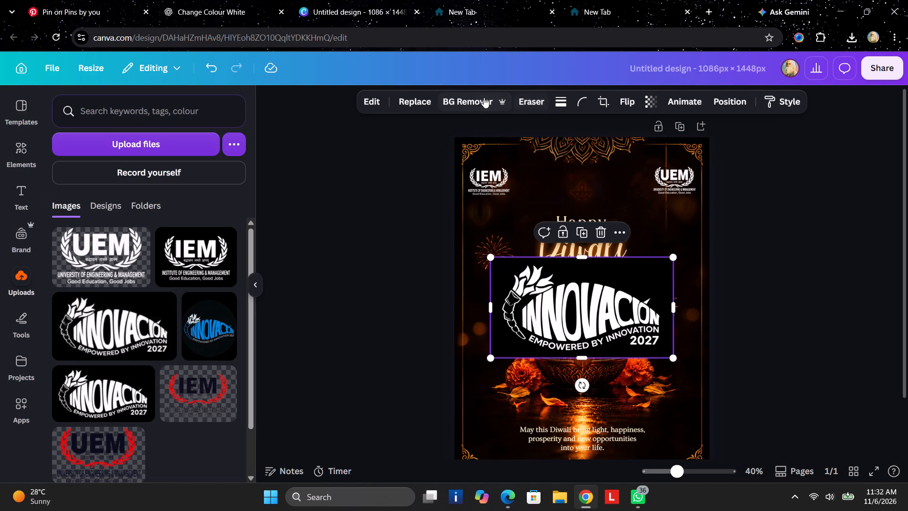
left_click(478, 99)
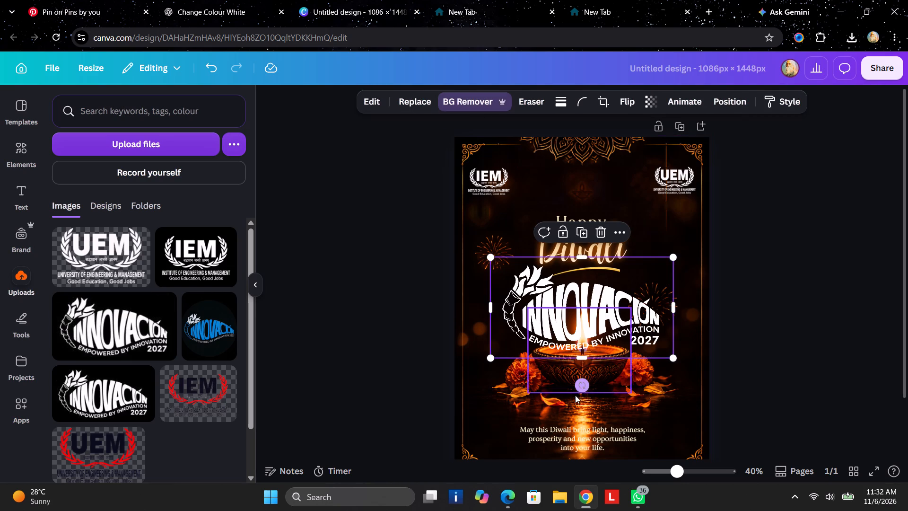
Shrink the Innovación logo and centre it above the Happy Diwali heading, between the IEM and UEM logos.
left_click_drag(610, 330, 618, 215)
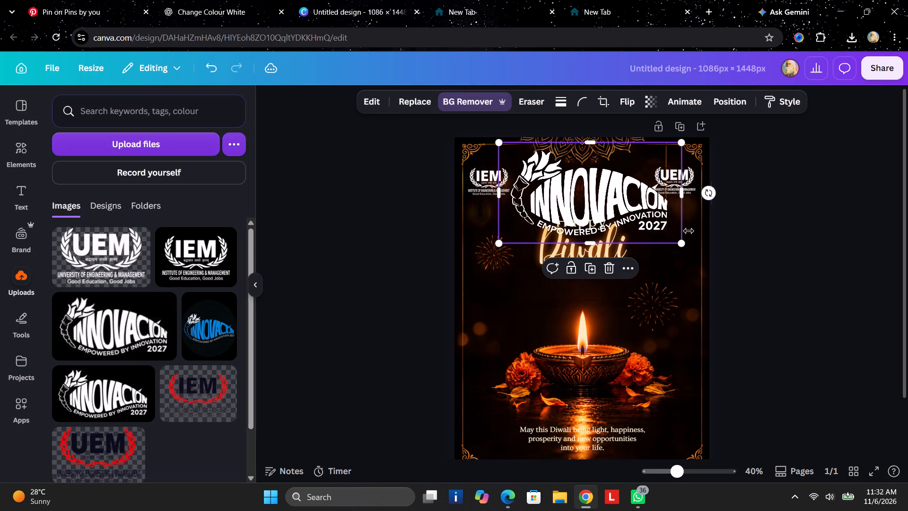
left_click_drag(681, 242, 602, 203)
left_click_drag(533, 167, 562, 181)
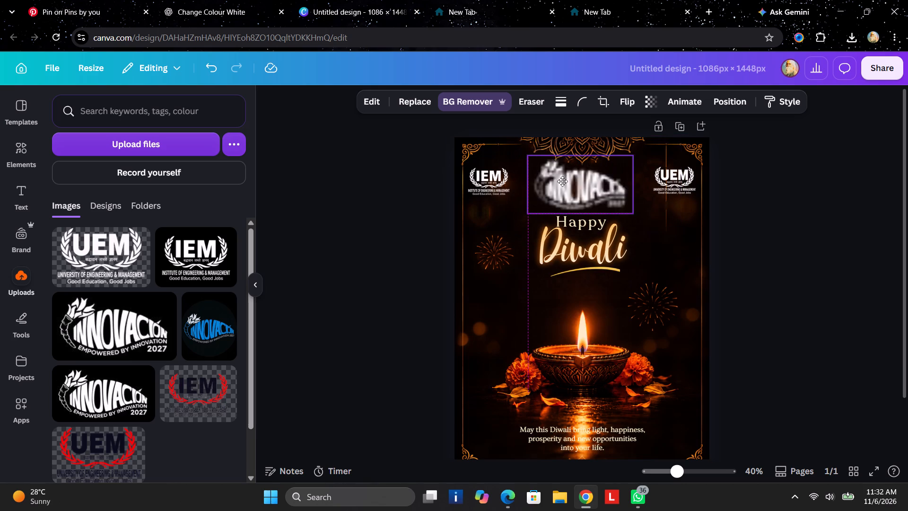
left_click_drag(562, 181, 563, 180)
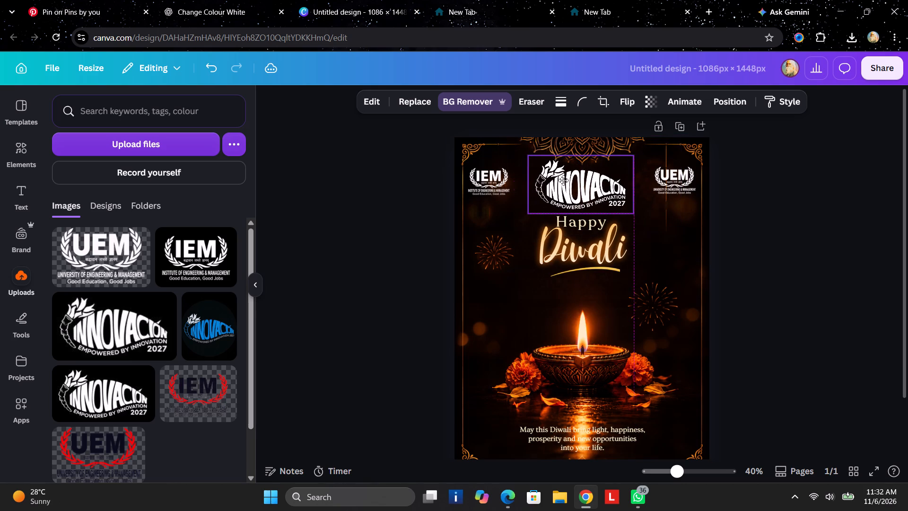
left_click_drag(563, 180, 565, 180)
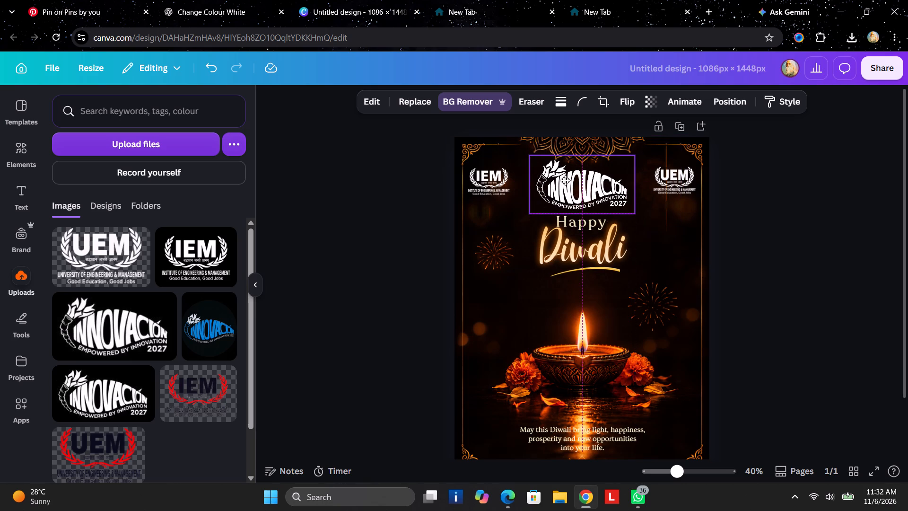
left_click_drag(565, 180, 564, 180)
left_click(886, 270)
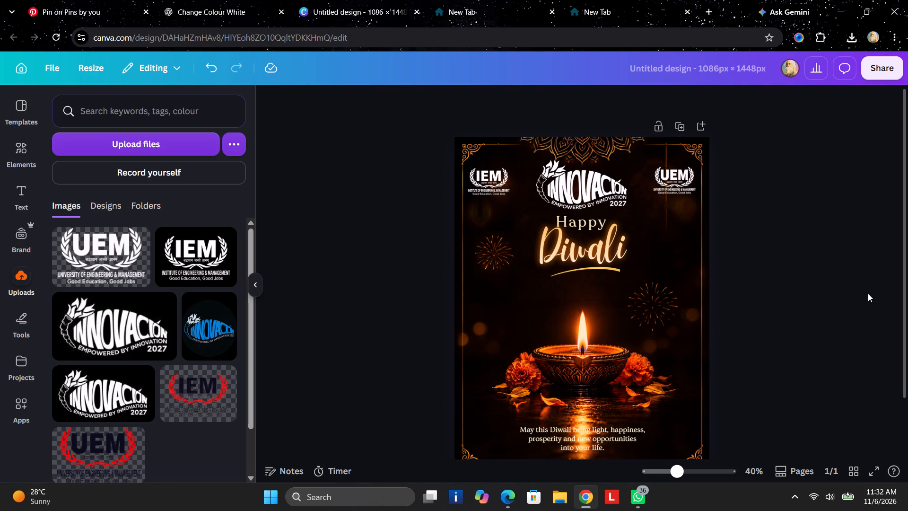
left_click(784, 294)
Examine the image editing tools, style matches and filters available for the Innovación logo.
left_click(590, 199)
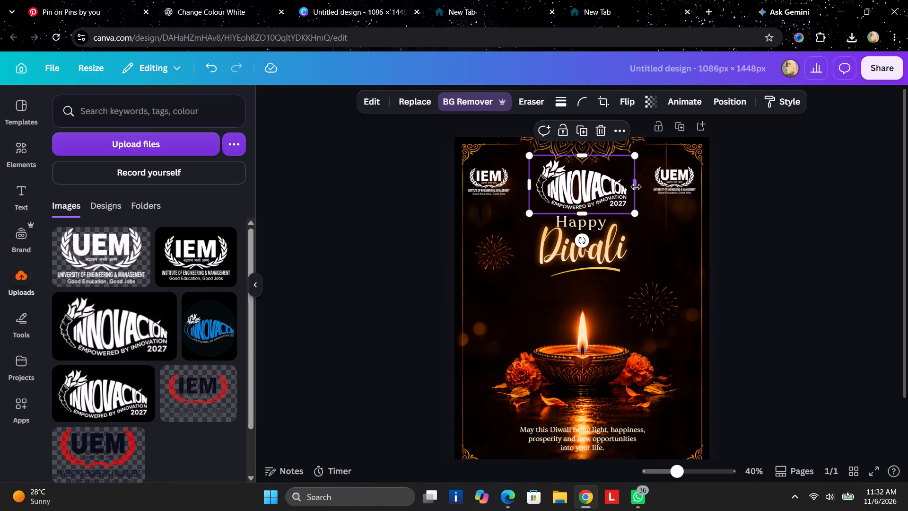
left_click(371, 94)
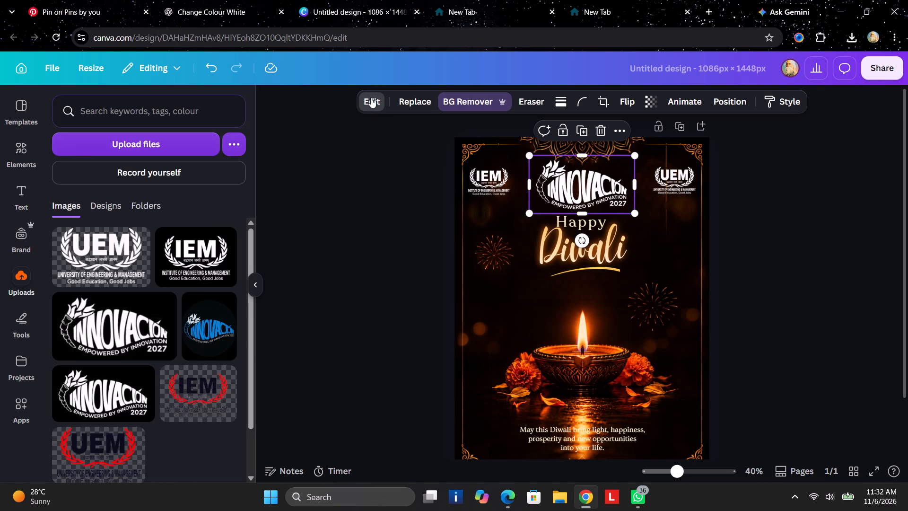
scroll(122, 234, "down", 2)
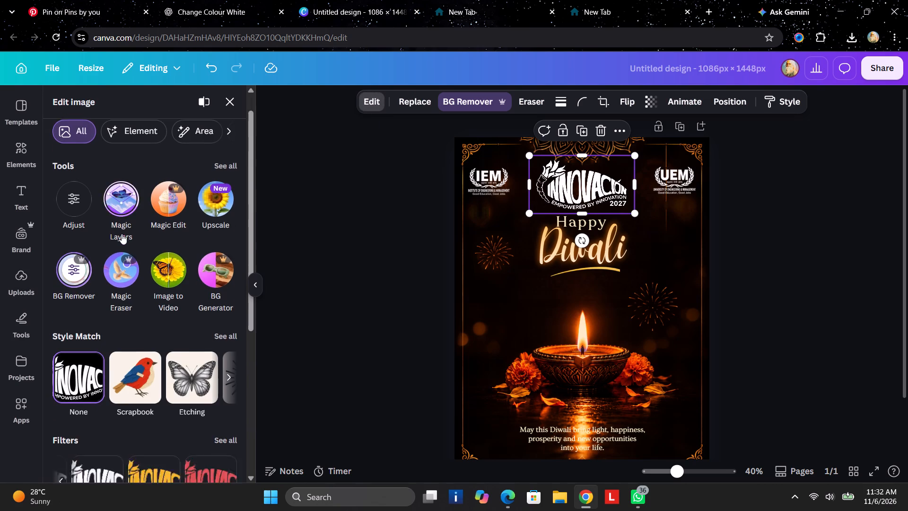
scroll(122, 234, "down", 7)
scroll(131, 222, "up", 3)
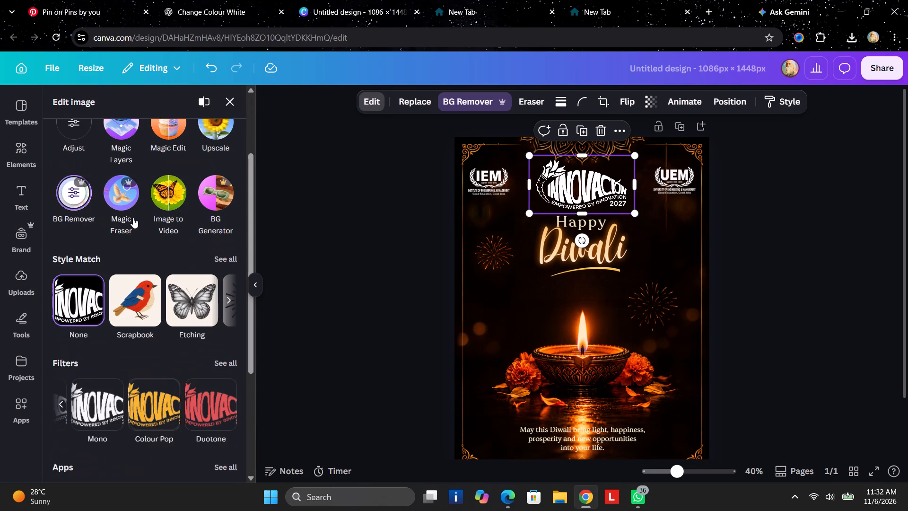
scroll(135, 217, "up", 4)
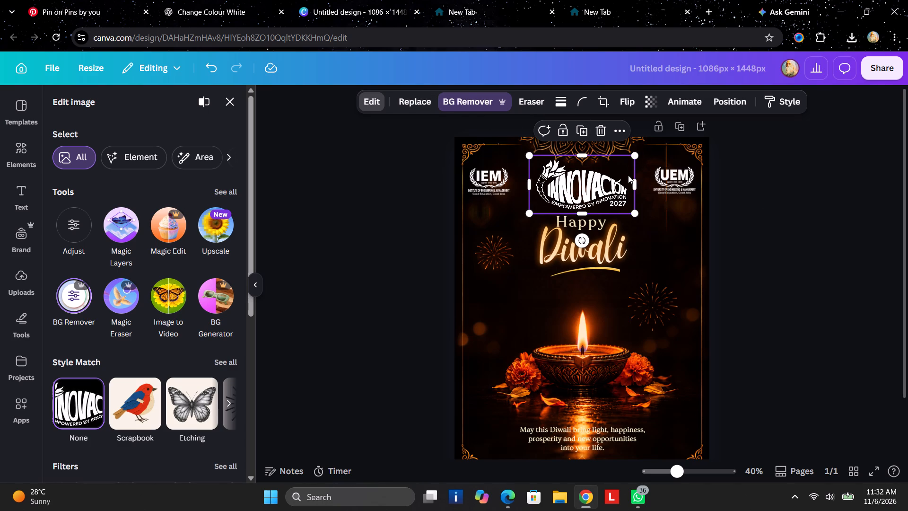
left_click(613, 129)
left_click(898, 211)
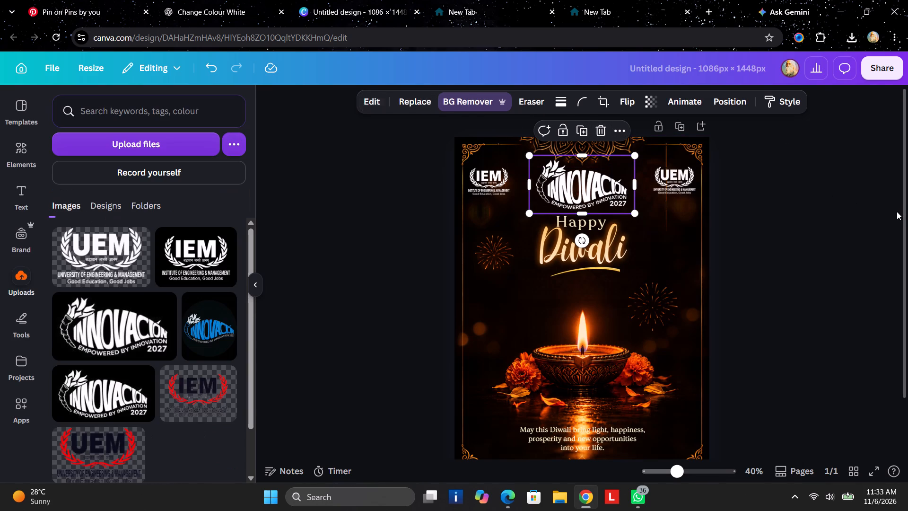
Move the Innovación 2027 logo slightly up, centred between the IEM and UEM logos and clear of the Happy Diwali heading.
left_click(869, 260)
left_click_drag(601, 183, 604, 178)
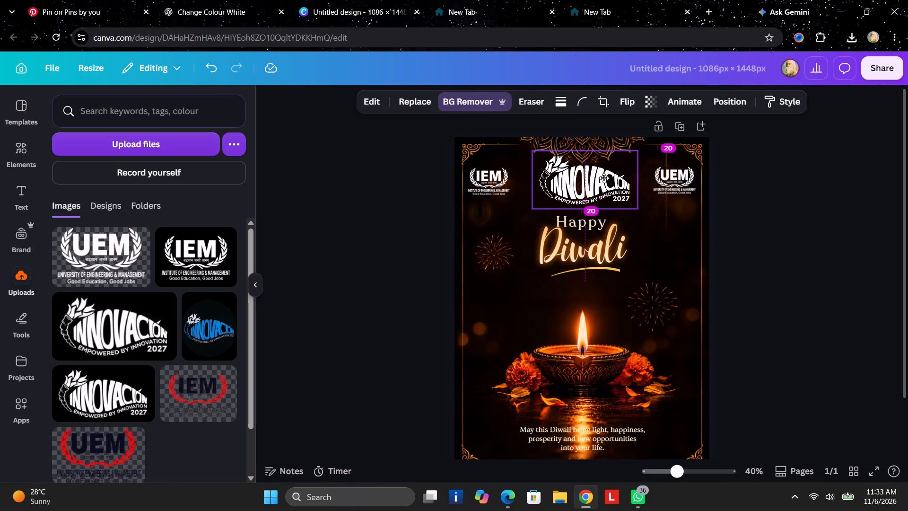
left_click_drag(604, 178, 604, 176)
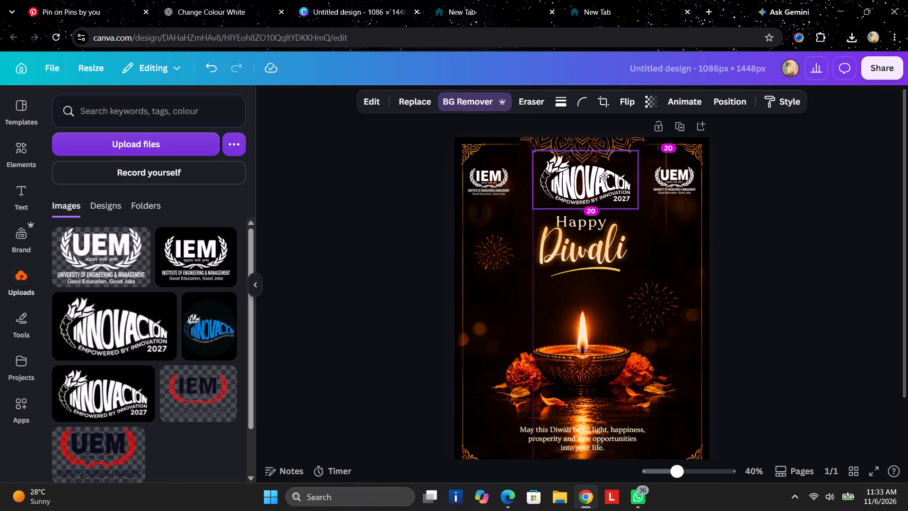
left_click_drag(604, 176, 603, 176)
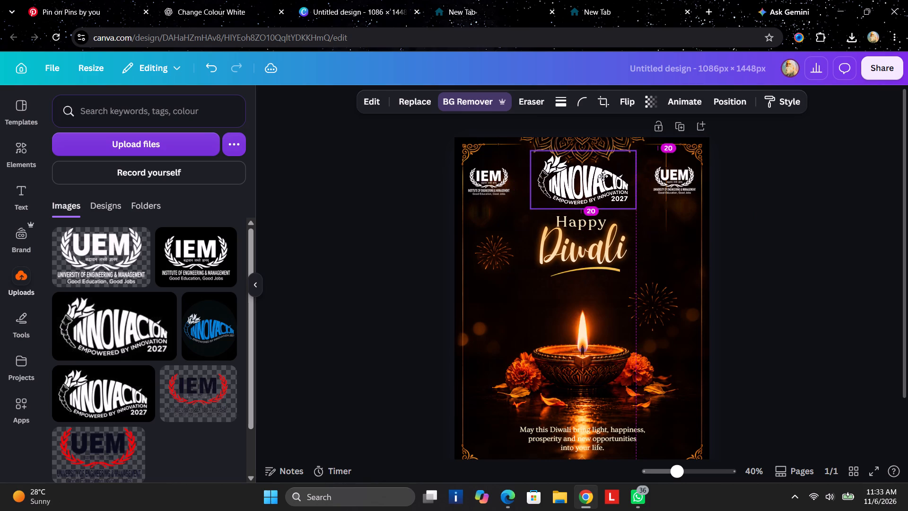
left_click_drag(603, 176, 601, 176)
left_click(785, 194)
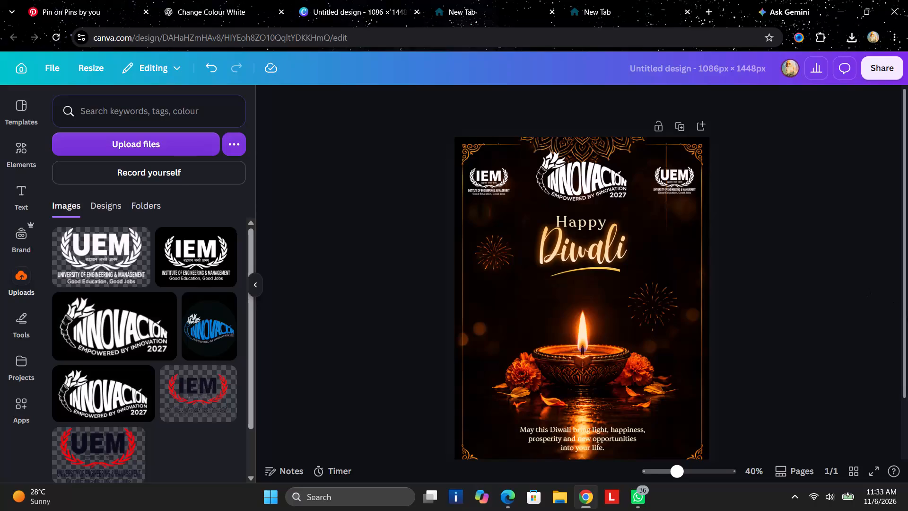
Recolour the greeting message below the diya, trying the #ffbd59 to #ffffff gradient and white before applying the default purple-to-yellow gradient.
scroll(763, 361, "down", 2)
left_click(615, 365)
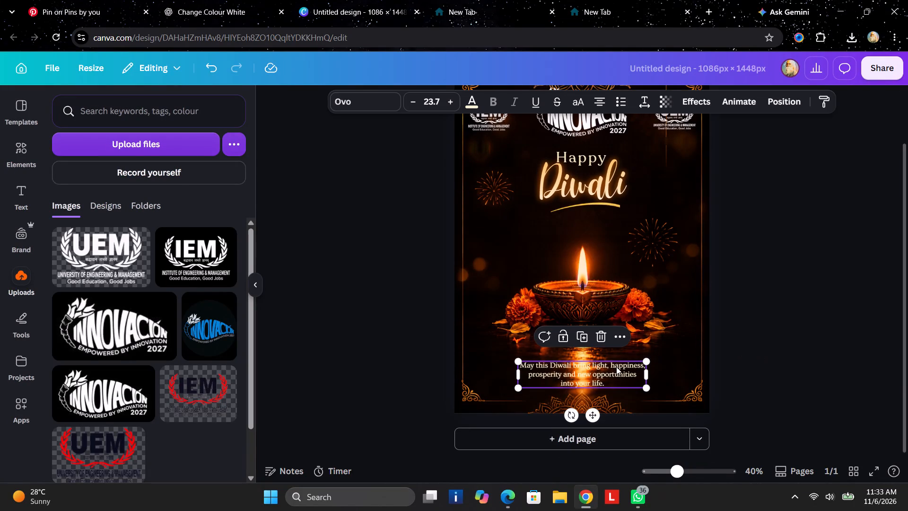
left_click(467, 102)
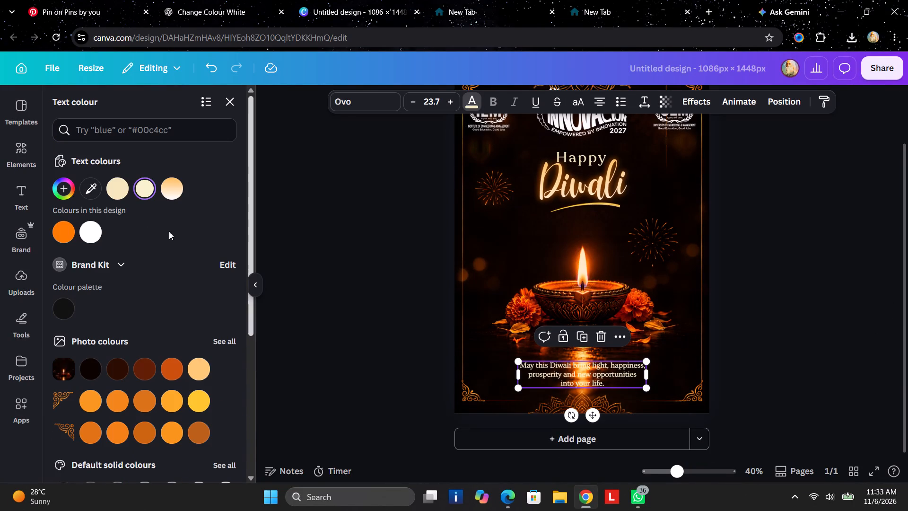
left_click(172, 191)
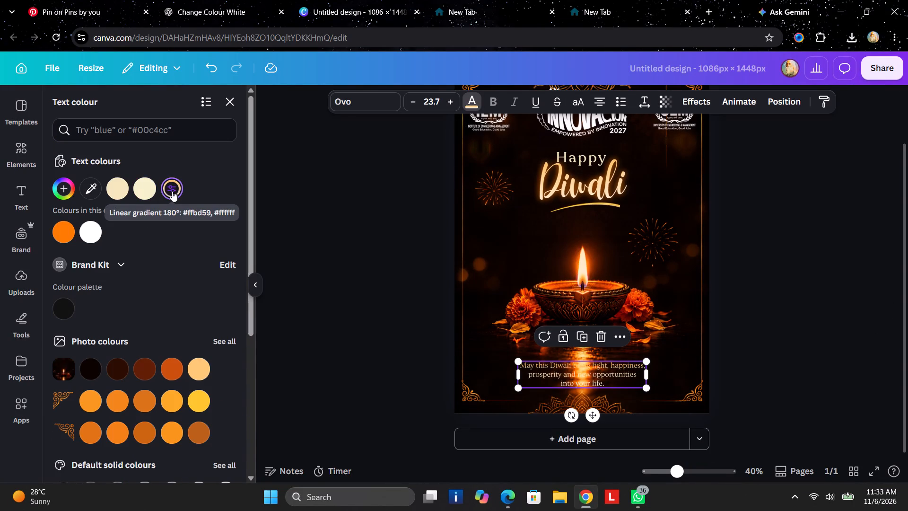
left_click(88, 226)
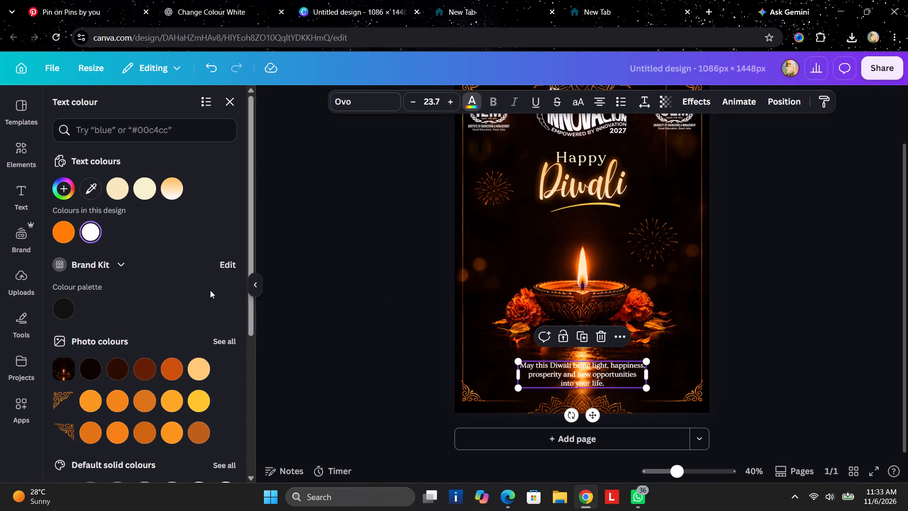
scroll(207, 291, "down", 6)
scroll(103, 367, "up", 4)
scroll(79, 313, "down", 4)
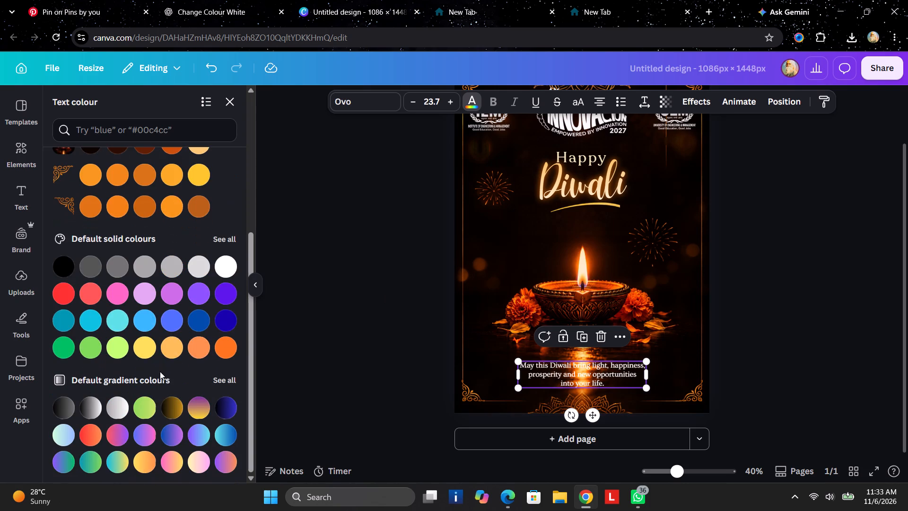
left_click(201, 403)
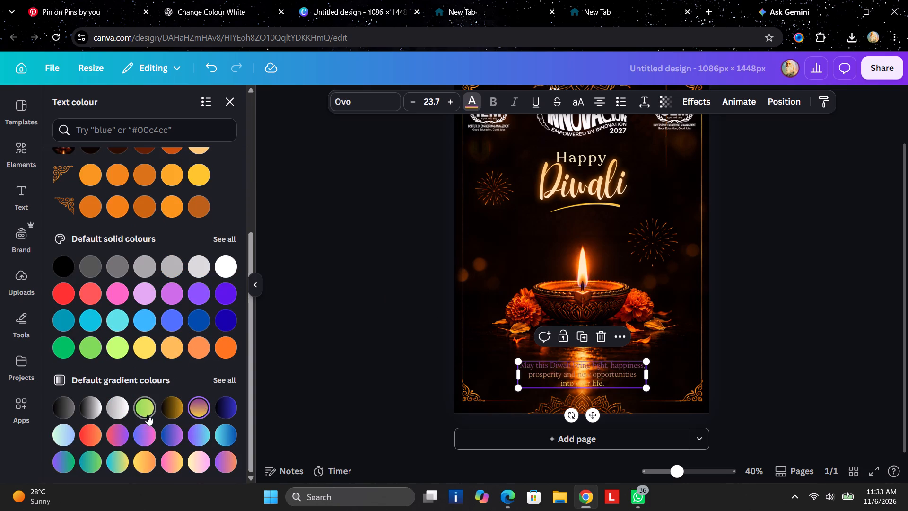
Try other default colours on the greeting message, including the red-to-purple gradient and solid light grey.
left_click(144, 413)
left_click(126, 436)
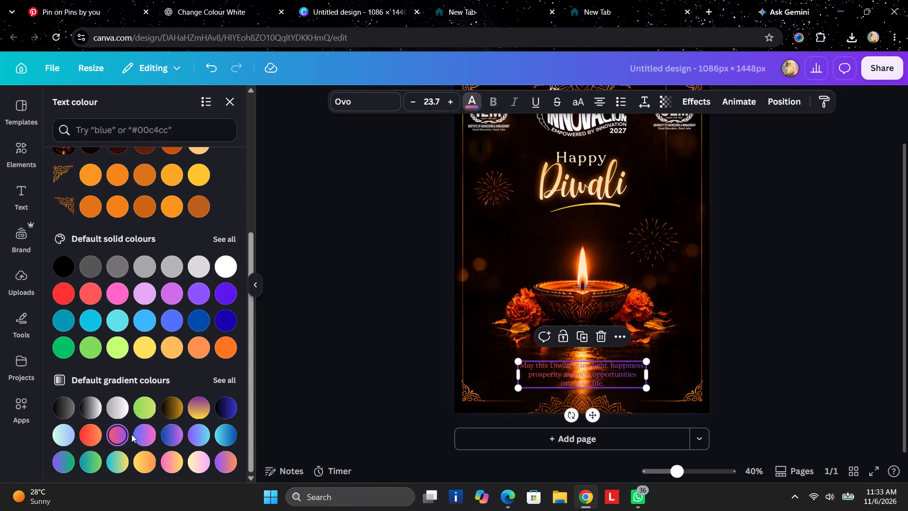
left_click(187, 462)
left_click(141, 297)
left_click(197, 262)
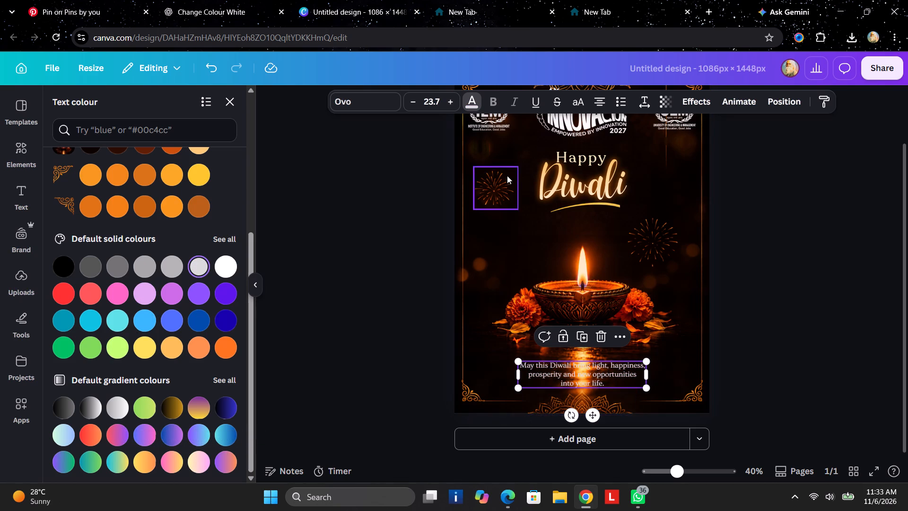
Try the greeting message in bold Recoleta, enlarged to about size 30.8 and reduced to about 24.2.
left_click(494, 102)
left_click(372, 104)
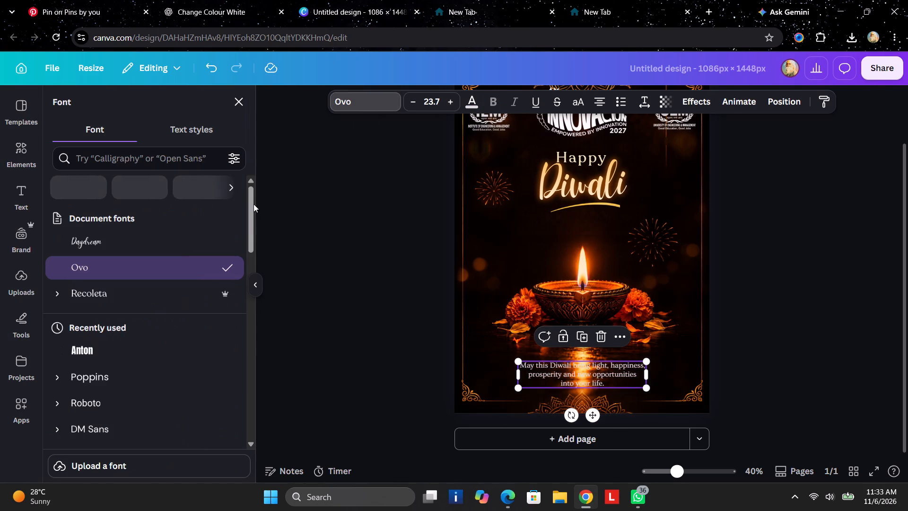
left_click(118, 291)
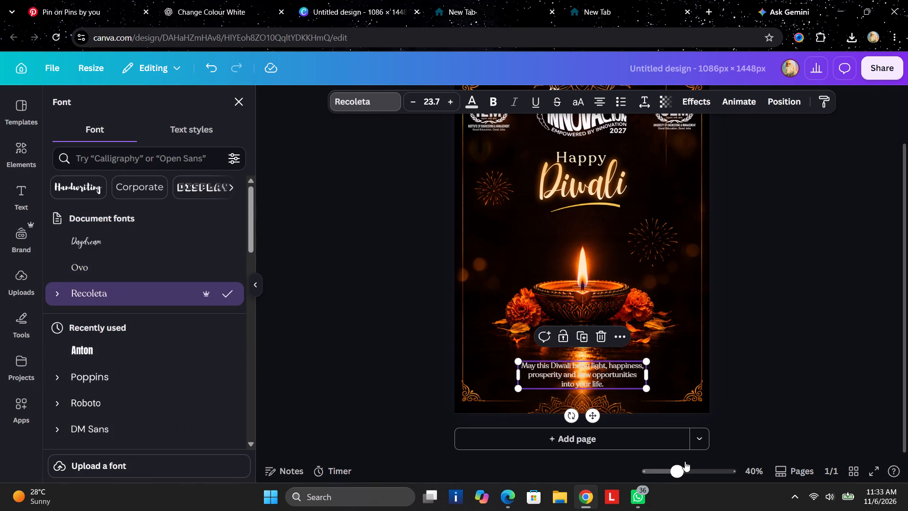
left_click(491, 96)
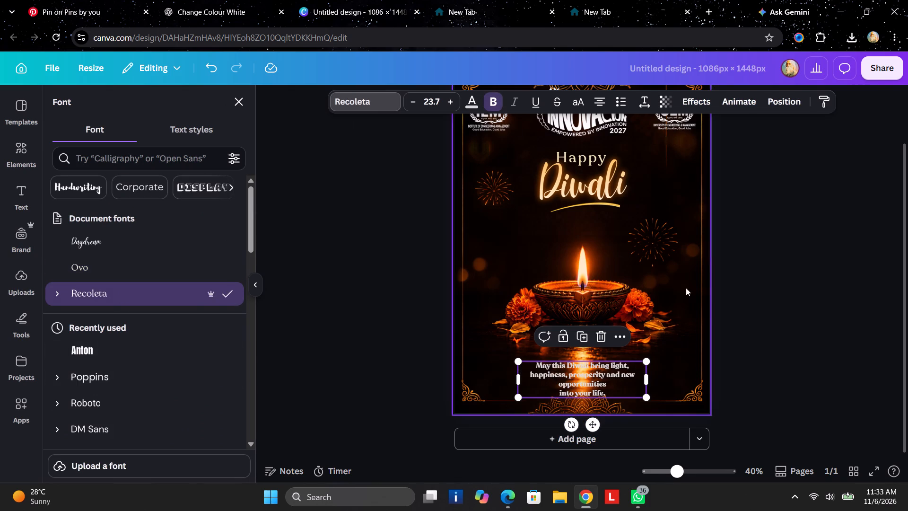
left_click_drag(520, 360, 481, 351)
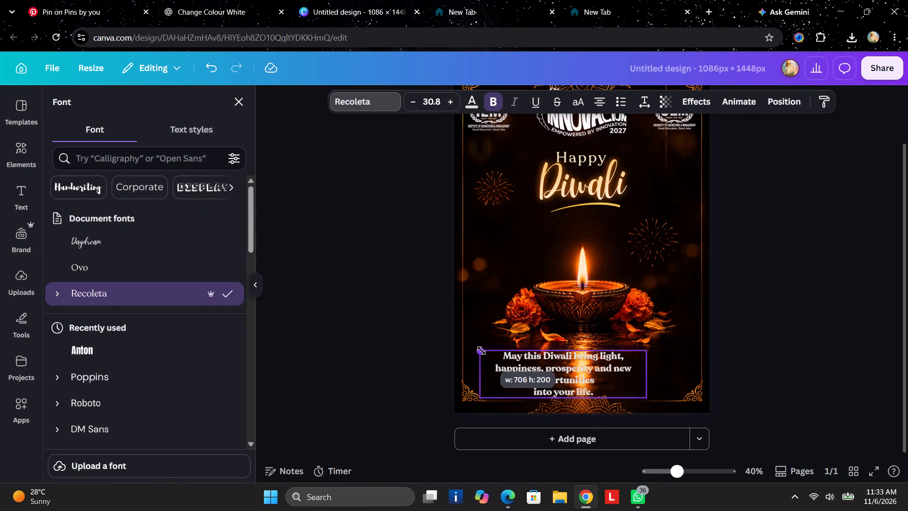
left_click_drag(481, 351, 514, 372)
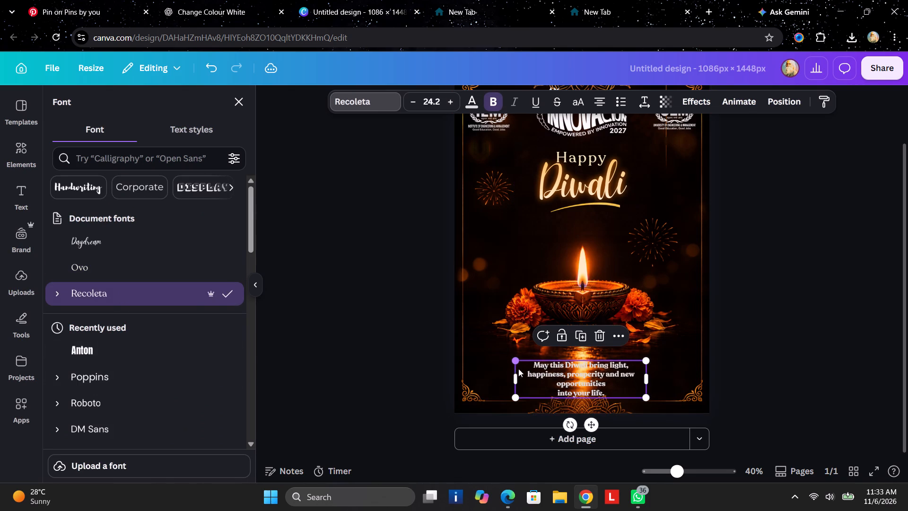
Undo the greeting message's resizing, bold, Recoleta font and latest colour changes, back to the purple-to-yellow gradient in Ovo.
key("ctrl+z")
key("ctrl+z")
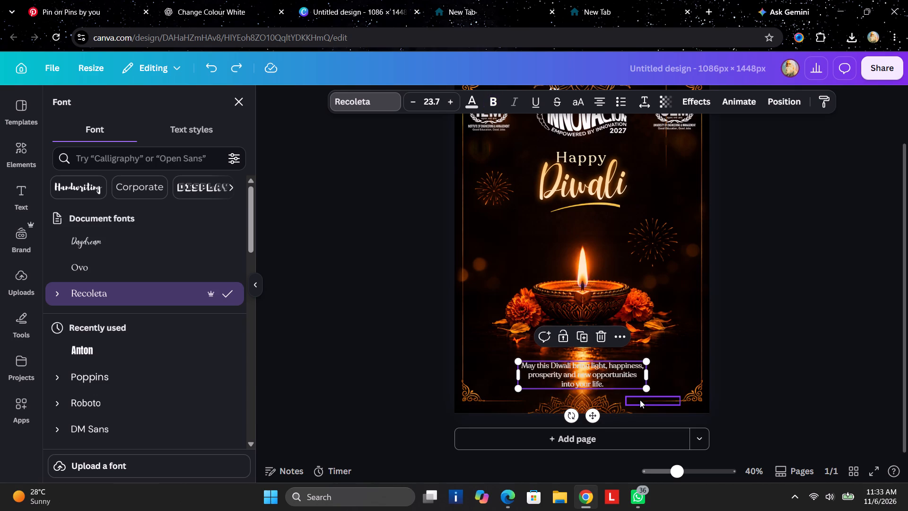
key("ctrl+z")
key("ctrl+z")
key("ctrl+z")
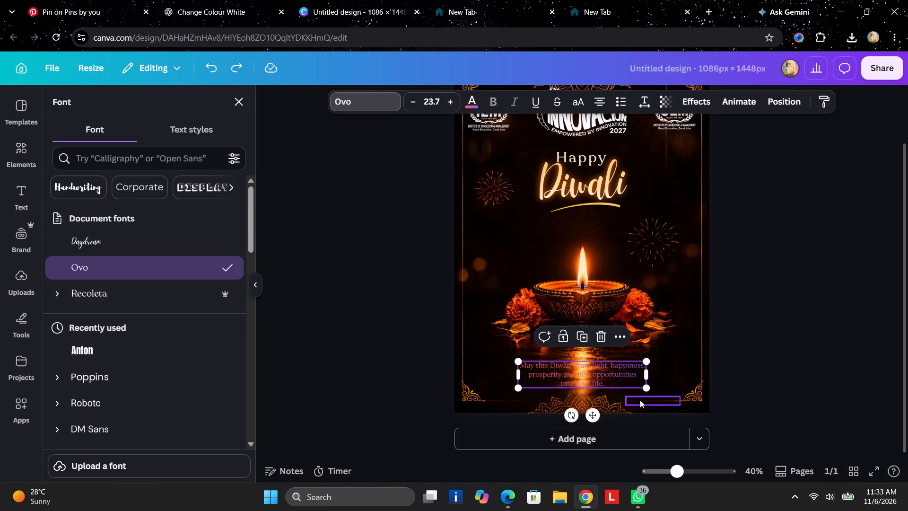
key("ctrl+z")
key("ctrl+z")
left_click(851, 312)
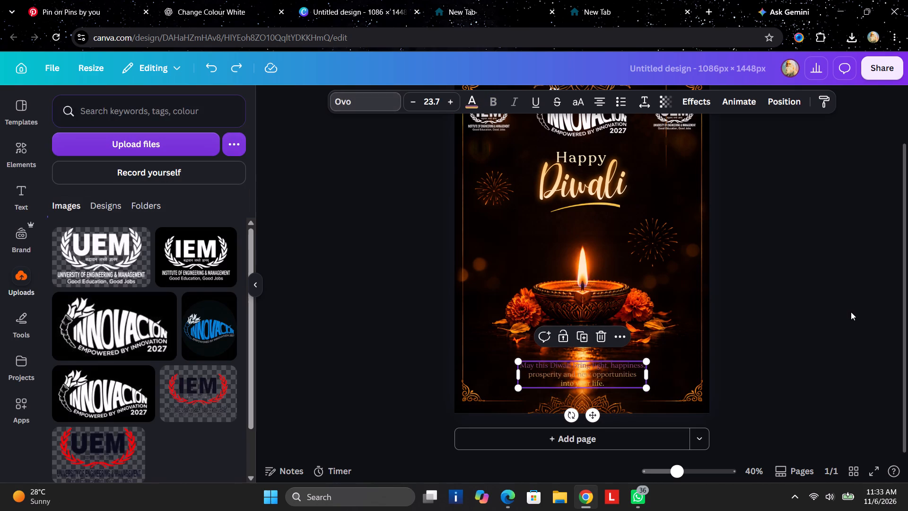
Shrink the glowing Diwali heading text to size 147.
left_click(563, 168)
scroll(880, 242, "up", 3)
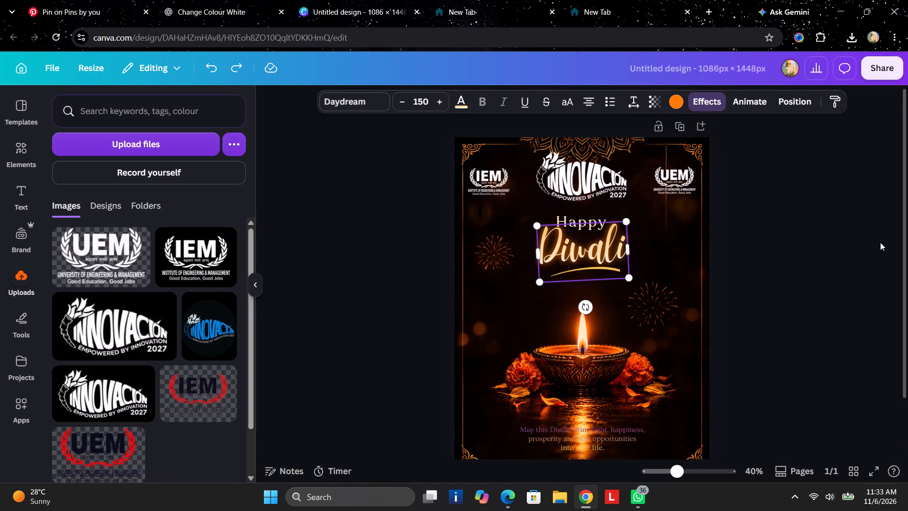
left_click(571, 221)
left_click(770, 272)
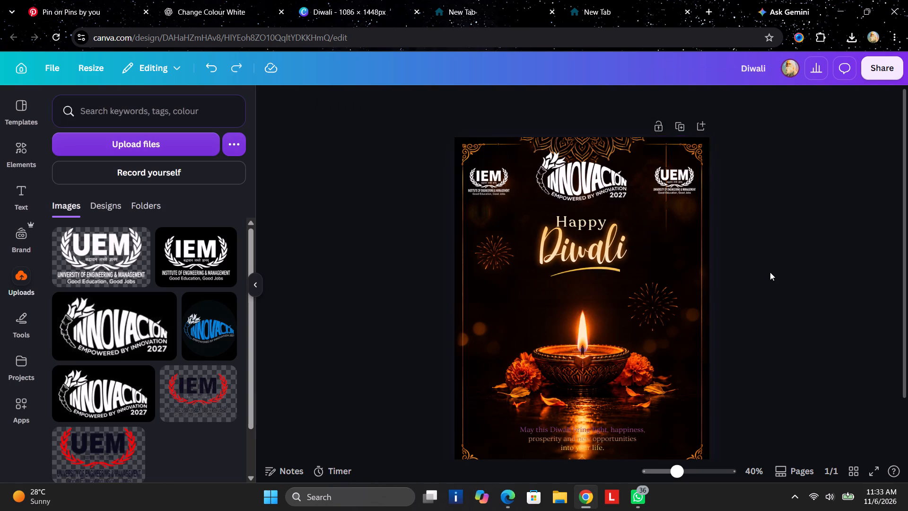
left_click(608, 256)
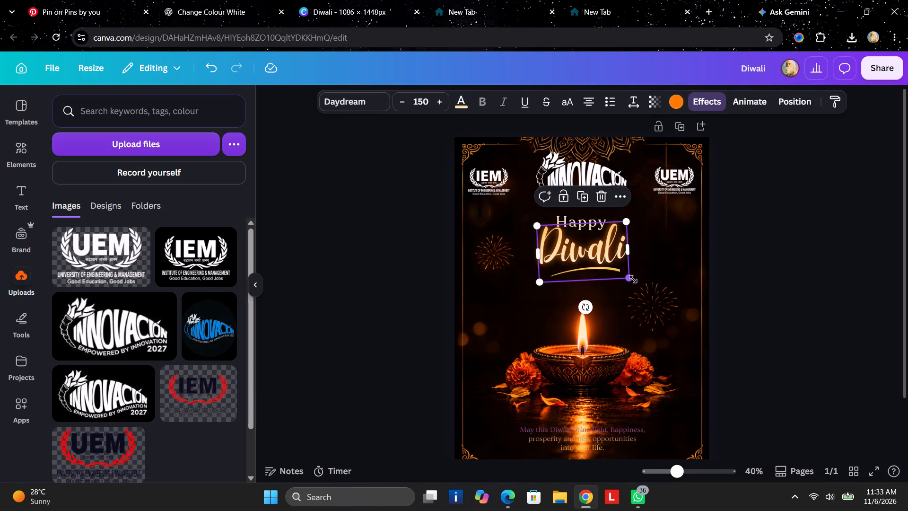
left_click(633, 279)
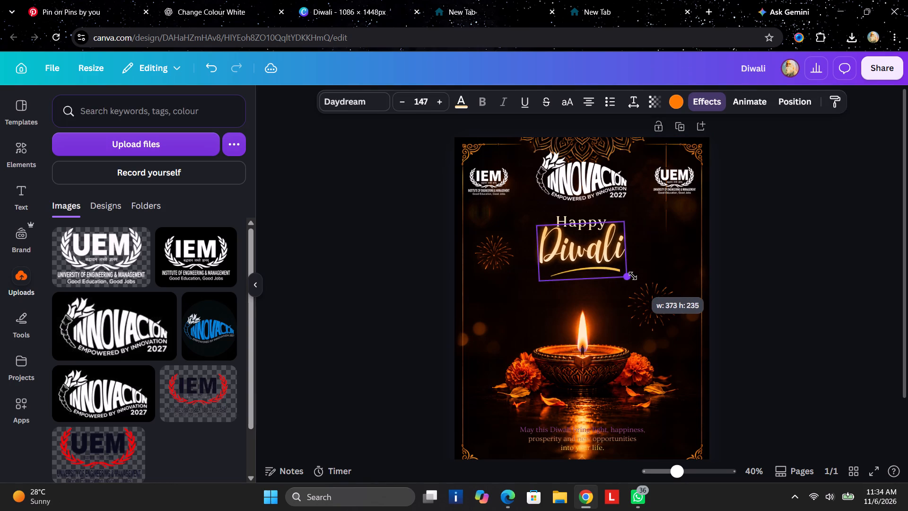
Move the gold underline stroke down from the Diwali text to just above the diya flame.
left_click(595, 266)
left_click_drag(599, 310, 599, 312)
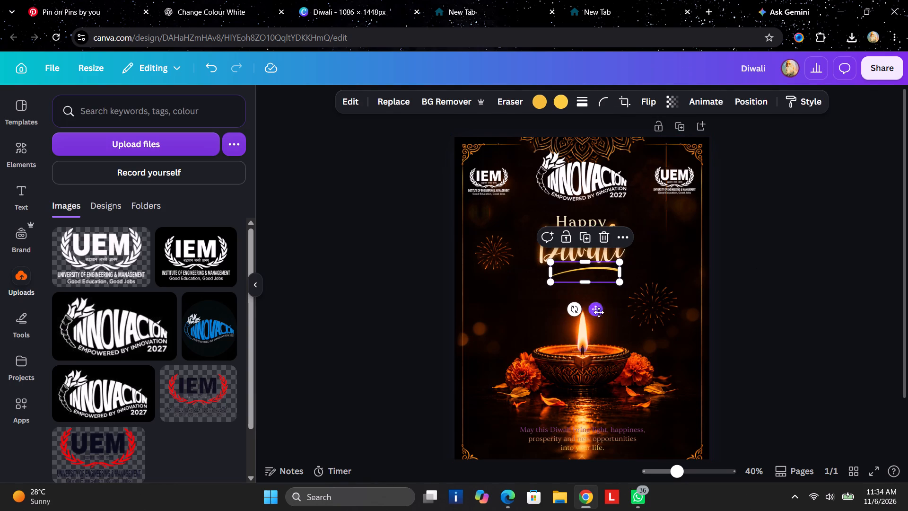
left_click_drag(599, 312, 595, 335)
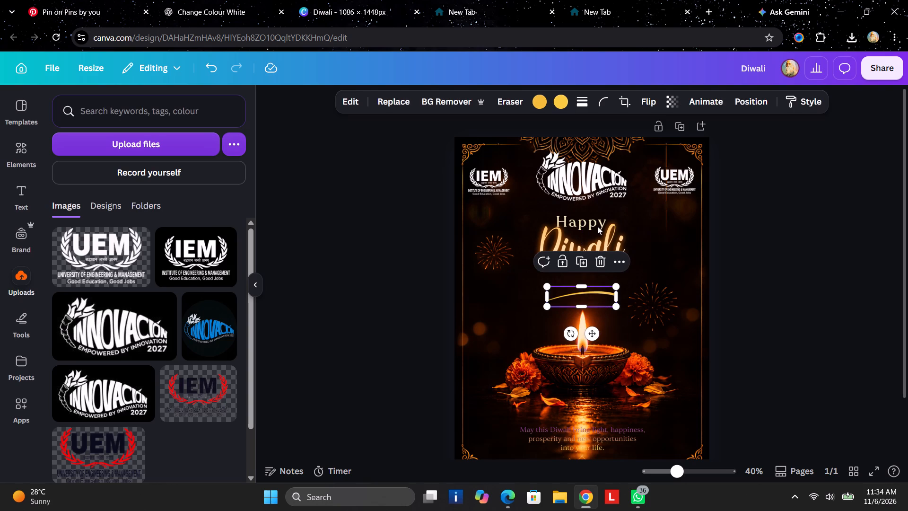
Move the Diwali text down to sit just above the gold underline and enlarge it to size 152.
left_click(592, 236)
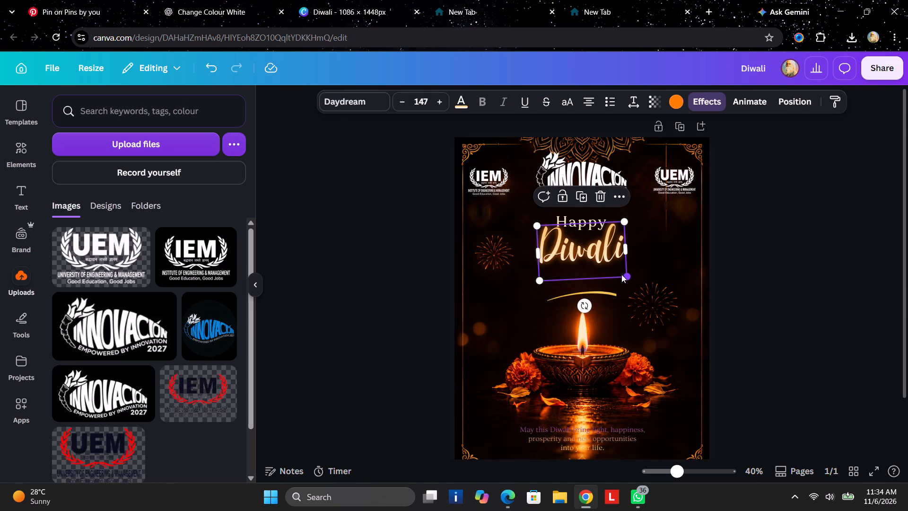
left_click_drag(595, 255, 595, 275)
left_click_drag(533, 243, 527, 243)
left_click(580, 268)
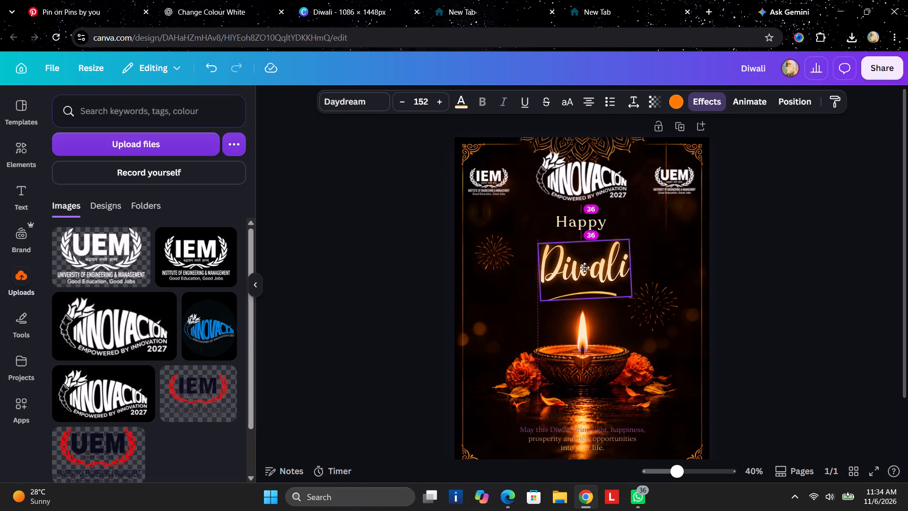
left_click(715, 262)
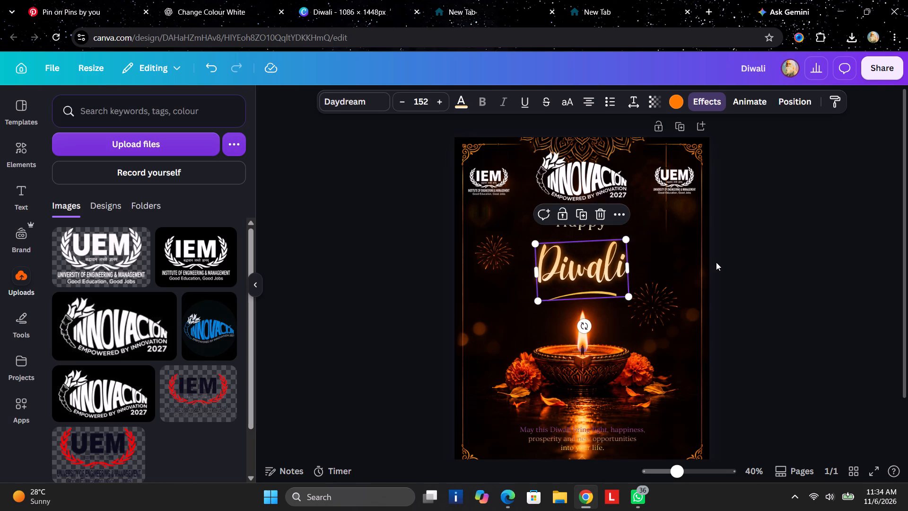
Move the word Happy slightly down, centred on the page between the Innovación logo and the Diwali text.
left_click(582, 223)
left_click(582, 223)
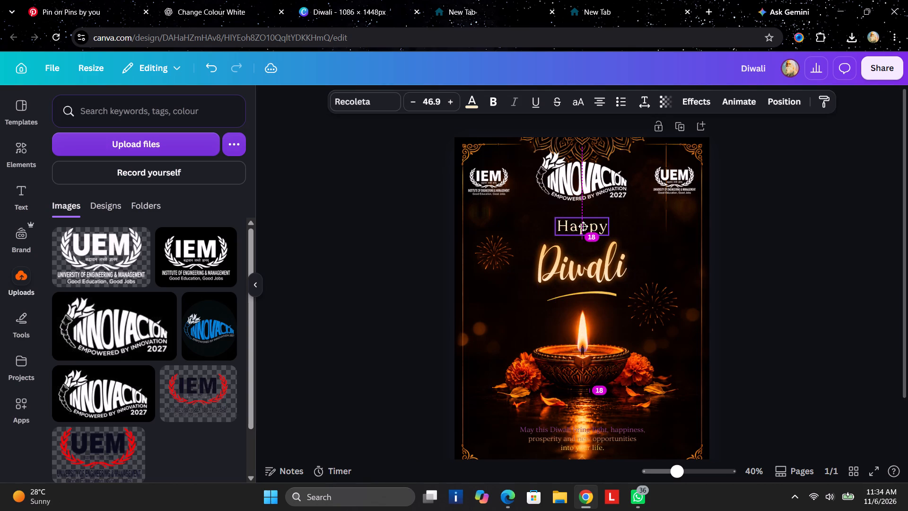
left_click(770, 275)
Apply the Splice text effect to the greeting message below the diya.
scroll(769, 323, "down", 3)
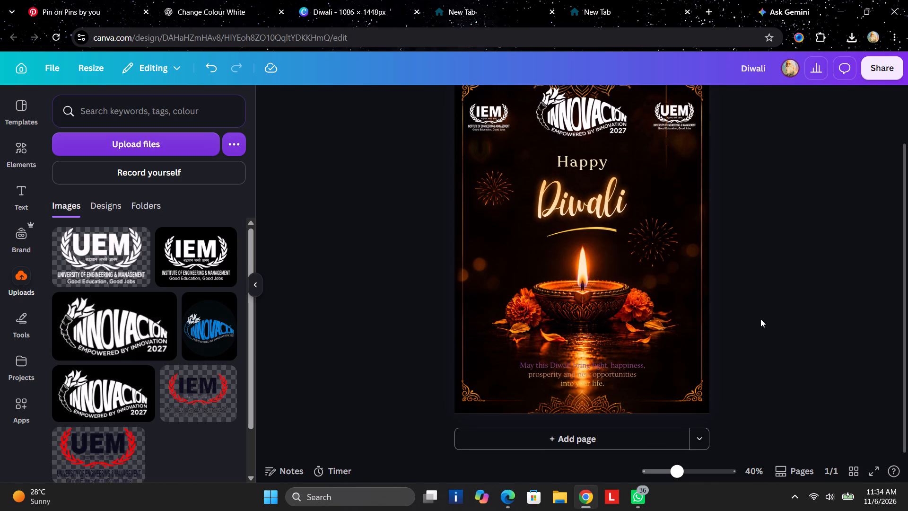
left_click(576, 371)
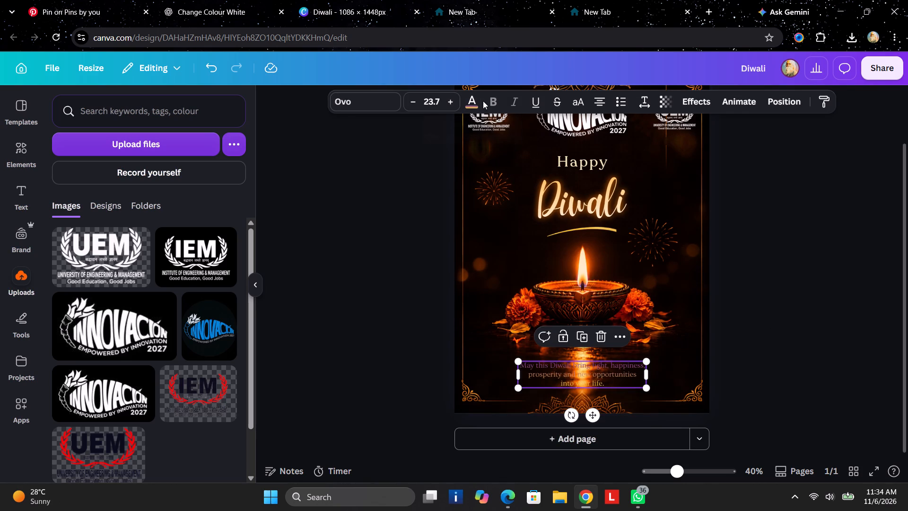
left_click(698, 102)
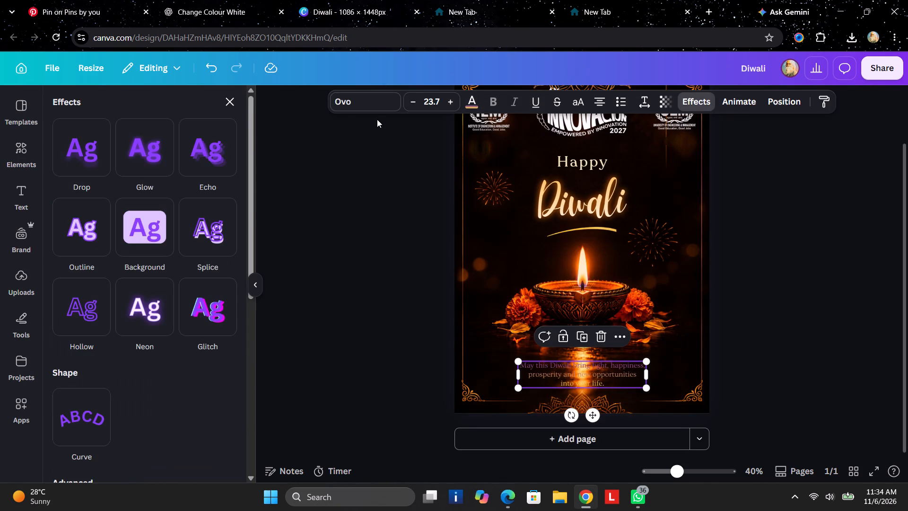
left_click(201, 231)
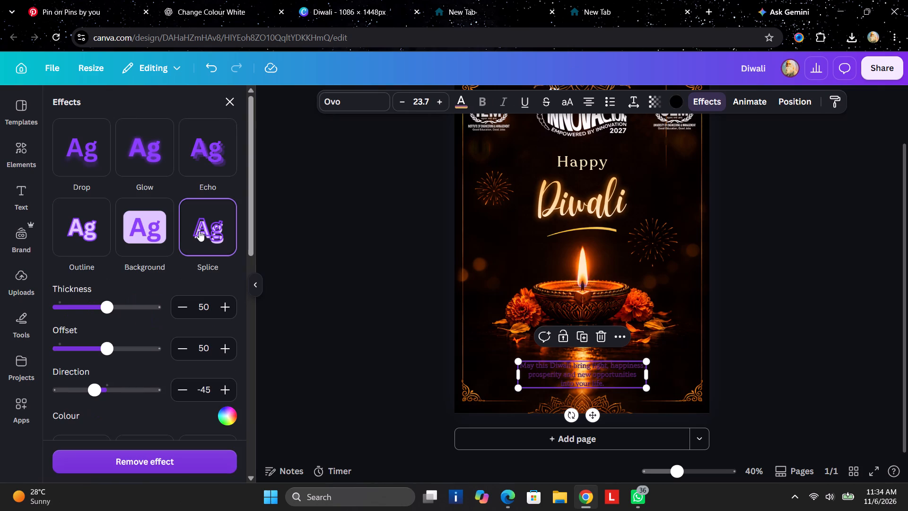
Try the Outline effect on the greeting message, then replace it with the Neon effect.
left_click(91, 223)
scroll(143, 252, "down", 3)
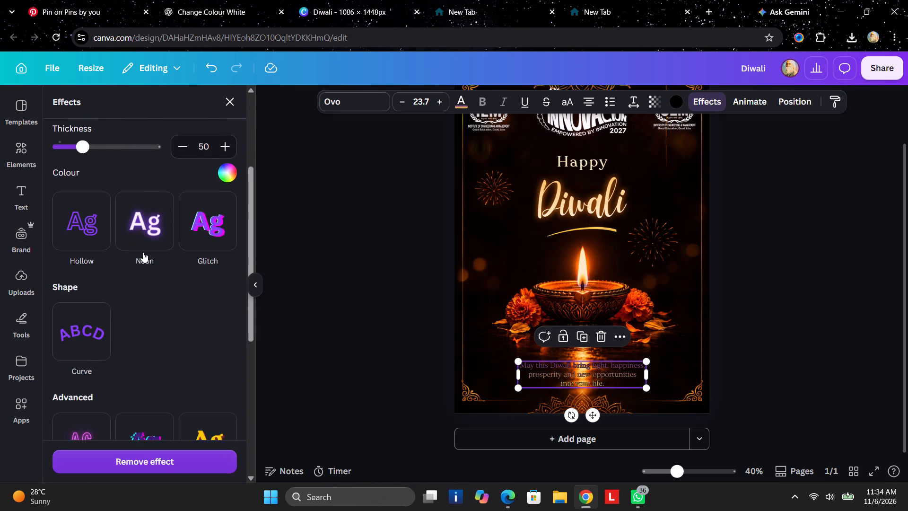
scroll(143, 252, "down", 1)
left_click(149, 150)
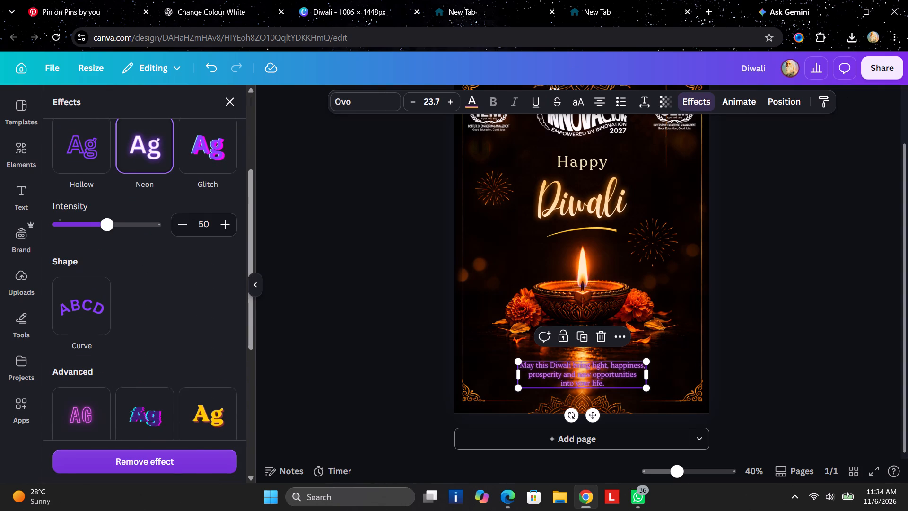
left_click(827, 363)
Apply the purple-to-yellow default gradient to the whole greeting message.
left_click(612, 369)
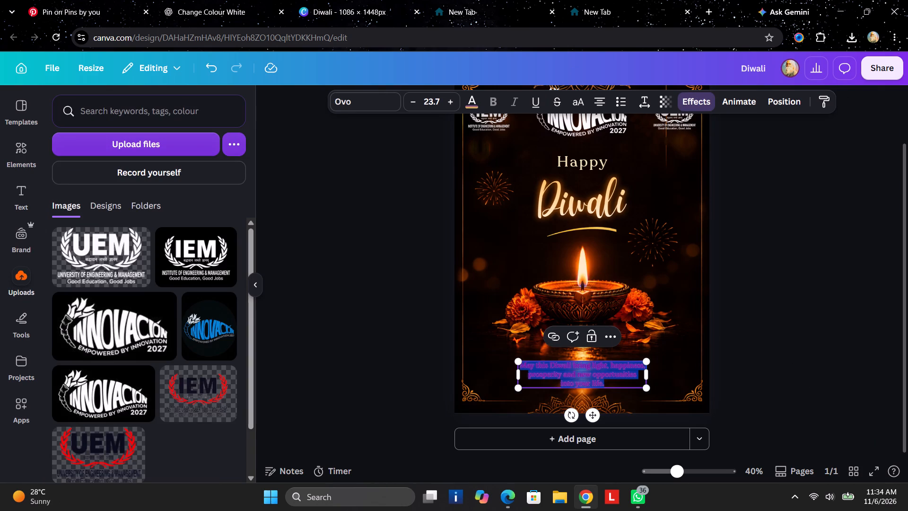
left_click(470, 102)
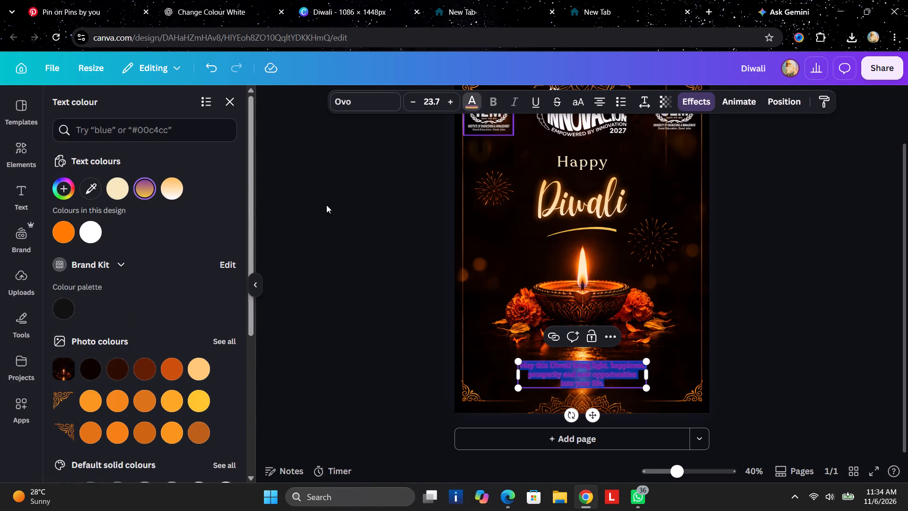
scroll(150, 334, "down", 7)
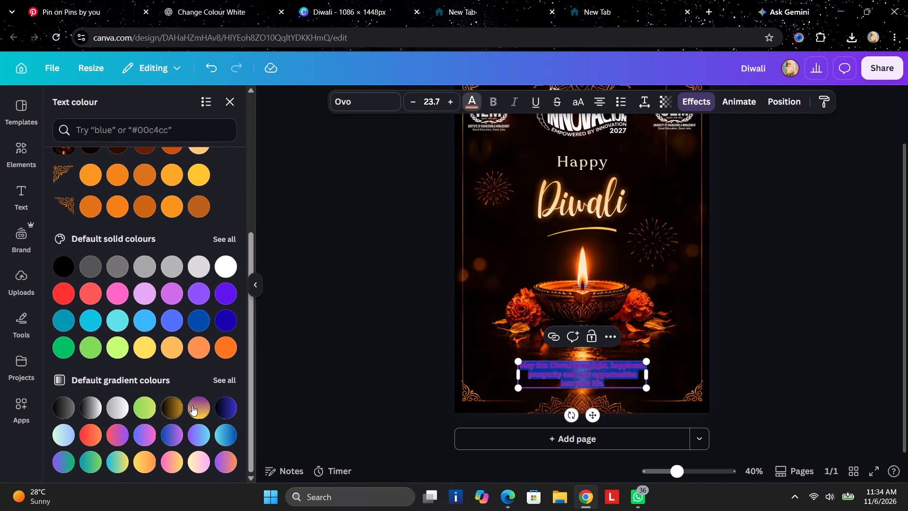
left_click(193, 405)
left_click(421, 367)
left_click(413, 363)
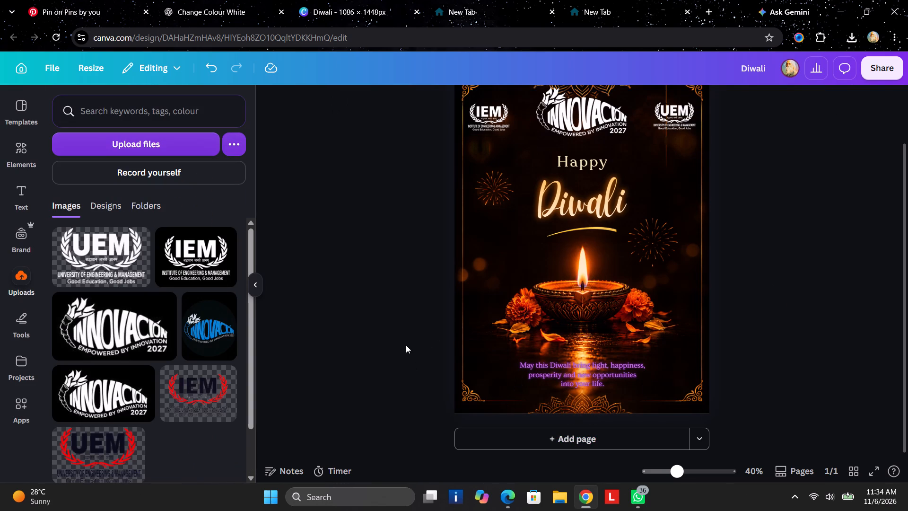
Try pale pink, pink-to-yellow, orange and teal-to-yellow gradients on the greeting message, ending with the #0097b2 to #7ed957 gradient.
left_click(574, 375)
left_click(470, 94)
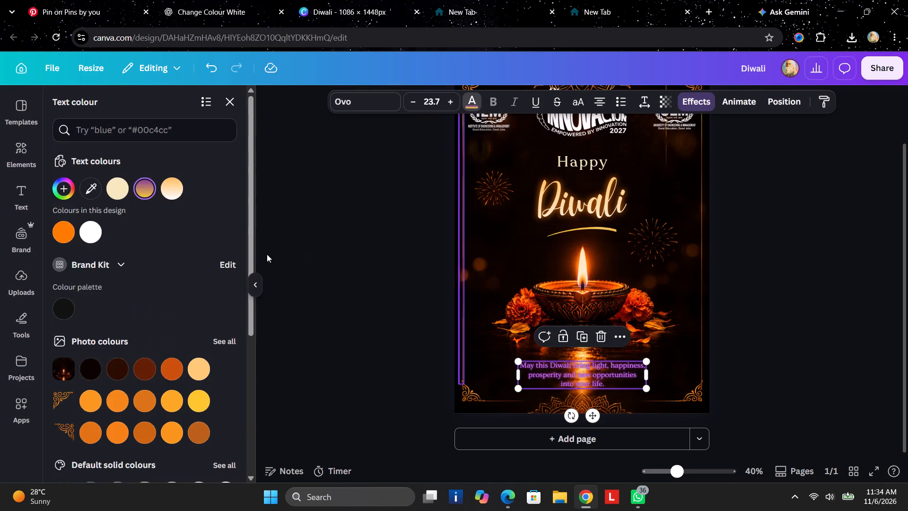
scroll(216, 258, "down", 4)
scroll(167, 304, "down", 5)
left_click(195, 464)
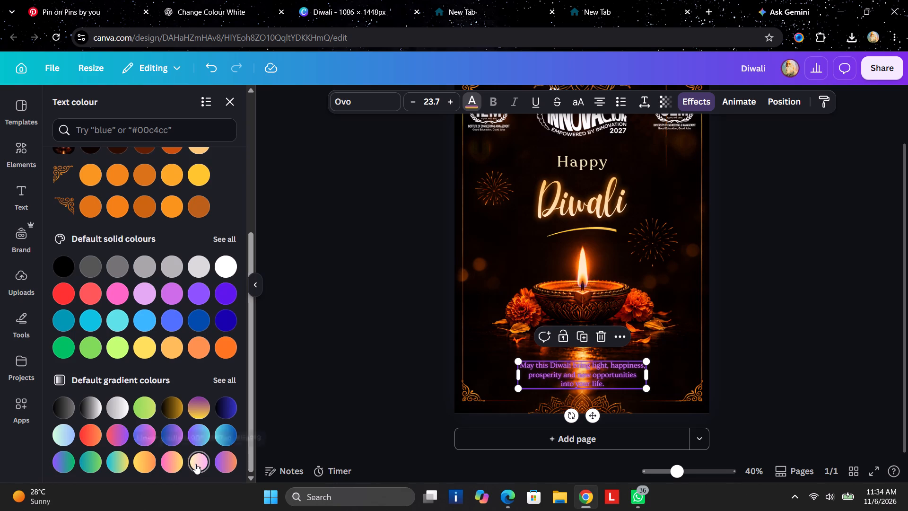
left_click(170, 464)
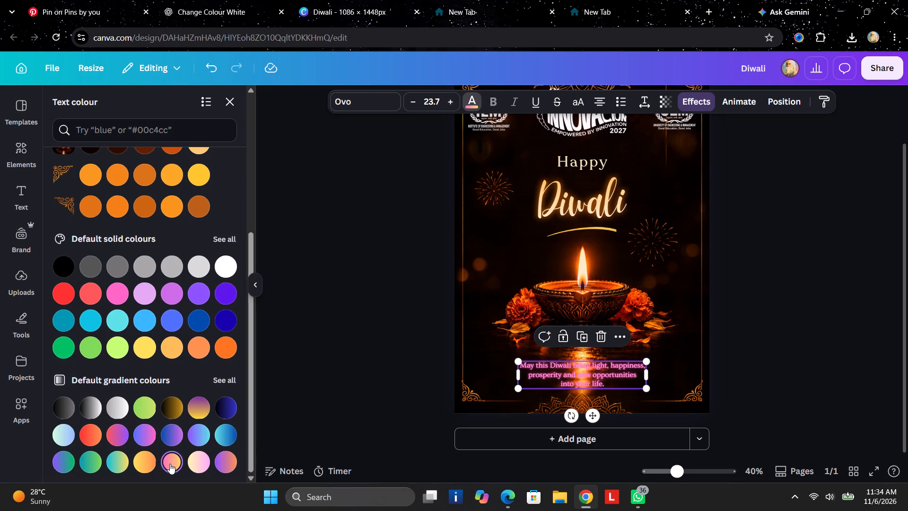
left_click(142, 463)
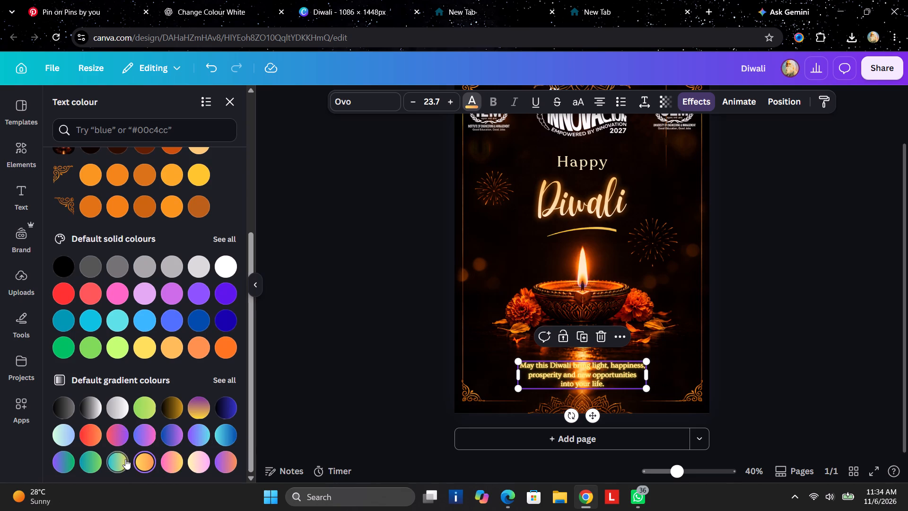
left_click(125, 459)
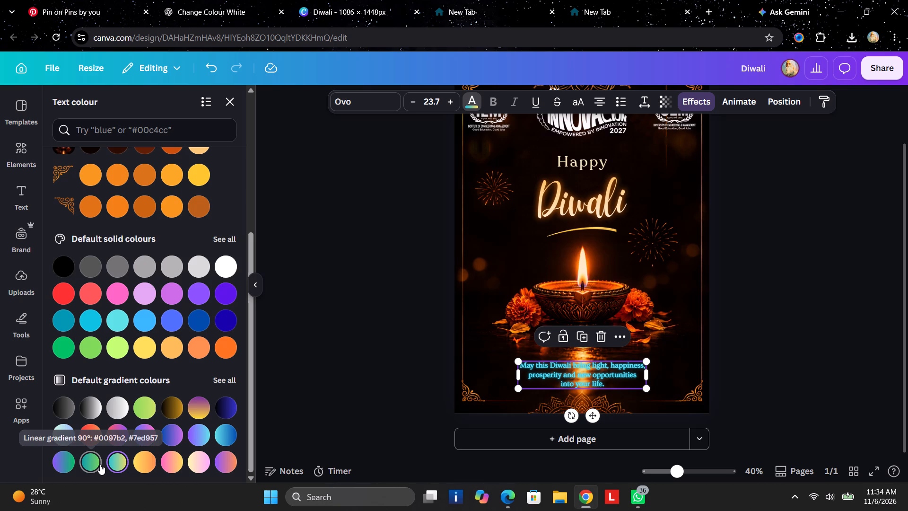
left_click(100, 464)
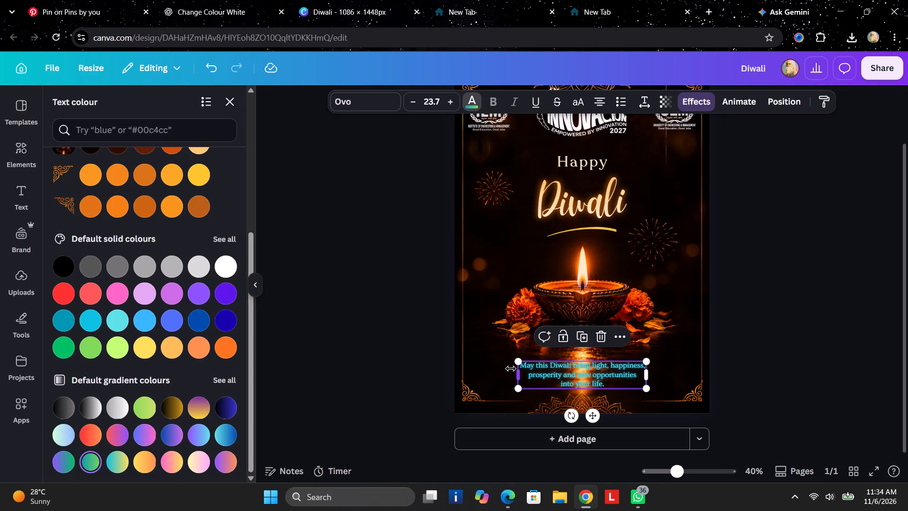
Widen the greeting message's text box on both sides to about 939 wide.
left_click_drag(516, 377, 489, 374)
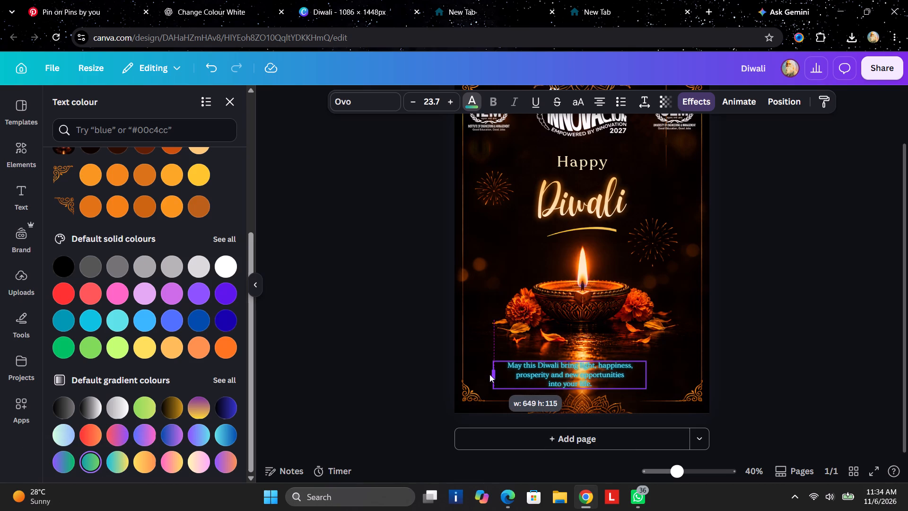
left_click_drag(489, 374, 472, 374)
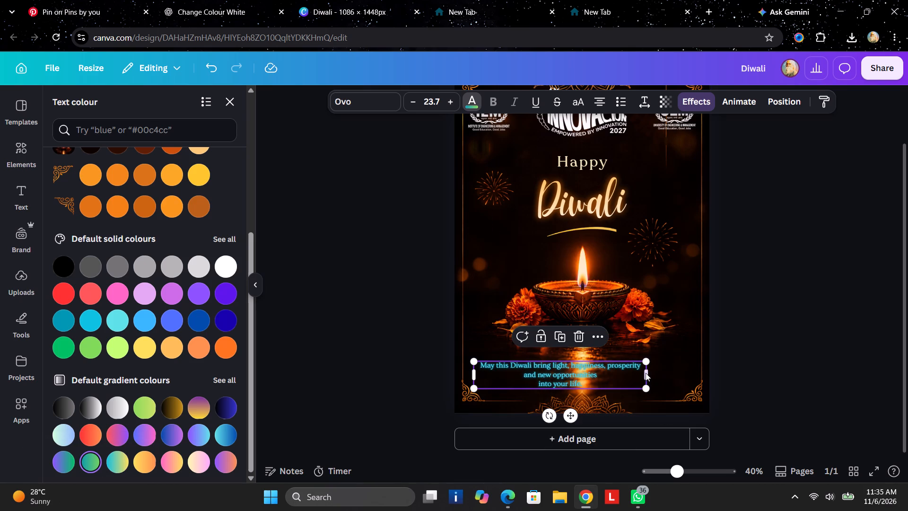
left_click_drag(649, 375, 698, 379)
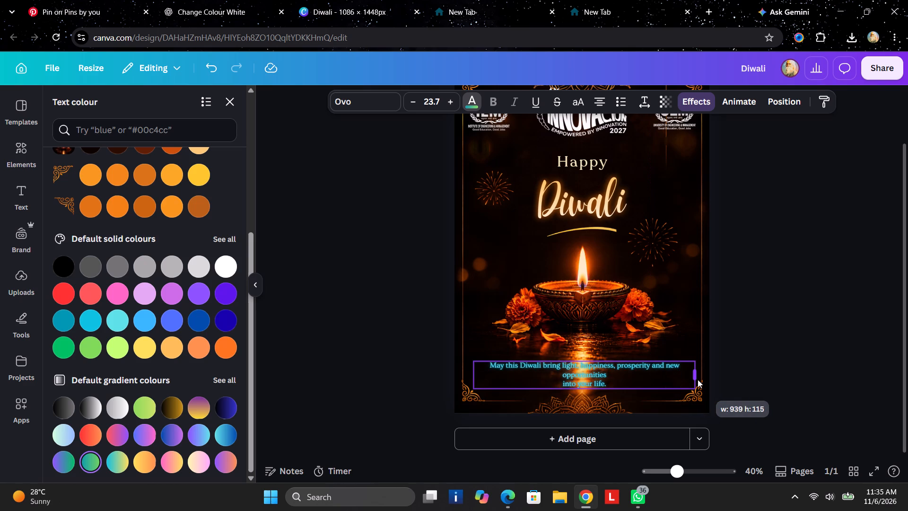
left_click_drag(698, 379, 697, 375)
left_click(787, 376)
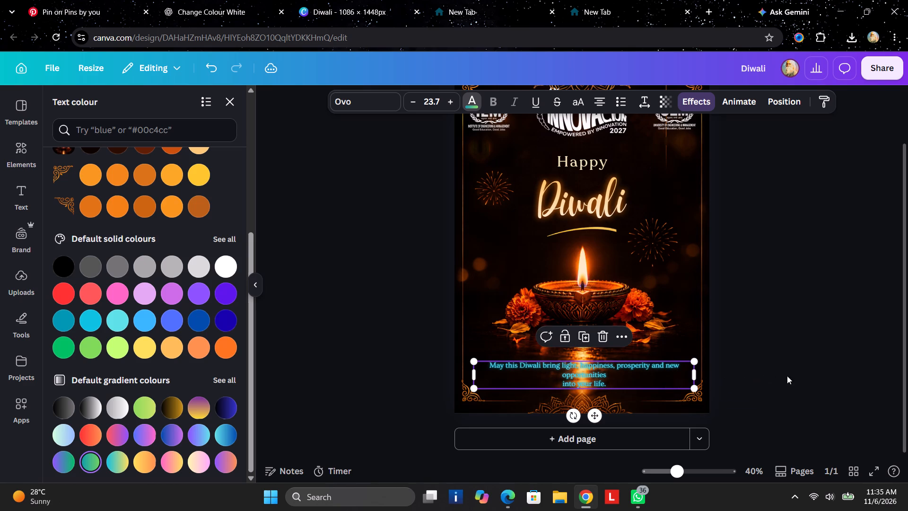
Move the greeting message up from the bottom of the poster so it overlaps the diya's base and flowers.
triple_click(572, 374)
left_click(572, 375)
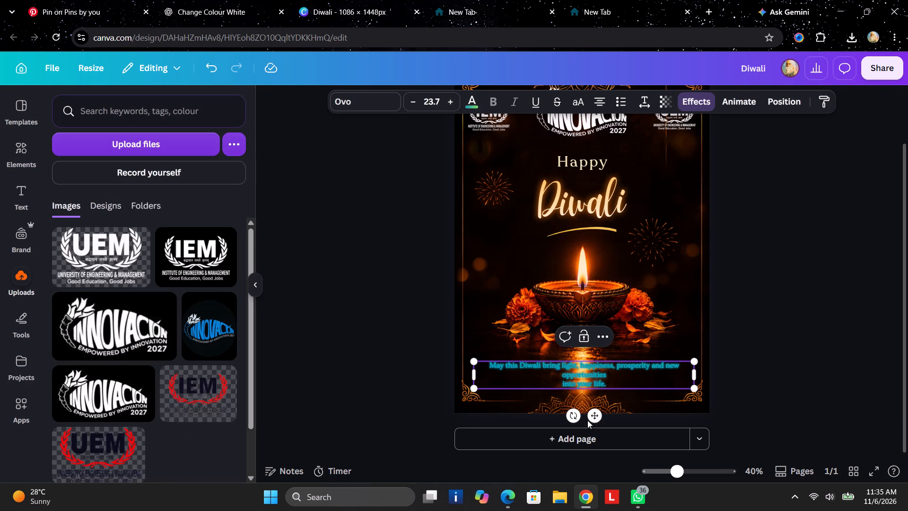
left_click_drag(601, 416, 603, 352)
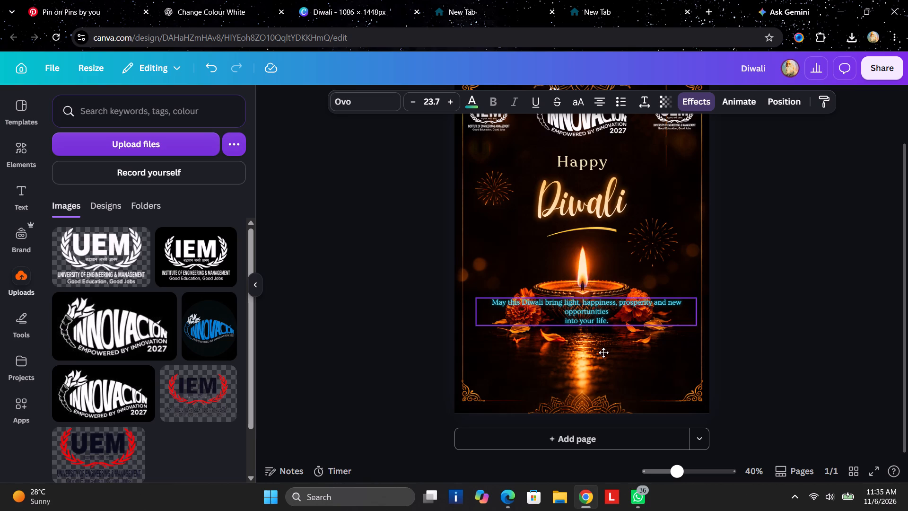
left_click_drag(603, 352, 602, 358)
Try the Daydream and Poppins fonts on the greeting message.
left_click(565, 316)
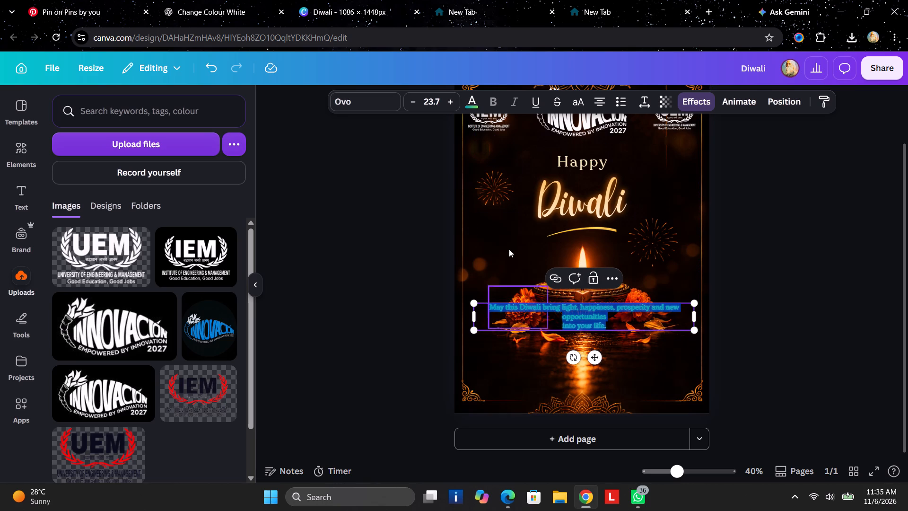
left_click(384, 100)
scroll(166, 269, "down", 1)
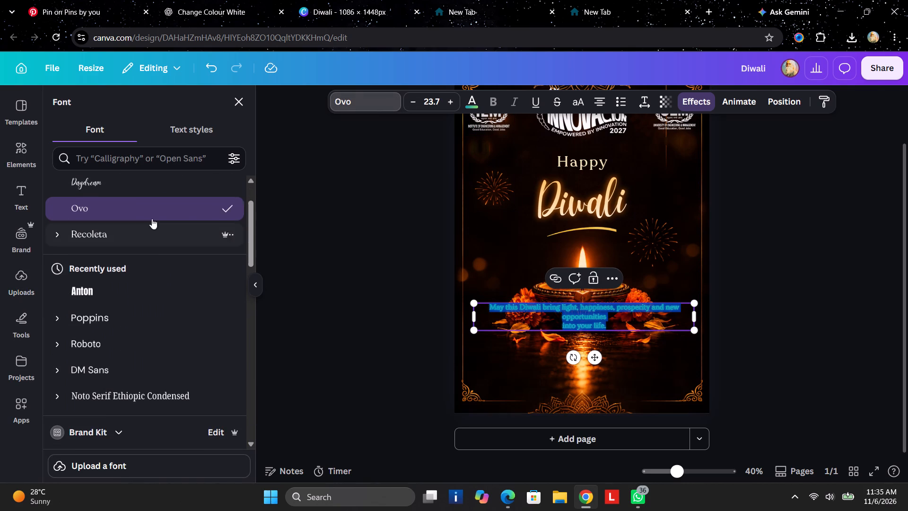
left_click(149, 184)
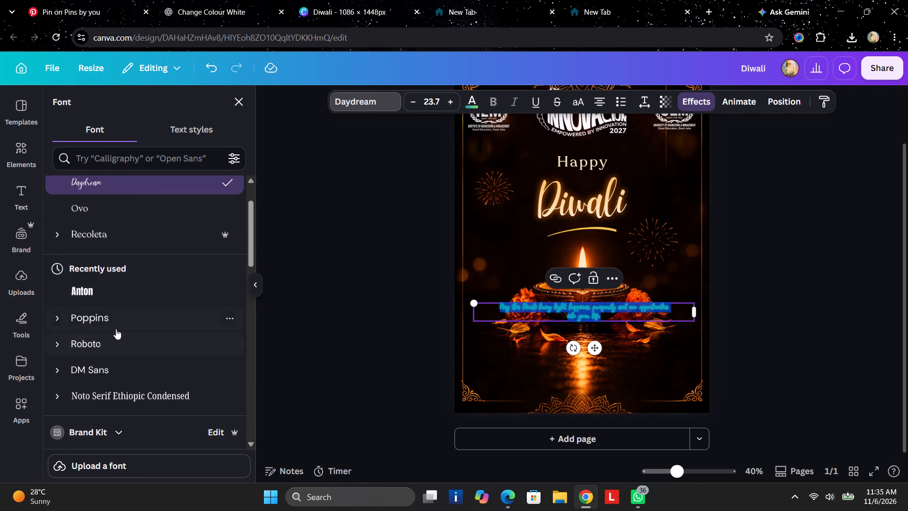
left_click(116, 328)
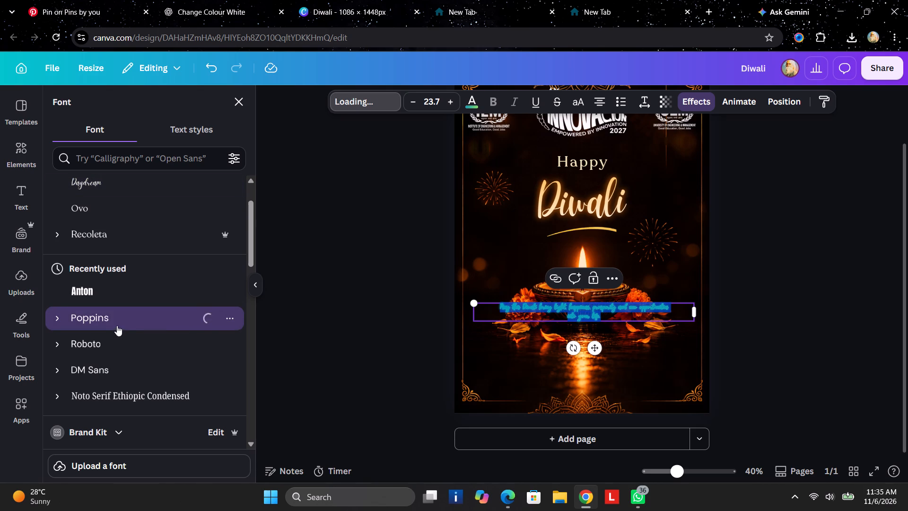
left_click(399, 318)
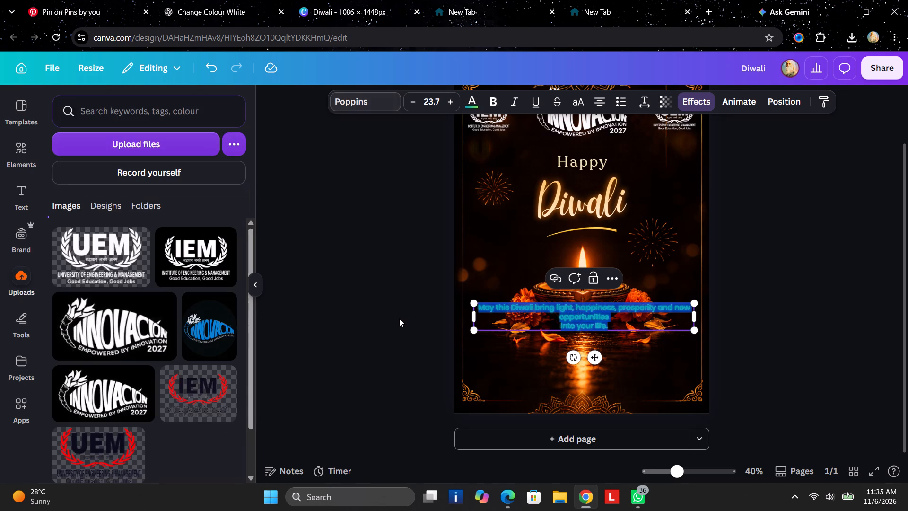
Set the greeting message's font to Palatino.
left_click(358, 103)
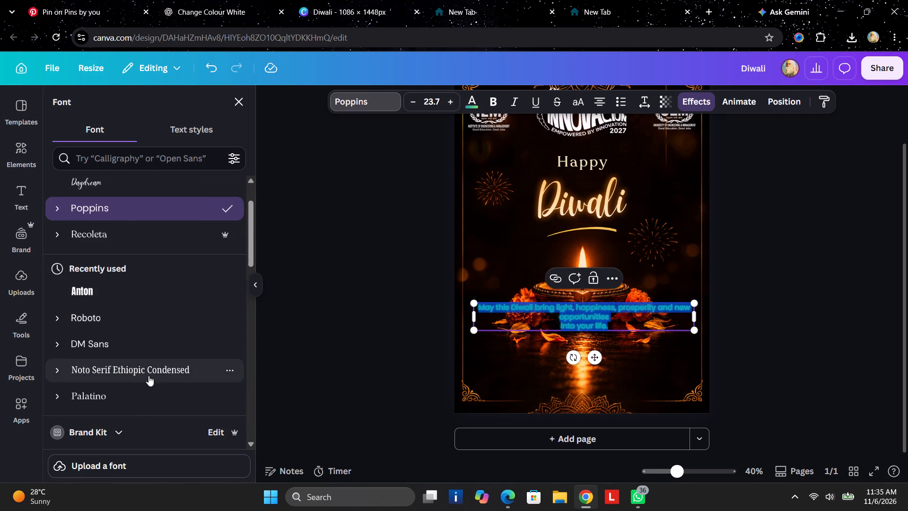
scroll(148, 376, "down", 3)
left_click(87, 223)
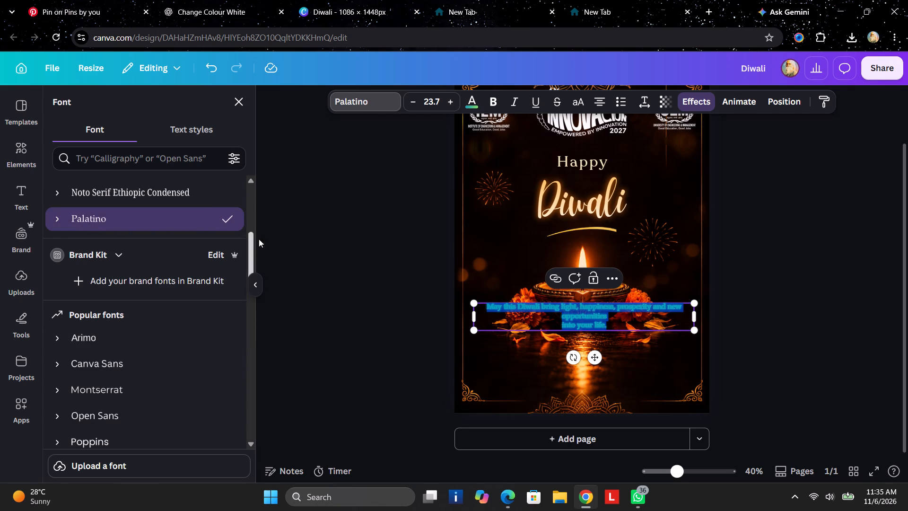
left_click(424, 263)
left_click(515, 324)
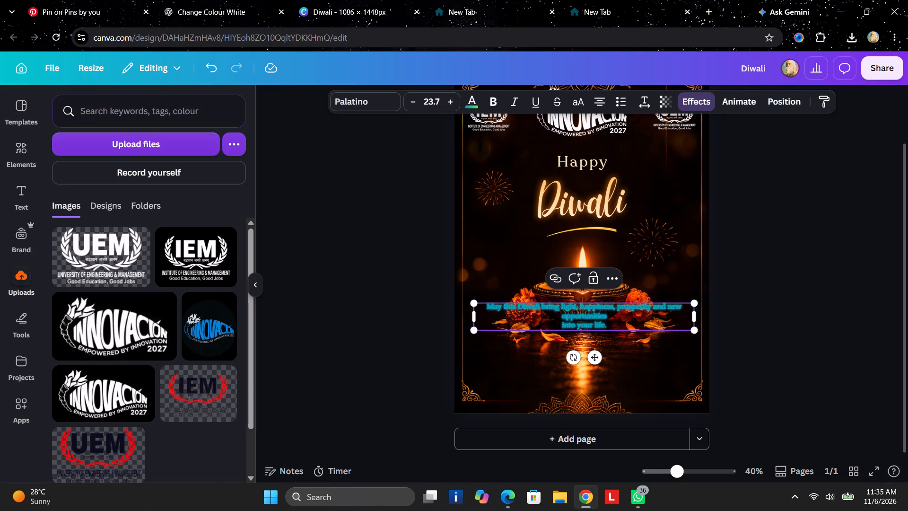
left_click(830, 340)
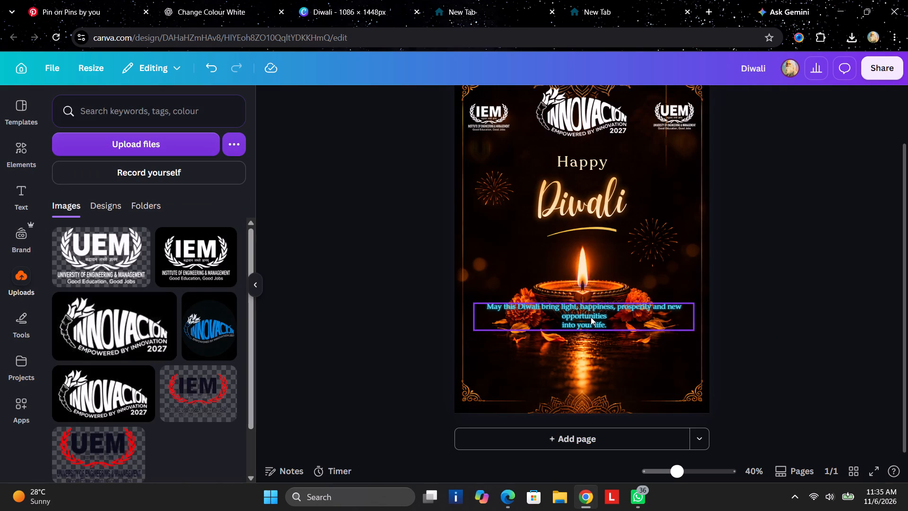
Widen the greeting message's text box on both sides so it spans between the poster's gold border lines.
left_click(592, 318)
left_click_drag(473, 316, 463, 310)
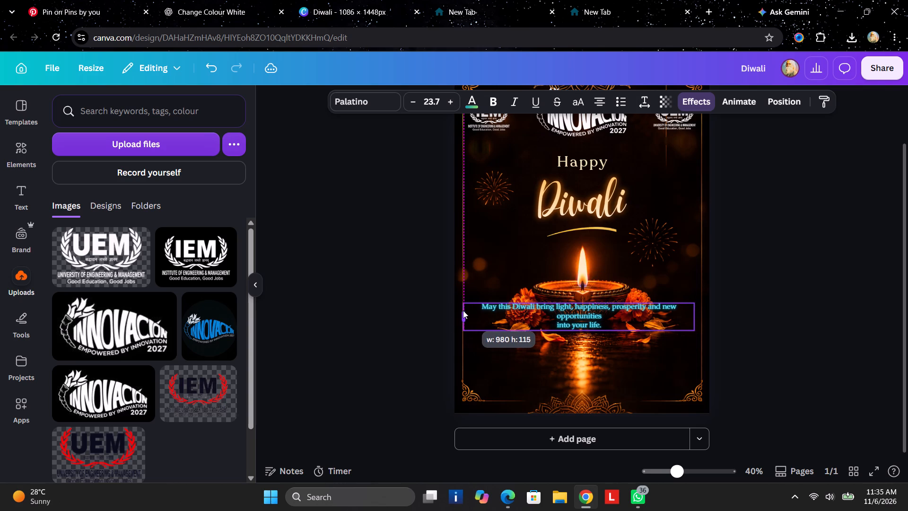
left_click_drag(463, 310, 463, 311)
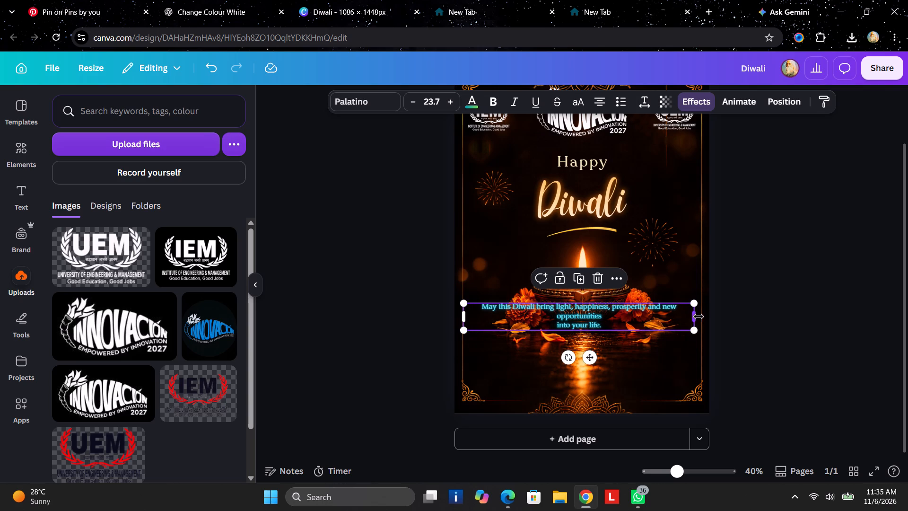
left_click_drag(694, 317, 702, 317)
left_click(835, 320)
Nudge the greeting message slightly down and centre it horizontally on the page.
left_click(610, 312)
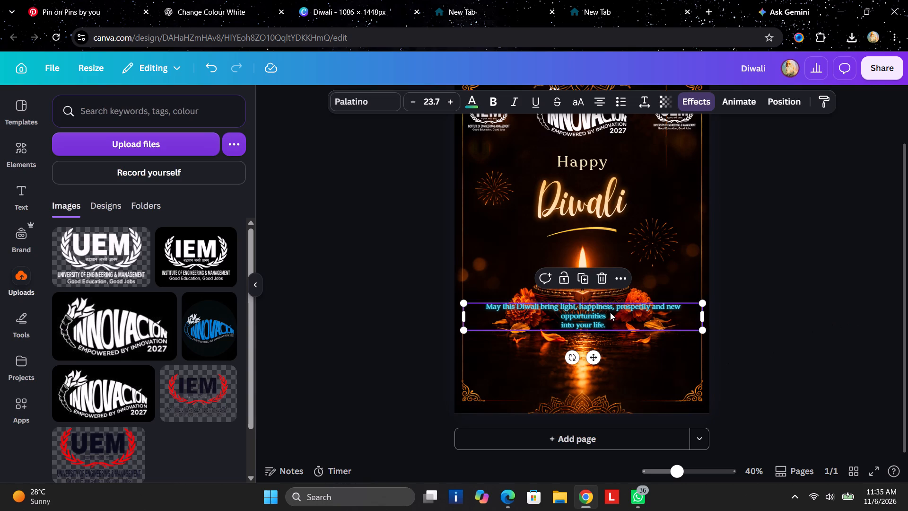
left_click(592, 356)
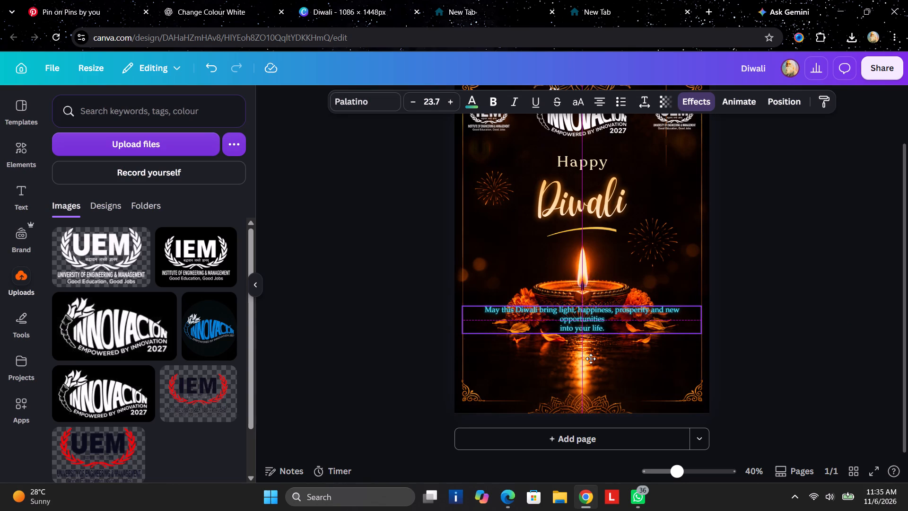
left_click(774, 340)
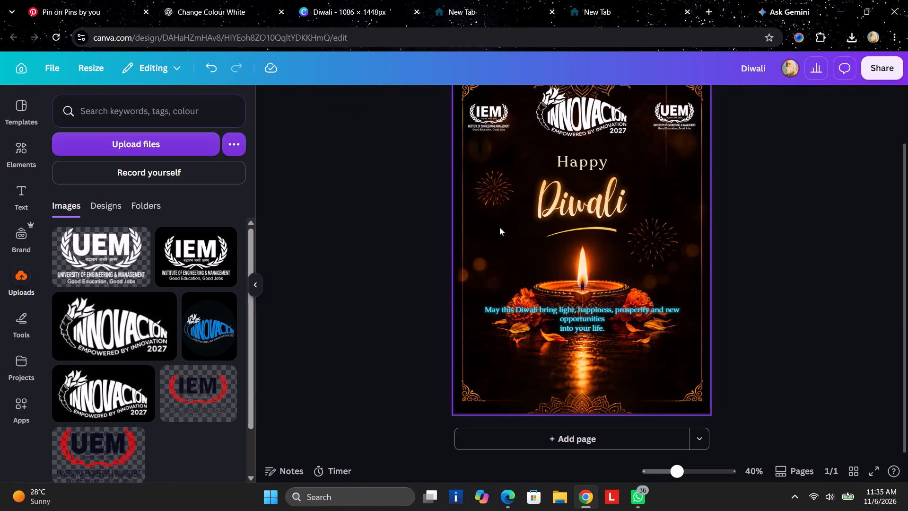
Recolour the greeting message with the blue-to-purple default gradient.
left_click(560, 320)
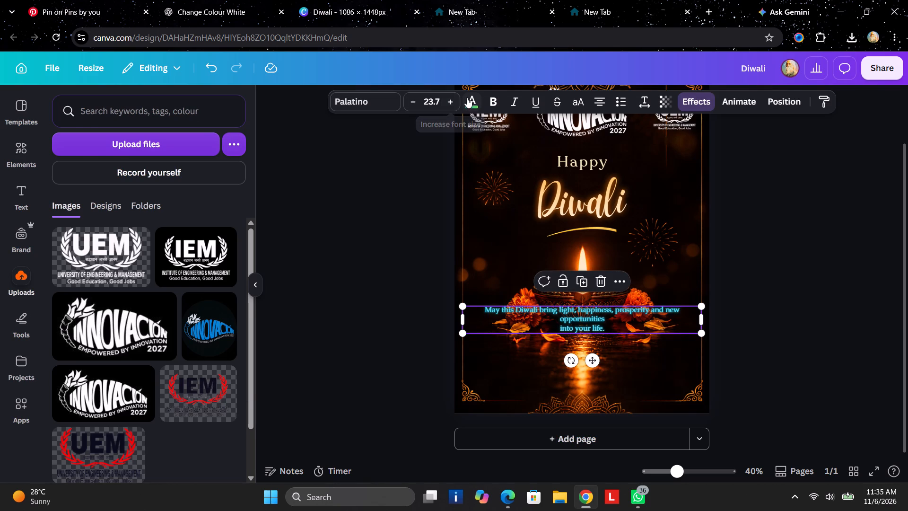
left_click(468, 97)
scroll(167, 292, "down", 8)
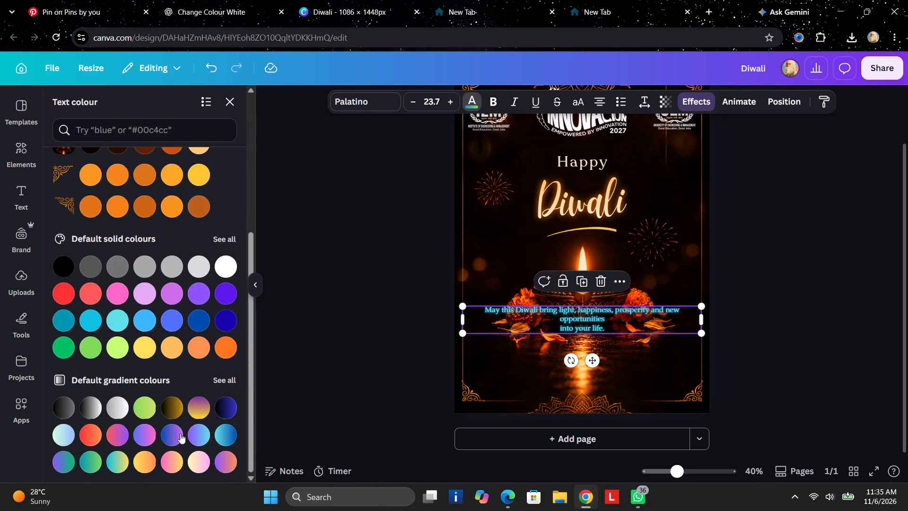
left_click(170, 433)
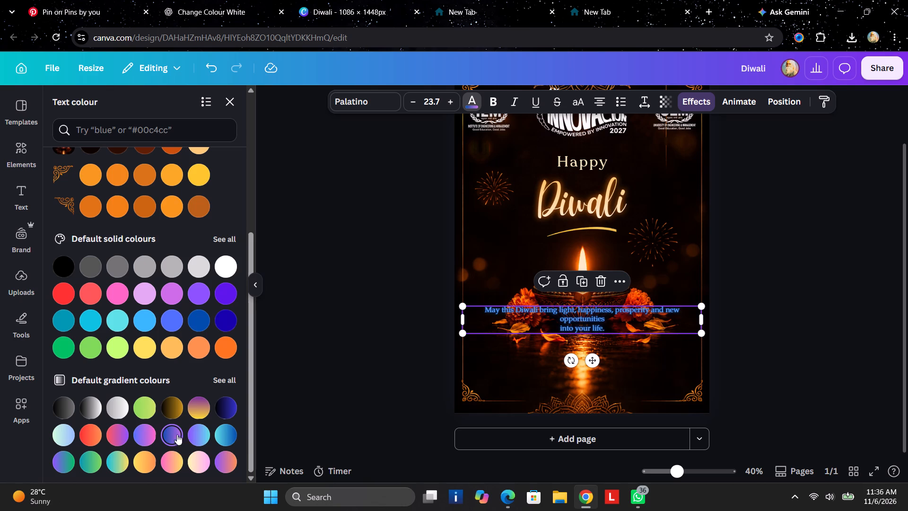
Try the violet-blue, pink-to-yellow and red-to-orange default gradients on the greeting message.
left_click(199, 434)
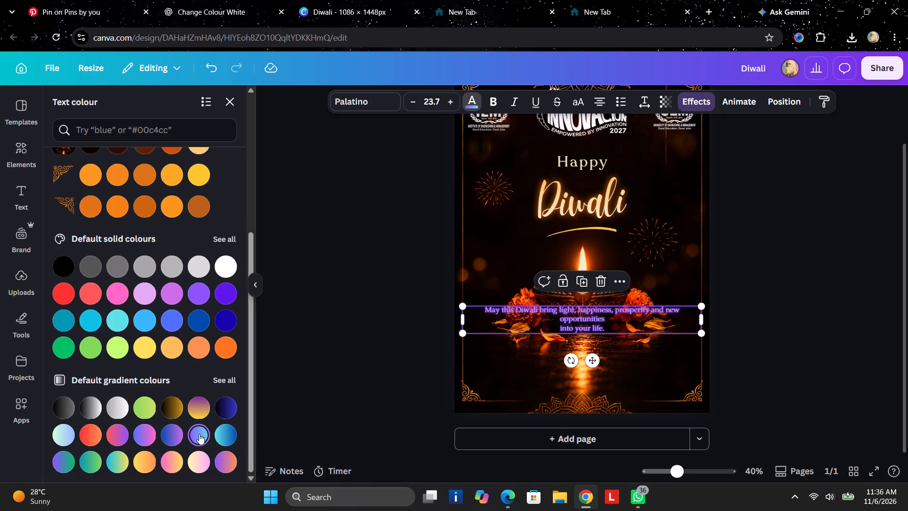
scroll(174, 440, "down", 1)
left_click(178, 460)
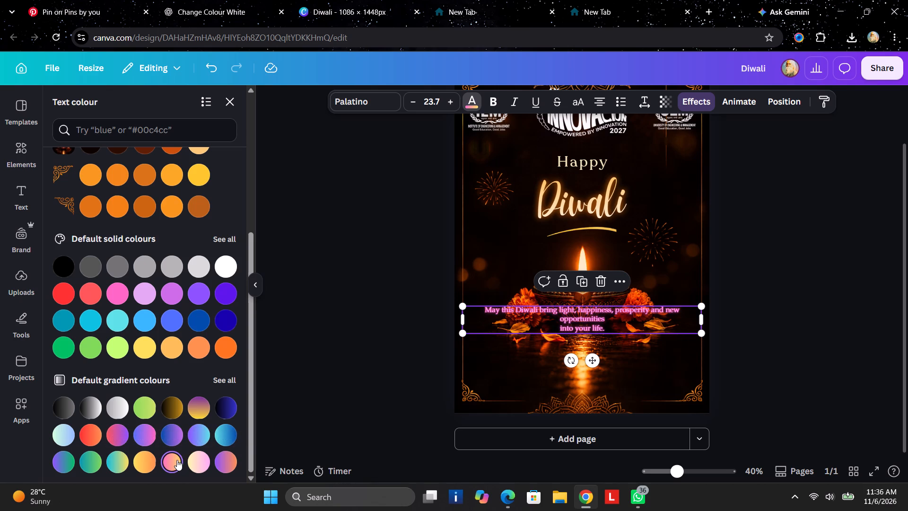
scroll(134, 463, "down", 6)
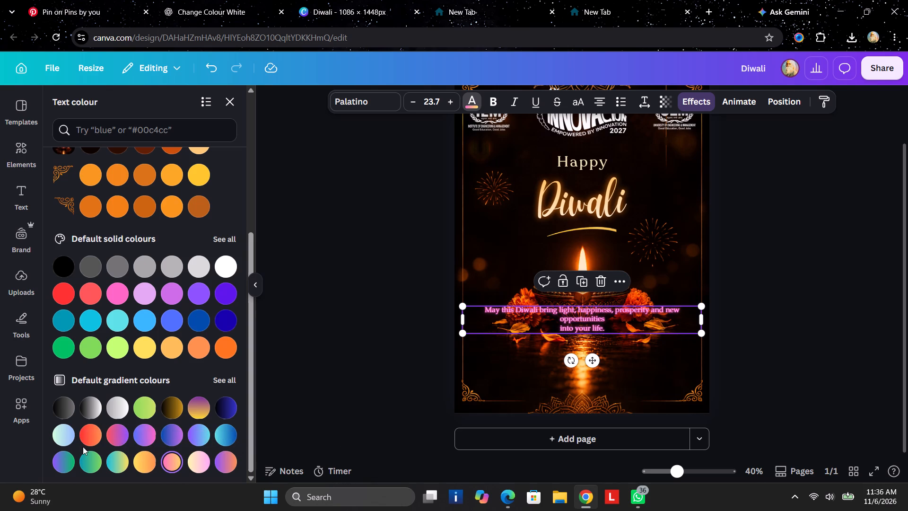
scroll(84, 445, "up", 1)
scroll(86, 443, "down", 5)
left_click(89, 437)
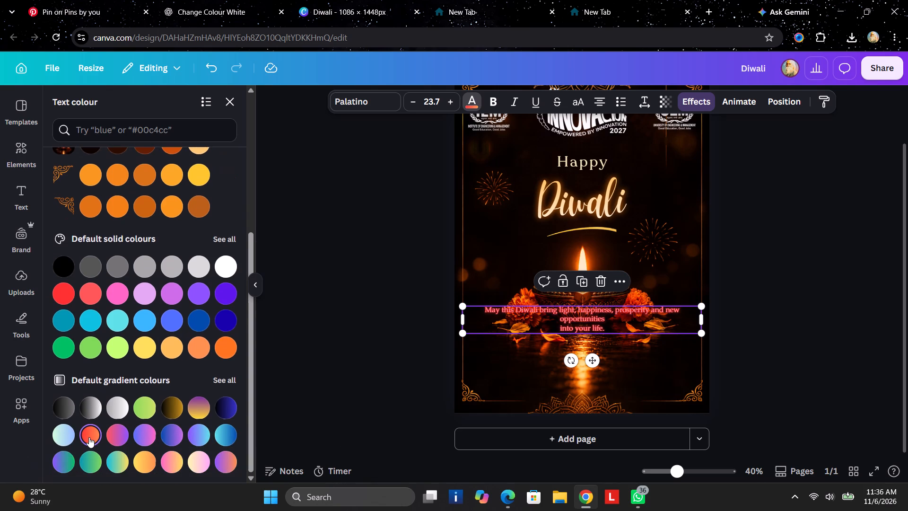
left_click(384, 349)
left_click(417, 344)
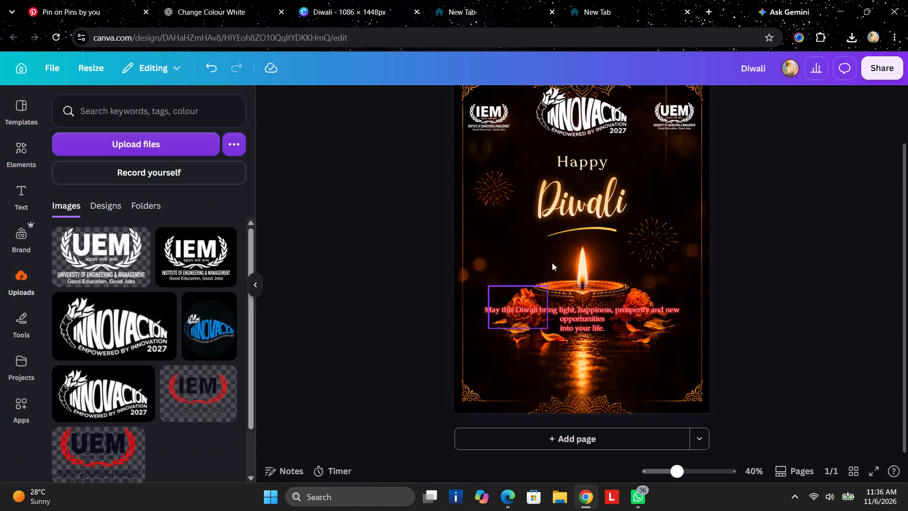
Move the mandala ornament at the poster's top edge slightly upward, keeping it horizontally centred above the Innovación logo.
scroll(552, 263, "up", 4)
scroll(579, 195, "down", 1)
scroll(581, 189, "up", 2)
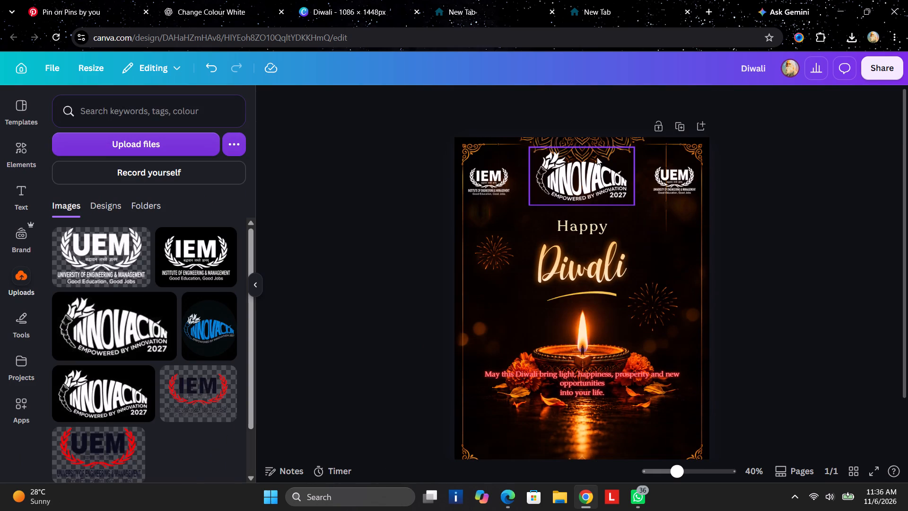
left_click(582, 138)
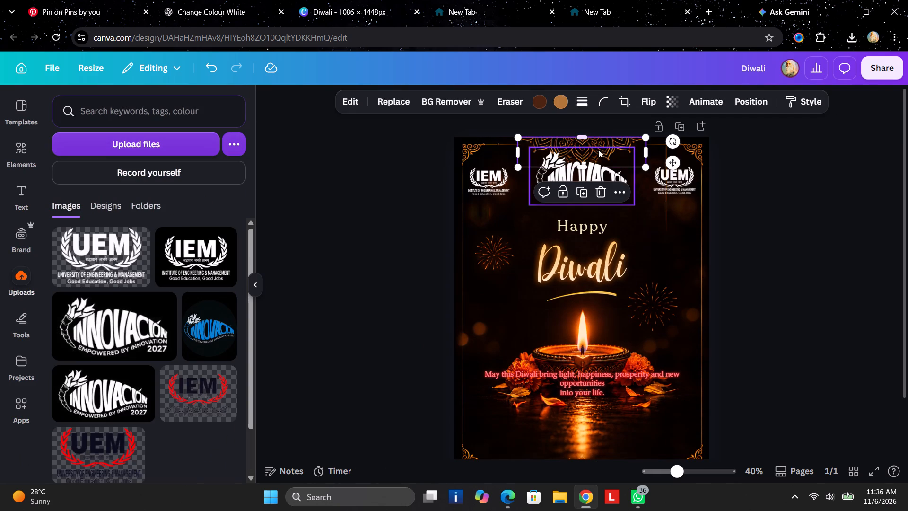
left_click_drag(674, 164, 673, 159)
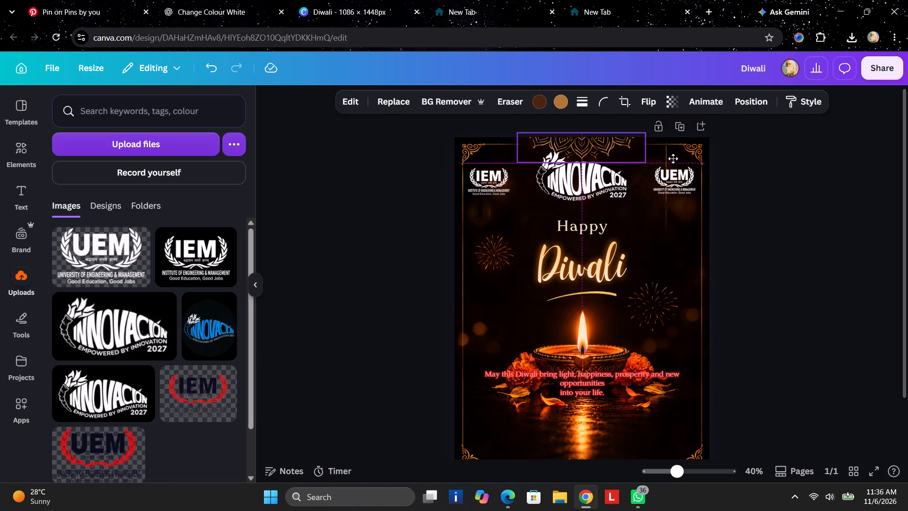
left_click_drag(673, 159, 673, 154)
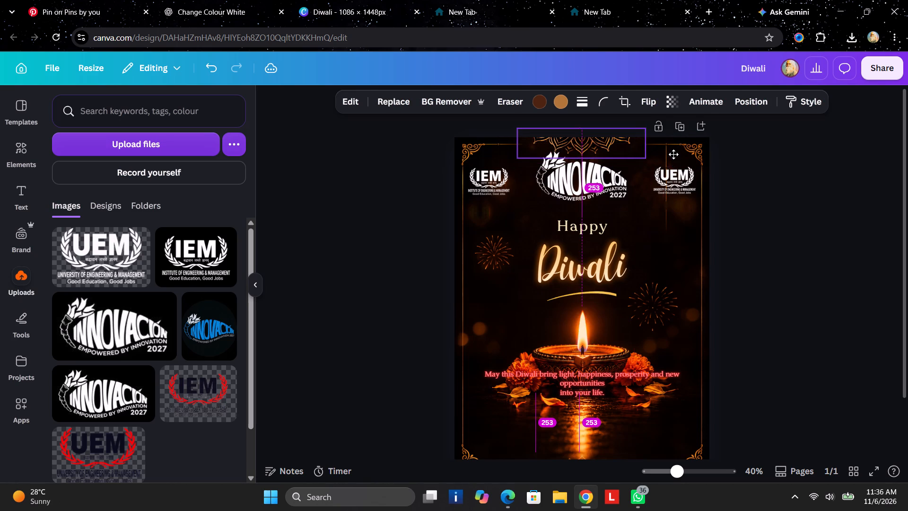
left_click_drag(673, 154, 675, 154)
left_click(800, 194)
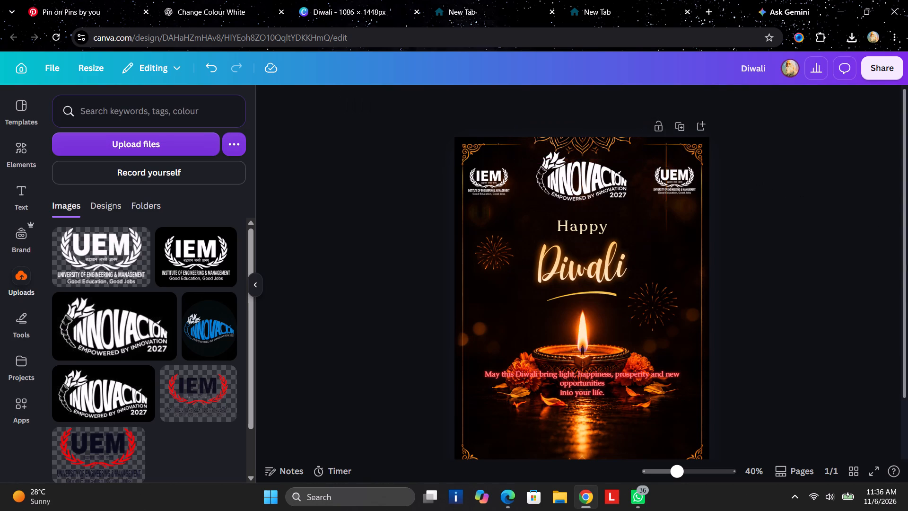
Move the greeting message down below the diya and petals, over the water reflection and roughly centred on the page.
scroll(833, 273, "down", 5)
scroll(830, 273, "up", 3)
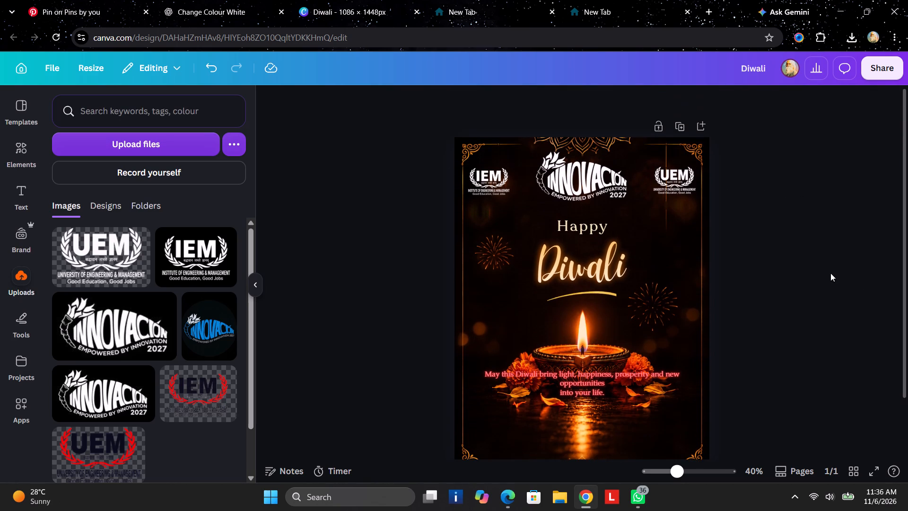
scroll(827, 274, "down", 5)
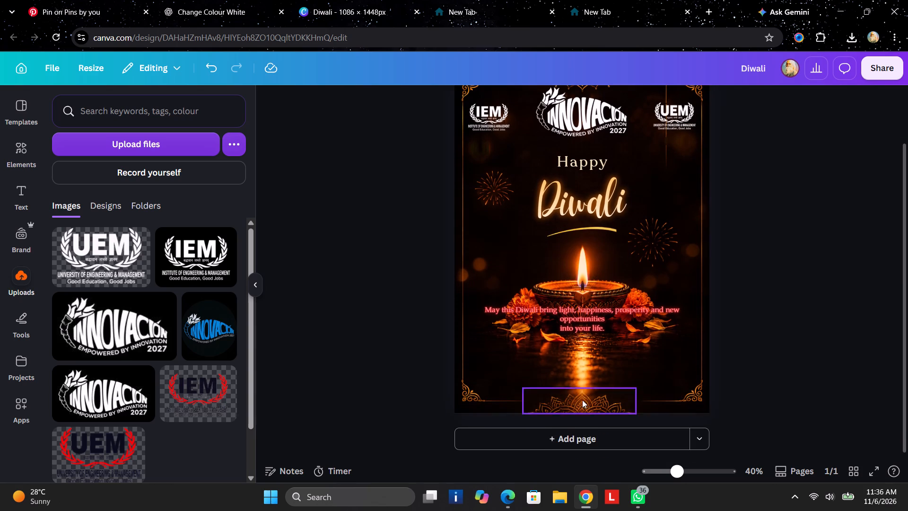
left_click_drag(571, 310, 580, 365)
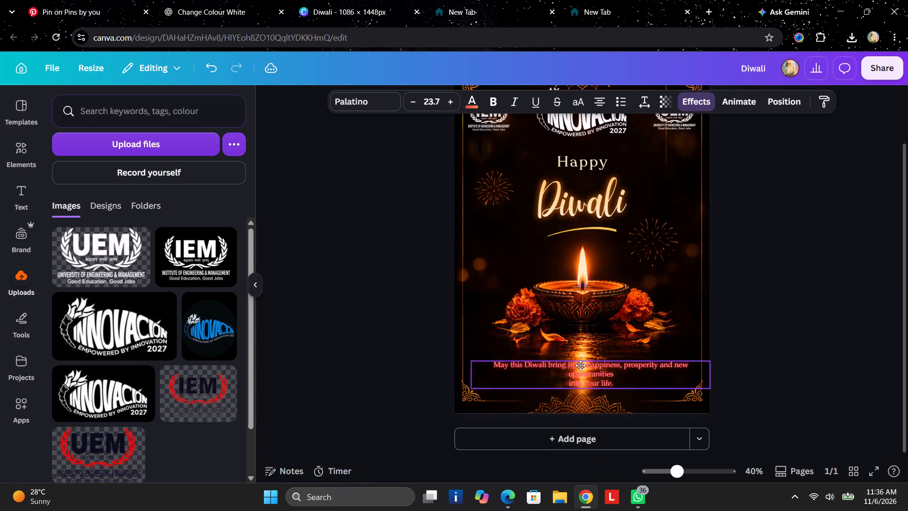
left_click_drag(580, 365, 568, 353)
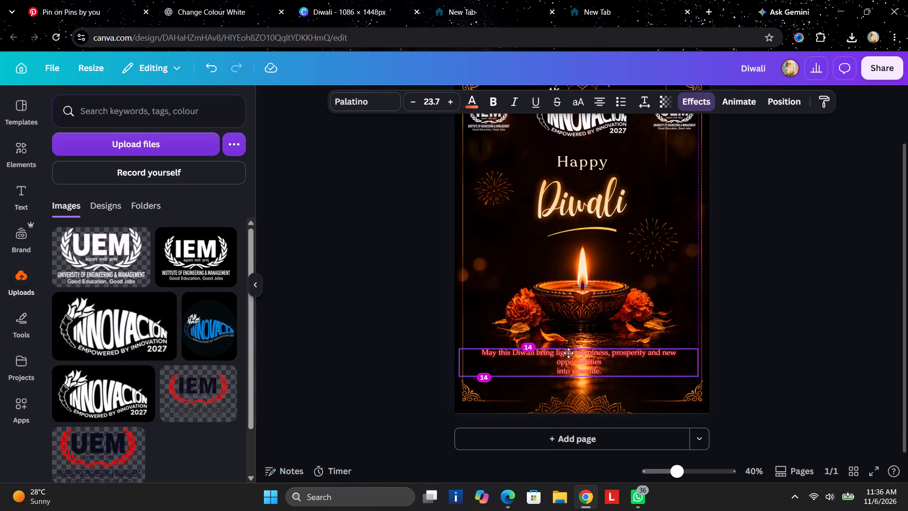
left_click_drag(568, 353, 573, 352)
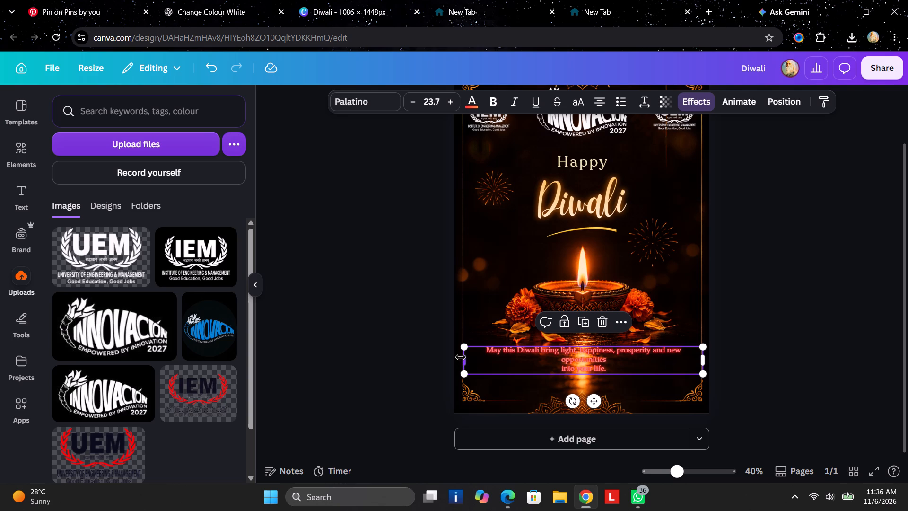
left_click(836, 300)
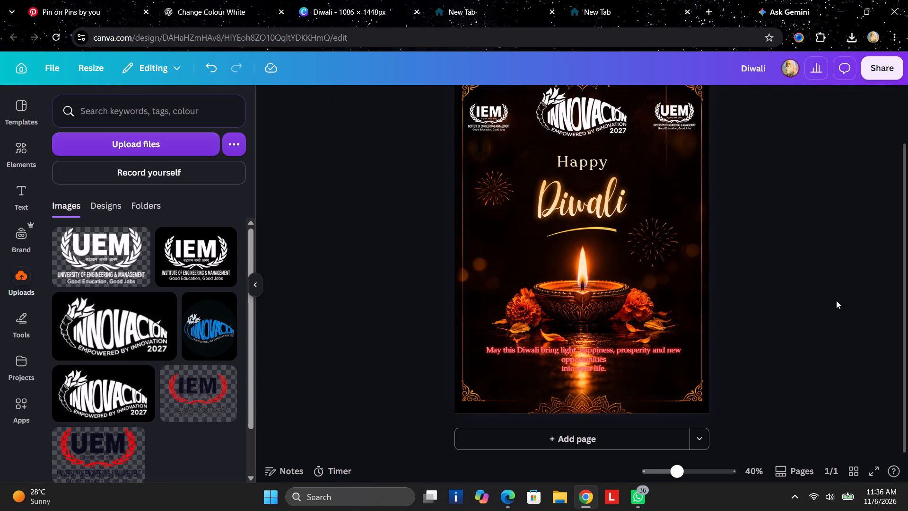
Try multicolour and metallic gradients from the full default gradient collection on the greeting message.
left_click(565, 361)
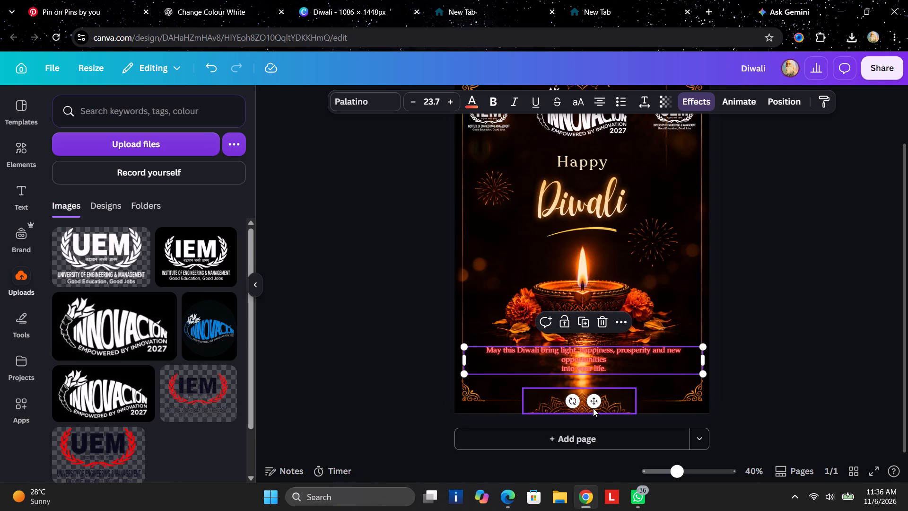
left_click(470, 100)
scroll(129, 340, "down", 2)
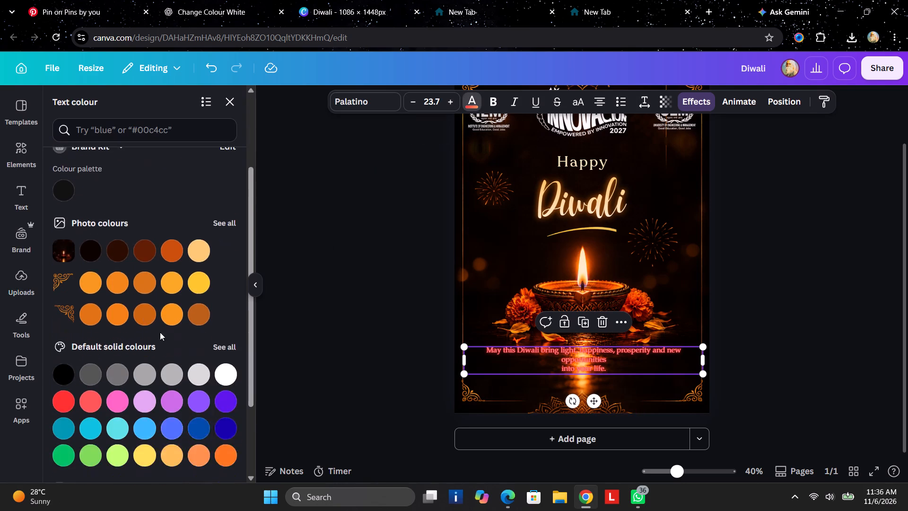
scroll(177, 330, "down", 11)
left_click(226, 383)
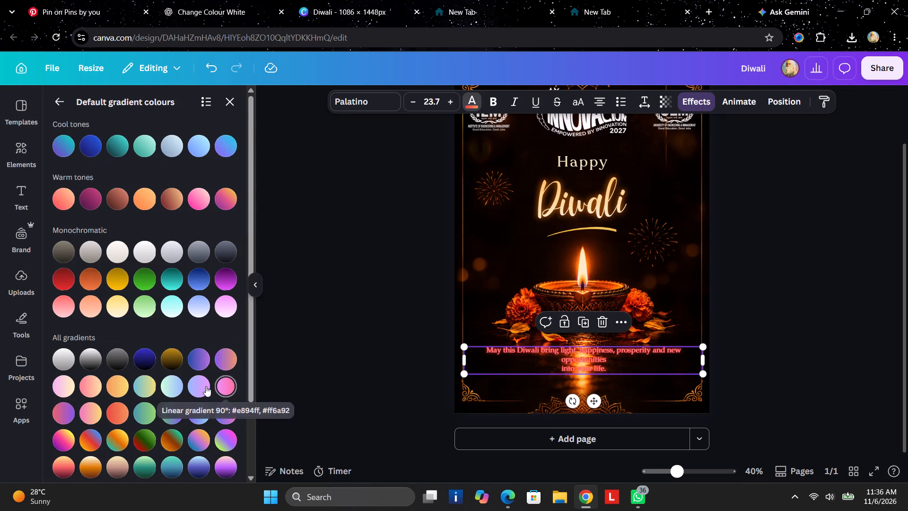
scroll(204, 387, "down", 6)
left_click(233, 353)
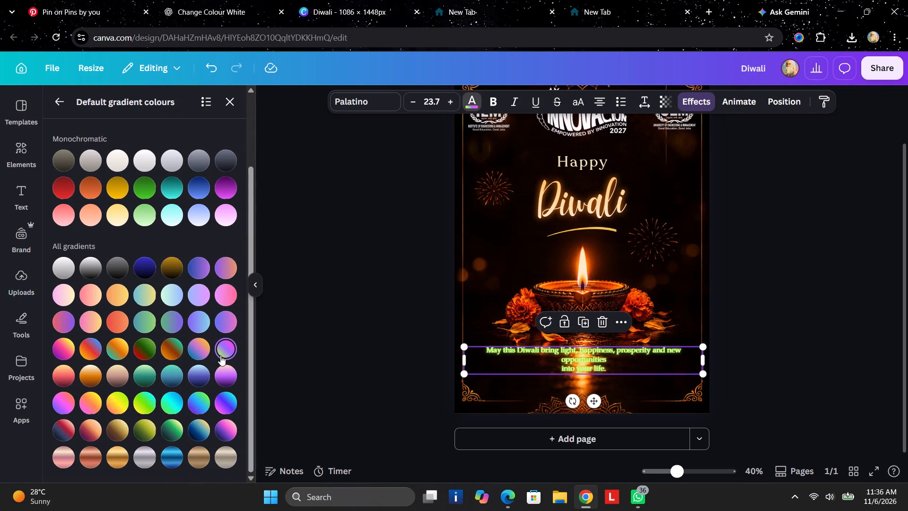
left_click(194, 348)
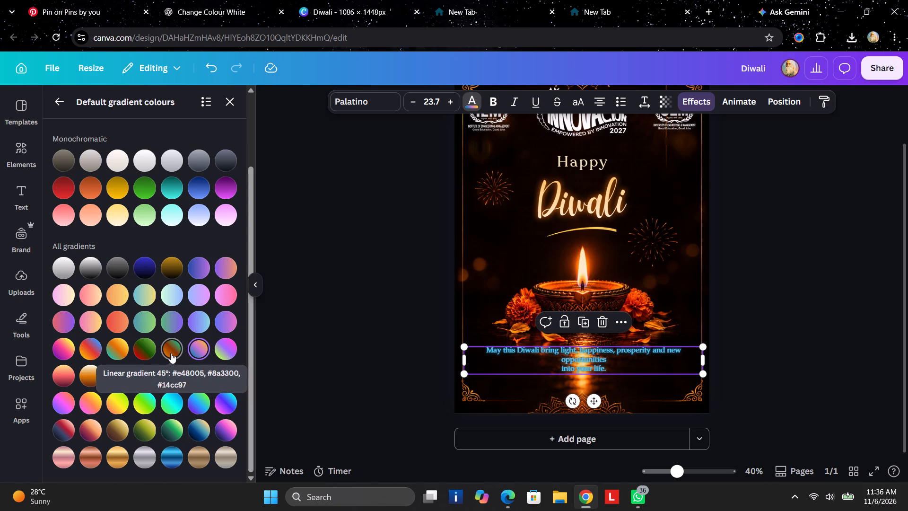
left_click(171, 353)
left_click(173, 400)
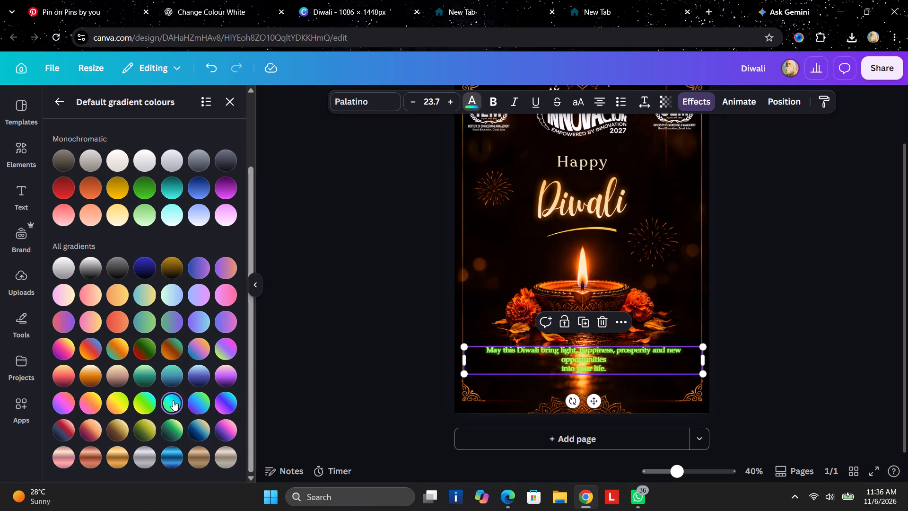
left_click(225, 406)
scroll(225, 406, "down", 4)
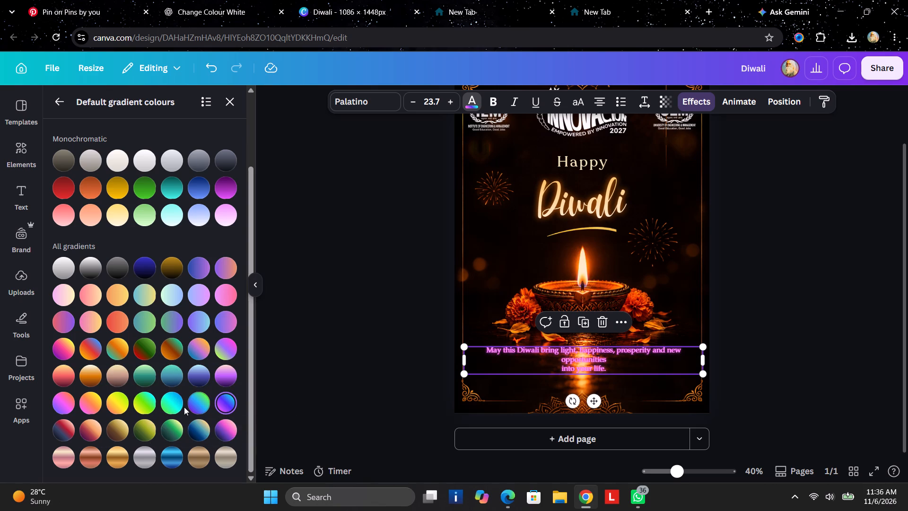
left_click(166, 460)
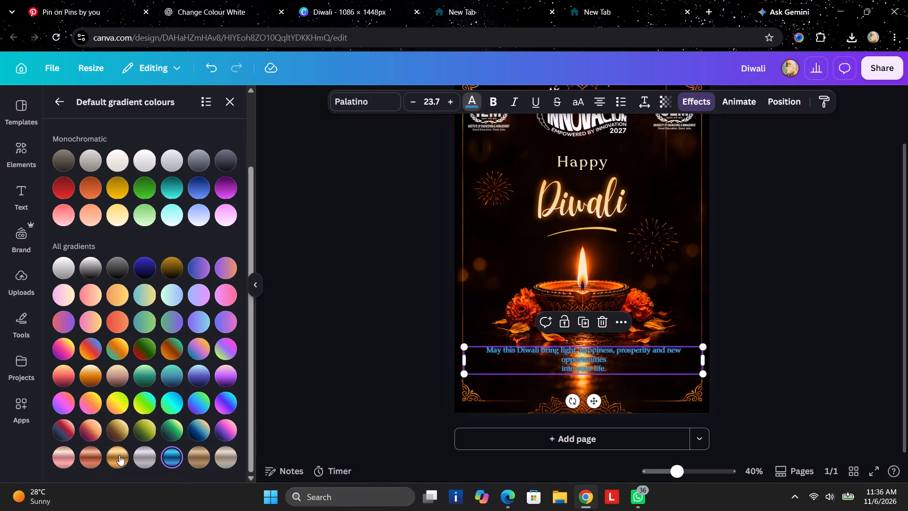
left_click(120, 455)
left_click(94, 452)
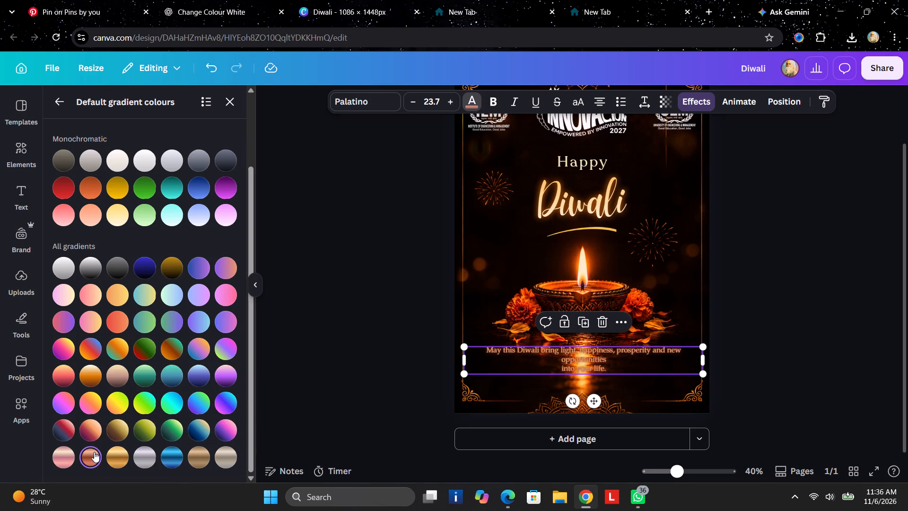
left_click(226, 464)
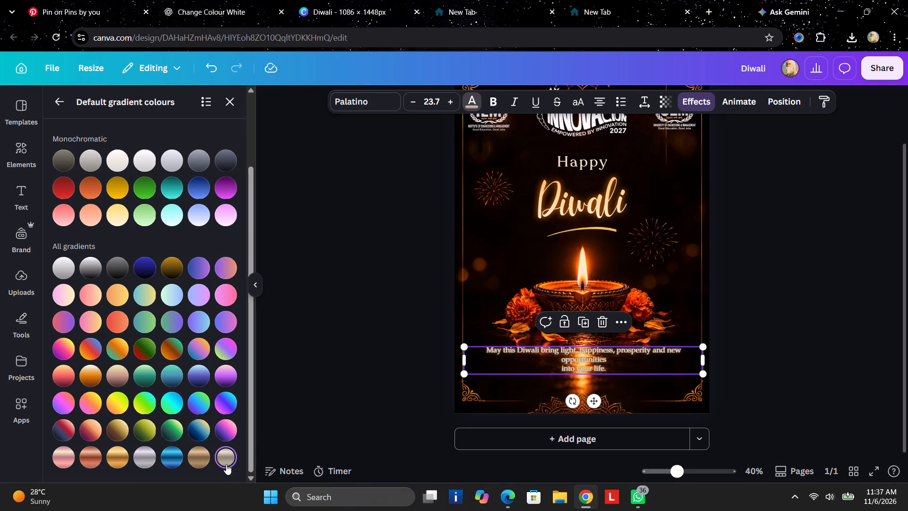
Recolour the greeting message with the light silver-white monochromatic gradient.
left_click(72, 264)
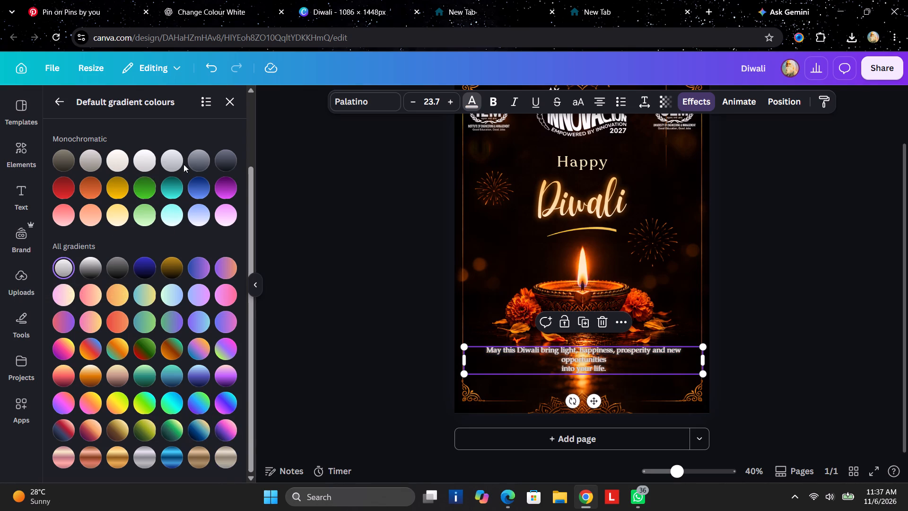
left_click(170, 155)
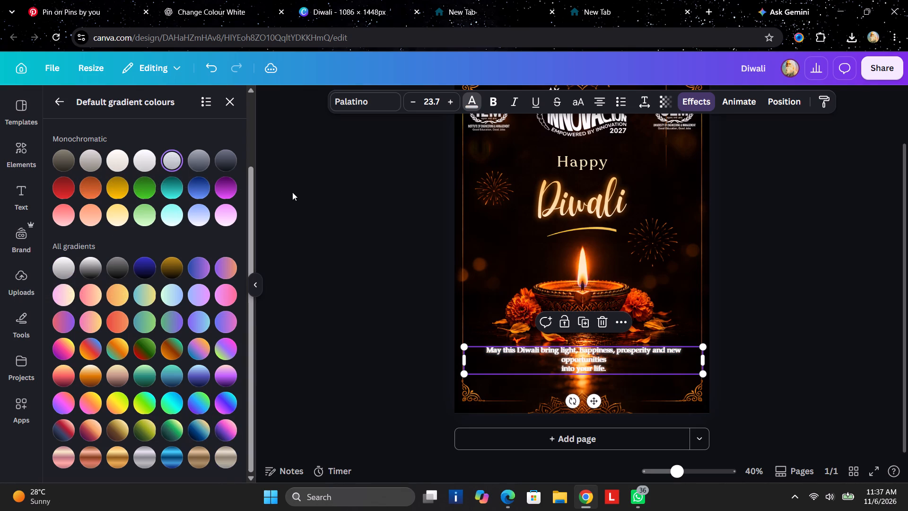
left_click(524, 379)
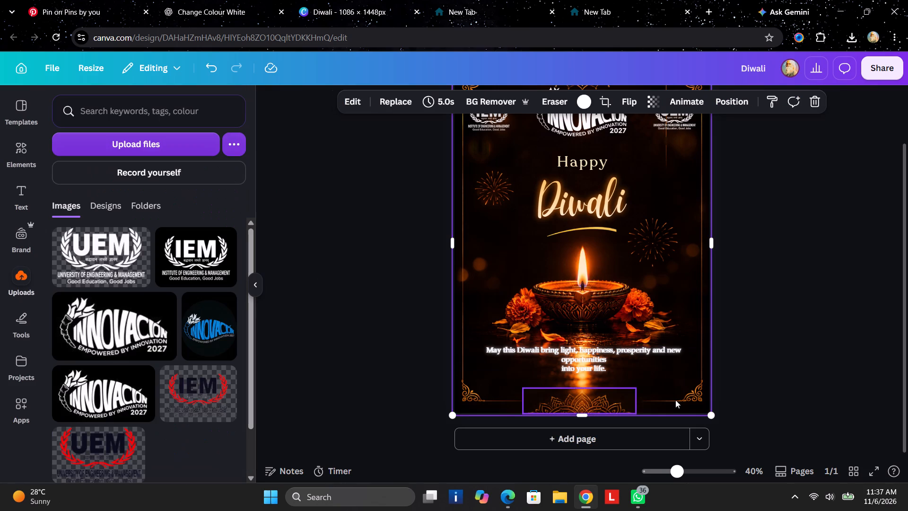
Increase the greeting message's font size to 29.7.
left_click(598, 355)
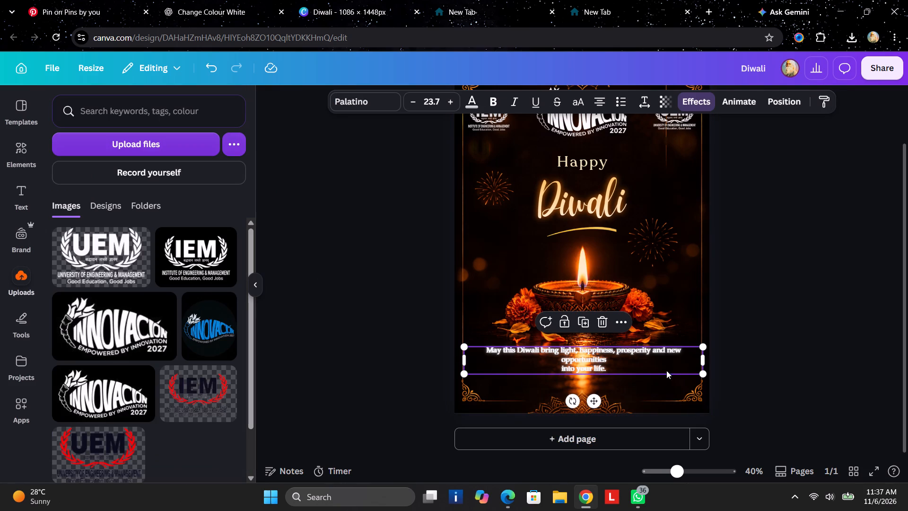
triple_click(450, 104)
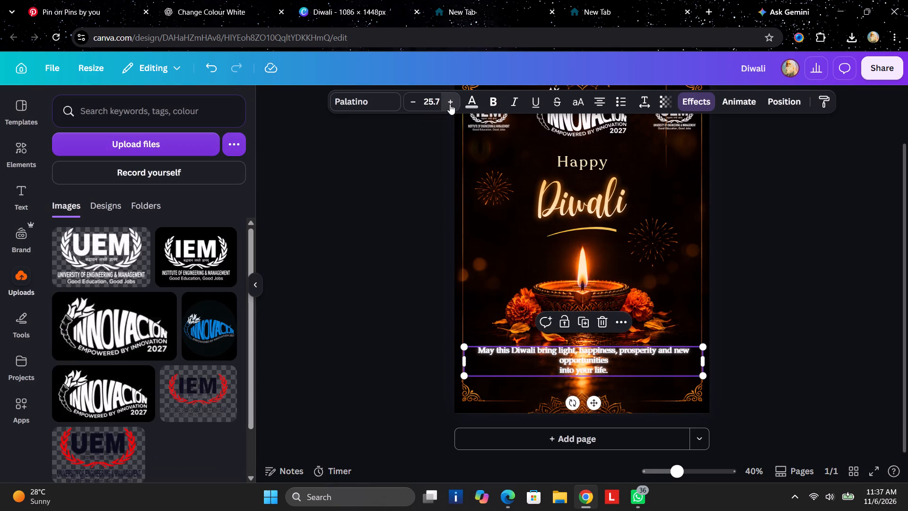
triple_click(450, 104)
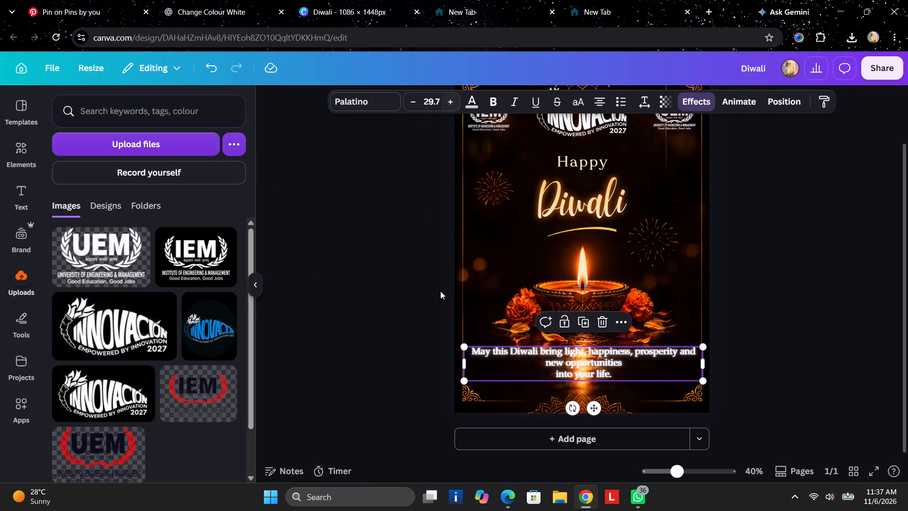
left_click(789, 342)
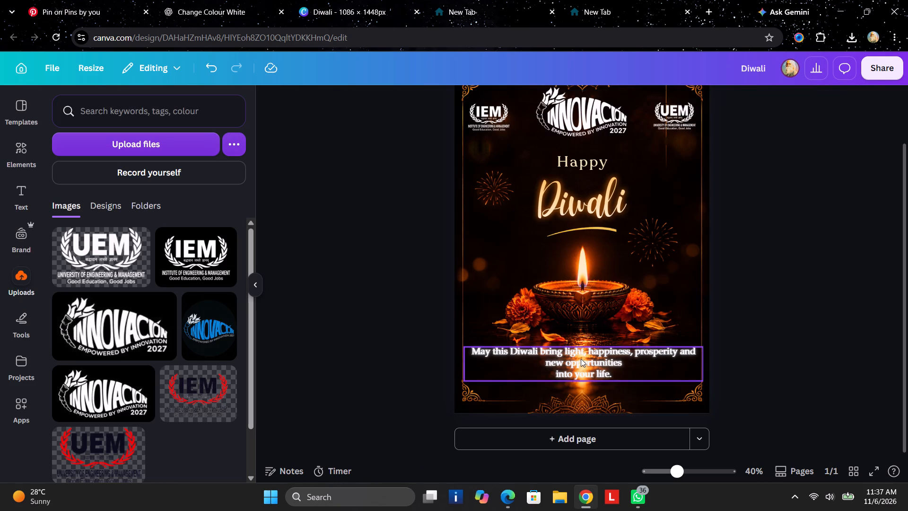
Reduce the greeting message's font size by three points.
left_click(581, 359)
left_click(416, 97)
left_click(416, 97)
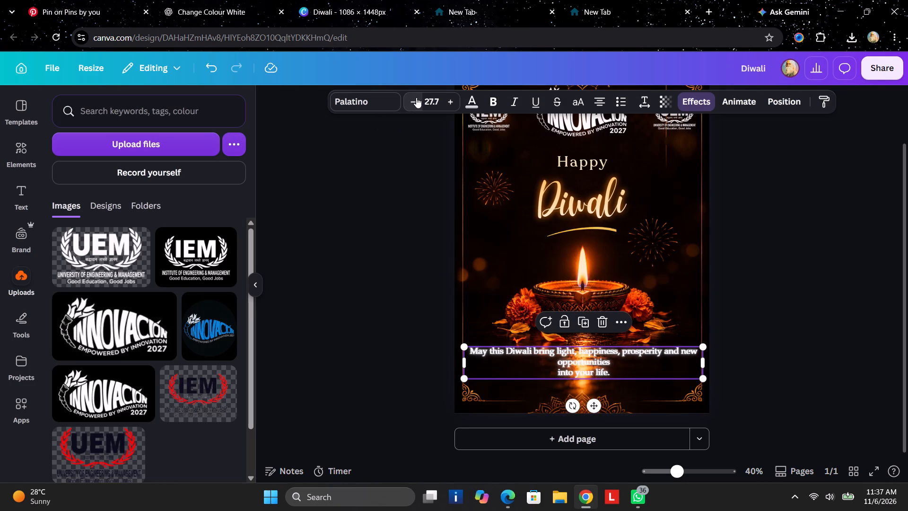
left_click(416, 97)
left_click(827, 282)
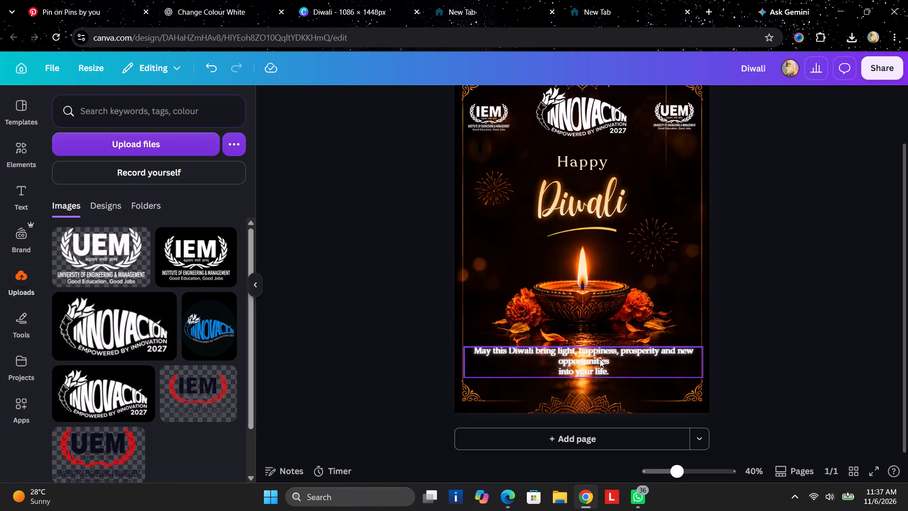
Narrow the greeting message's text box to a slim column near the poster's left border.
left_click(585, 361)
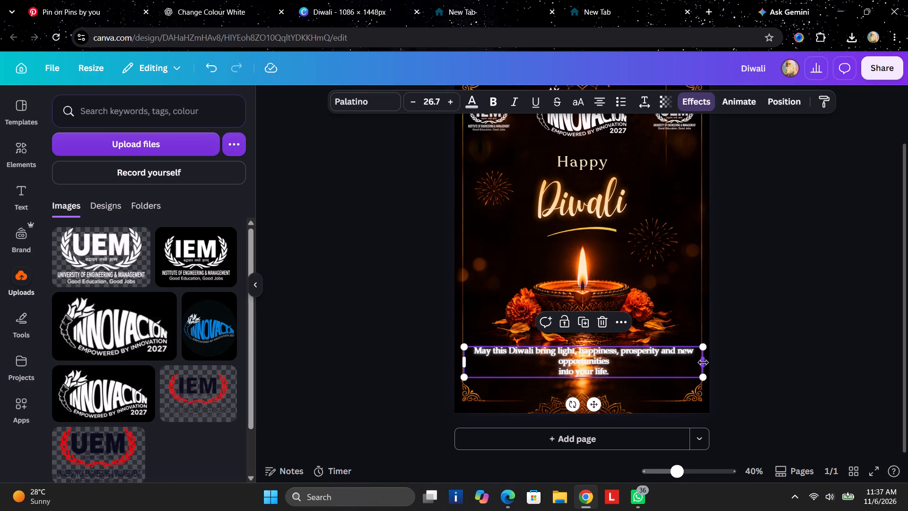
left_click_drag(703, 362, 510, 351)
left_click(580, 367)
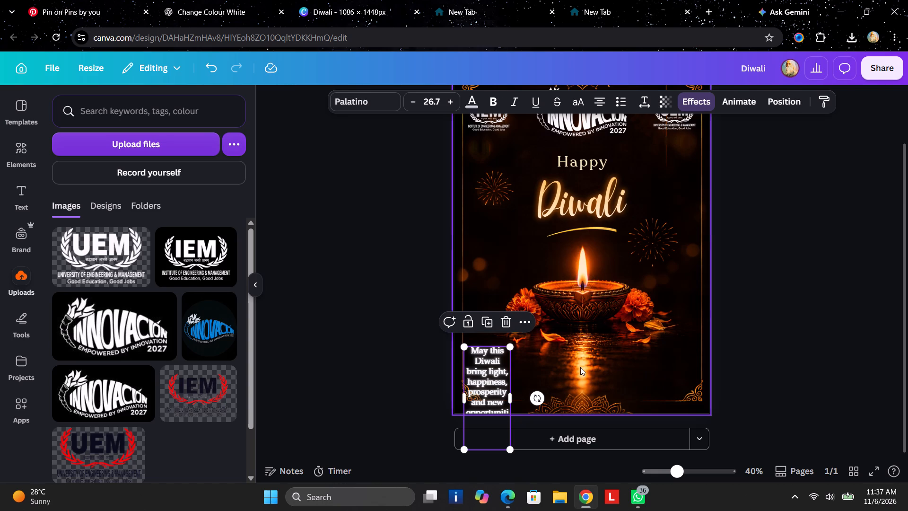
left_click(583, 366)
left_click(852, 312)
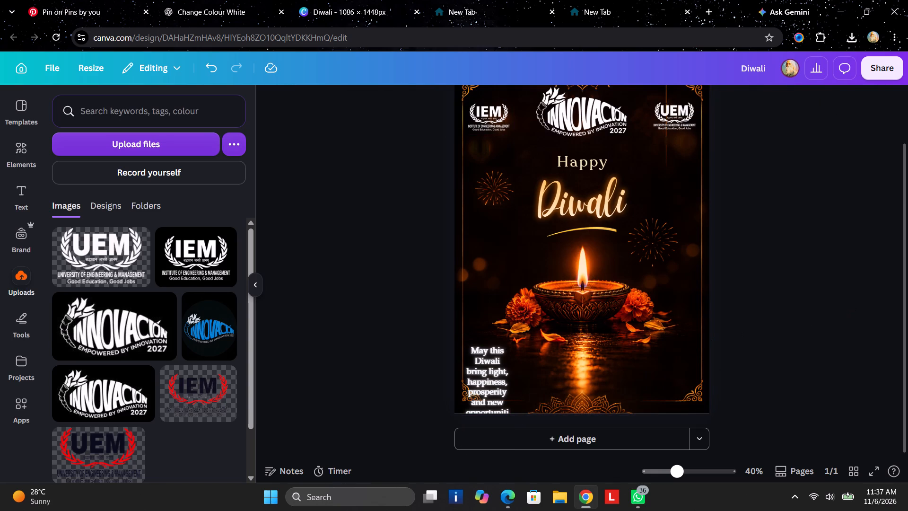
left_click(563, 349)
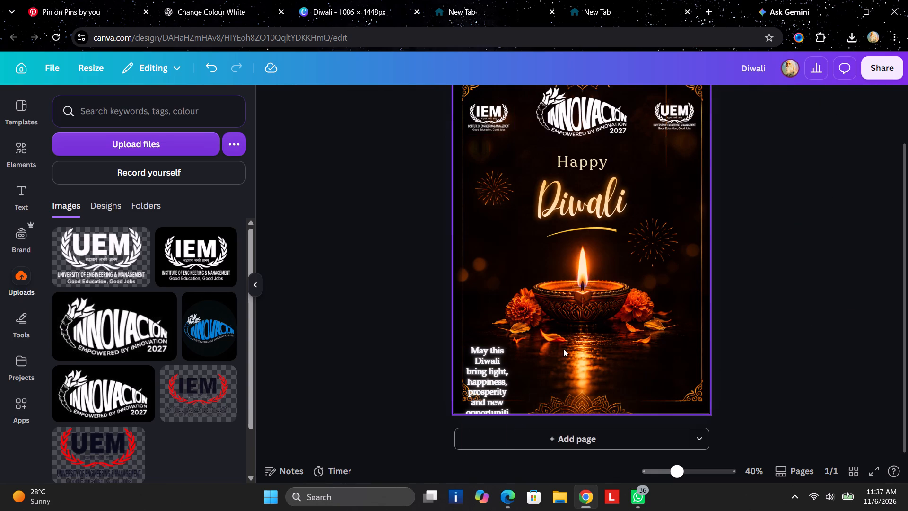
Insert a square from the basic shapes collection onto the poster.
left_click(29, 155)
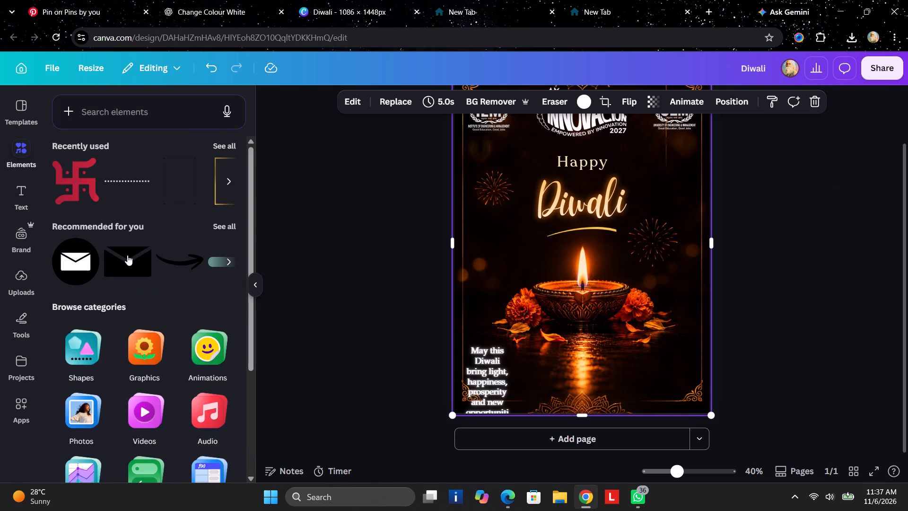
scroll(133, 220, "down", 11)
scroll(130, 224, "up", 4)
scroll(83, 150, "up", 7)
scroll(168, 286, "down", 5)
scroll(141, 247, "up", 6)
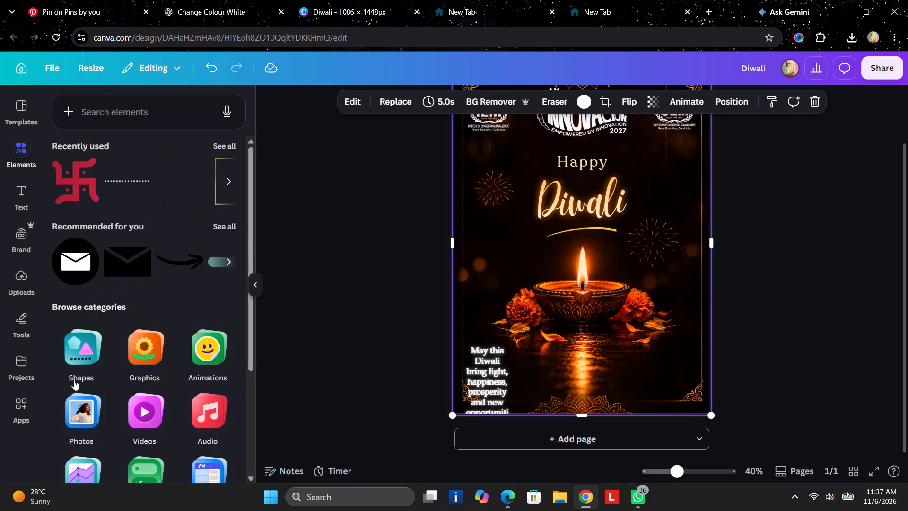
left_click(78, 345)
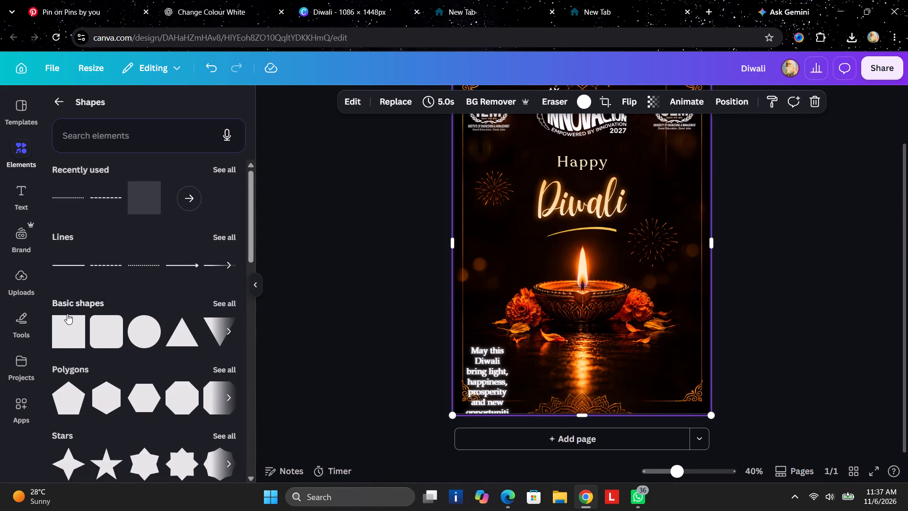
left_click(69, 324)
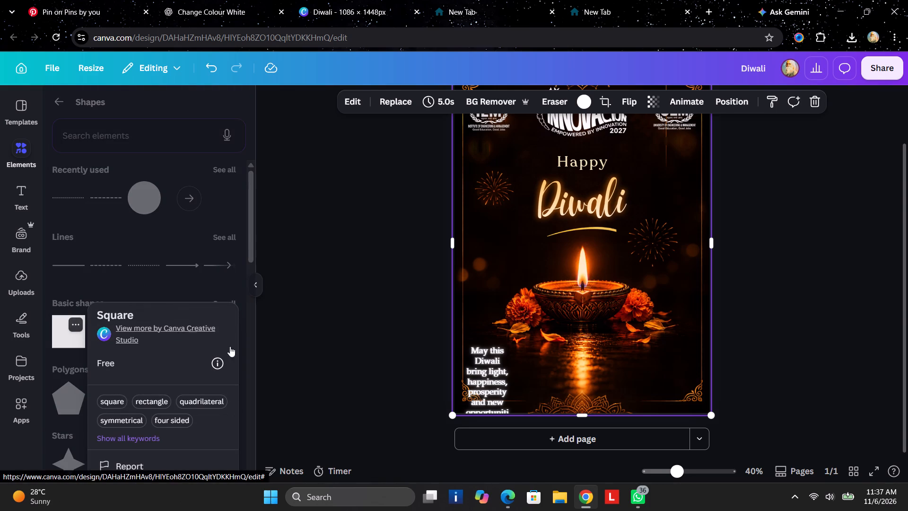
left_click(290, 354)
left_click(69, 328)
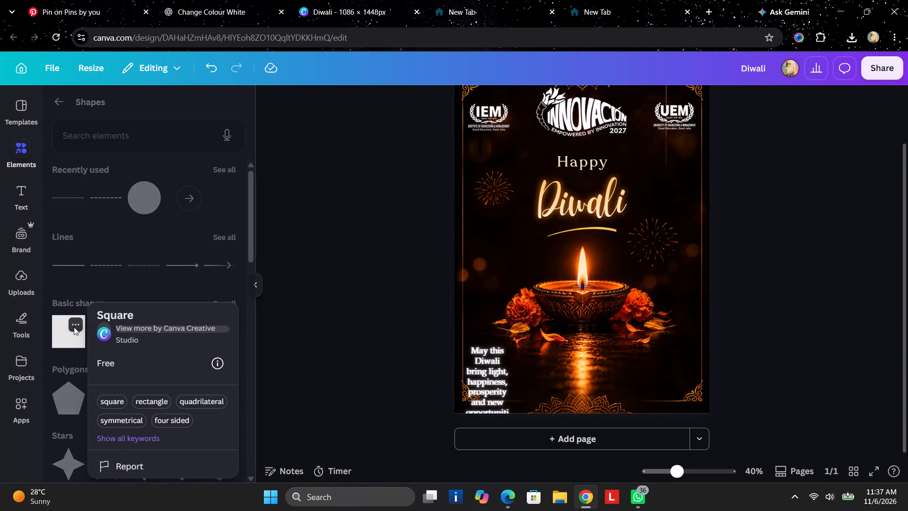
left_click(74, 327)
left_click(52, 339)
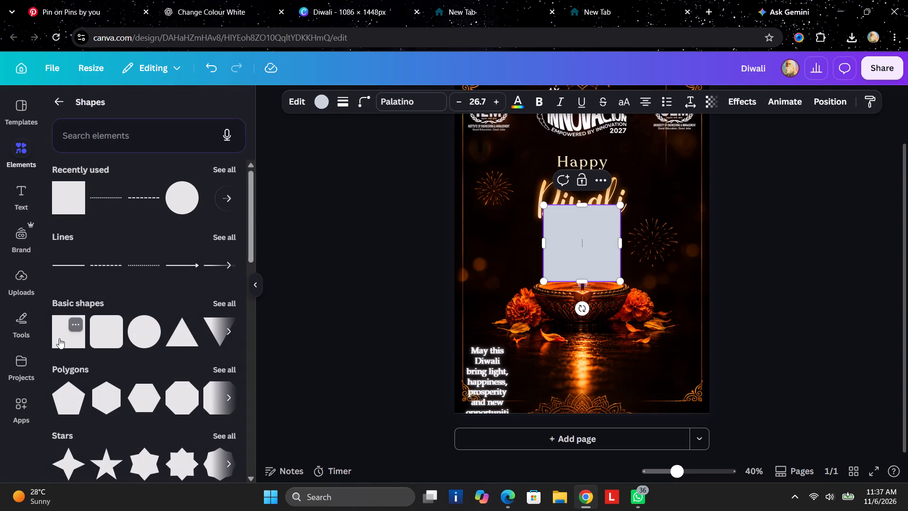
Move the square below the diya and reshape it into a wide, short rectangle about 130 high.
left_click(599, 247)
left_click_drag(585, 226, 590, 374)
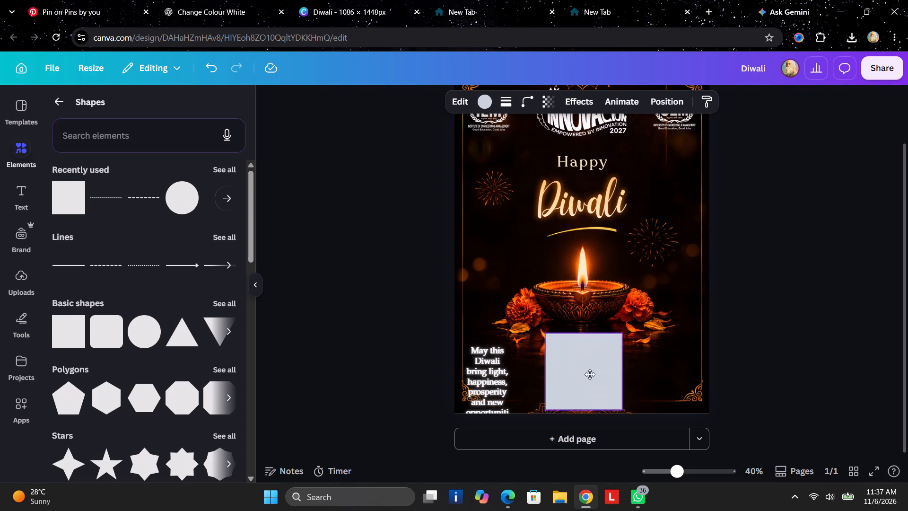
left_click_drag(590, 374, 585, 374)
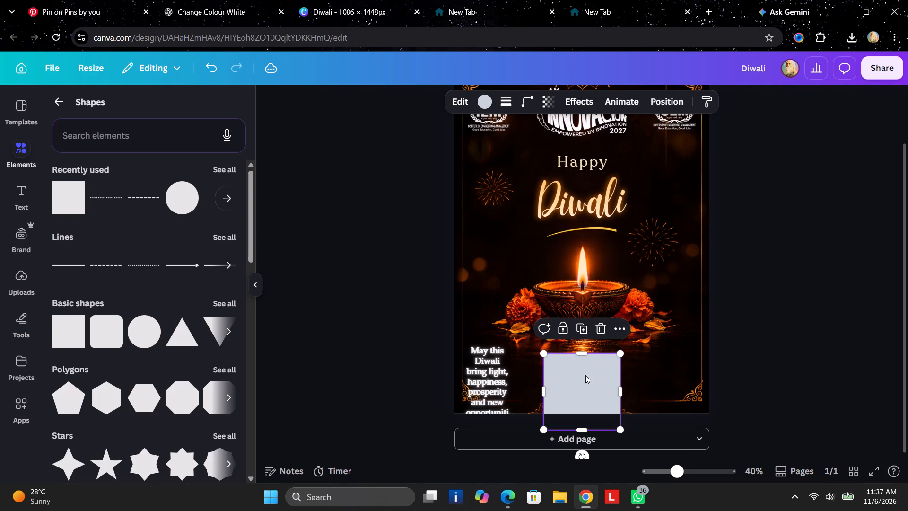
left_click_drag(622, 429, 622, 384)
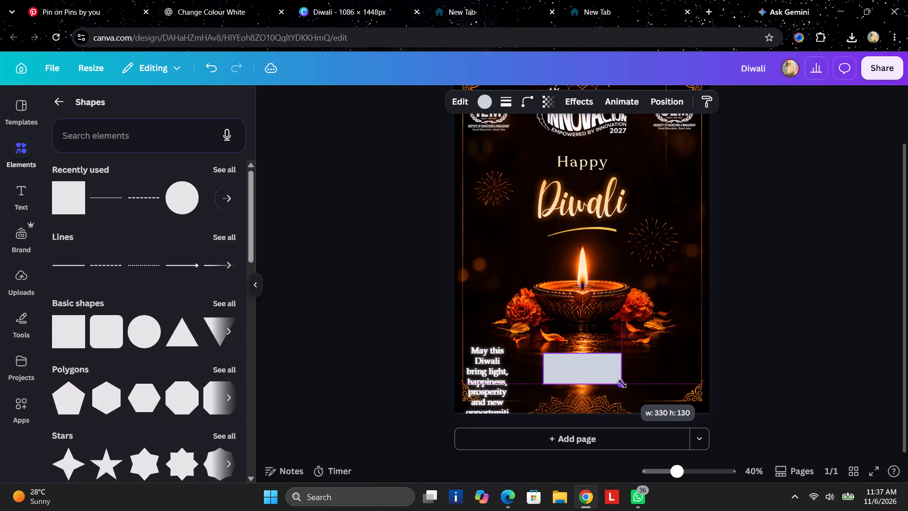
left_click_drag(622, 384, 622, 386)
left_click_drag(624, 371, 658, 372)
left_click_drag(541, 372, 493, 377)
Move the narrow greeting message clear of the rectangle, to the right of the Diwali title.
left_click(480, 376)
left_click_drag(498, 405, 485, 376)
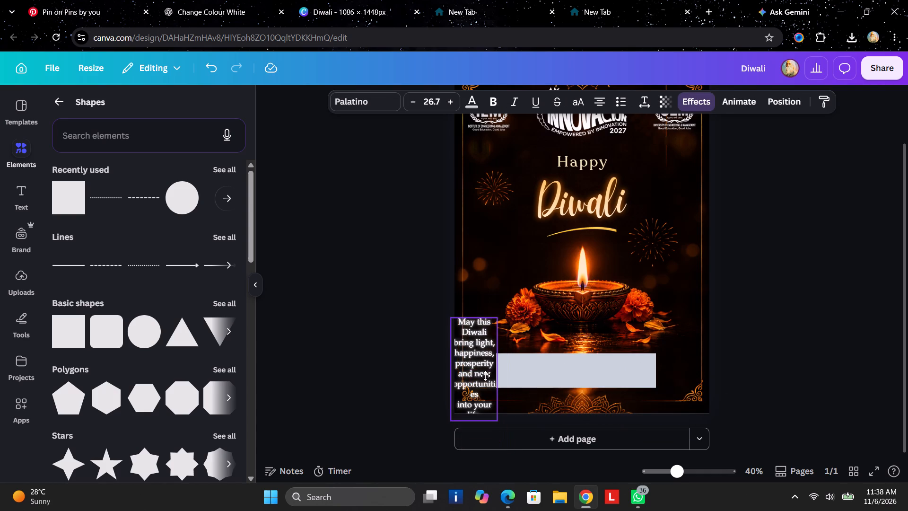
left_click_drag(485, 376, 671, 226)
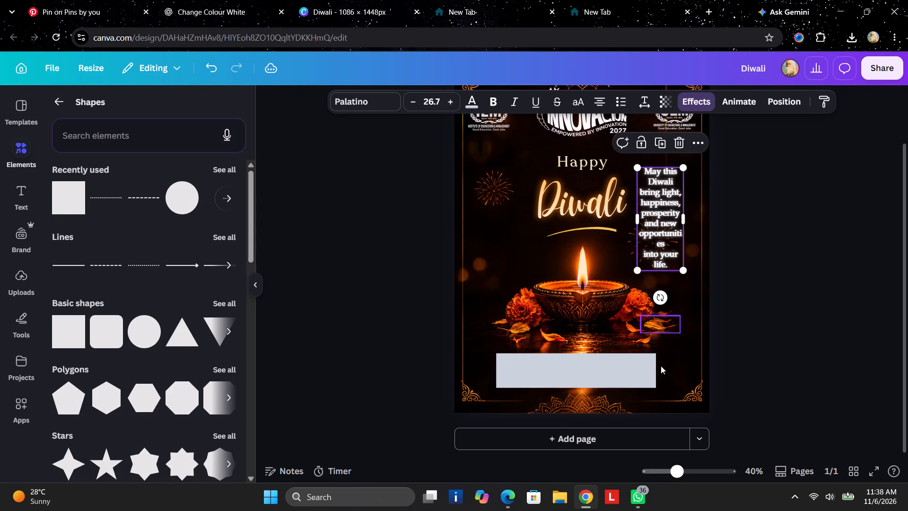
Shift the pale rectangle right to roughly the poster's horizontal centre beneath the diya.
left_click_drag(572, 372, 580, 373)
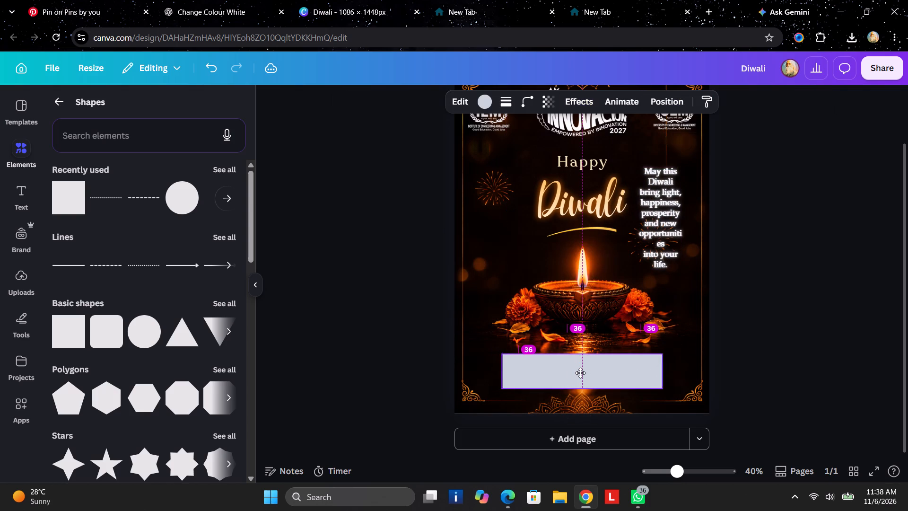
left_click_drag(580, 373, 581, 373)
Open the object options for the pale rectangle beneath the diya.
right_click(581, 373)
right_click(581, 373)
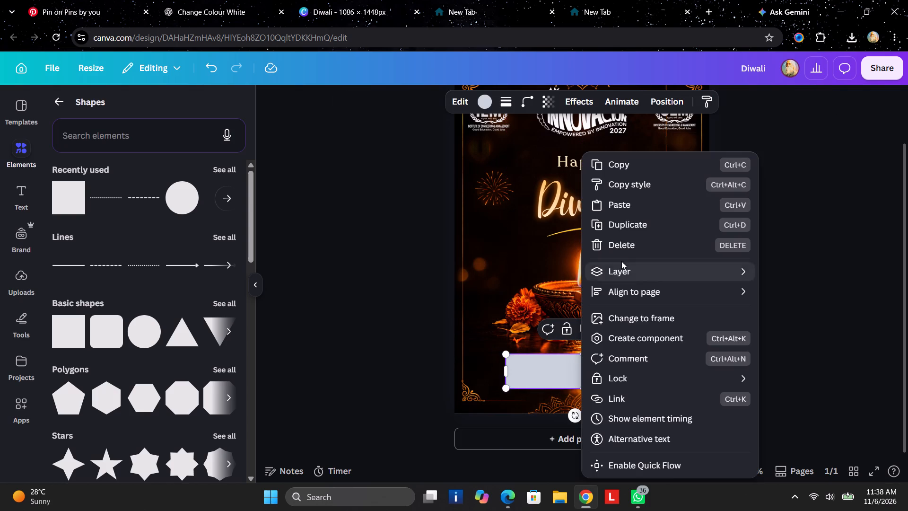
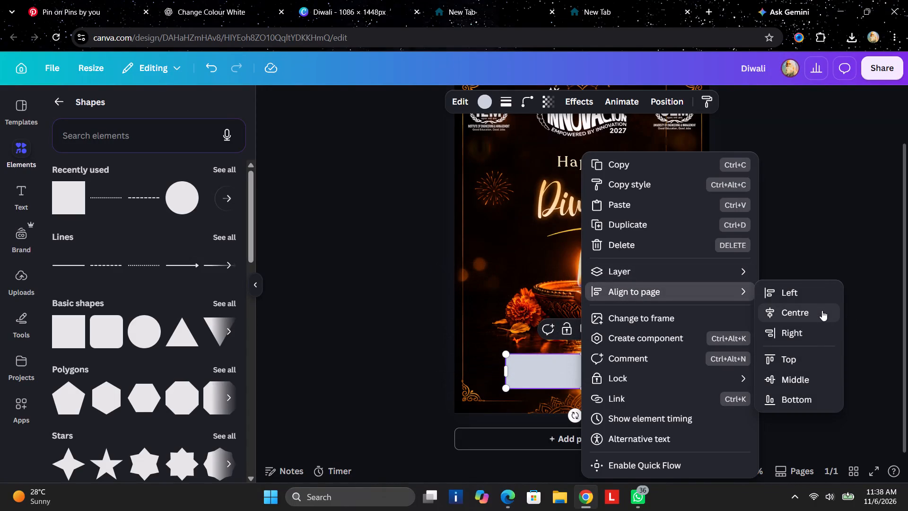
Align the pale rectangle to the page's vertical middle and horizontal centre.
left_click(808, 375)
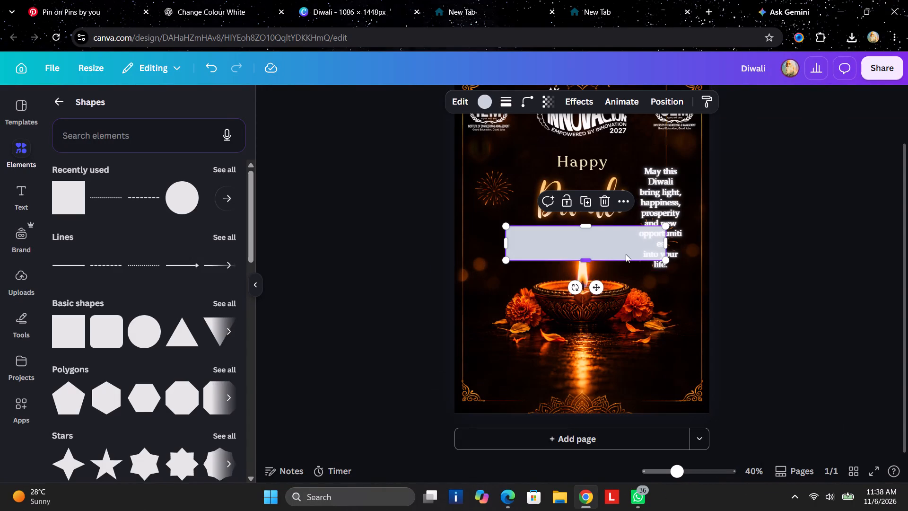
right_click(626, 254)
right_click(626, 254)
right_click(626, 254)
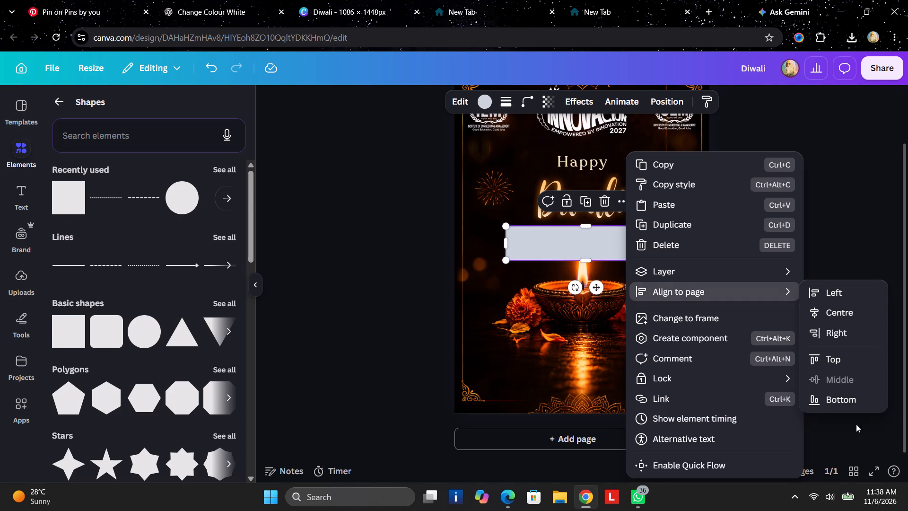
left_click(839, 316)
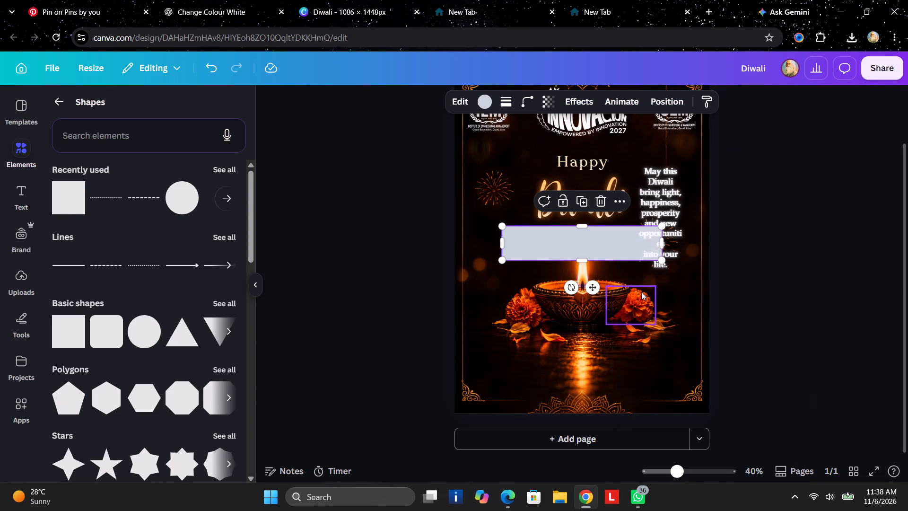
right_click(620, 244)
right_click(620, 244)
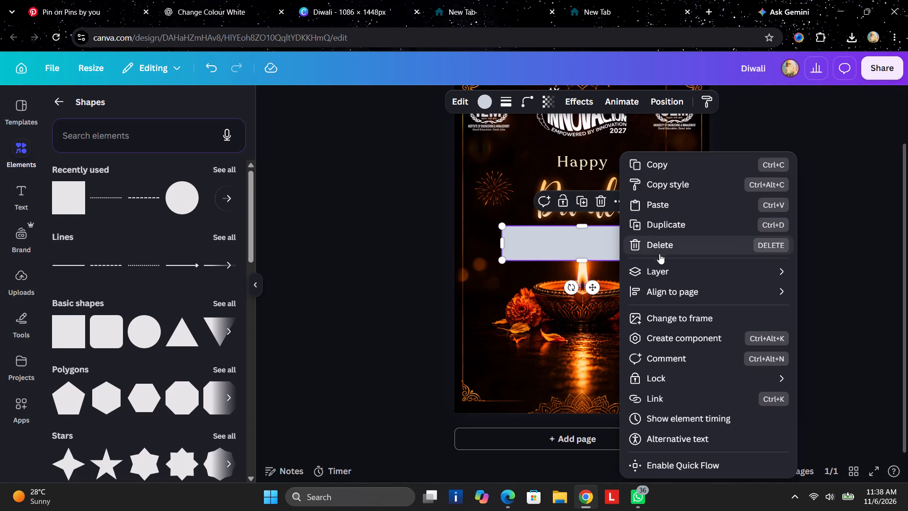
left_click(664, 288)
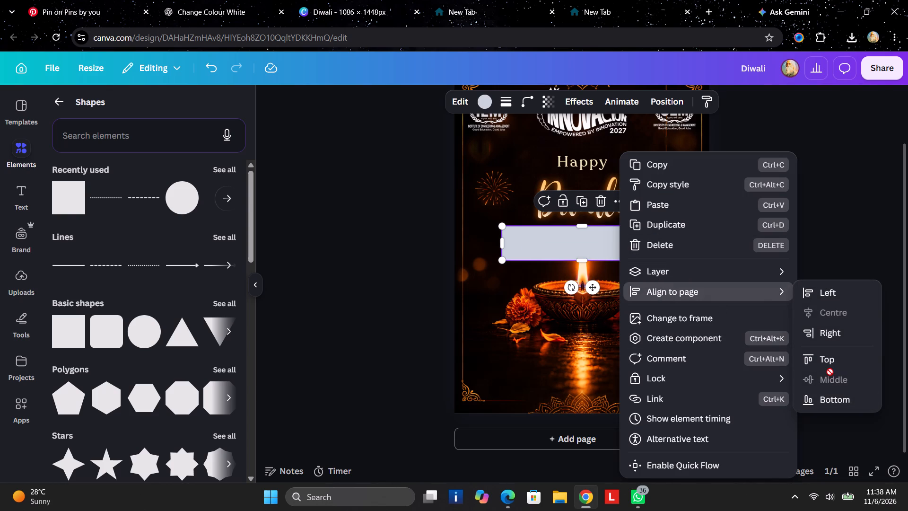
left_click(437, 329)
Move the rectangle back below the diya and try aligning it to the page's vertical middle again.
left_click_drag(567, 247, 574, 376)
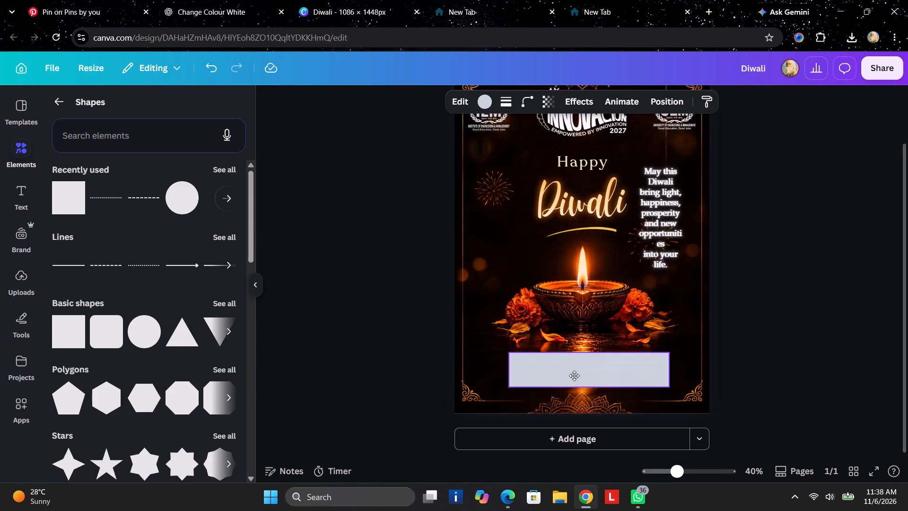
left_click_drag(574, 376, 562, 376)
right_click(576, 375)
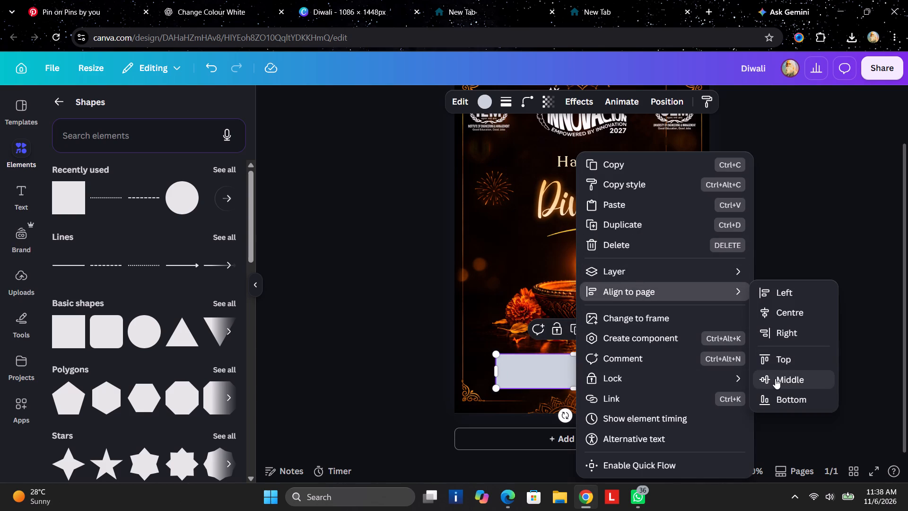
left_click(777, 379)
Move the rectangle down beneath the diya, near the poster's lower border, and align it to the page's horizontal centre.
left_click_drag(589, 238, 599, 379)
right_click(600, 389)
right_click(600, 389)
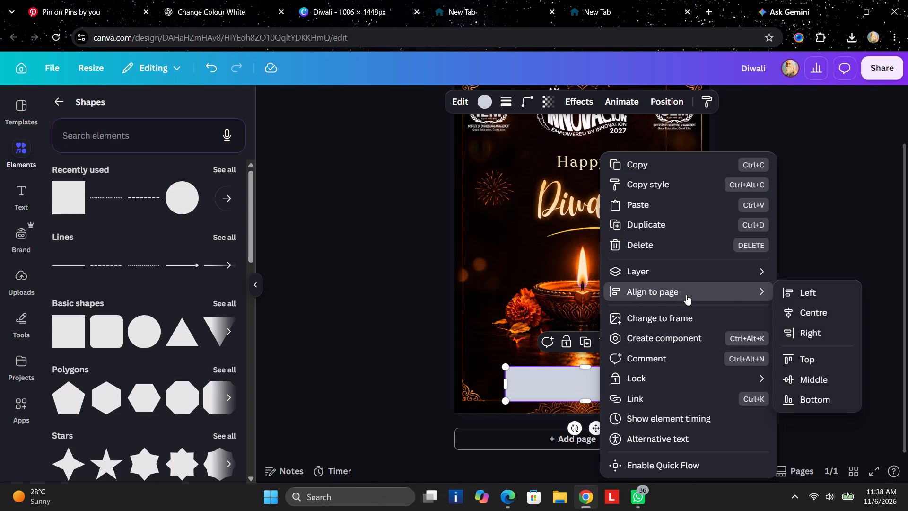
left_click(805, 313)
left_click(805, 313)
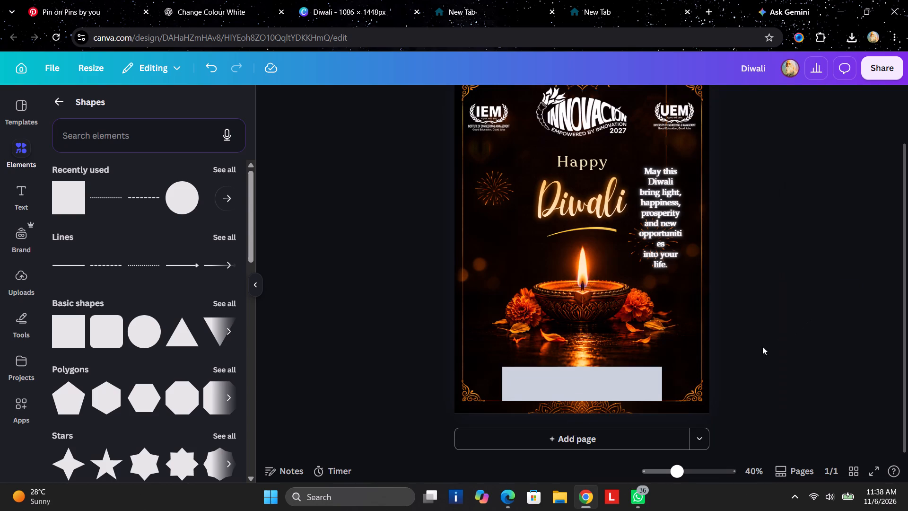
Reduce the rectangle's height to about 108 and stretch both ends outward toward the poster's side borders.
left_click(593, 388)
left_click_drag(582, 400, 588, 389)
left_click(907, 418)
left_click_drag(664, 382, 686, 380)
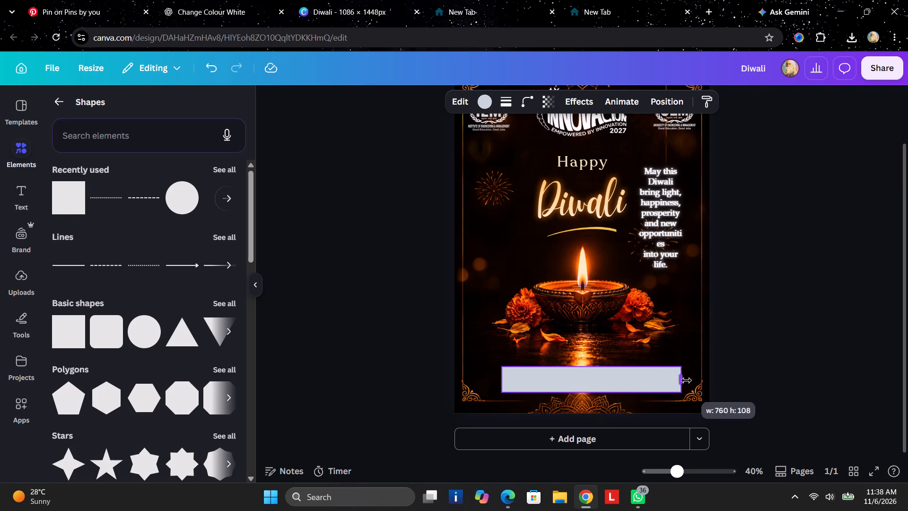
left_click_drag(686, 380, 688, 379)
left_click_drag(504, 382, 480, 379)
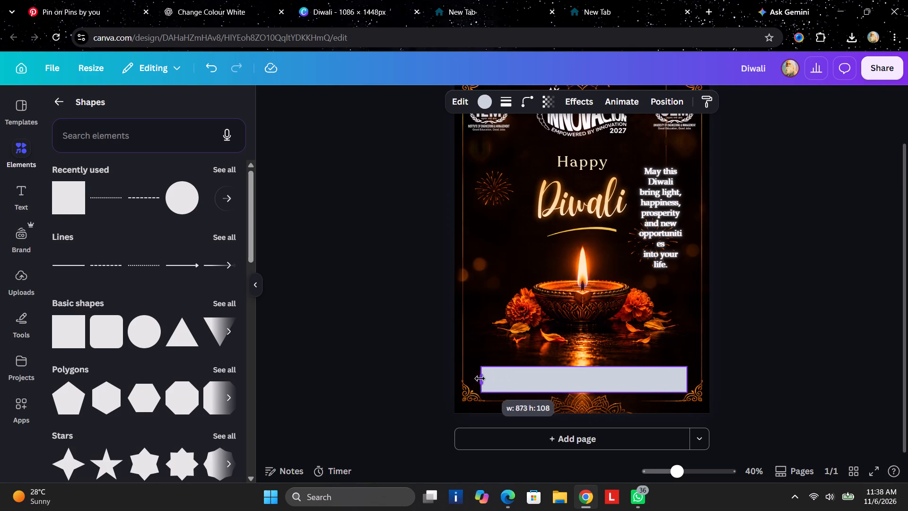
left_click_drag(480, 379, 475, 378)
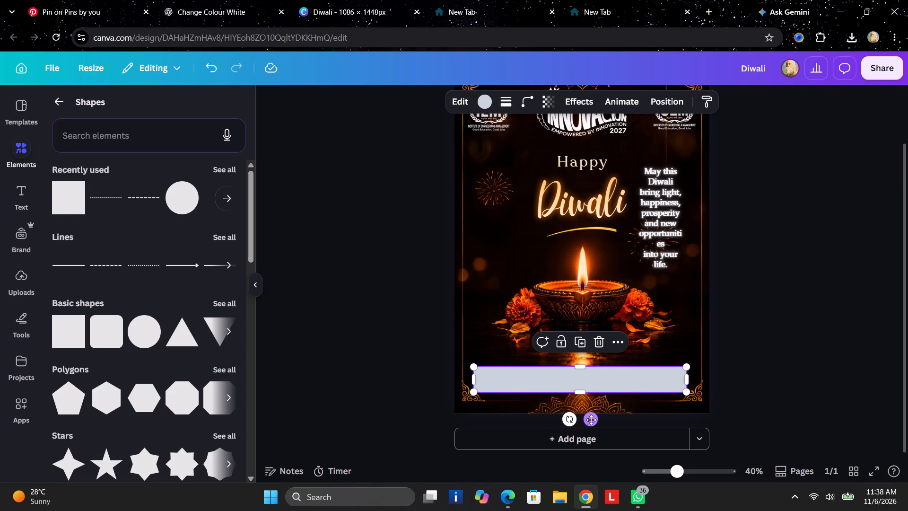
Raise the widened rectangle slightly, clear of the poster's bottom ornaments.
left_click_drag(593, 421, 594, 408)
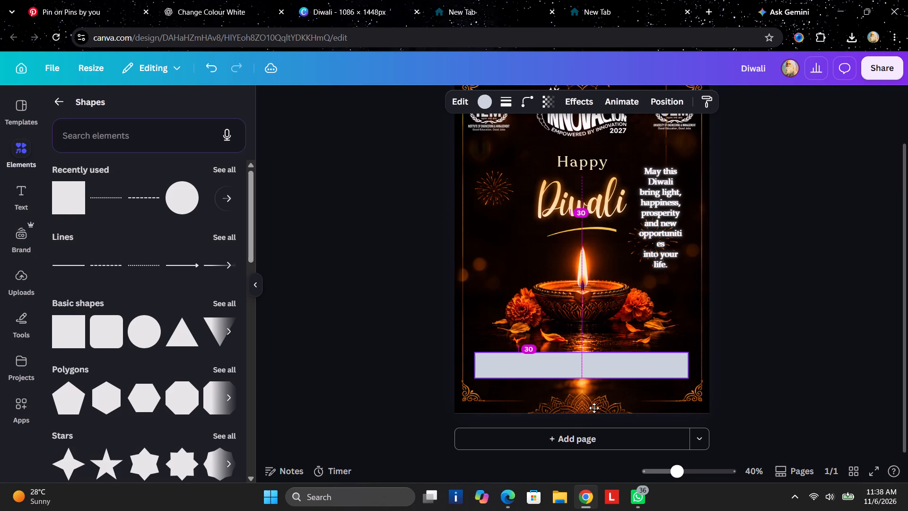
left_click_drag(594, 408, 593, 414)
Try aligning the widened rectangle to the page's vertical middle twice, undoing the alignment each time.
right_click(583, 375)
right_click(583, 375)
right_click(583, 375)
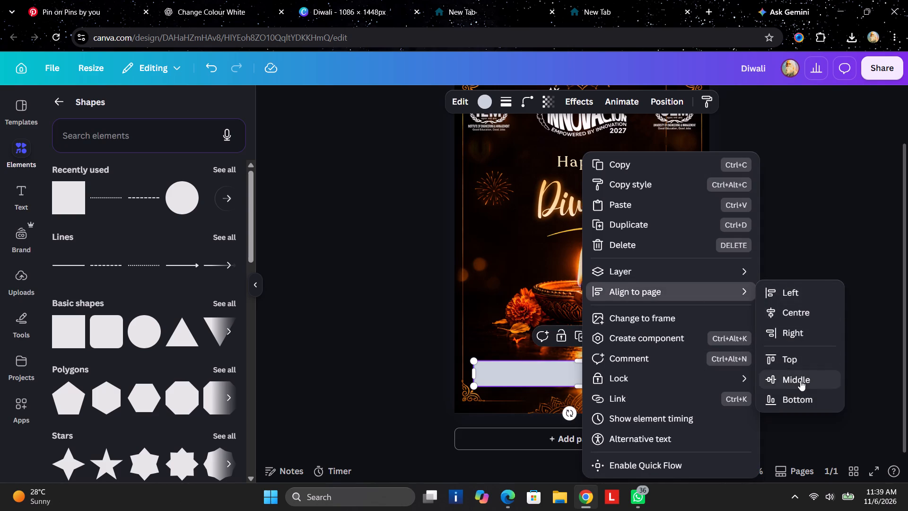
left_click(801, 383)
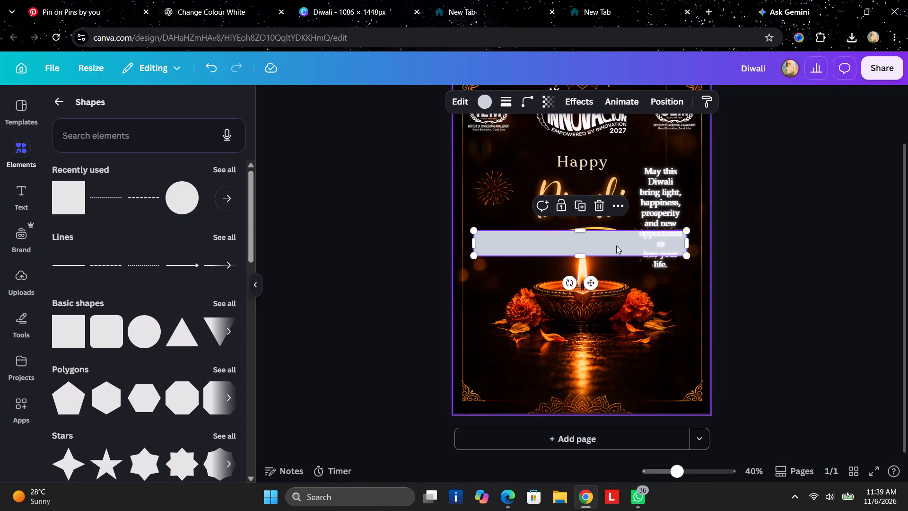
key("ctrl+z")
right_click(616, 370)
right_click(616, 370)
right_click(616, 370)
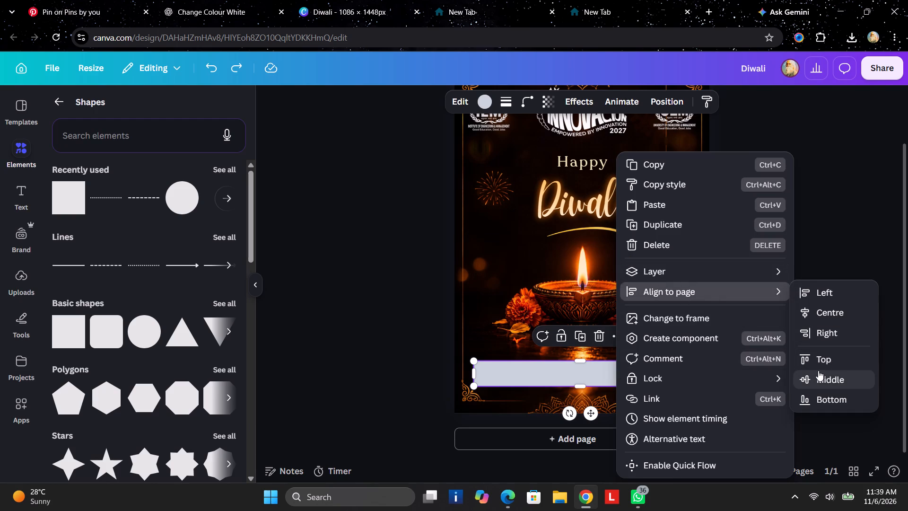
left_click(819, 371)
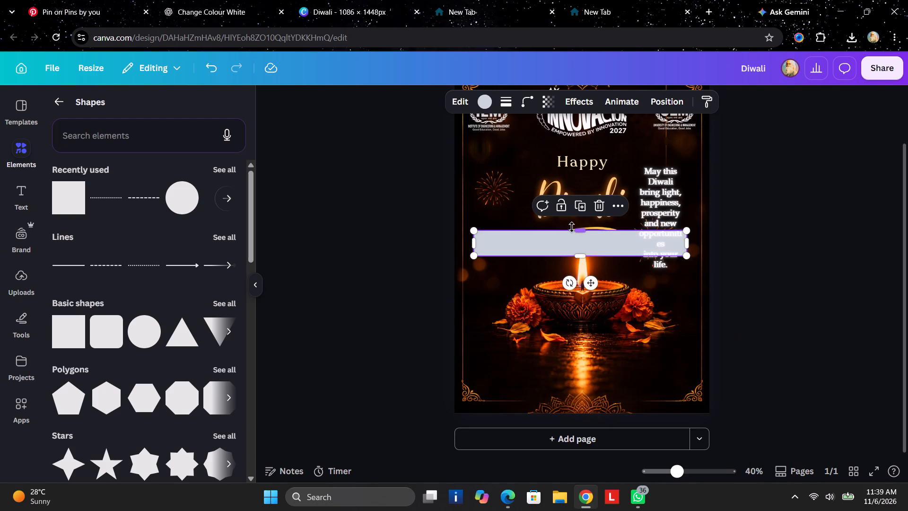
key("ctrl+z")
Align the widened rectangle beneath the diya to the page's horizontal centre.
right_click(618, 370)
right_click(618, 370)
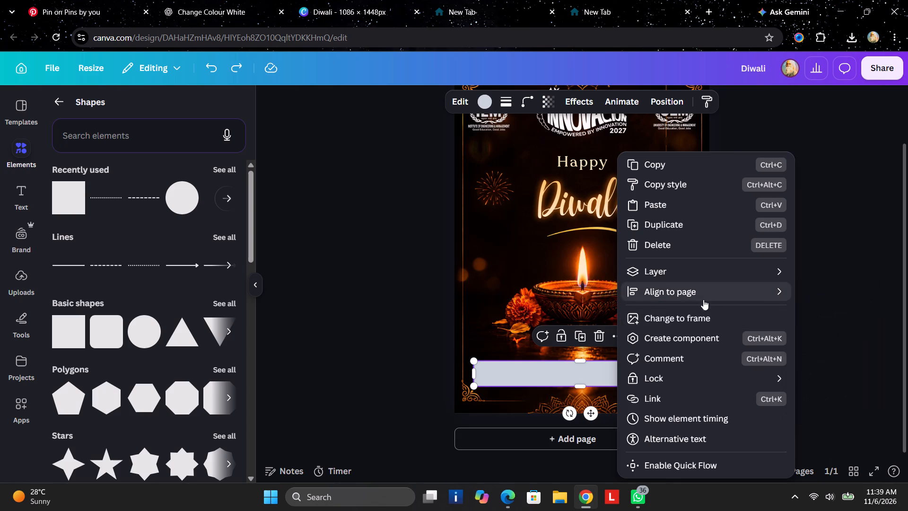
left_click(815, 312)
left_click(815, 312)
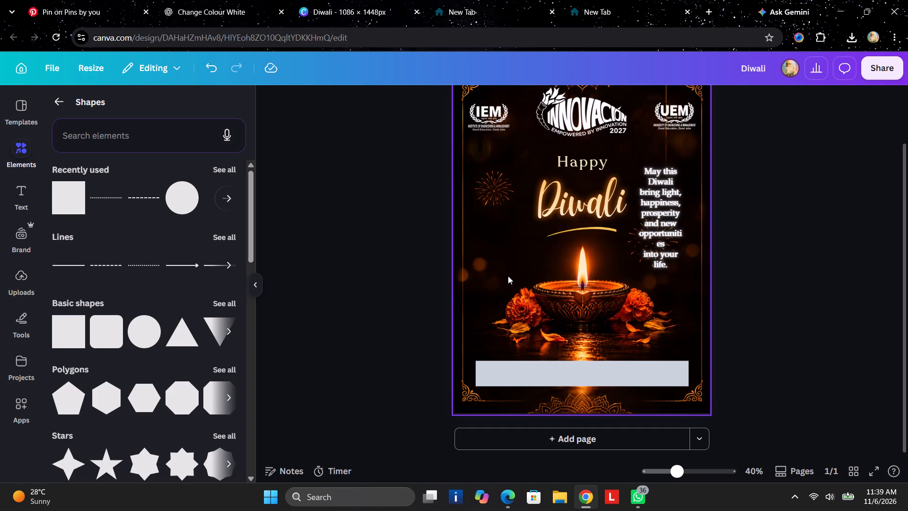
Fill the rectangle beneath the diya with the default grey-to-white linear gradient.
scroll(508, 276, "up", 3)
scroll(684, 341, "down", 2)
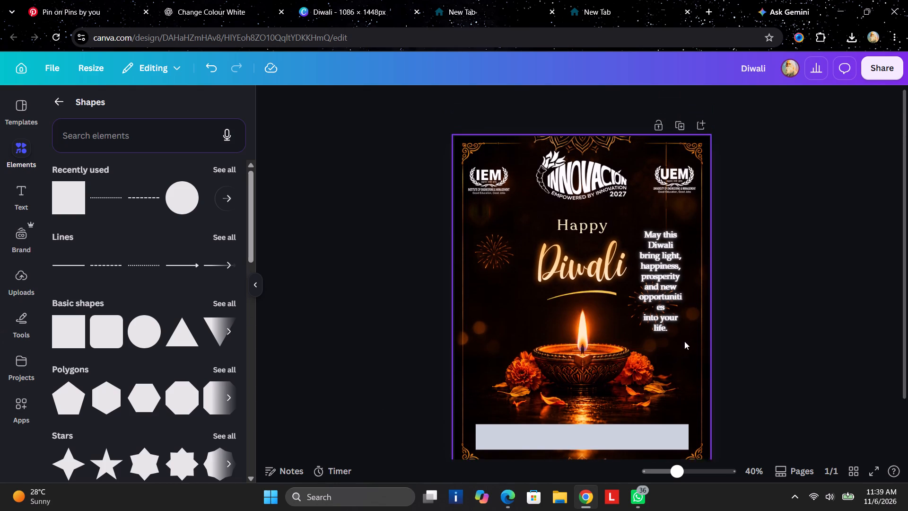
left_click(533, 368)
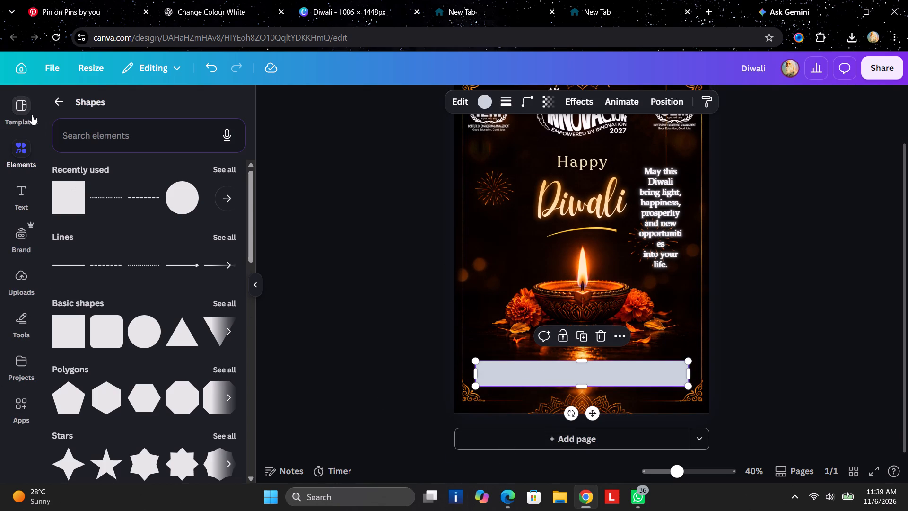
left_click(489, 103)
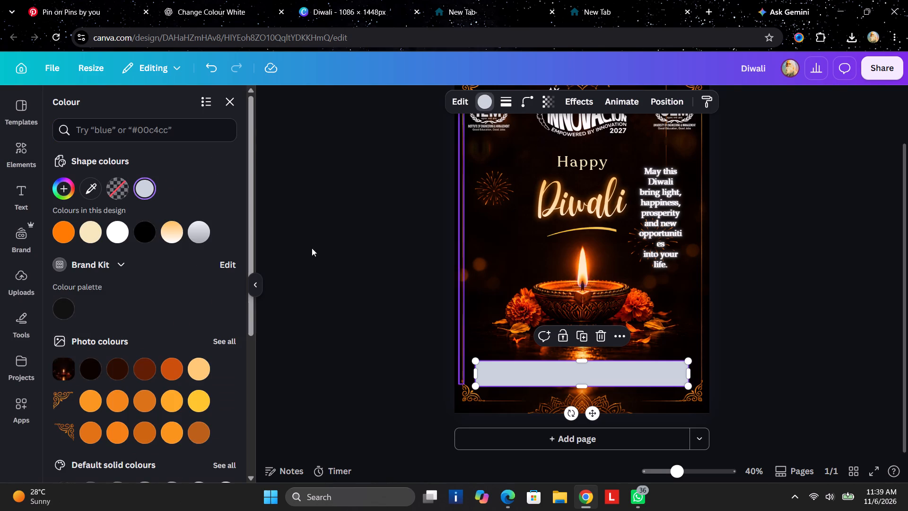
scroll(141, 332, "down", 12)
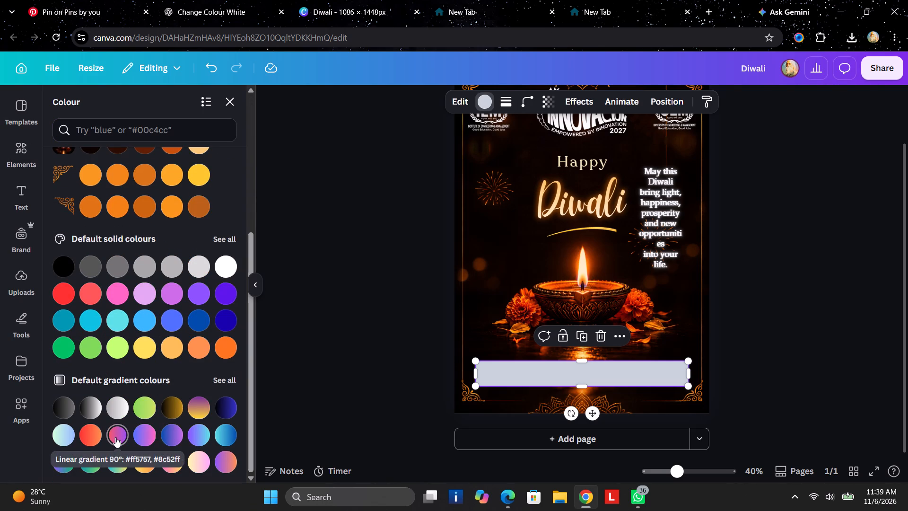
left_click(120, 405)
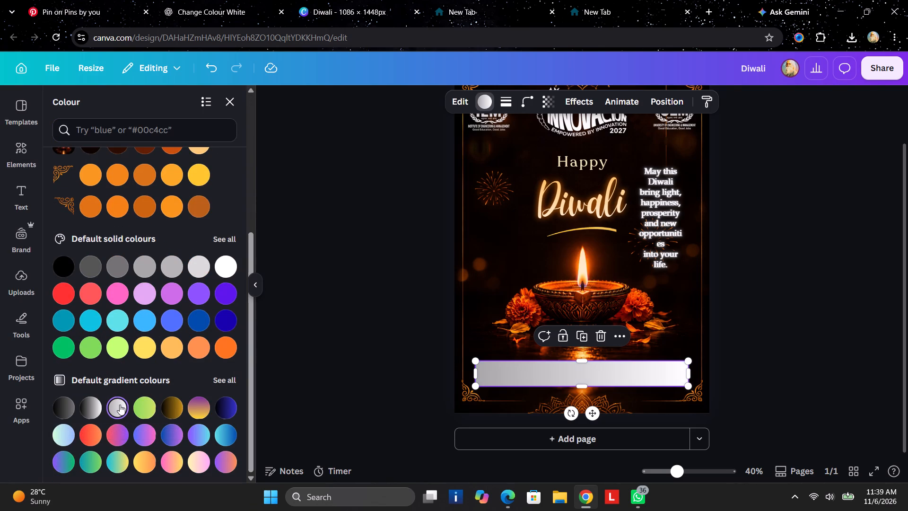
Set the gradient rectangle's transparency value to 38.
left_click(546, 104)
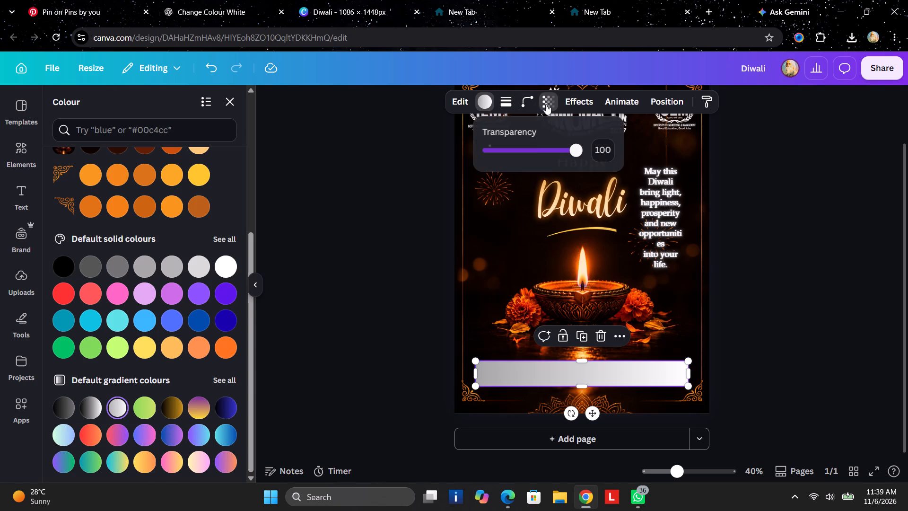
left_click_drag(554, 150, 524, 151)
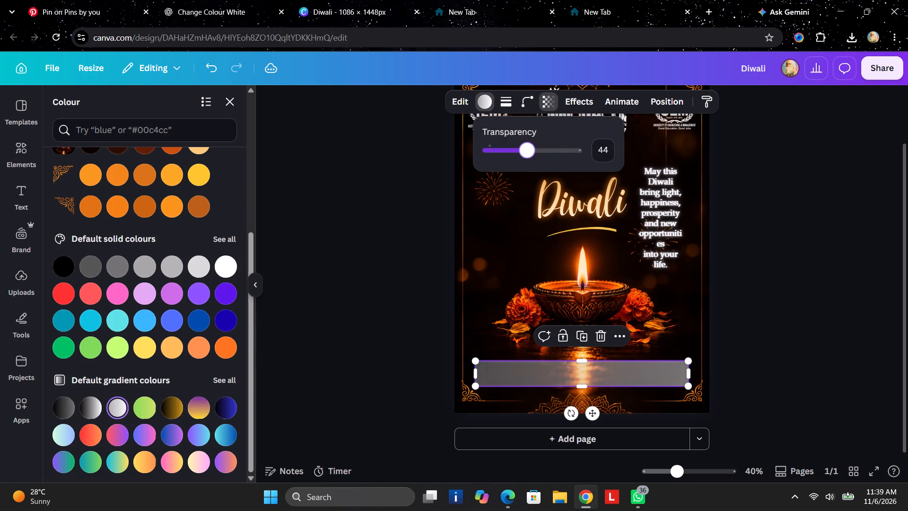
left_click_drag(524, 151, 521, 151)
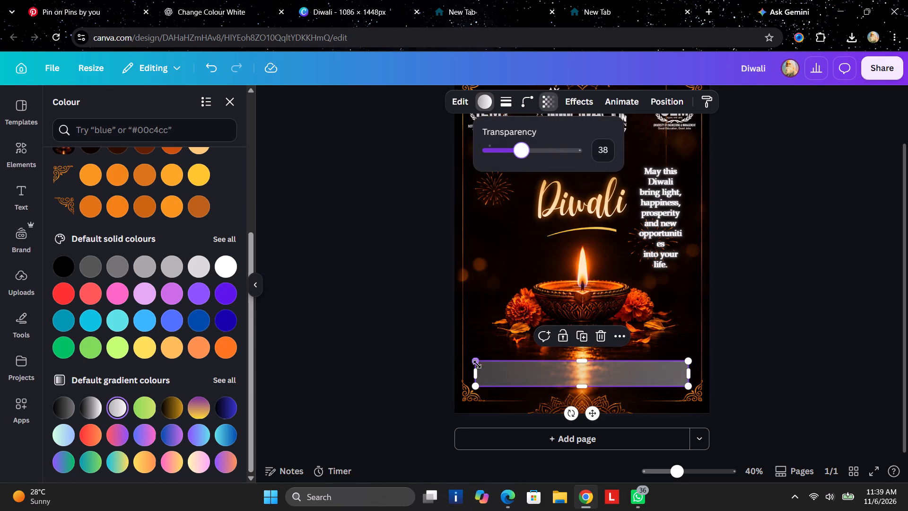
Extend both ends of the translucent rectangle to the poster's vertical border lines.
left_click_drag(475, 373, 464, 368)
left_click_drag(690, 371, 703, 373)
left_click(773, 378)
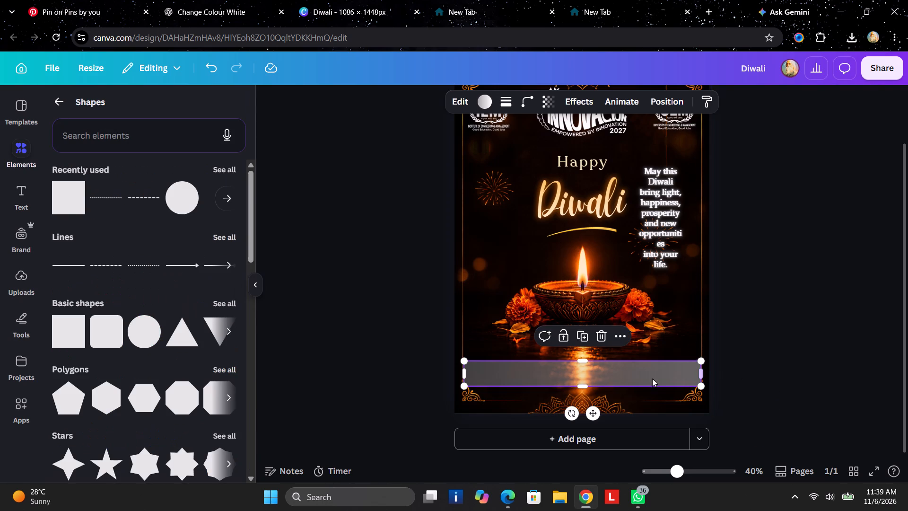
Raise the translucent rectangle slightly toward the diya and align it to the page's horizontal centre.
left_click(649, 379)
left_click_drag(593, 414, 594, 410)
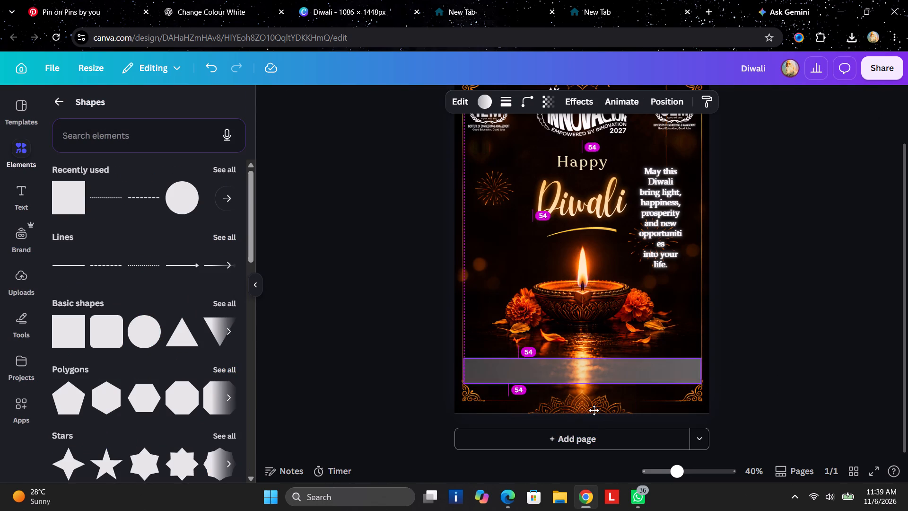
left_click_drag(594, 410, 594, 408)
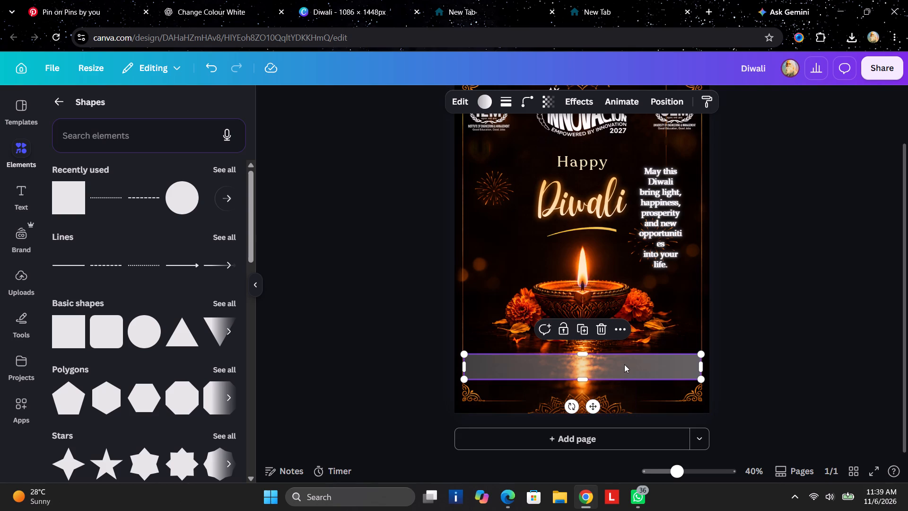
right_click(624, 364)
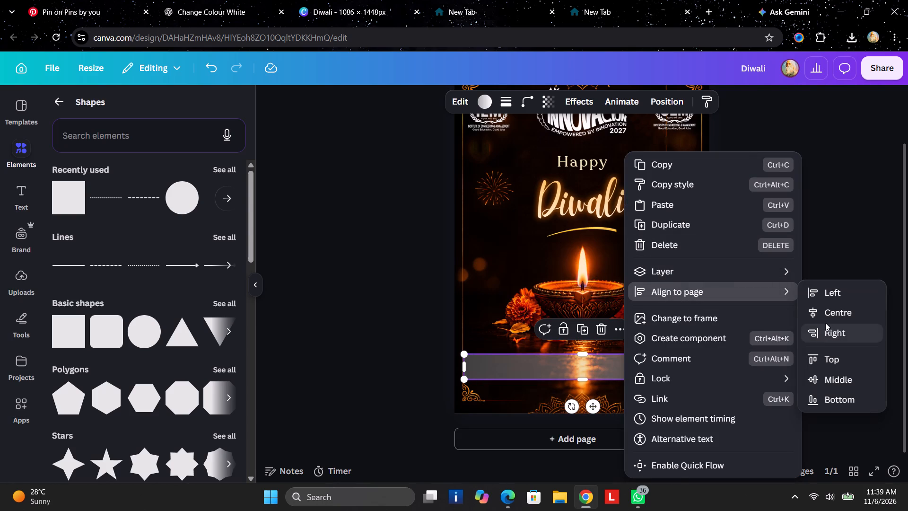
left_click(830, 314)
left_click(895, 321)
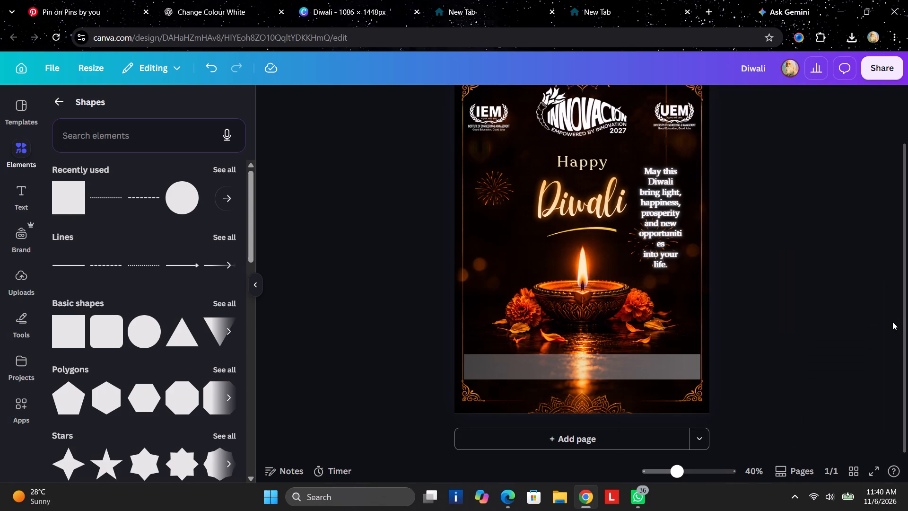
Make the rectangle beneath the diya fainter by lowering its transparency value further.
left_click(554, 368)
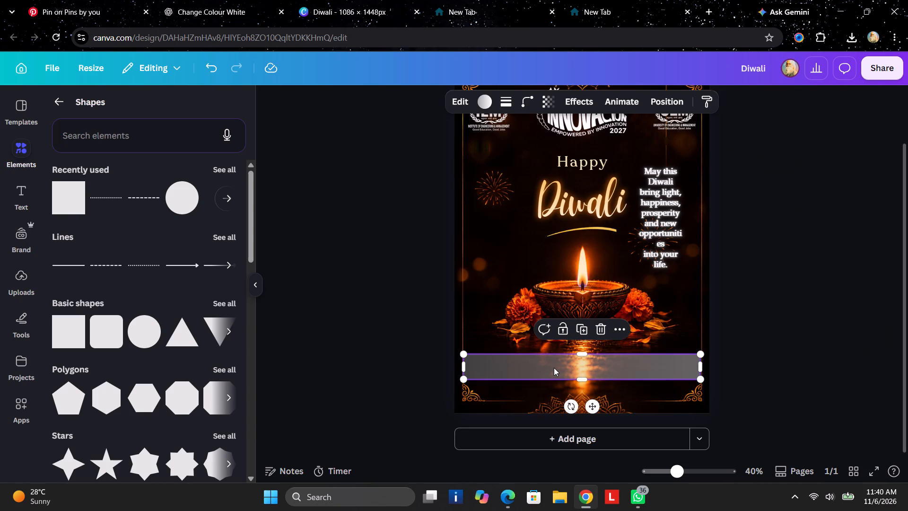
left_click(545, 100)
left_click_drag(523, 152, 521, 155)
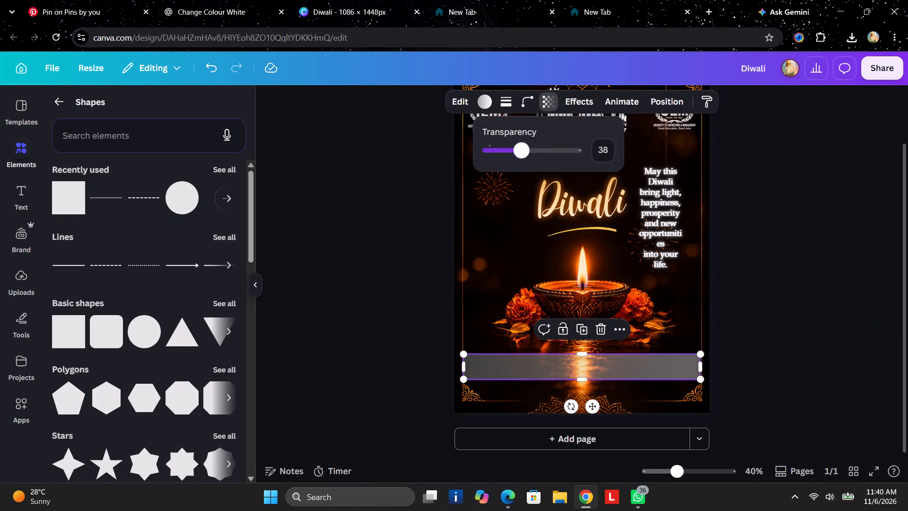
left_click_drag(521, 155, 506, 156)
double_click(804, 261)
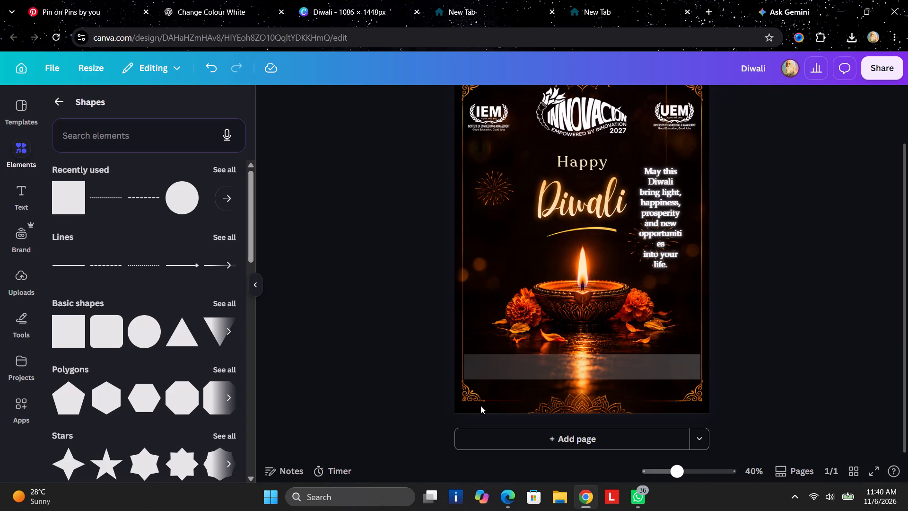
Make the translucent rectangle slightly taller by extending its upper edge toward the diya.
left_click(571, 365)
left_click(580, 380)
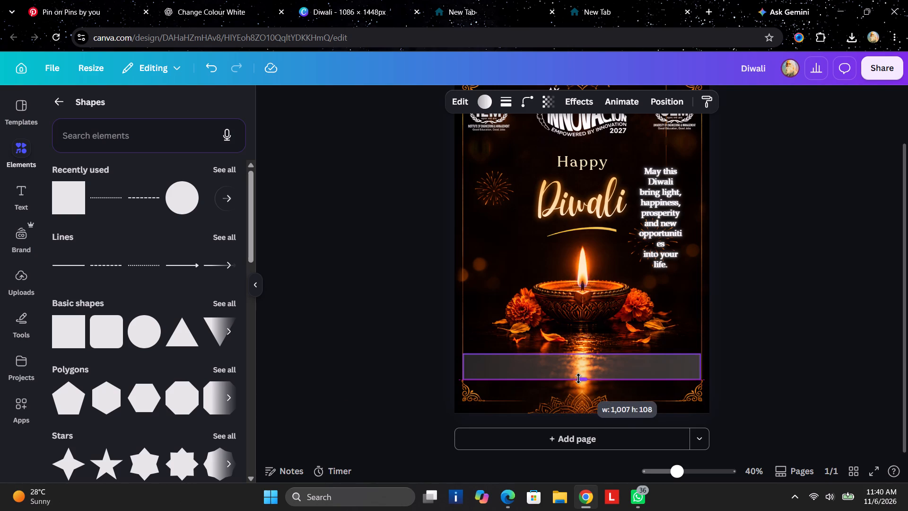
left_click(898, 353)
left_click(596, 370)
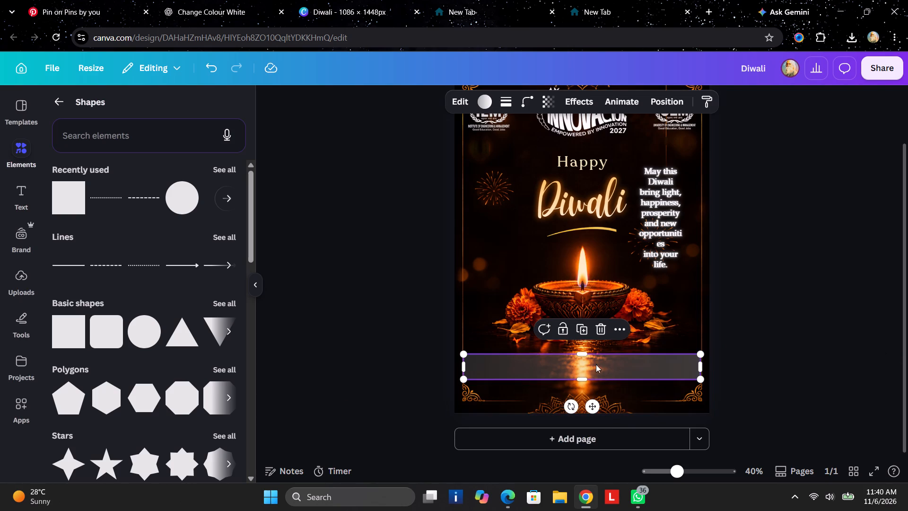
left_click_drag(581, 351, 585, 346)
left_click(787, 345)
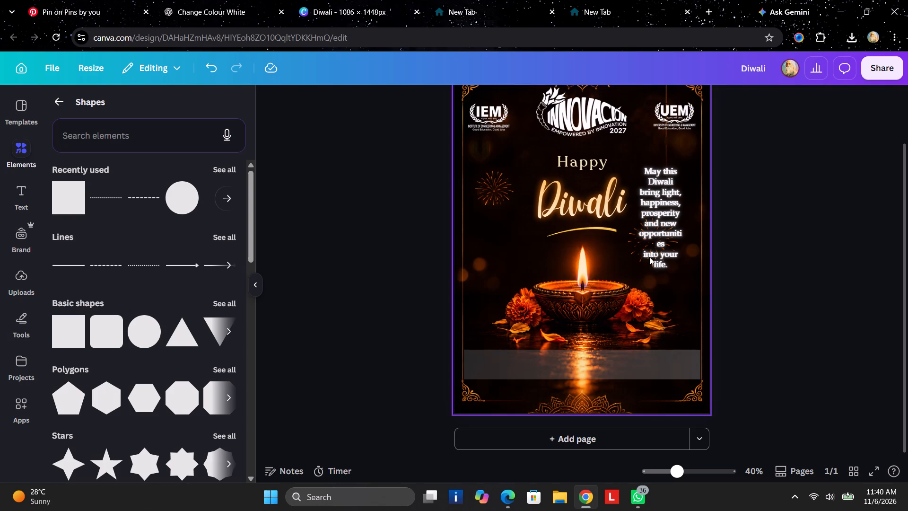
Cut the greeting text from the narrow text box beside the Diwali title and paste it as a new text box.
left_click(666, 237)
double_click(663, 262)
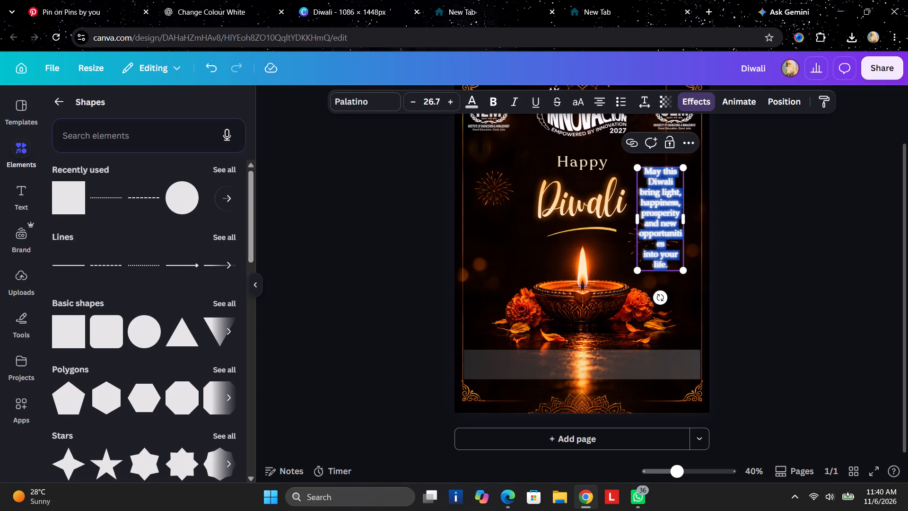
key("ctrl+x")
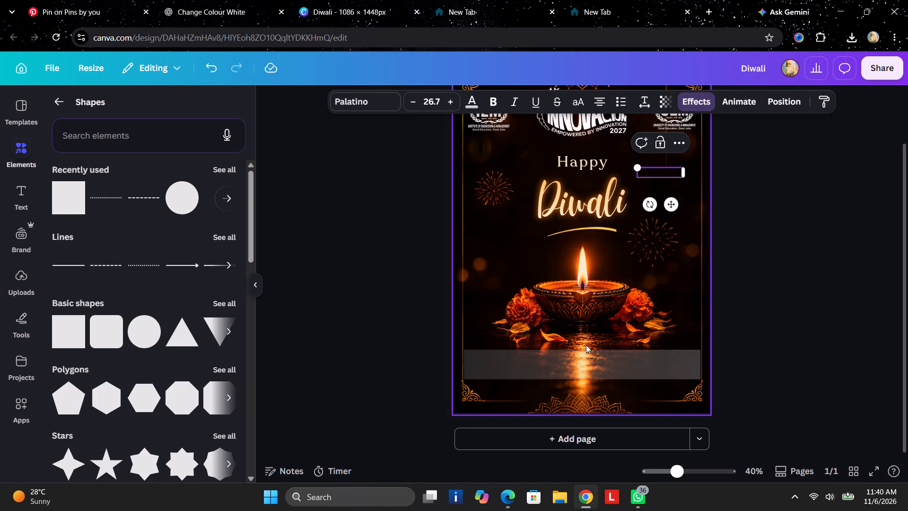
left_click(561, 363)
key("ctrl+v")
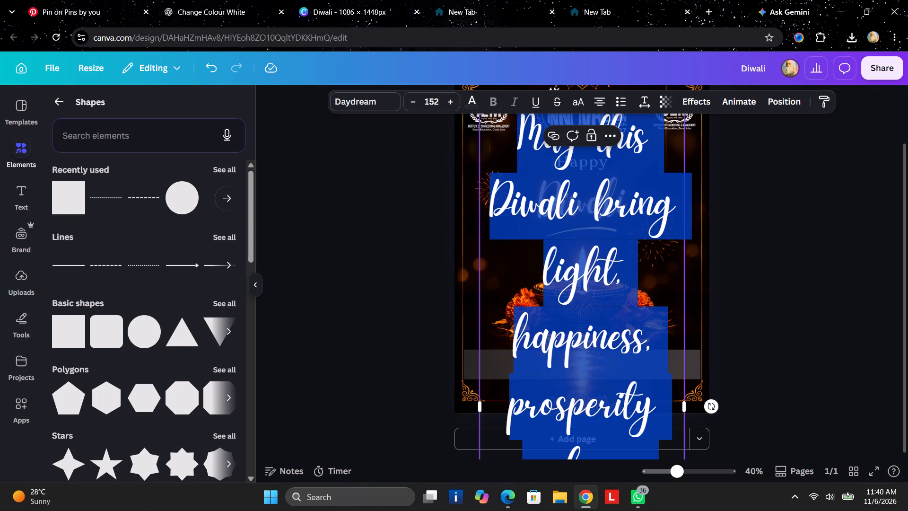
Reduce the pasted greeting's font size to 47.5 and move it down over the translucent rectangle.
triple_click(412, 104)
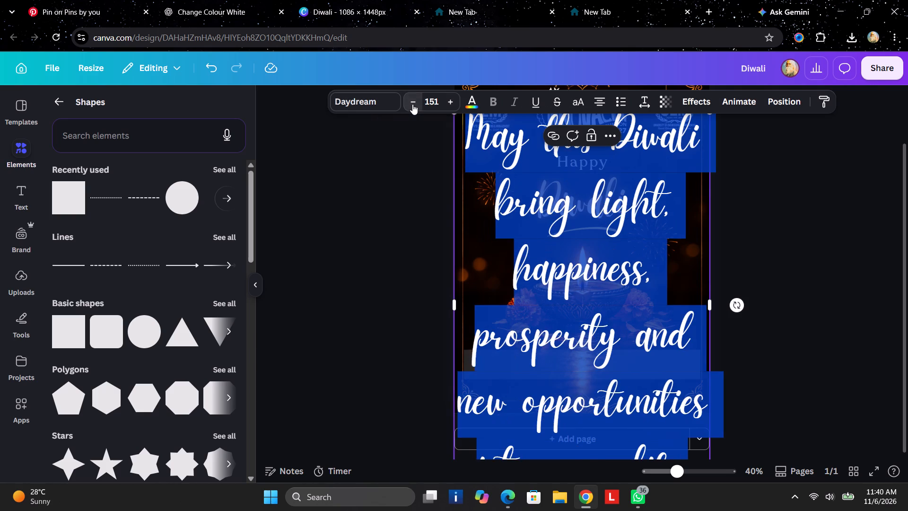
double_click(412, 104)
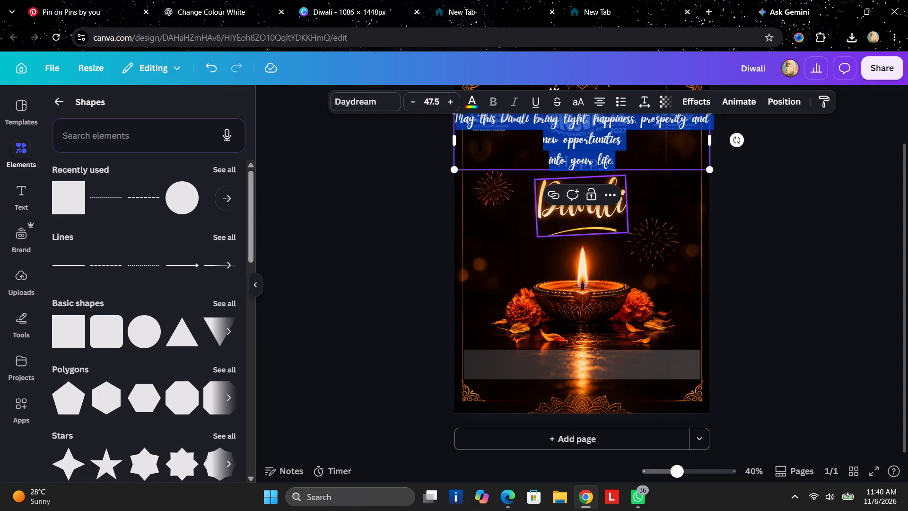
left_click_drag(683, 153, 684, 164)
left_click(684, 164)
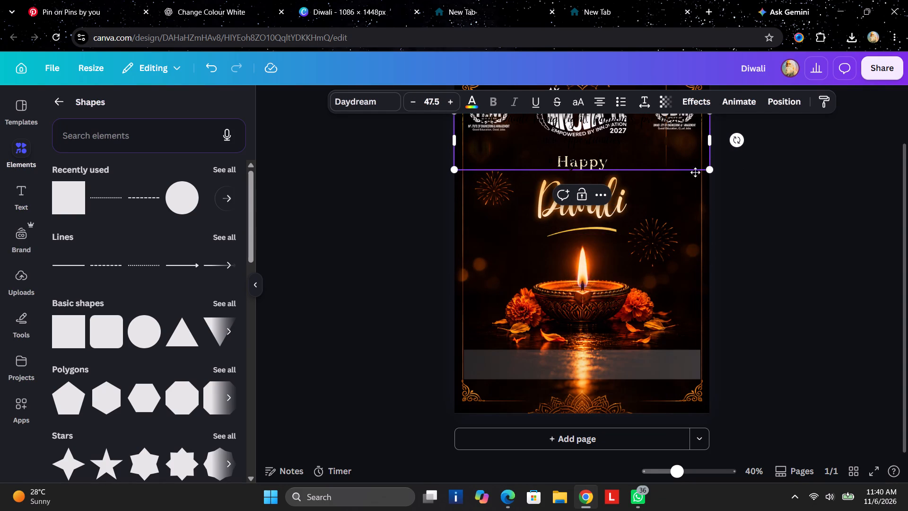
left_click_drag(500, 174, 495, 380)
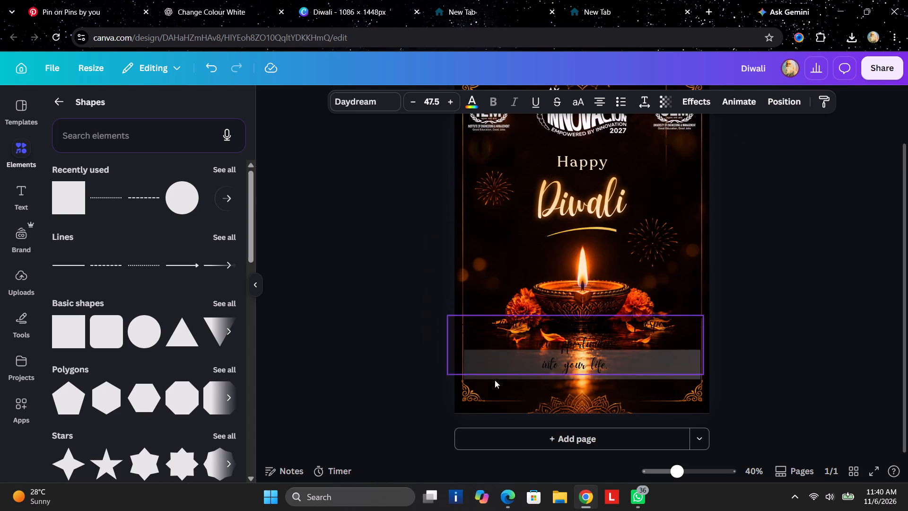
left_click_drag(495, 380, 504, 402)
Scale the greeting down to font size 18.6 and stretch its text box across the translucent rectangle's full width.
left_click_drag(713, 399, 620, 344)
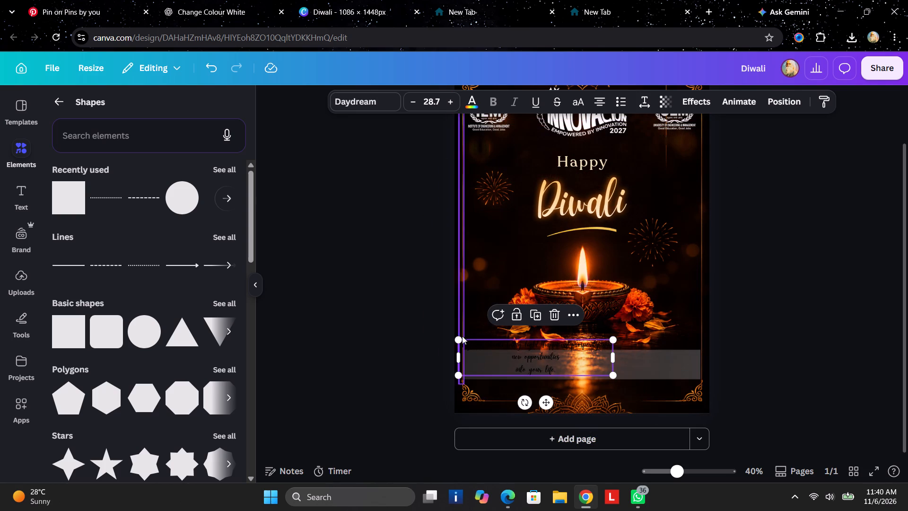
left_click_drag(456, 339, 494, 376)
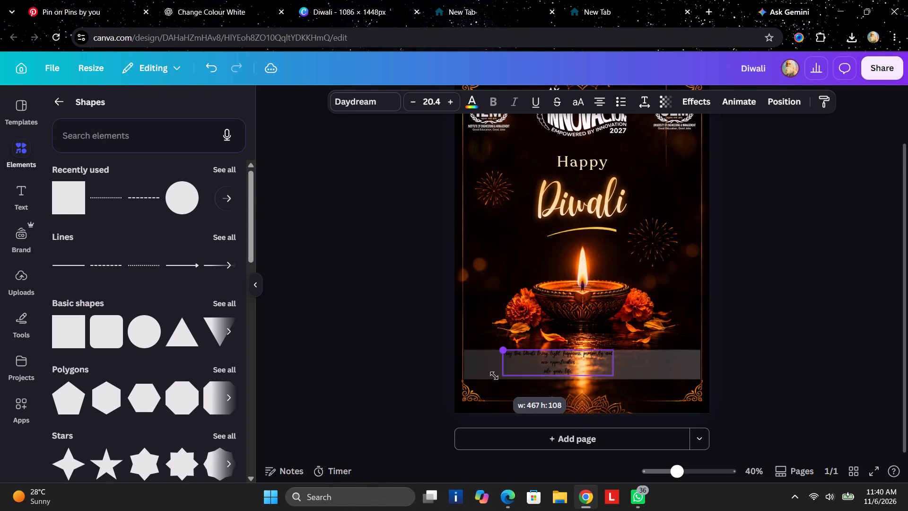
left_click_drag(494, 376, 504, 379)
left_click_drag(511, 366, 461, 367)
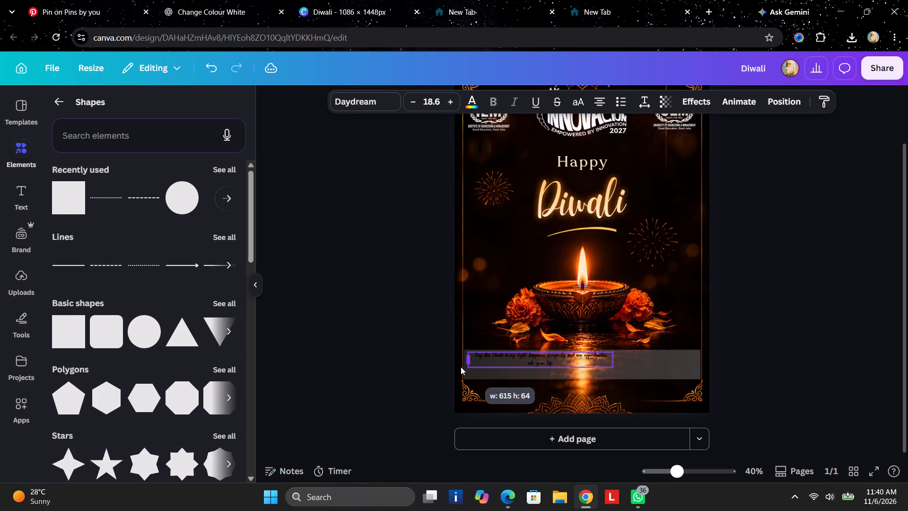
left_click_drag(461, 367, 465, 374)
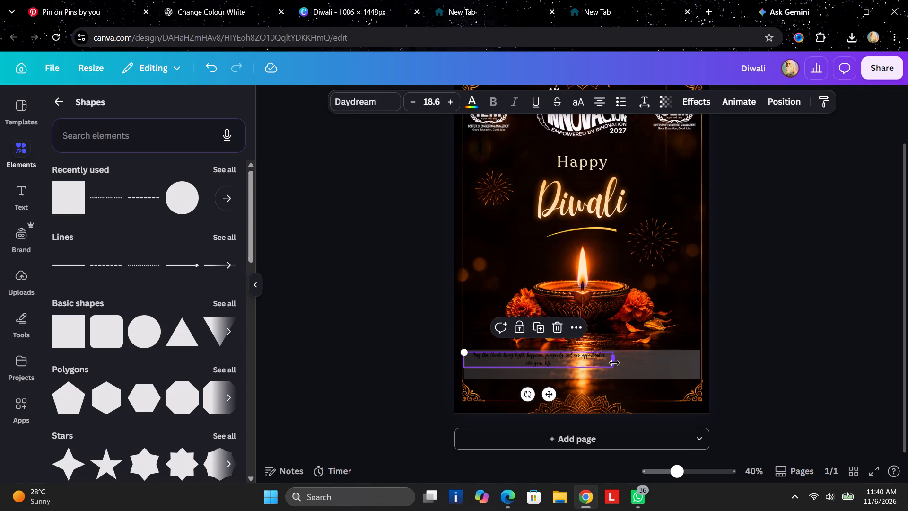
left_click_drag(613, 363, 701, 359)
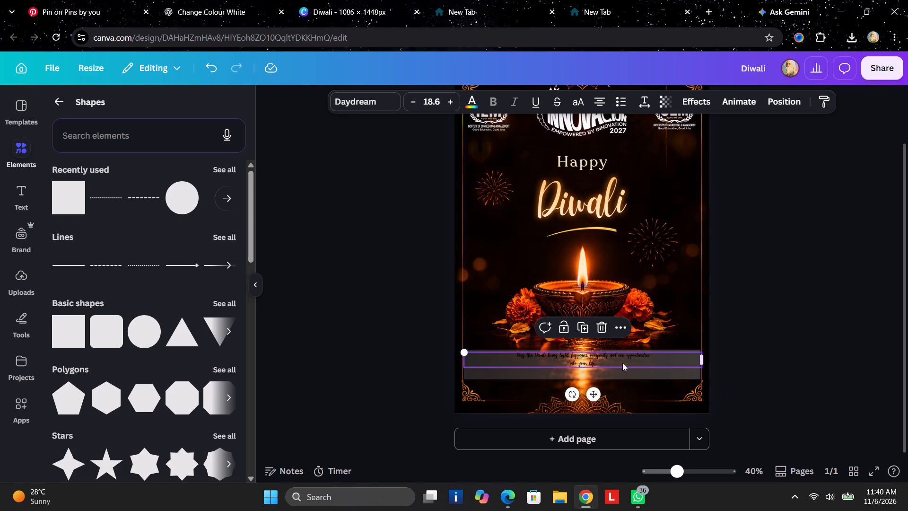
Increase the font size of the greeting on the translucent rectangle to 30.6.
left_click(591, 361)
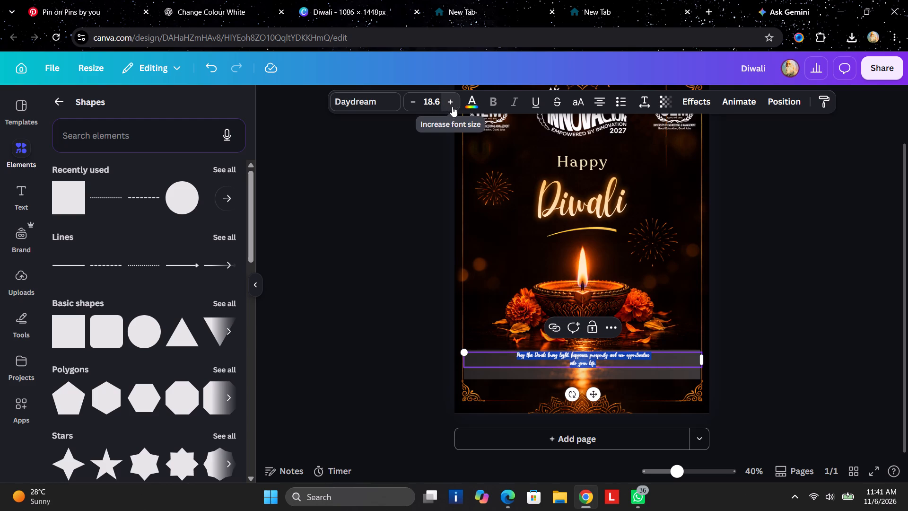
triple_click(452, 106)
triple_click(452, 107)
double_click(452, 108)
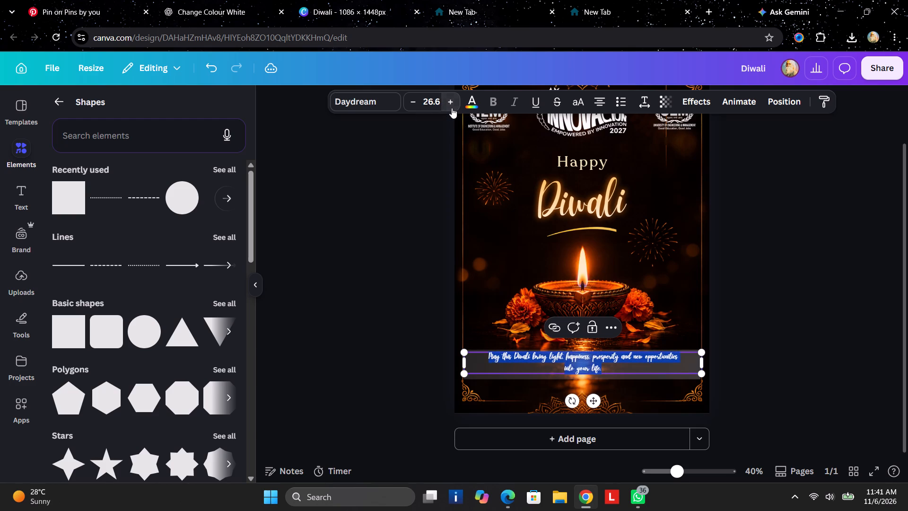
left_click(452, 108)
left_click(452, 108)
left_click(452, 108)
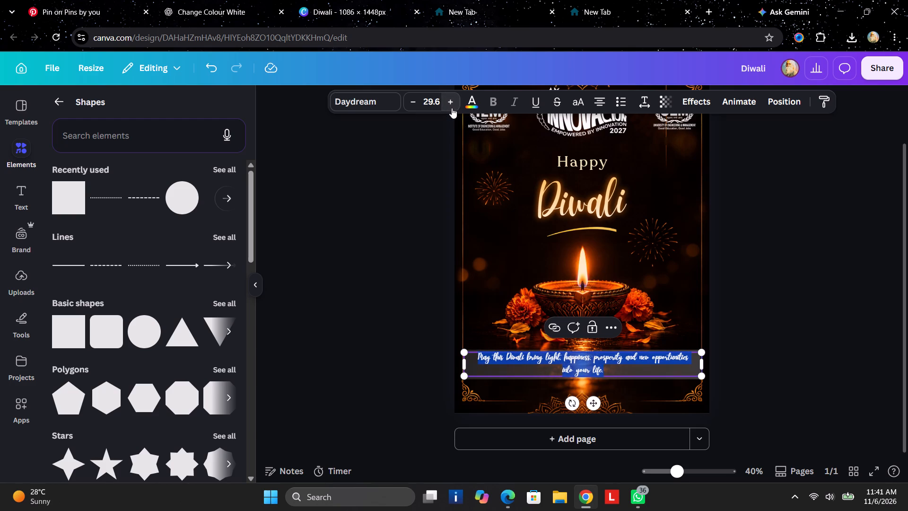
left_click(452, 108)
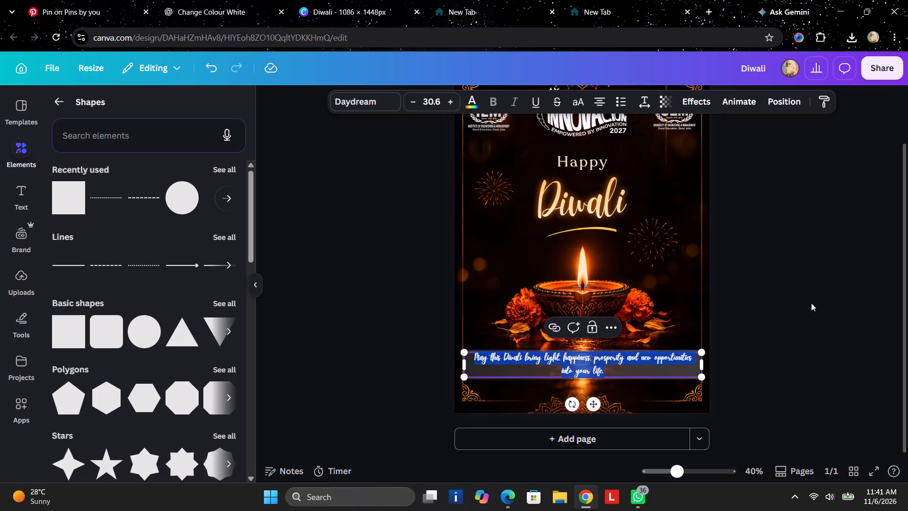
Change the greeting's font to Cinzel.
left_click(359, 105)
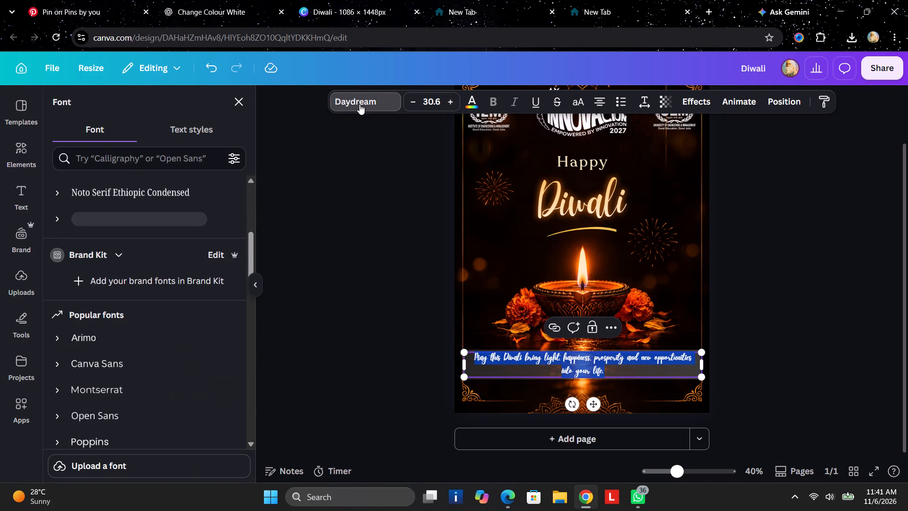
scroll(68, 316, "down", 7)
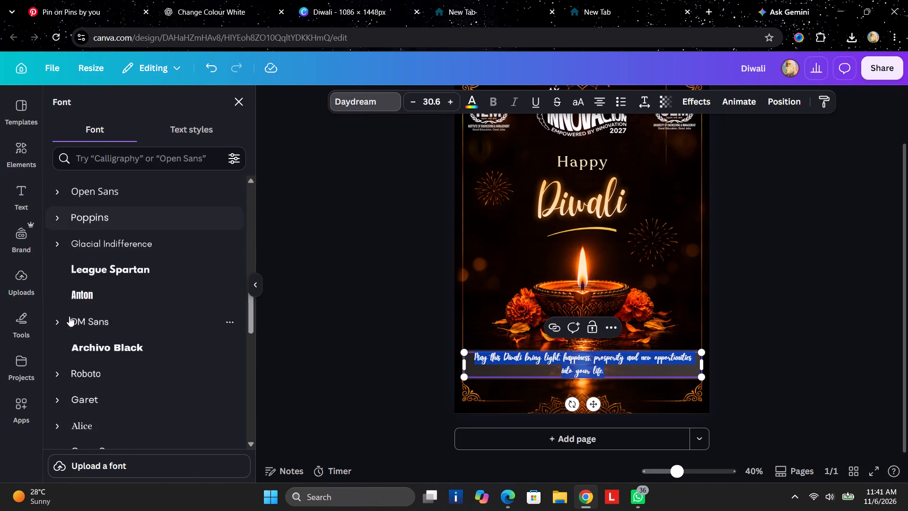
scroll(70, 317, "up", 3)
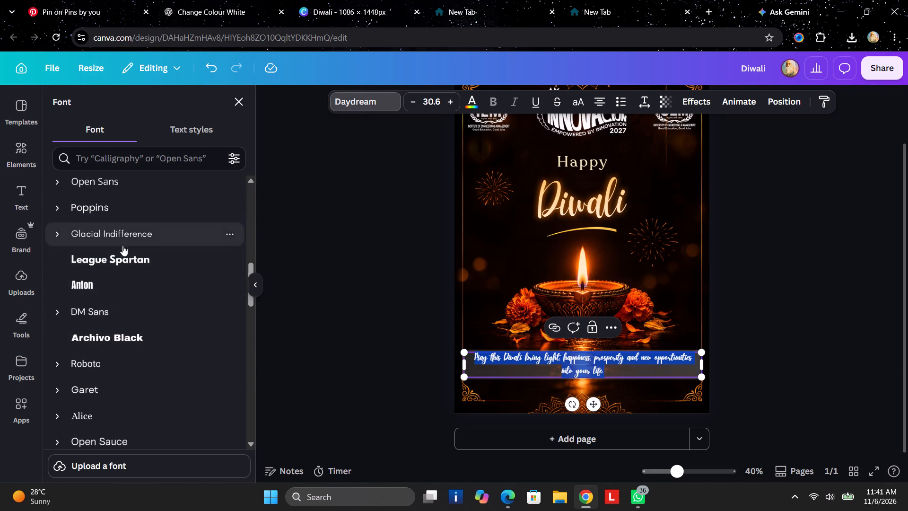
scroll(87, 330, "up", 1)
scroll(87, 330, "down", 7)
scroll(91, 326, "up", 2)
scroll(105, 307, "down", 4)
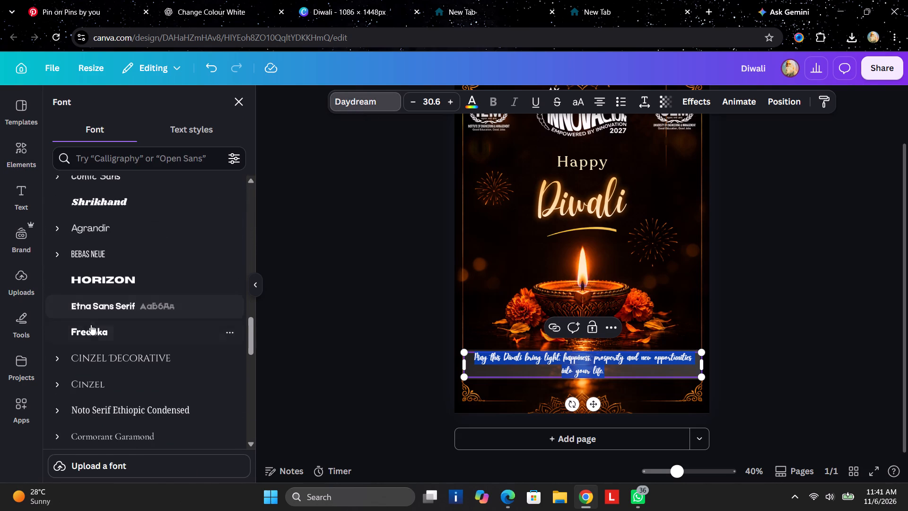
scroll(112, 300, "down", 3)
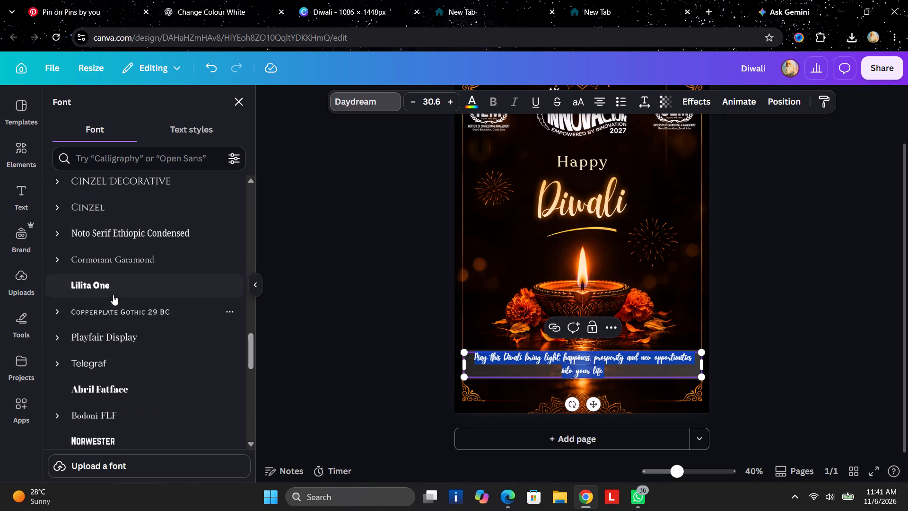
left_click(104, 211)
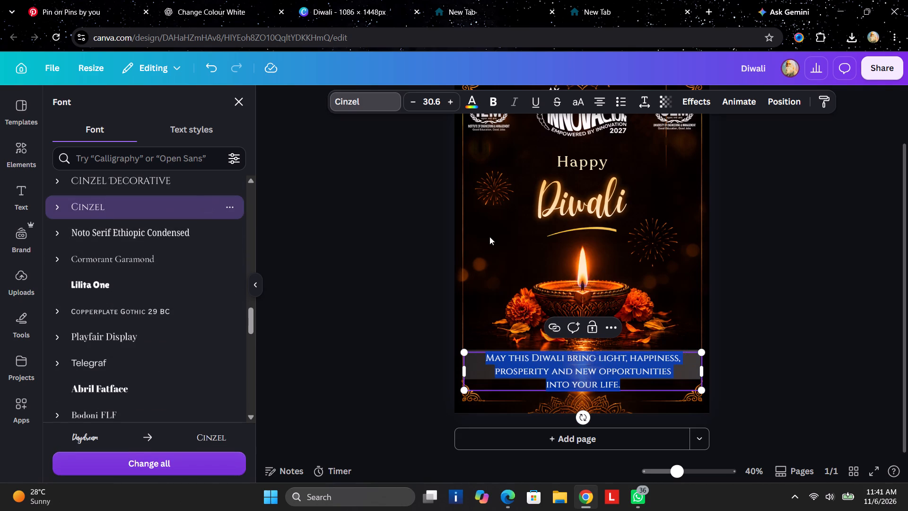
left_click(885, 299)
left_click(885, 299)
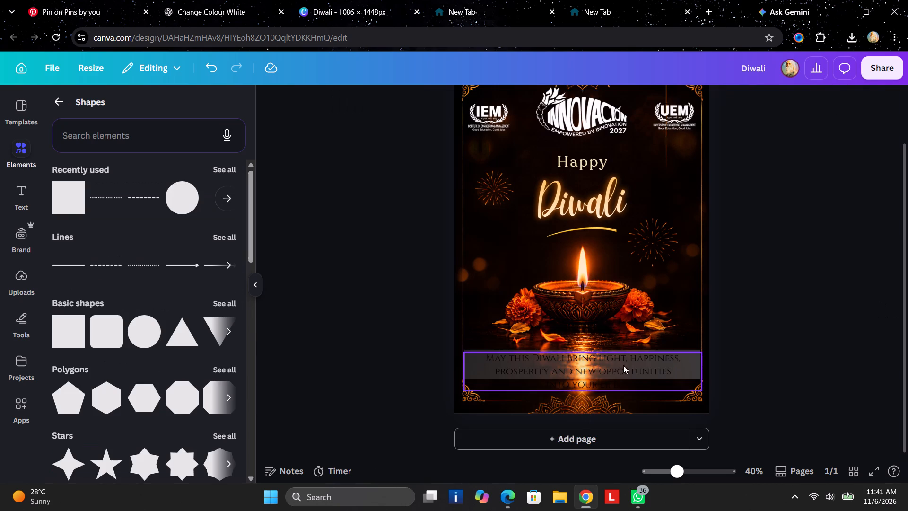
Reduce the greeting's font size to 23.6 and make the text bold.
left_click(559, 370)
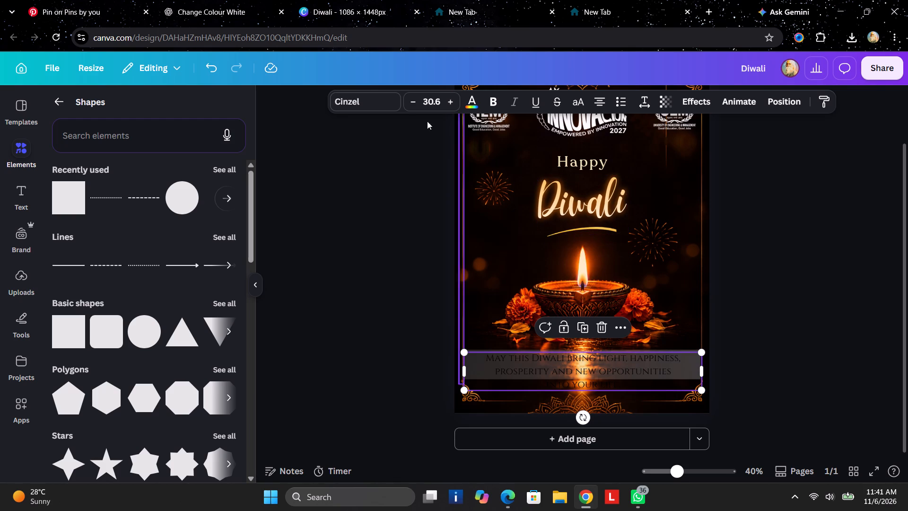
left_click(409, 100)
double_click(411, 100)
triple_click(411, 100)
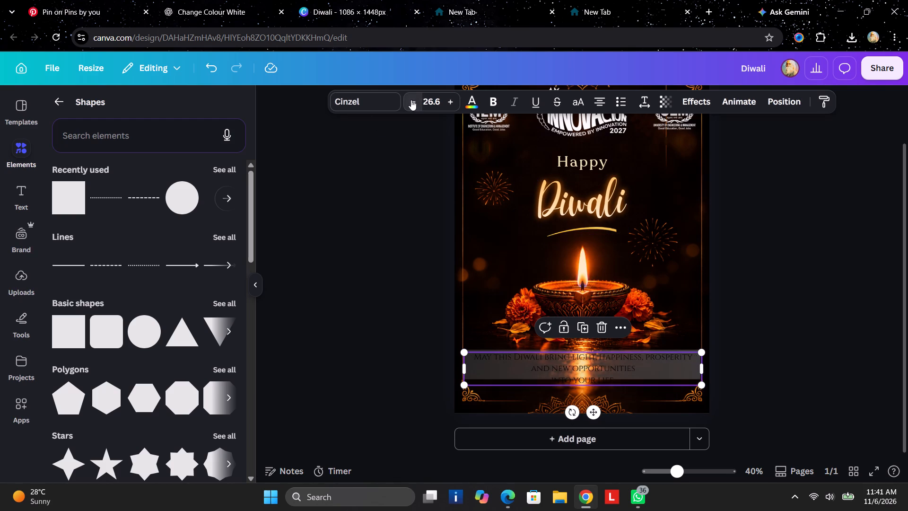
left_click(411, 100)
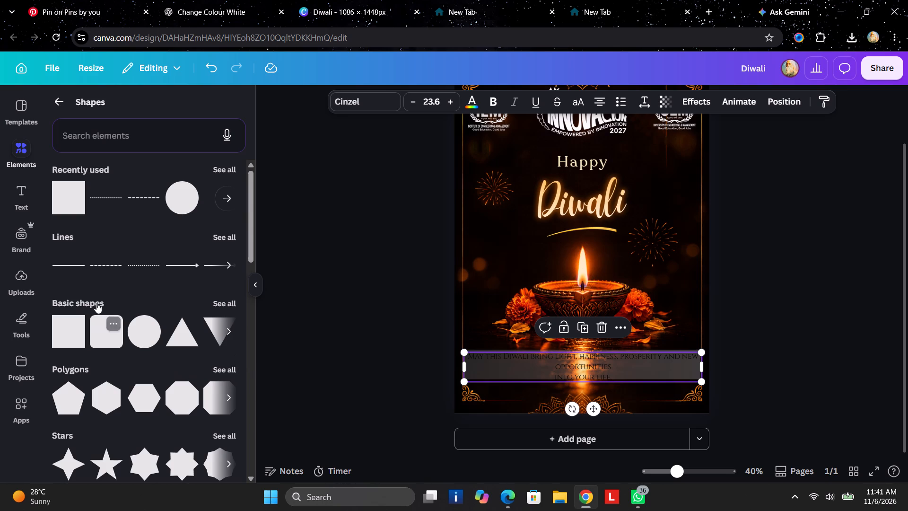
left_click(489, 101)
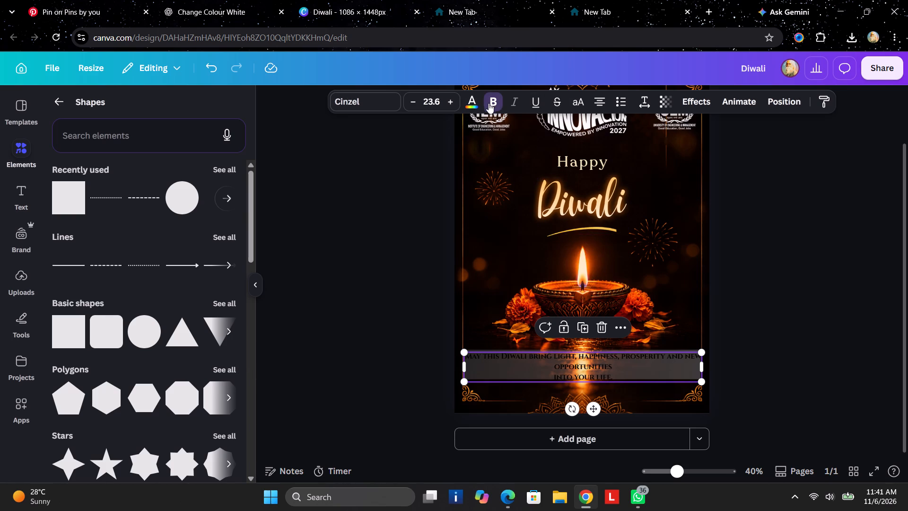
left_click(360, 270)
Recolour the greeting text, trying peach, purple-to-yellow and red gradients before choosing the pink-to-white gradient from the warm tones.
left_click(506, 362)
left_click(471, 95)
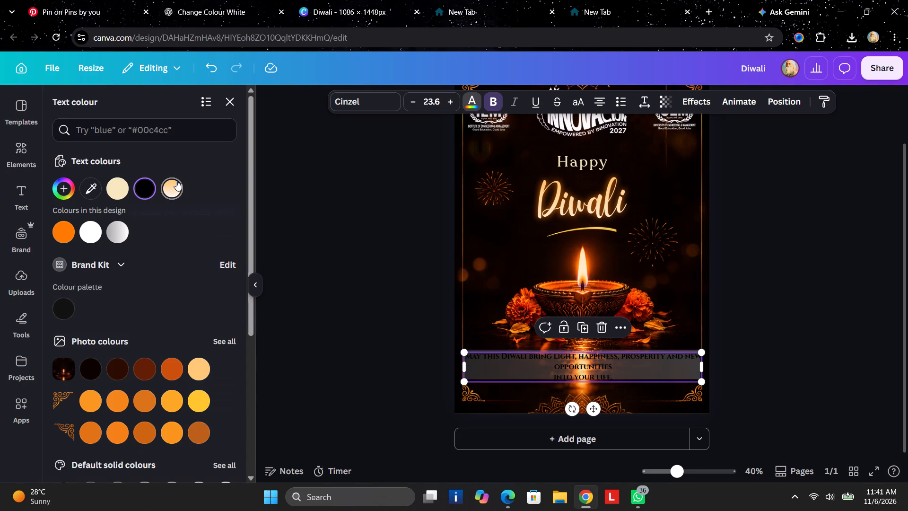
left_click(176, 180)
scroll(168, 321, "down", 5)
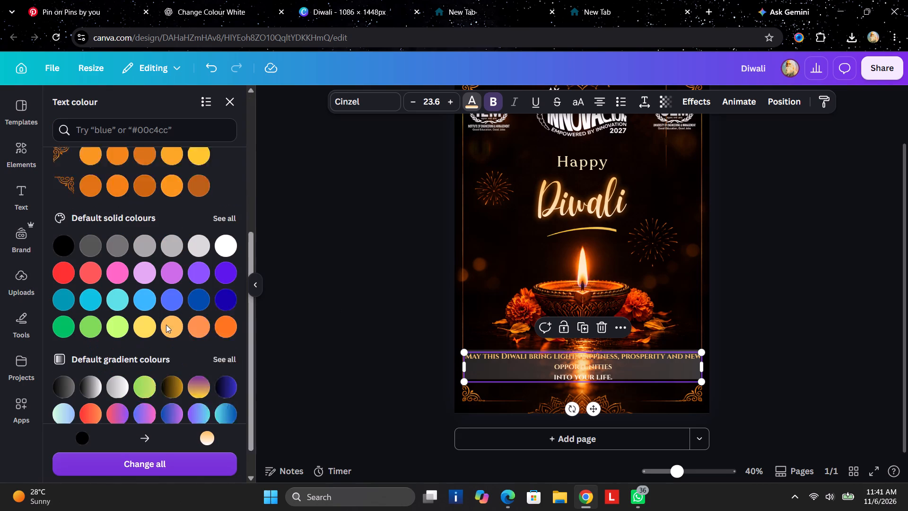
scroll(166, 325, "down", 1)
left_click(201, 344)
scroll(201, 350, "down", 4)
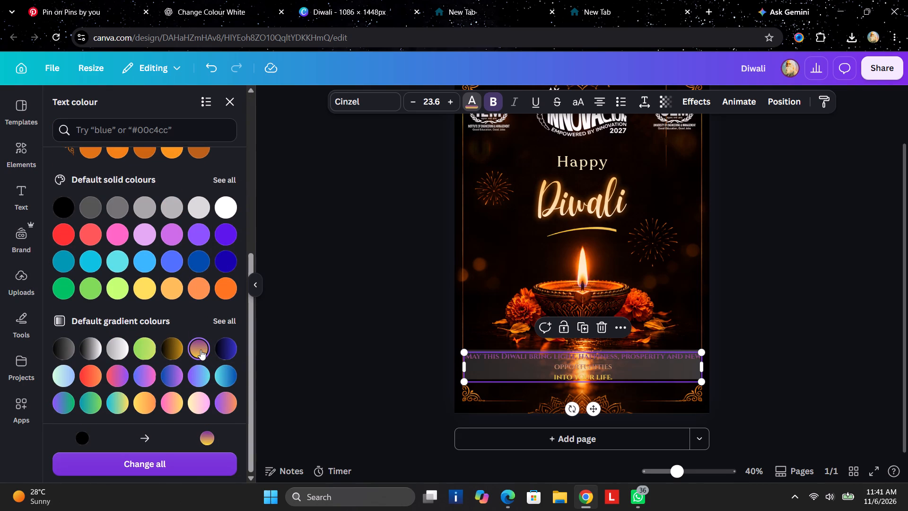
scroll(115, 416, "down", 6)
scroll(109, 248, "down", 5)
left_click(228, 320)
scroll(136, 296, "down", 5)
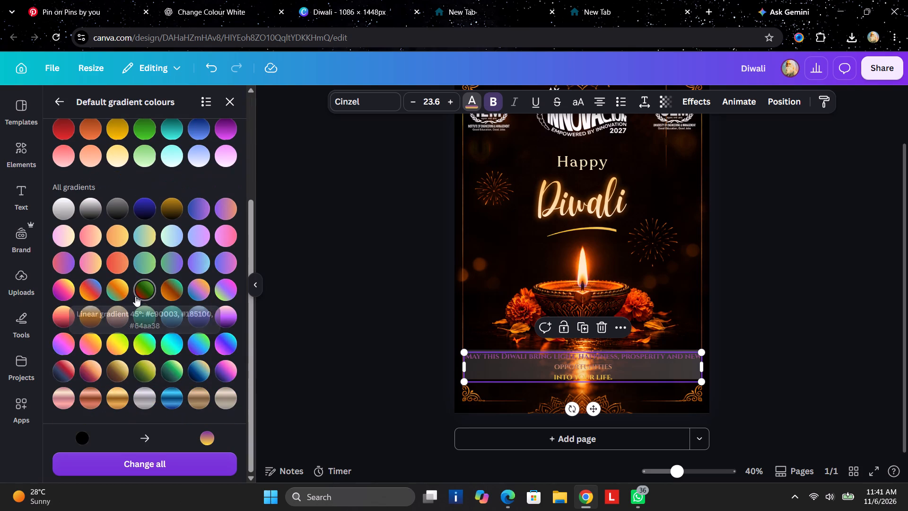
scroll(90, 239, "up", 2)
left_click(68, 248)
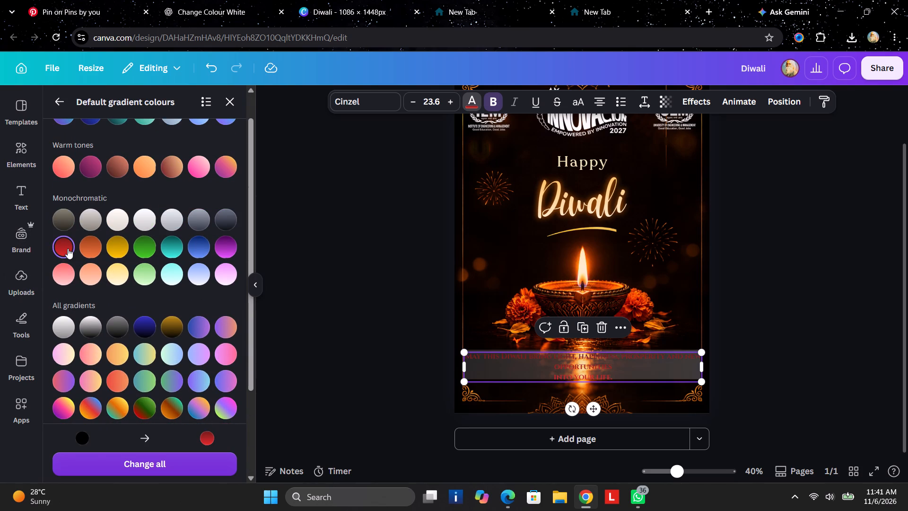
scroll(68, 248, "up", 2)
left_click(195, 194)
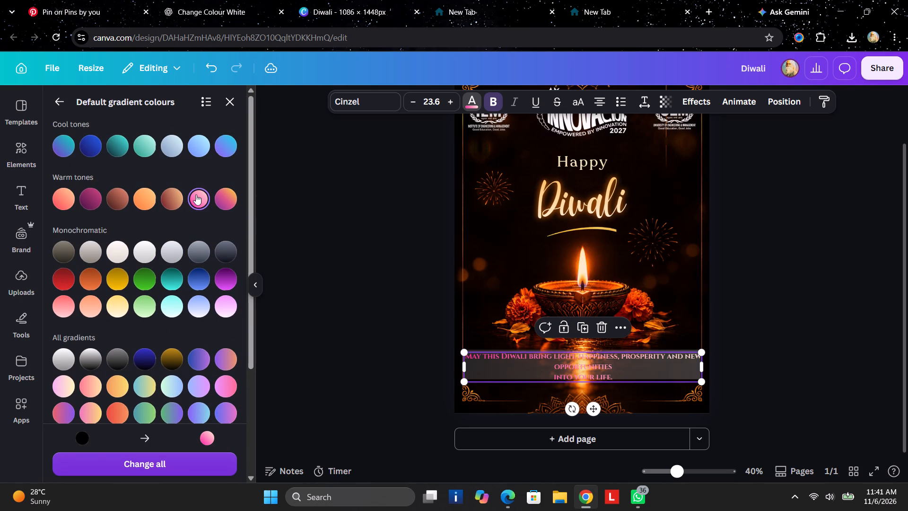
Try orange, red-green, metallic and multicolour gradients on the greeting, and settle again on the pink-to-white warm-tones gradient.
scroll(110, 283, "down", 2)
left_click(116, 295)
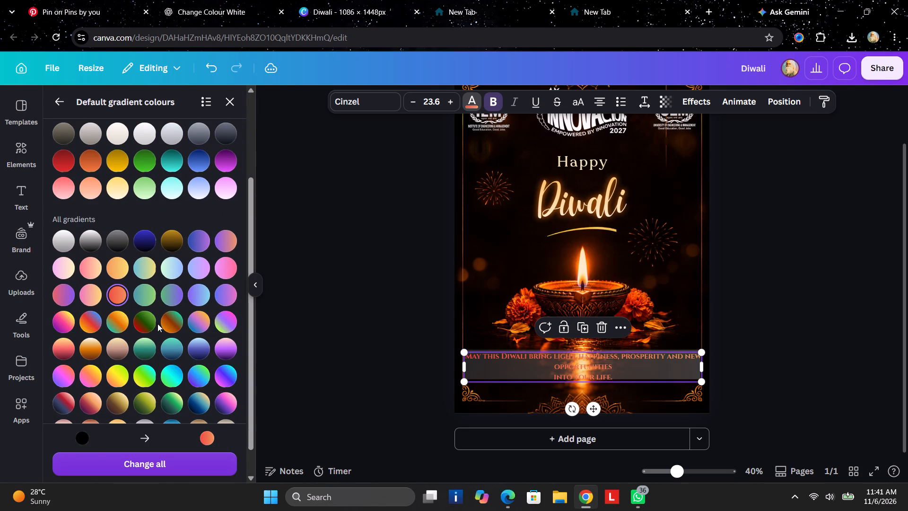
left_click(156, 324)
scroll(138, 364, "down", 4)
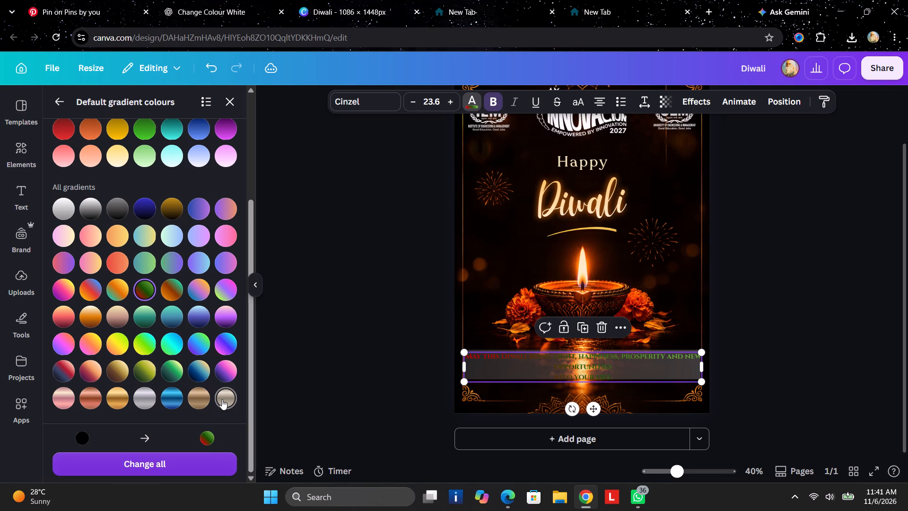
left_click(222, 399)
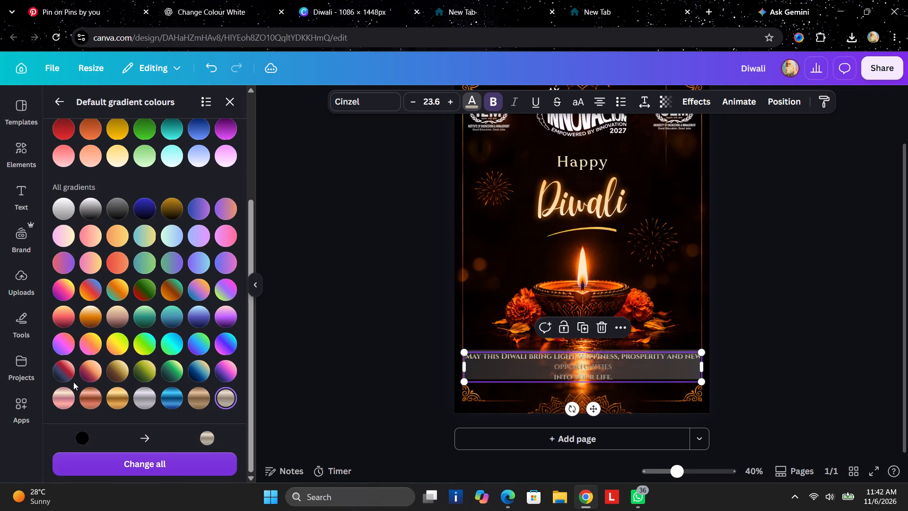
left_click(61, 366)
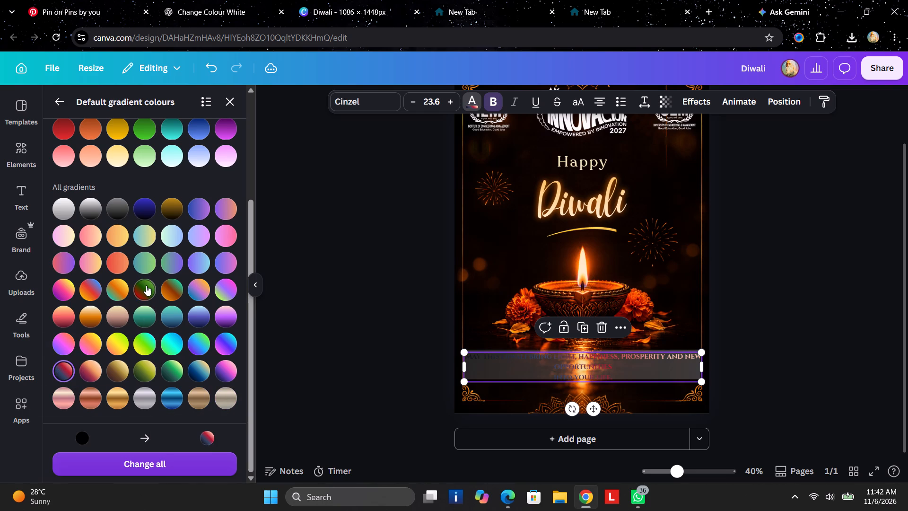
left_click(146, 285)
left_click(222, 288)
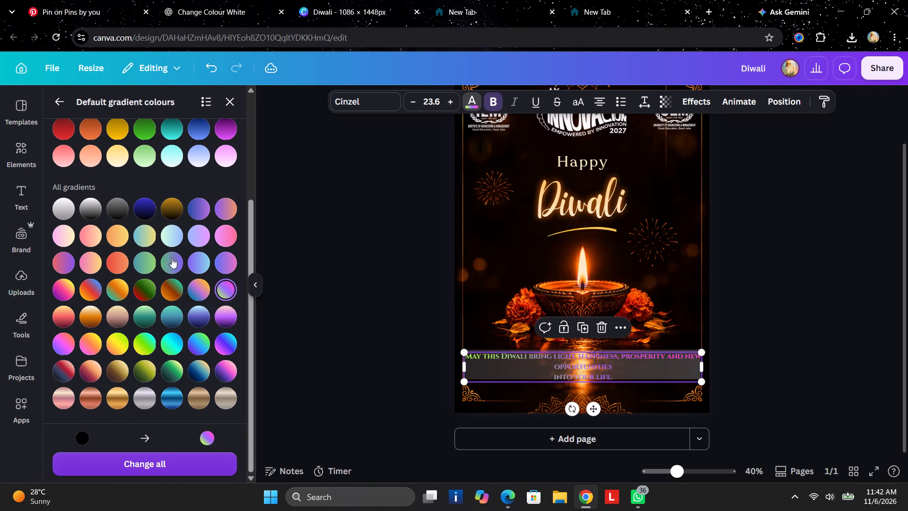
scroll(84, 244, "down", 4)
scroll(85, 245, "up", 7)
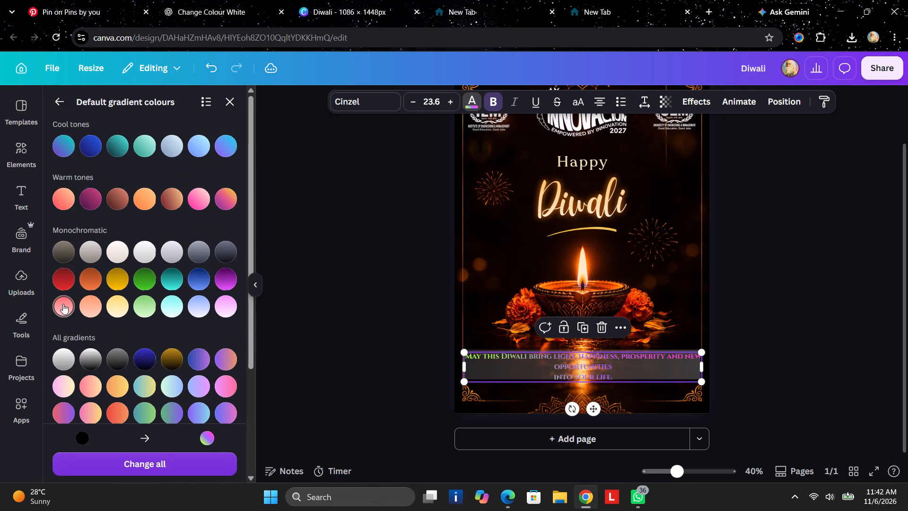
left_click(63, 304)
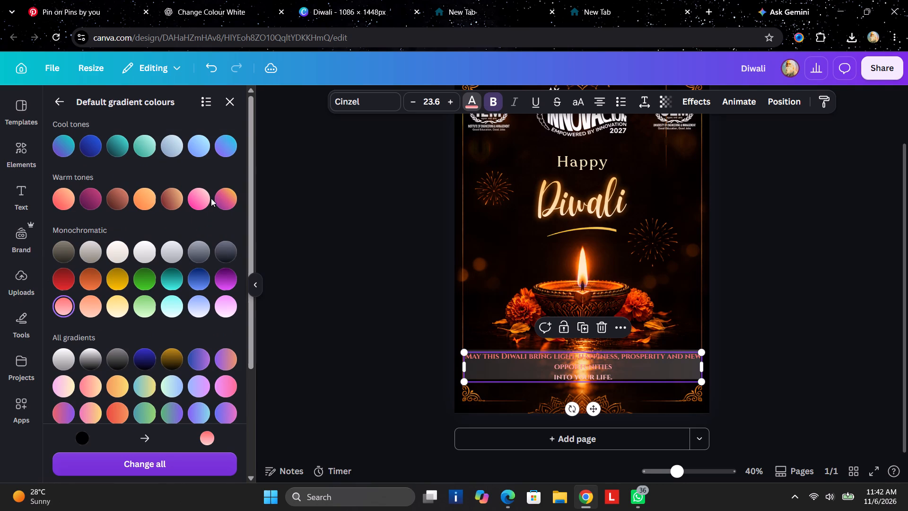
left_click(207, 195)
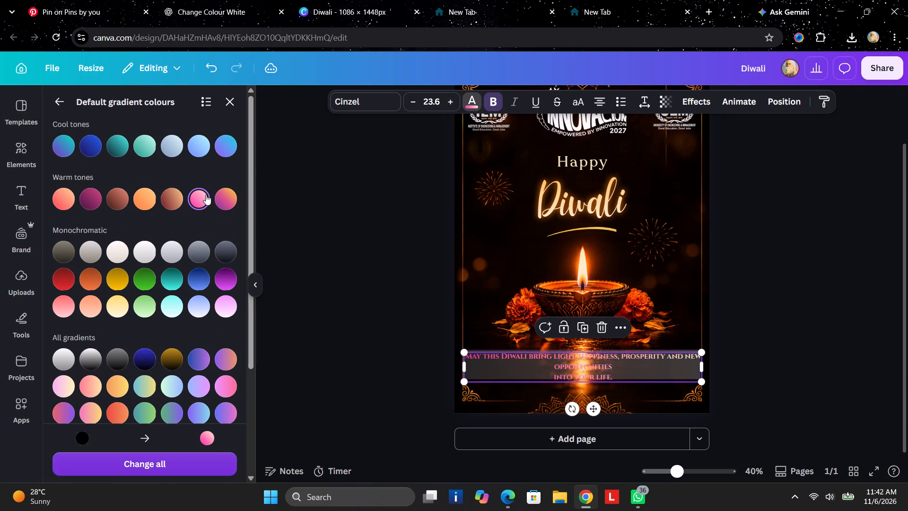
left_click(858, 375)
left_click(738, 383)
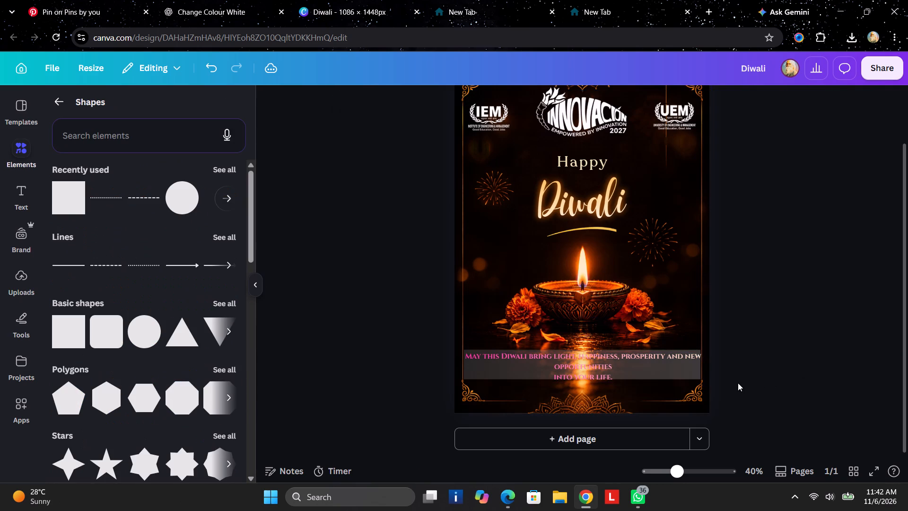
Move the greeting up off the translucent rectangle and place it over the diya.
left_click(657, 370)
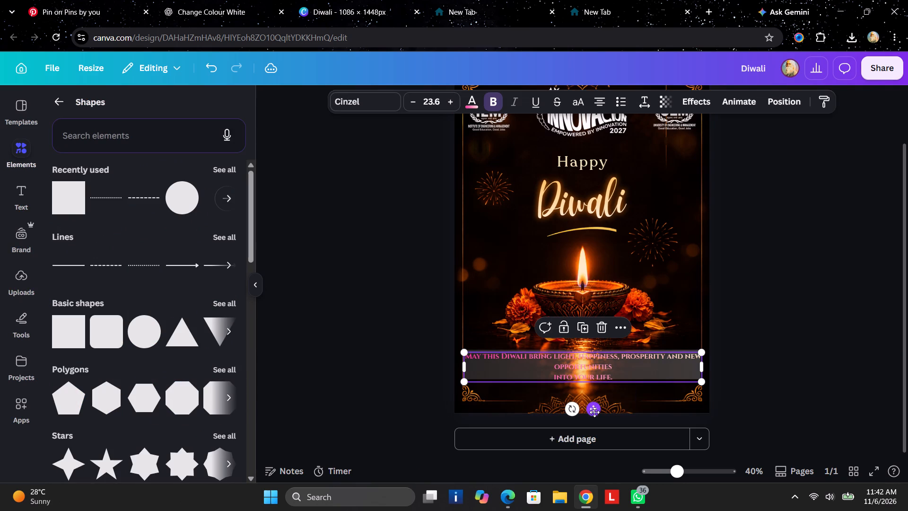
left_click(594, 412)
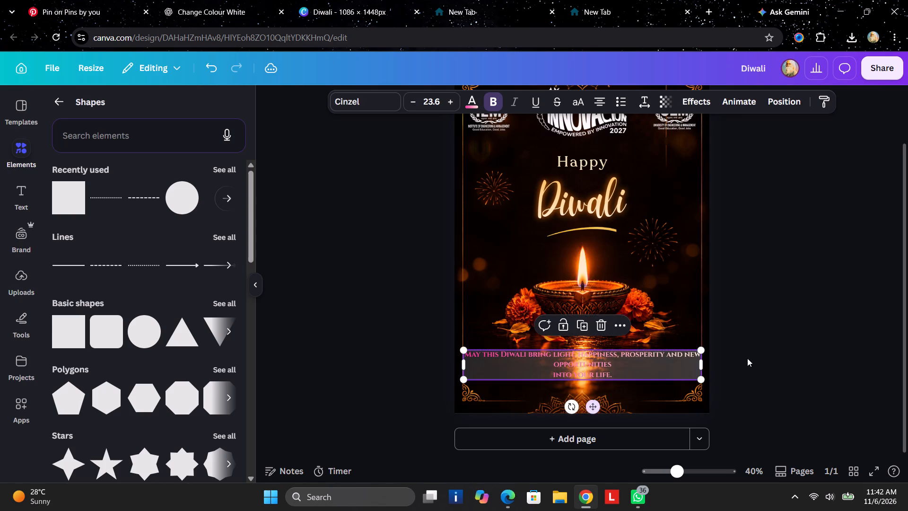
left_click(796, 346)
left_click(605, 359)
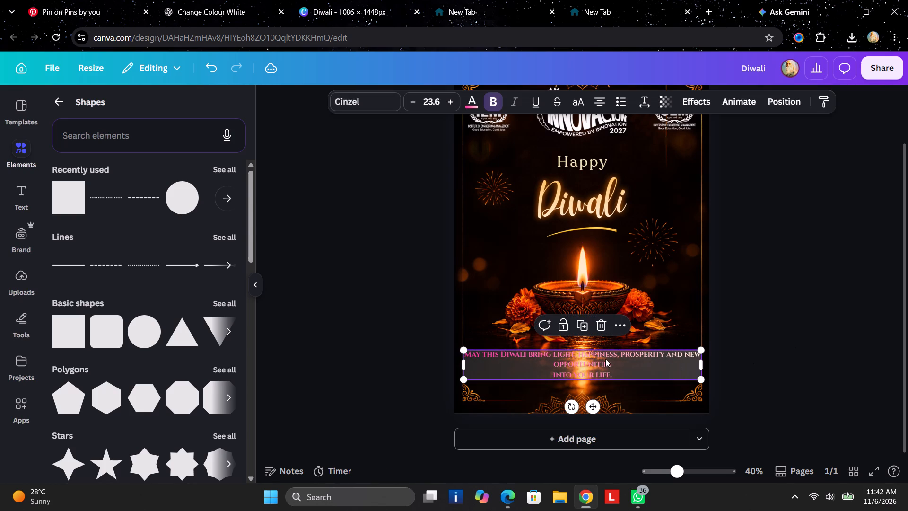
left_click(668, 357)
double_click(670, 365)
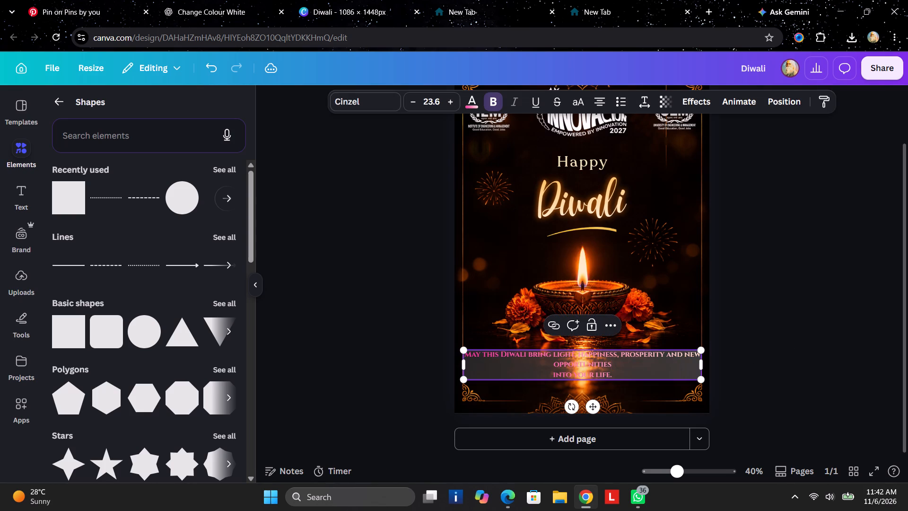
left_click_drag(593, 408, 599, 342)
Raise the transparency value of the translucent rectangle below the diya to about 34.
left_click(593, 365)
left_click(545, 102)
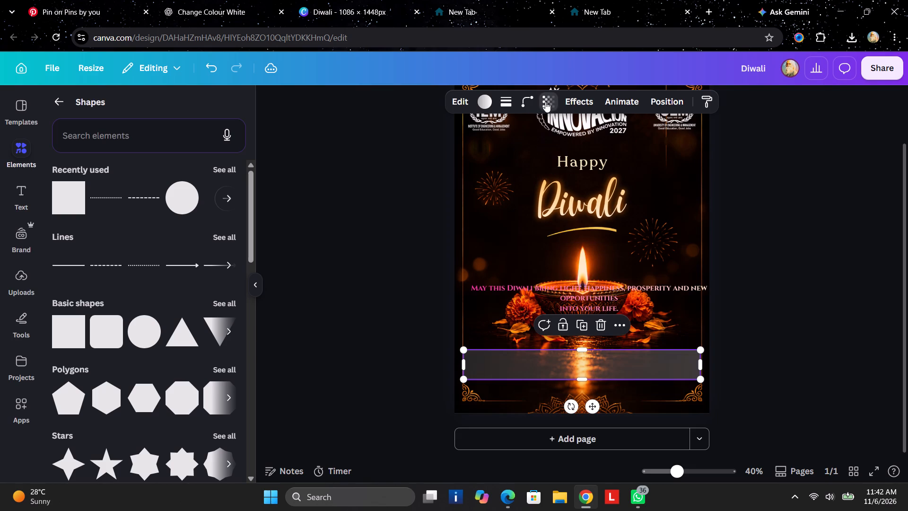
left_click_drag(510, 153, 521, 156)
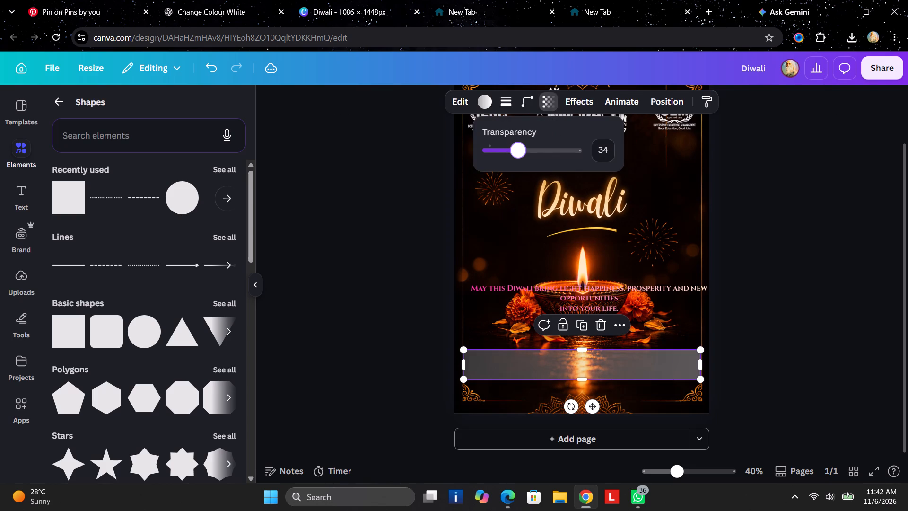
Move the greeting from over the diya down past the translucent rectangle and completely off the poster page.
left_click(587, 298)
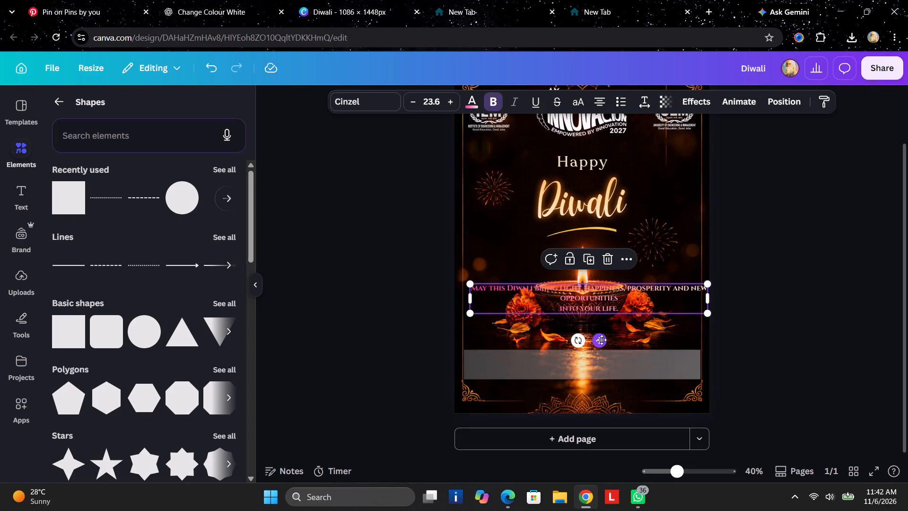
left_click_drag(602, 340, 594, 403)
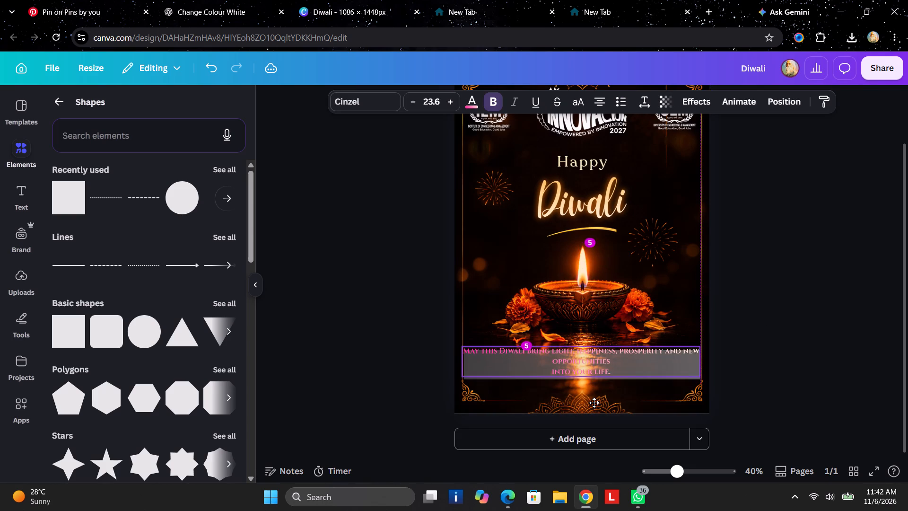
left_click_drag(594, 403, 907, 432)
Stretch the translucent rectangle up to just above the diya's flame and down to the poster's bottom edge.
left_click(565, 363)
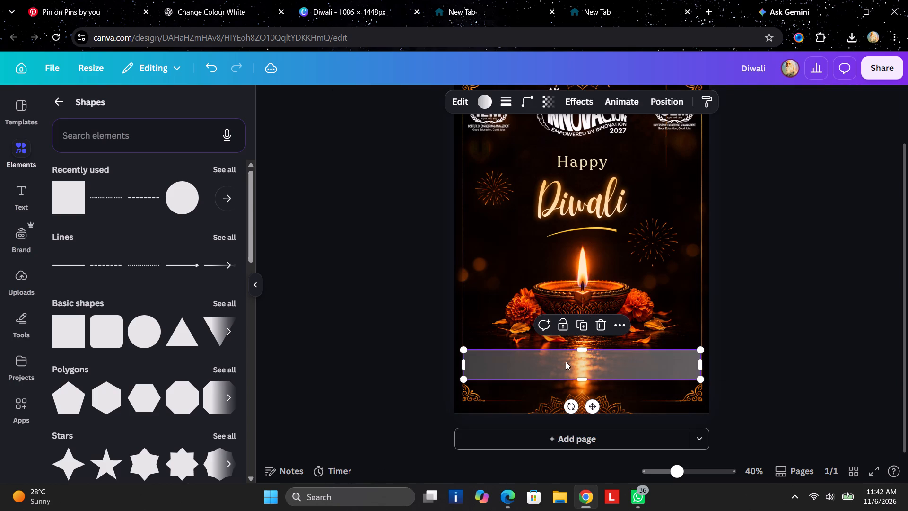
left_click_drag(581, 353, 579, 243)
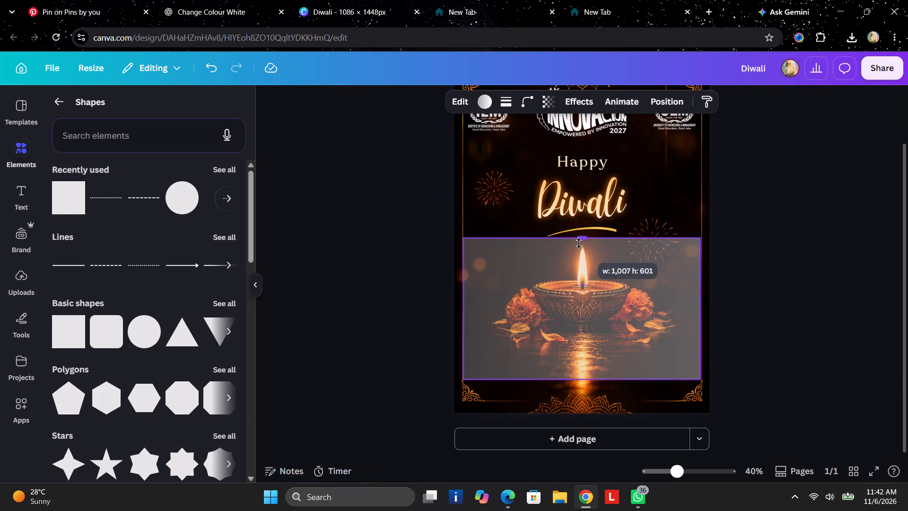
left_click_drag(579, 243, 579, 247)
left_click_drag(581, 381, 579, 404)
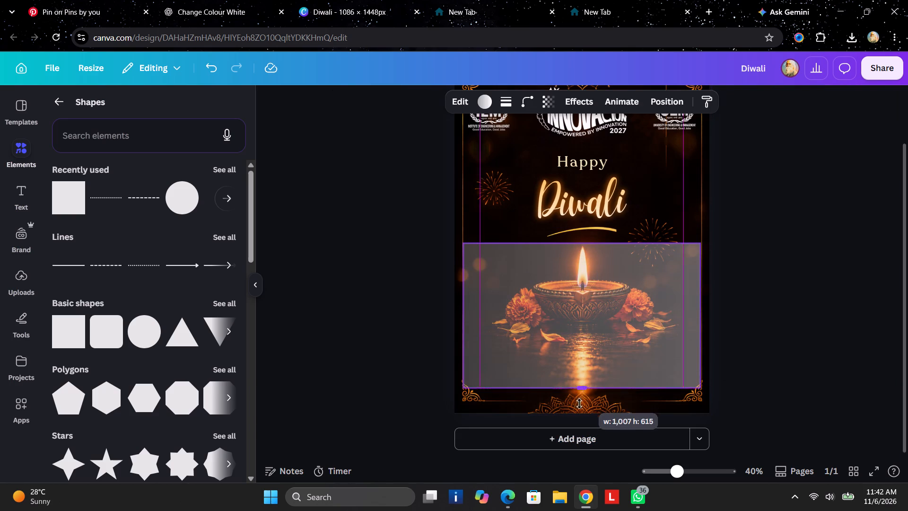
left_click_drag(579, 404, 576, 412)
left_click(645, 320)
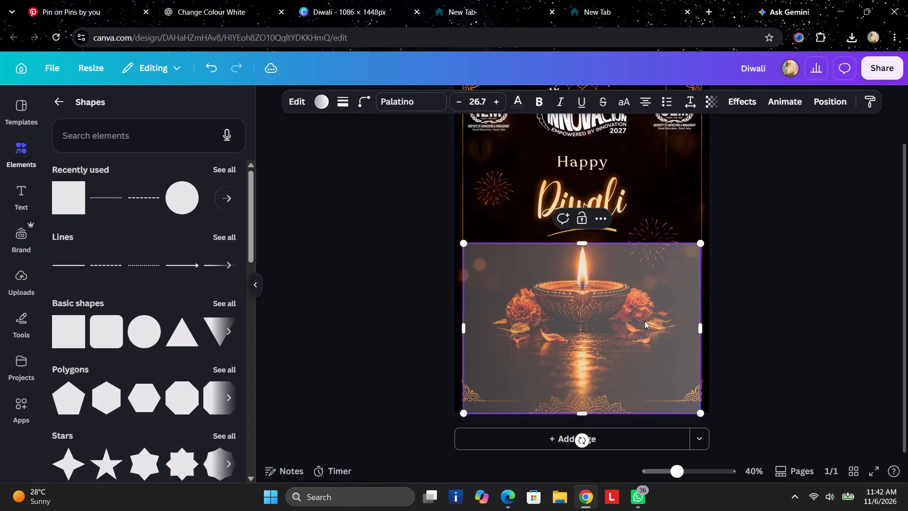
double_click(645, 321)
left_click(832, 295)
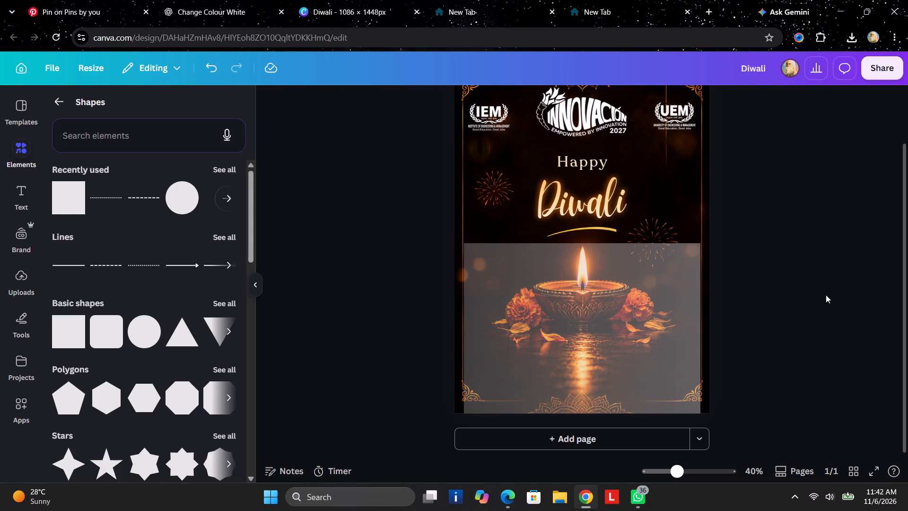
Lower the enlarged rectangle's transparency value to make its overlay on the diya scene fainter.
scroll(826, 295, "up", 2)
left_click(596, 335)
left_click(550, 106)
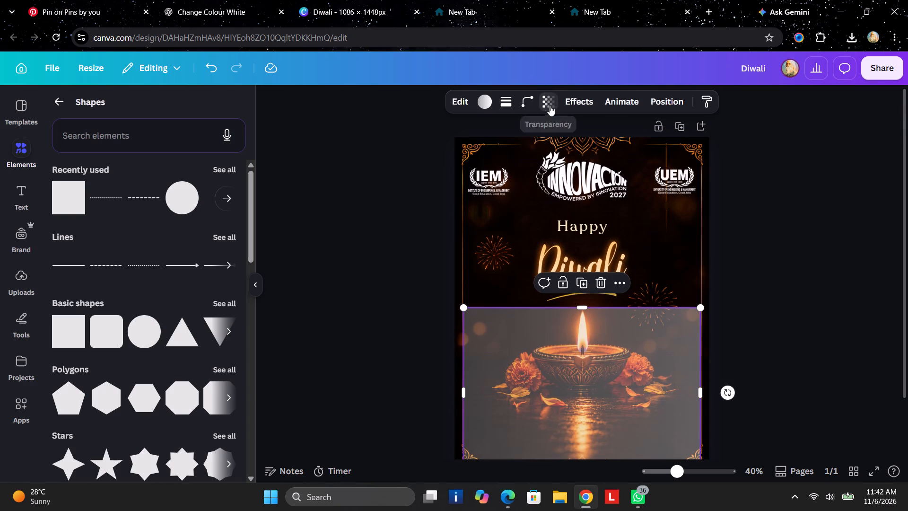
left_click_drag(522, 152, 507, 154)
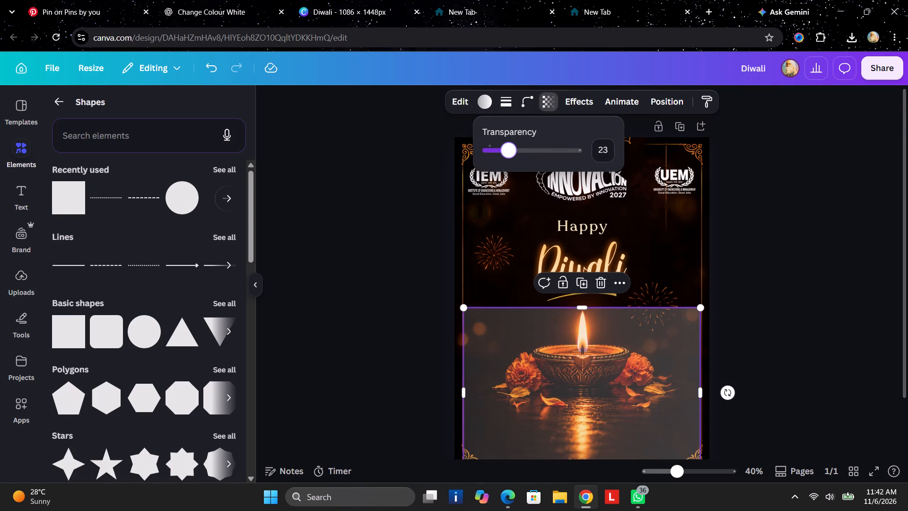
left_click_drag(507, 154, 511, 154)
left_click(731, 203)
left_click(782, 216)
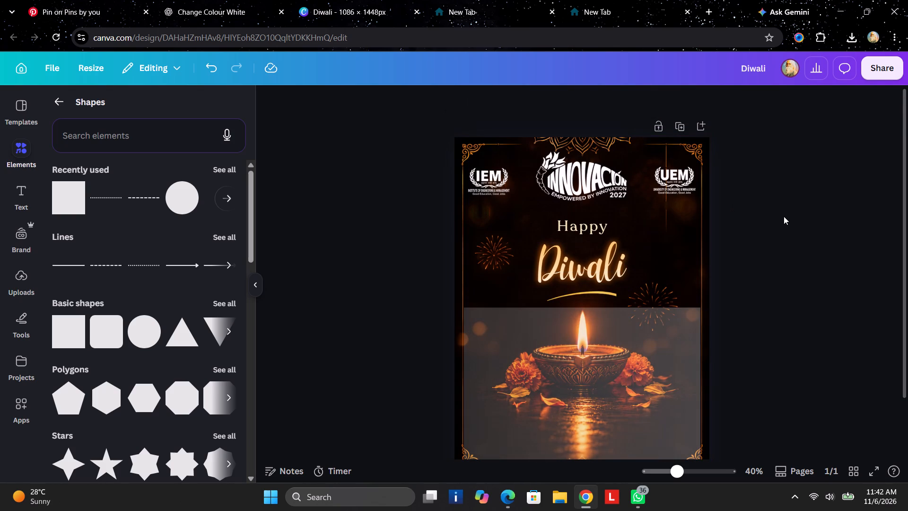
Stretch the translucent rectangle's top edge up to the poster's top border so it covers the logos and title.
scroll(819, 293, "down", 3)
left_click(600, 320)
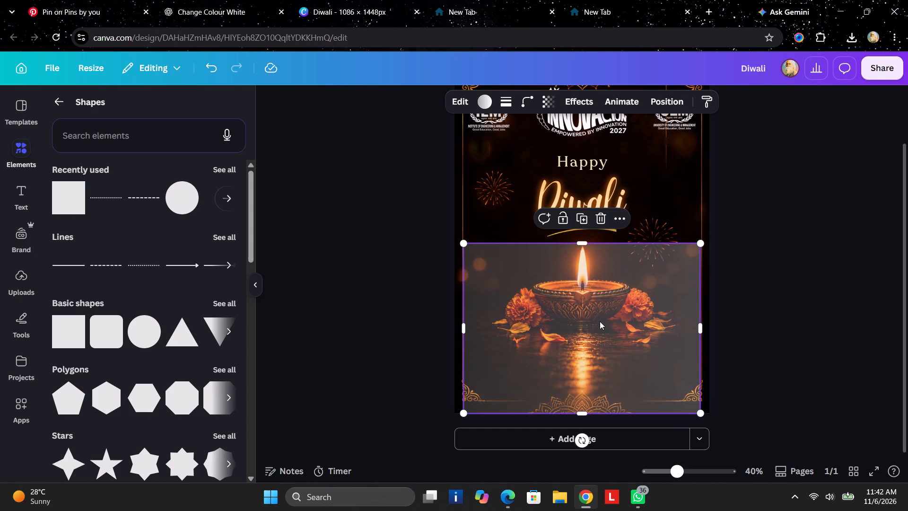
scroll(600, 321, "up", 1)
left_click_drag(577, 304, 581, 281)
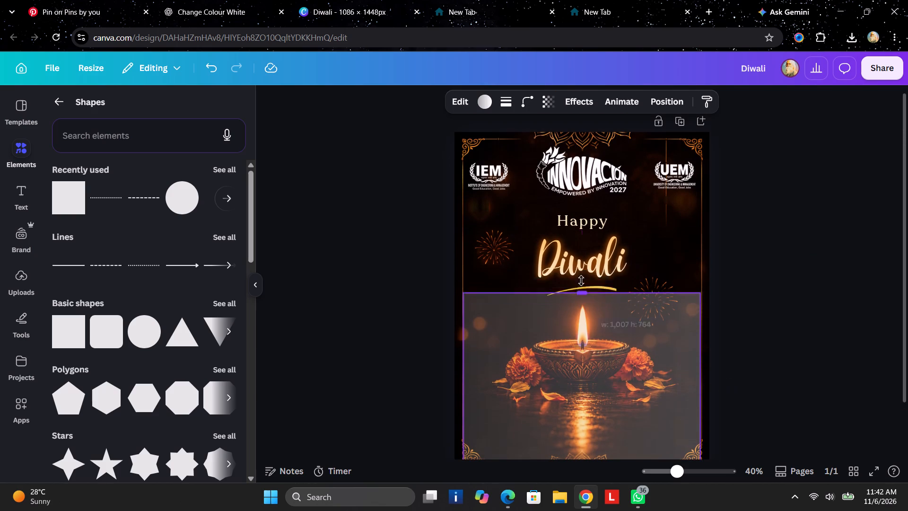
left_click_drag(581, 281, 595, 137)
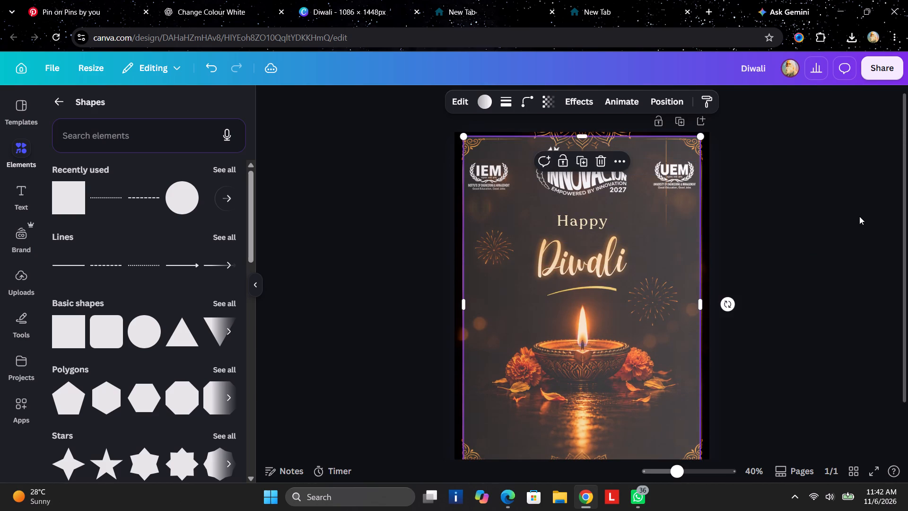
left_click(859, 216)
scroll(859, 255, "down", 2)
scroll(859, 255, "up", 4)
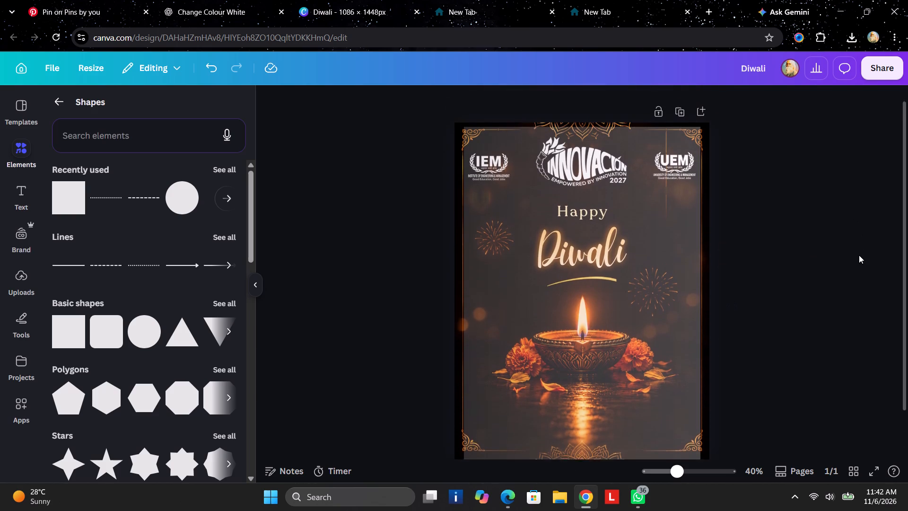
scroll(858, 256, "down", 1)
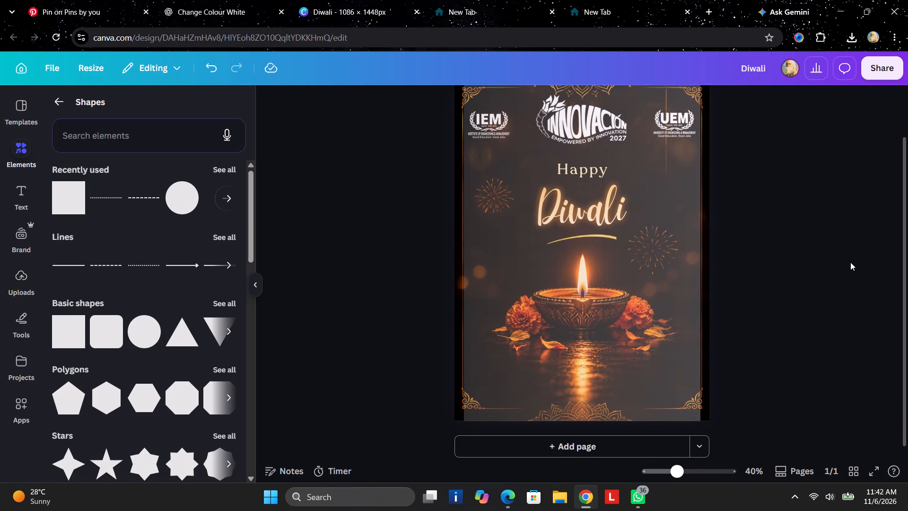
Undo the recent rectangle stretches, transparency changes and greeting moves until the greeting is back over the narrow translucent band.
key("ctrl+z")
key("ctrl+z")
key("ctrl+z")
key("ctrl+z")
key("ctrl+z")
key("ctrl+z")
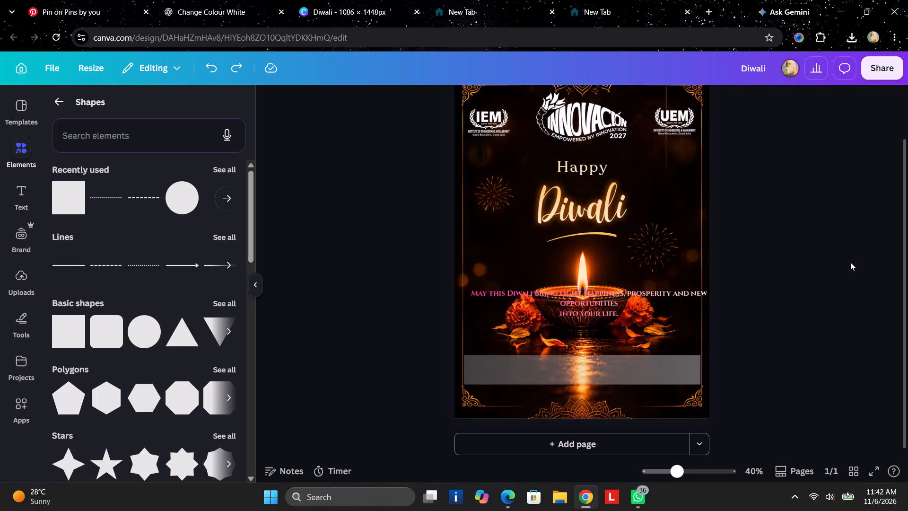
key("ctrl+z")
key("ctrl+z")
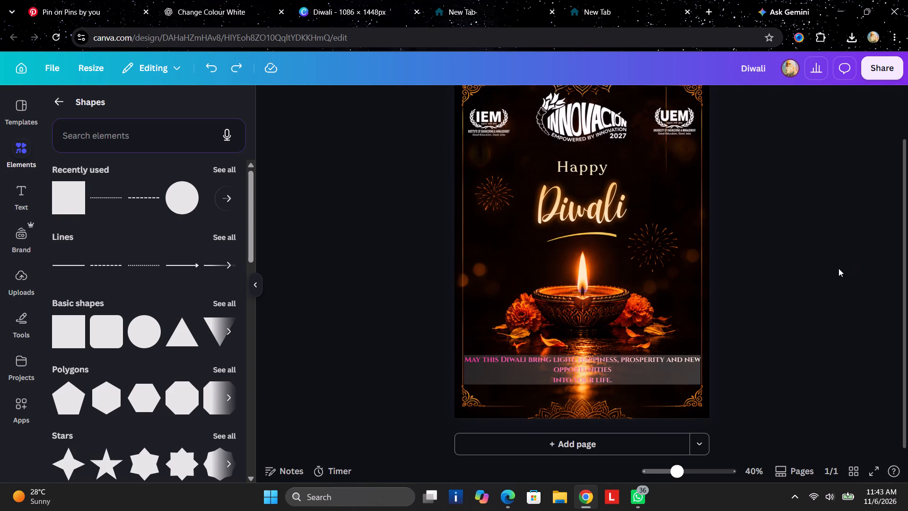
Shrink the diya and move it down to the centre between the two marigolds, just above the greeting.
scroll(838, 268, "up", 5)
left_click(609, 368)
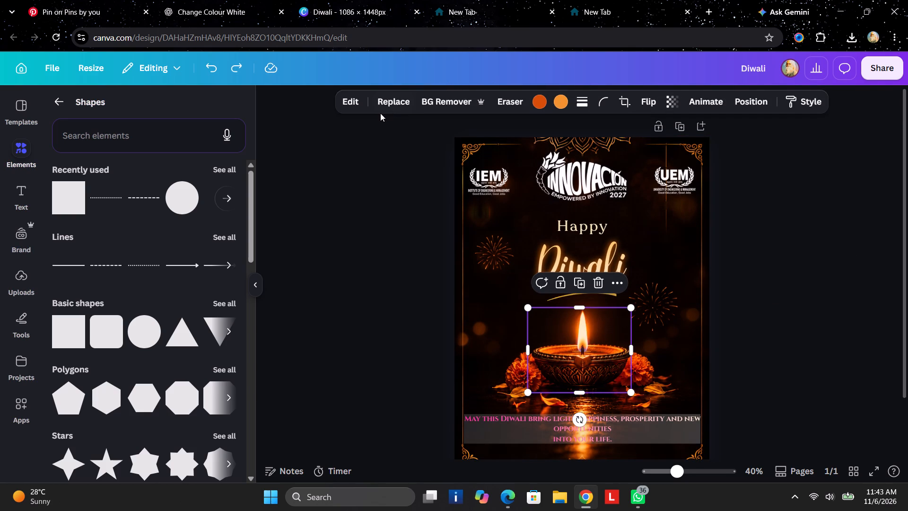
left_click_drag(631, 392, 594, 369)
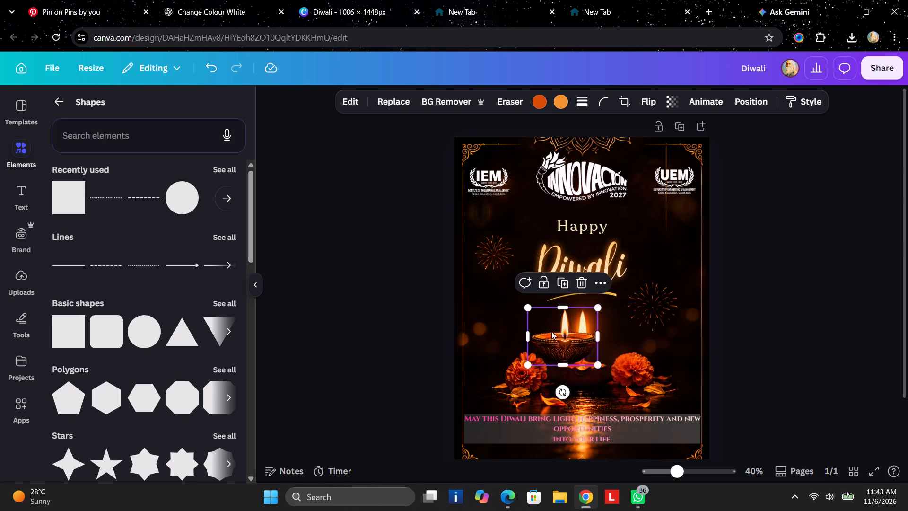
left_click_drag(567, 333, 587, 382)
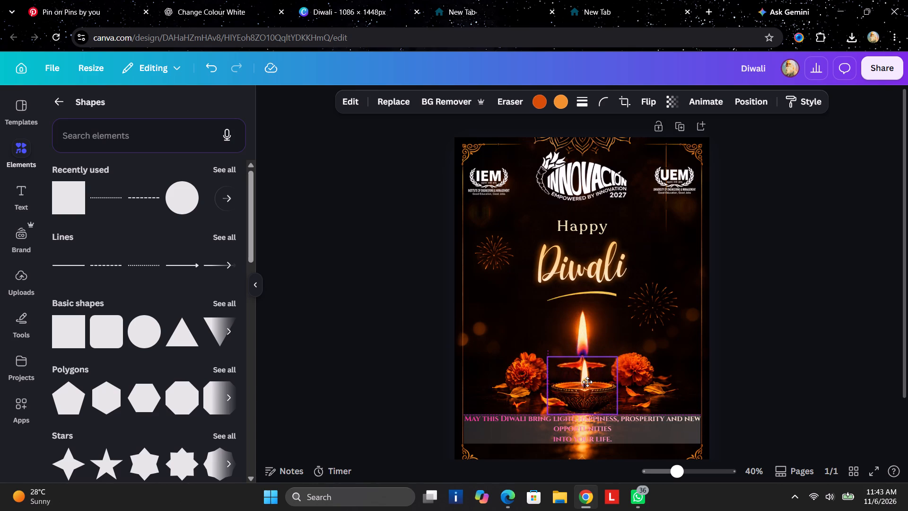
left_click_drag(587, 382, 587, 380)
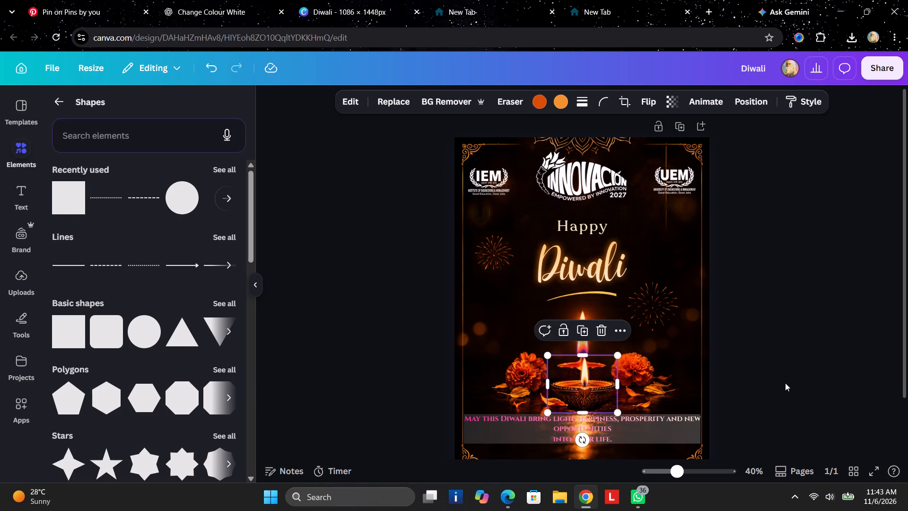
left_click(787, 382)
scroll(906, 306, "down", 3)
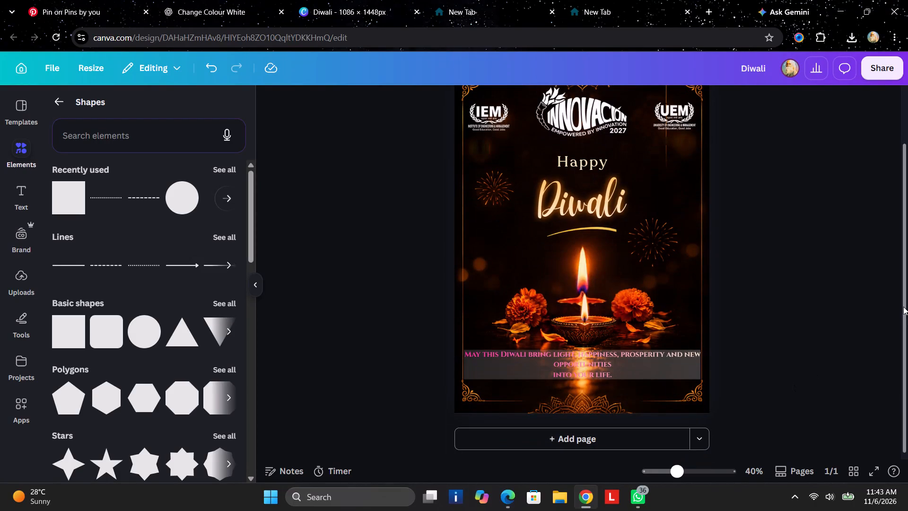
left_click(508, 310)
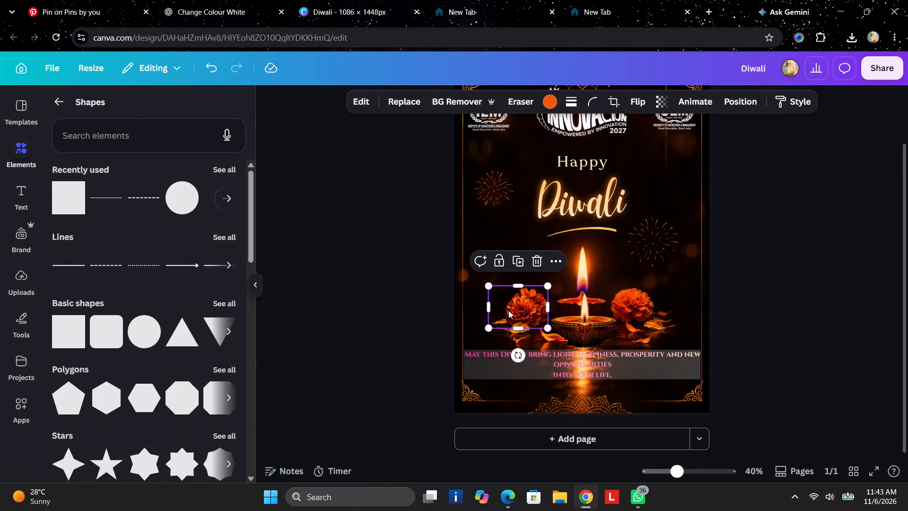
left_click(811, 326)
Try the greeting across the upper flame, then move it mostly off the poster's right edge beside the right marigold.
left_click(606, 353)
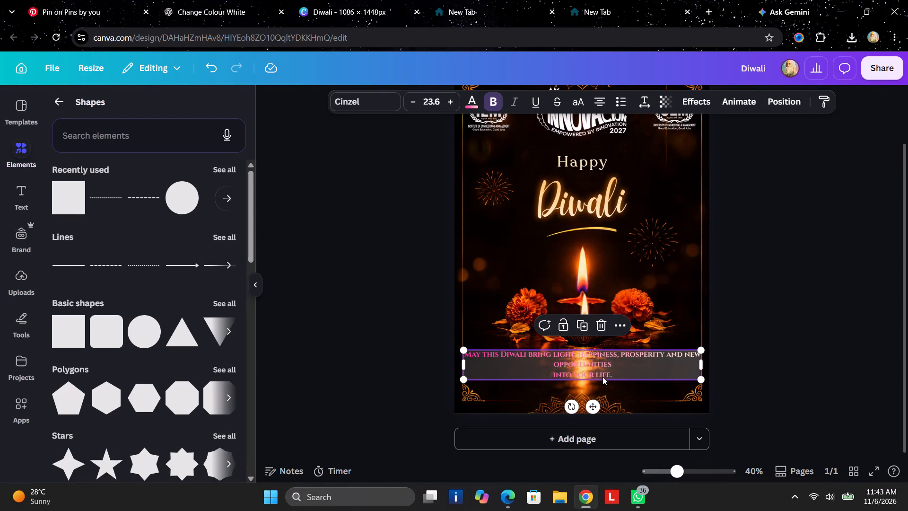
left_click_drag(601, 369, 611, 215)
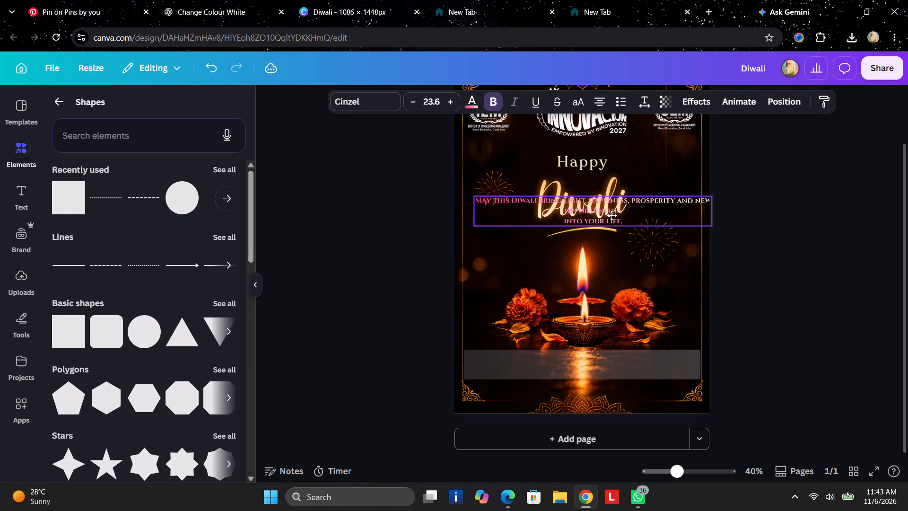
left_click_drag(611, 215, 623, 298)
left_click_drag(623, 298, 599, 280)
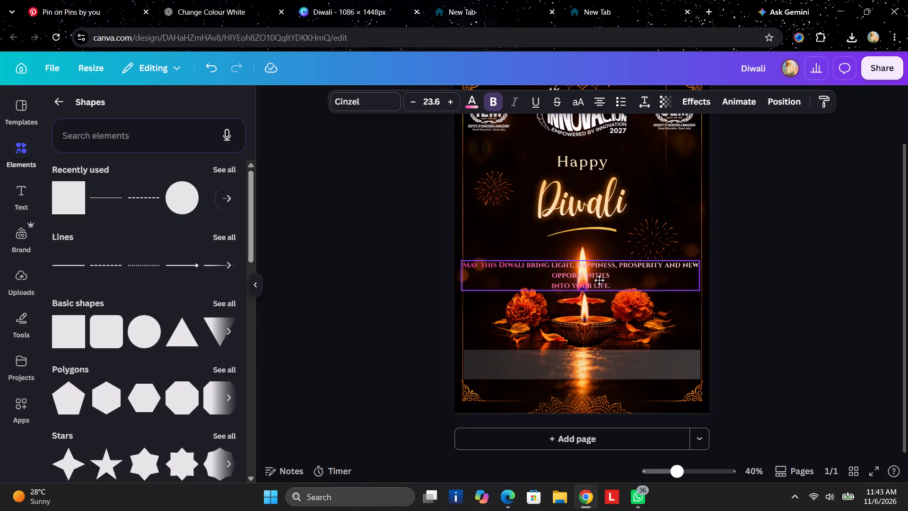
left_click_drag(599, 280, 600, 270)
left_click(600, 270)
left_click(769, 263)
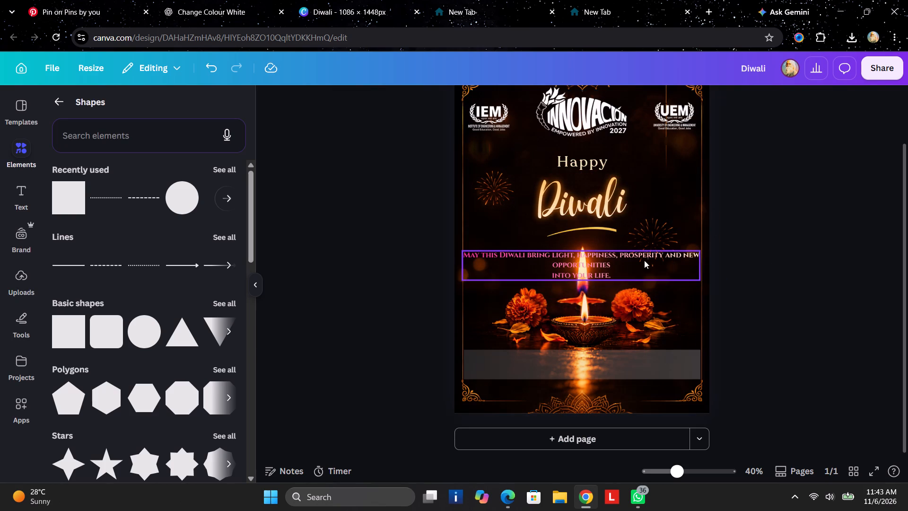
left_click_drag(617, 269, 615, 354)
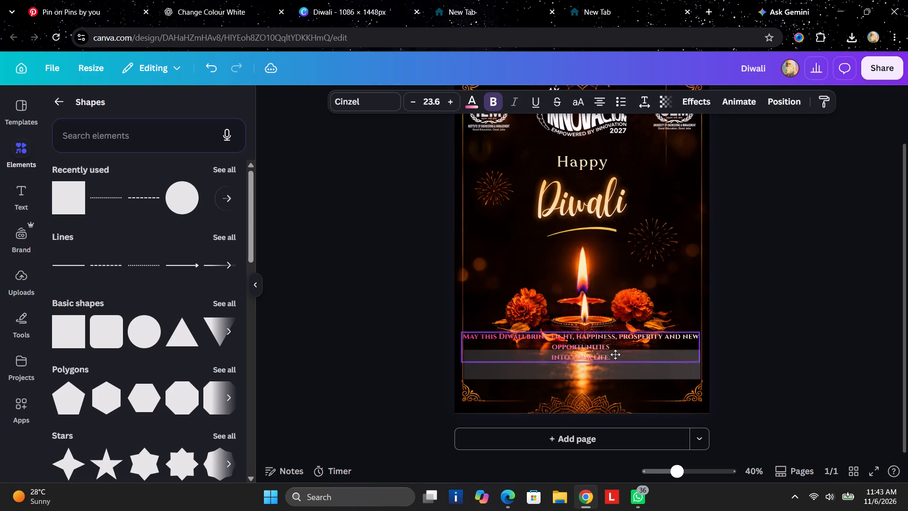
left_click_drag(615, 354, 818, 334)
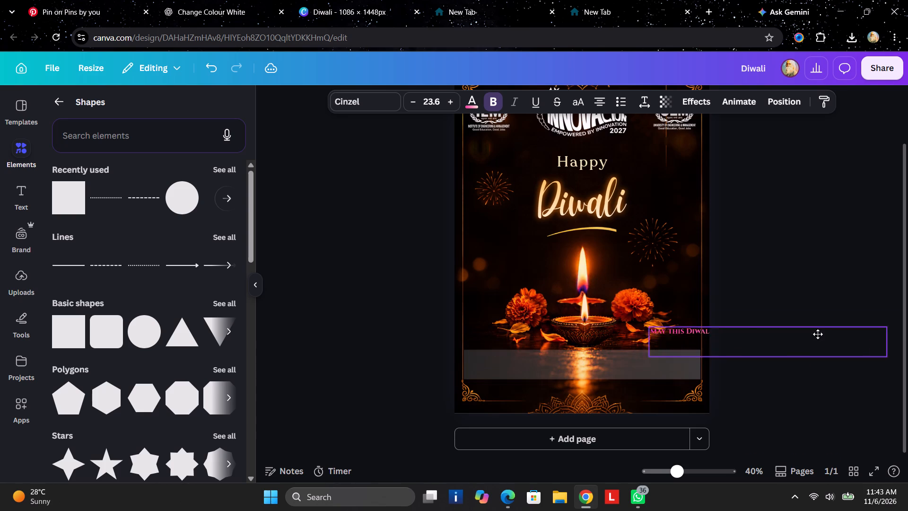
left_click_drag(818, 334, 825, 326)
Delete the translucent rectangle below the diya.
left_click(614, 360)
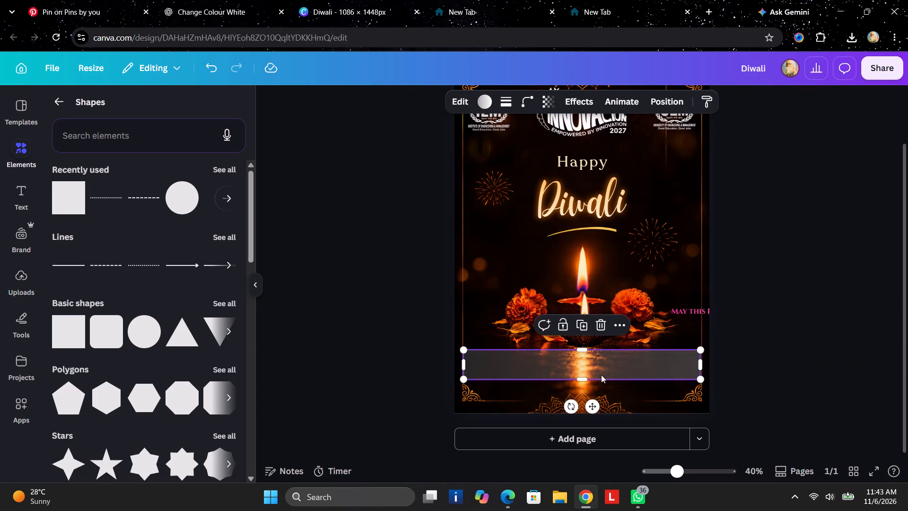
left_click(599, 325)
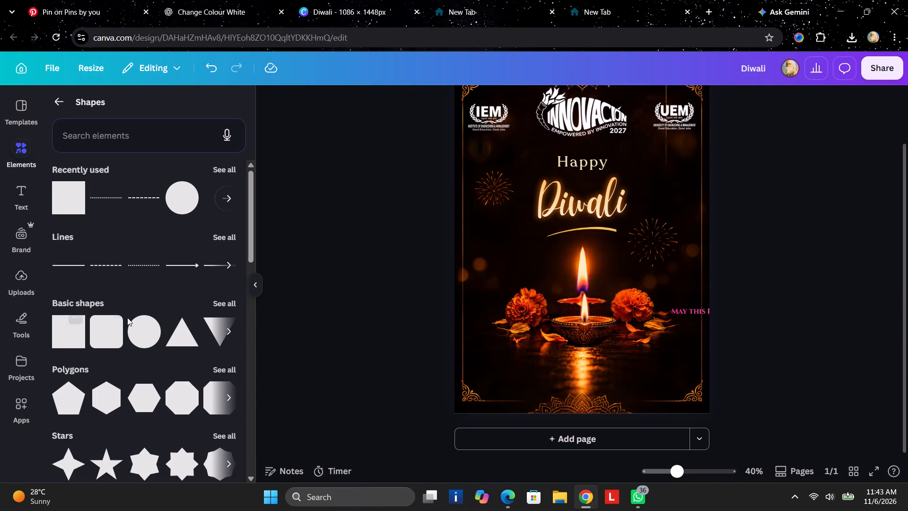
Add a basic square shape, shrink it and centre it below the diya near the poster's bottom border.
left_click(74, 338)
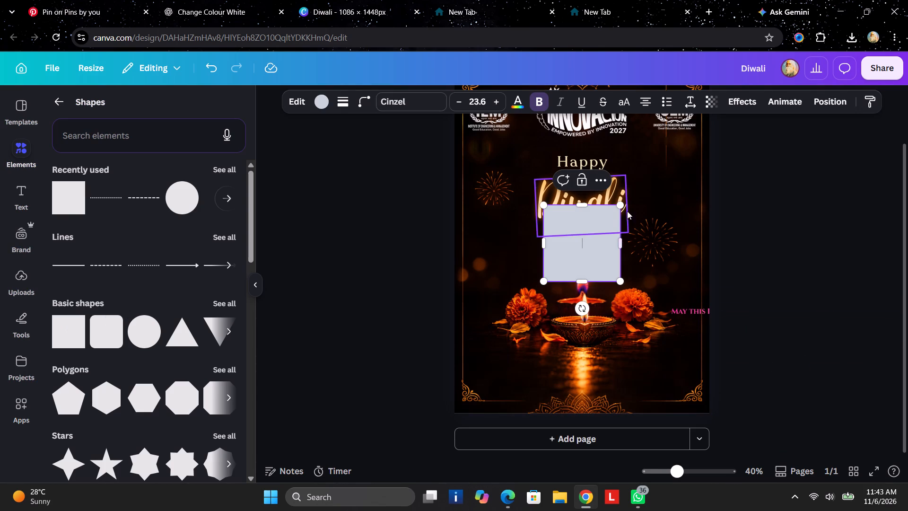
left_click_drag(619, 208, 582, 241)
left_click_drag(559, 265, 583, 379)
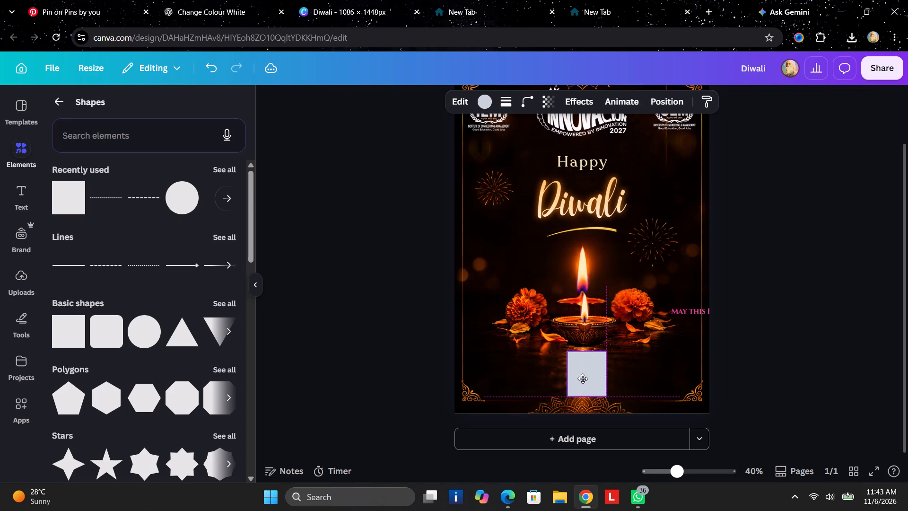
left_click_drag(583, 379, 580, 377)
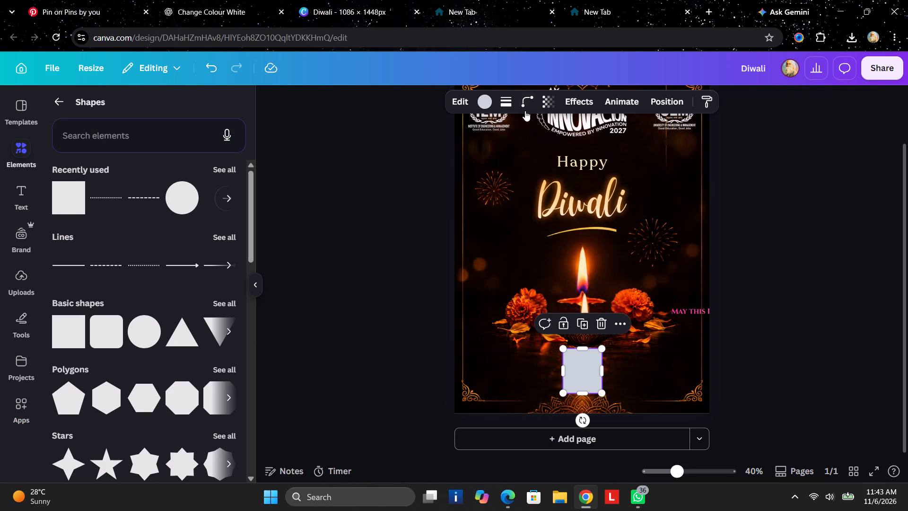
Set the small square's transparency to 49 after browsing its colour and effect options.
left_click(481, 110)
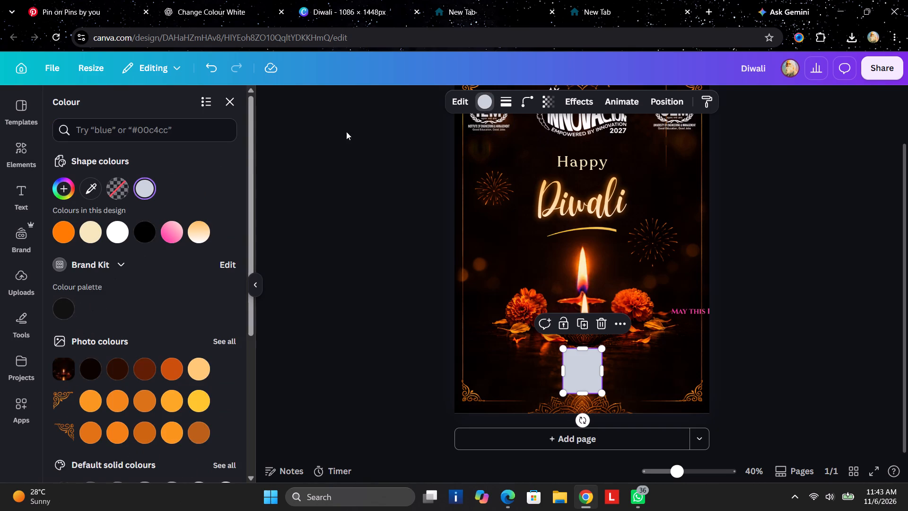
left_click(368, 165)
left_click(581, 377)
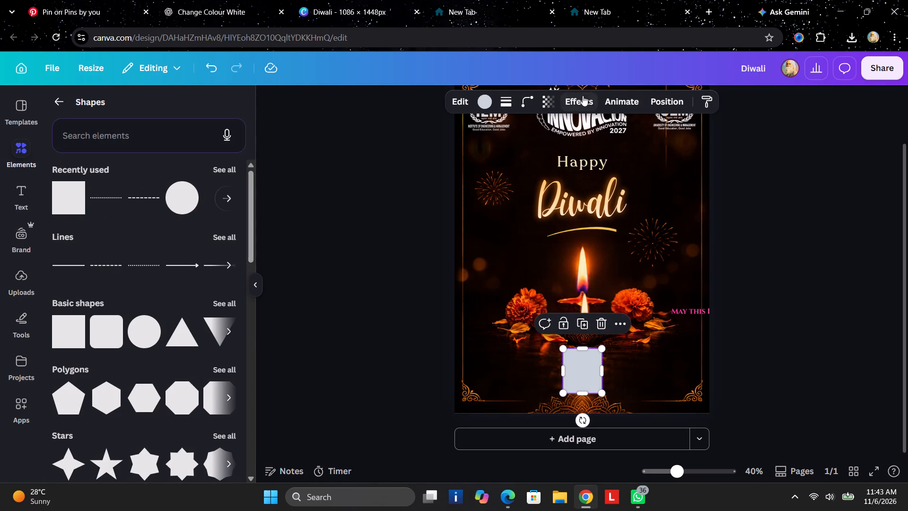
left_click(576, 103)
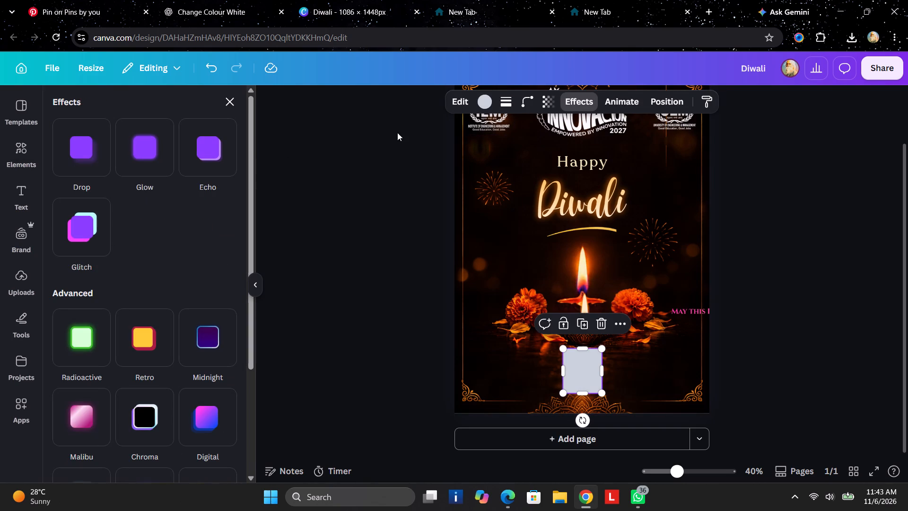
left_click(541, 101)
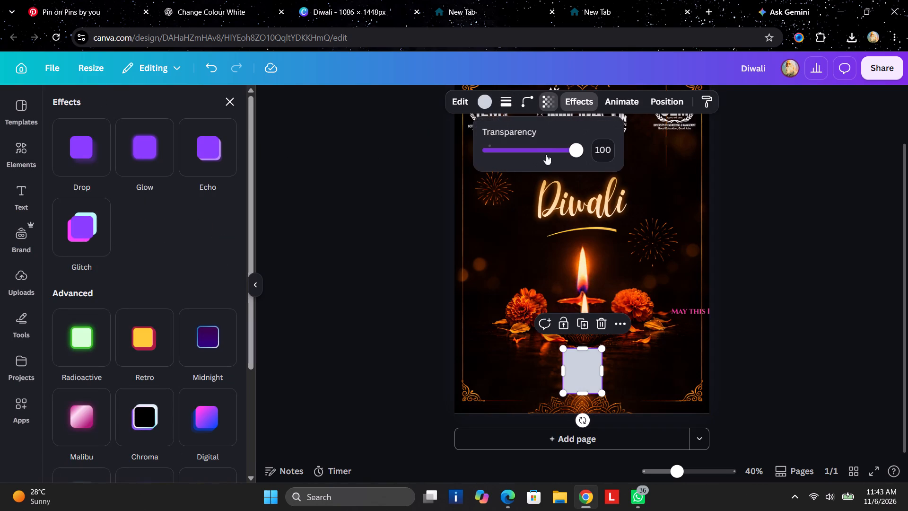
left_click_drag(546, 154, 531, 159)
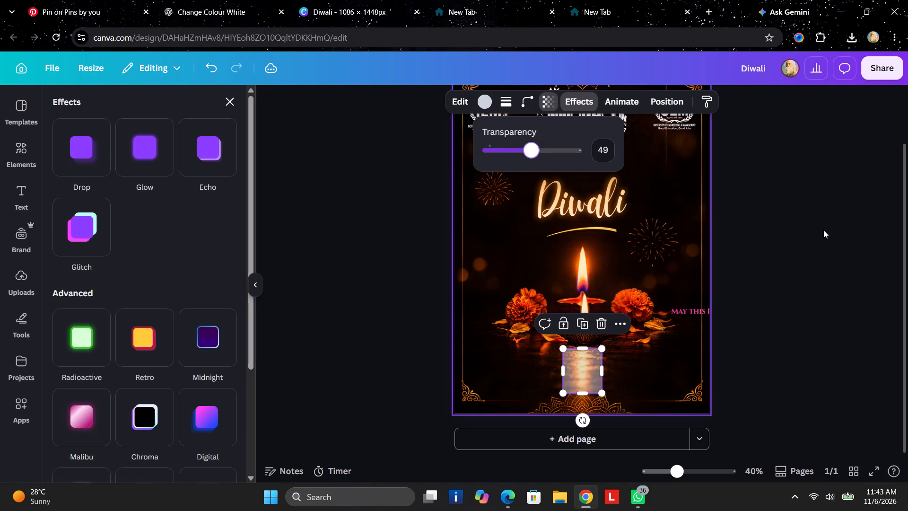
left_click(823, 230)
Bring the greeting text back across the poster from its right edge and delete it.
left_click_drag(680, 309, 421, 356)
left_click(419, 359)
left_click_drag(416, 359, 468, 361)
left_click(597, 327)
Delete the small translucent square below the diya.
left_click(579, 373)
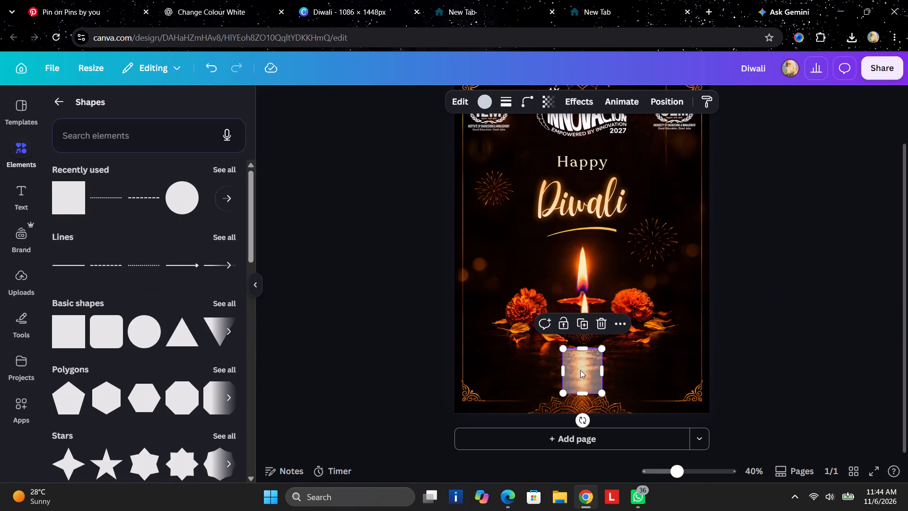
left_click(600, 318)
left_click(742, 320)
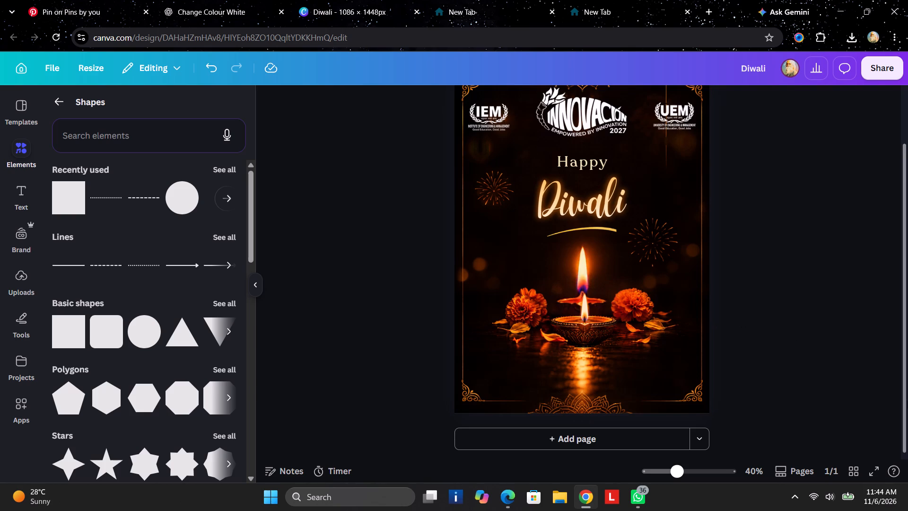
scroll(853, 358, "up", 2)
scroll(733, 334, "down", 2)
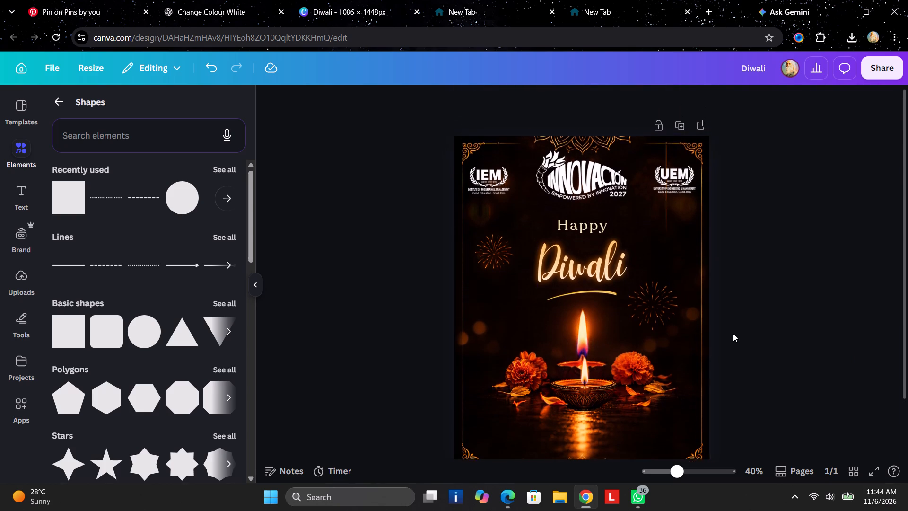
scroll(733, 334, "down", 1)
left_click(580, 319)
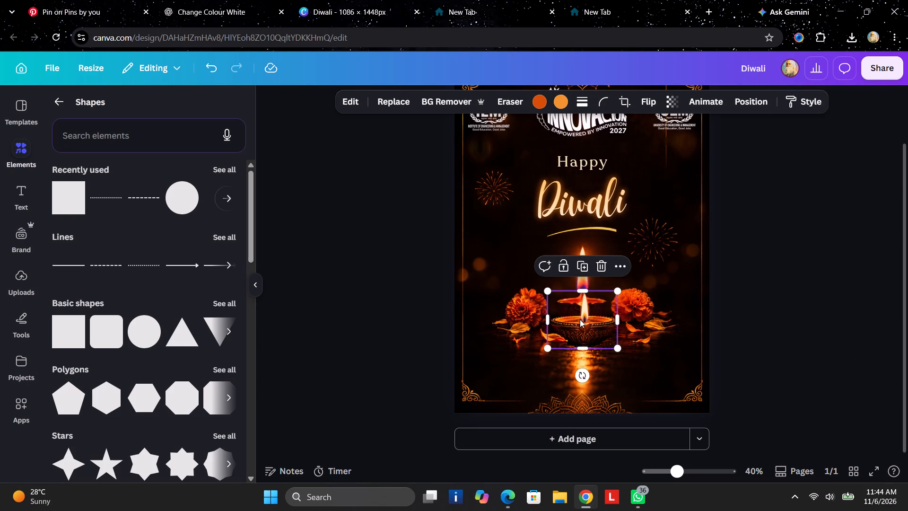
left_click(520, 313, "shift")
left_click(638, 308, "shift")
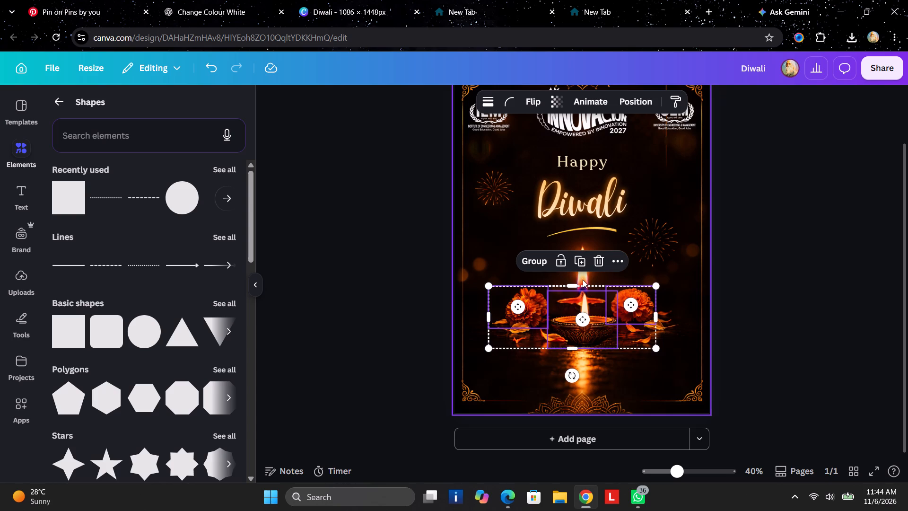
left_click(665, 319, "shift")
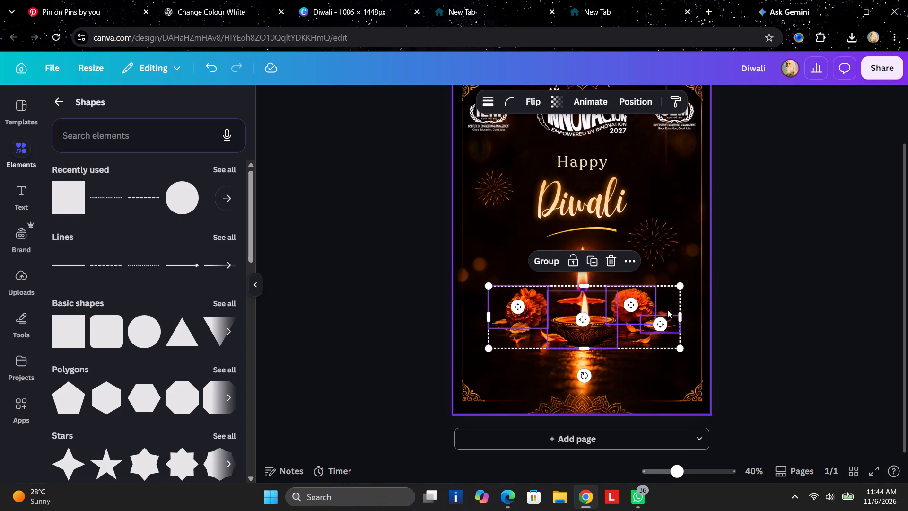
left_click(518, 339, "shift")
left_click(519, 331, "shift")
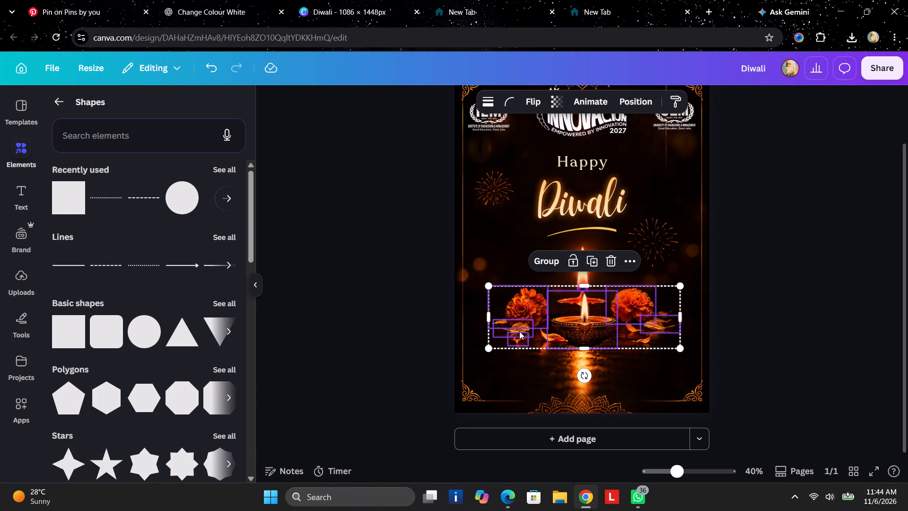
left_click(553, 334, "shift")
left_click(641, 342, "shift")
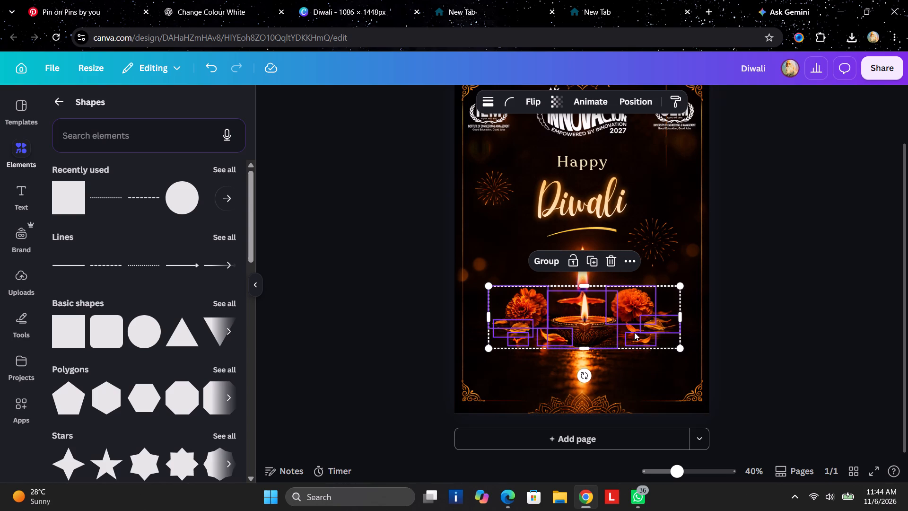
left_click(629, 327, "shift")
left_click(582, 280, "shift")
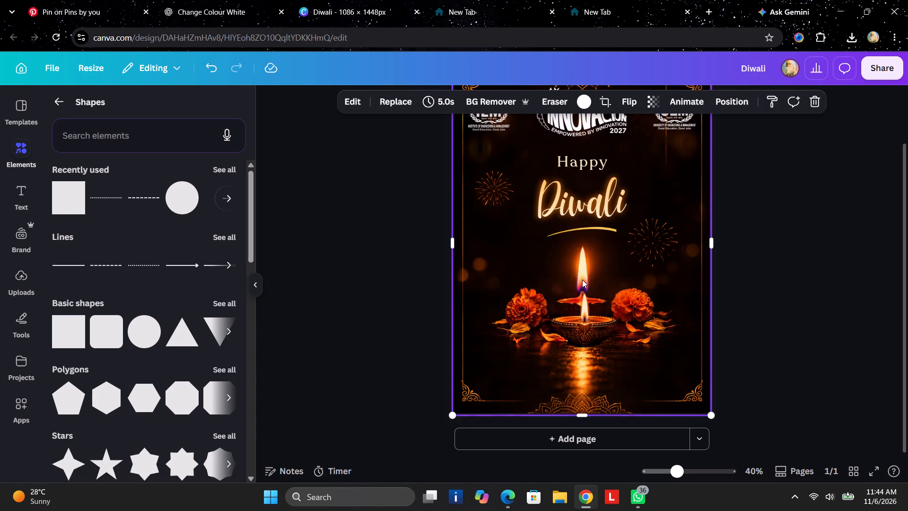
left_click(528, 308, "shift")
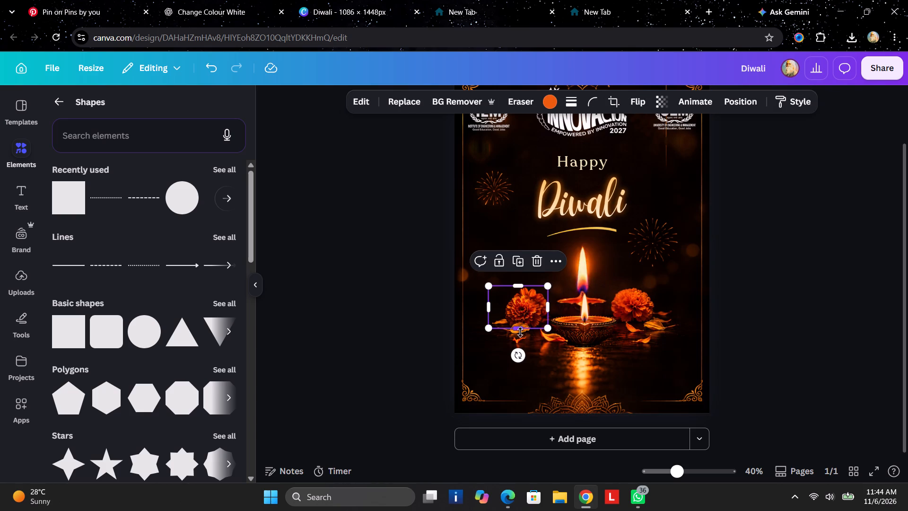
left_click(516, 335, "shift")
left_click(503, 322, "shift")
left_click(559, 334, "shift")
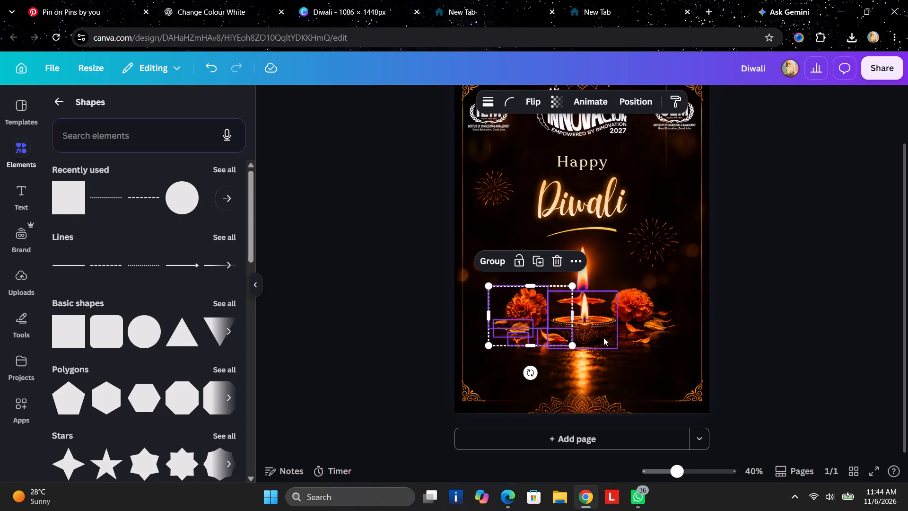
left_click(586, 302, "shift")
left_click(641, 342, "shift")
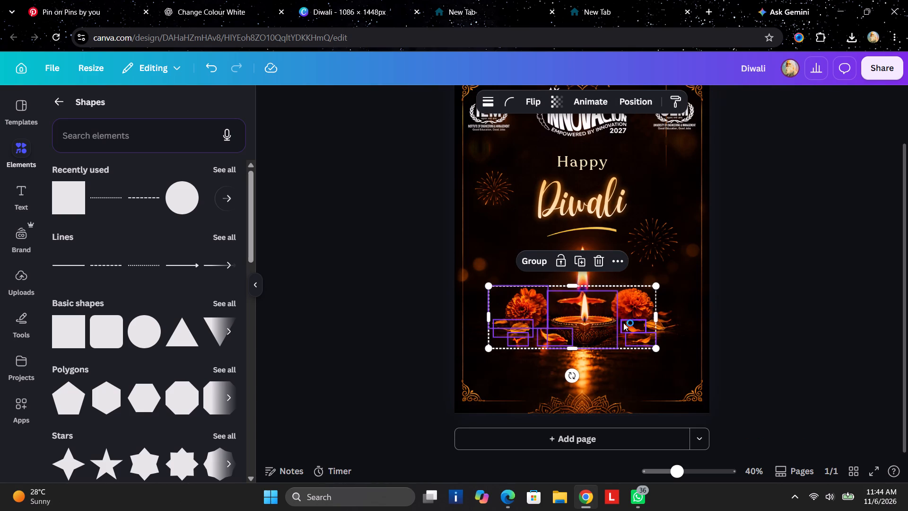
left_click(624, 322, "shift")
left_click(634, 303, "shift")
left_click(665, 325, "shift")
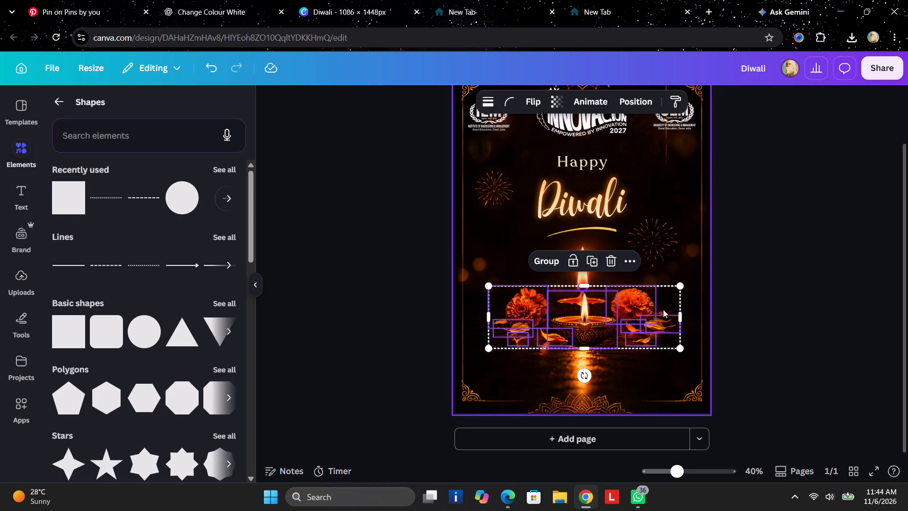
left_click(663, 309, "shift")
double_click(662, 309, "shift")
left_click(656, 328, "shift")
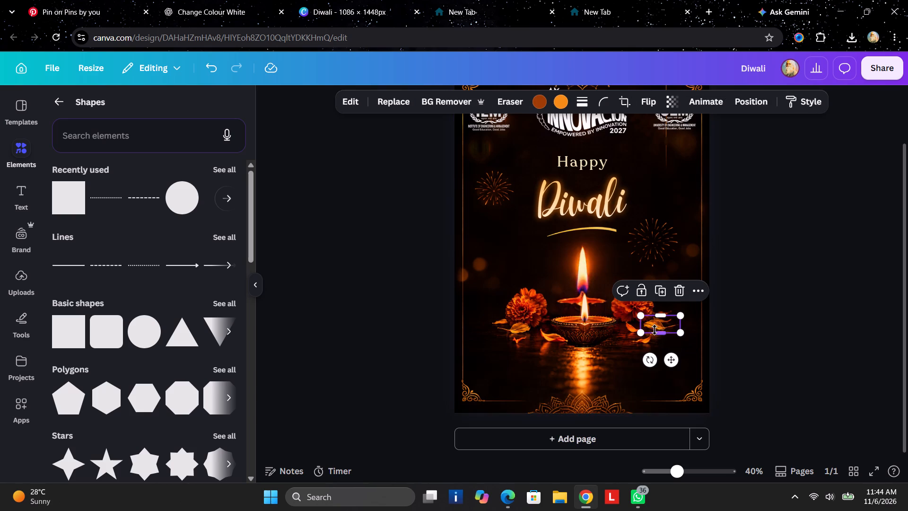
Examine the whole poster at closer and wider zoom levels, from the logos down to the diya and marigolds.
scroll(638, 327, "up", 2)
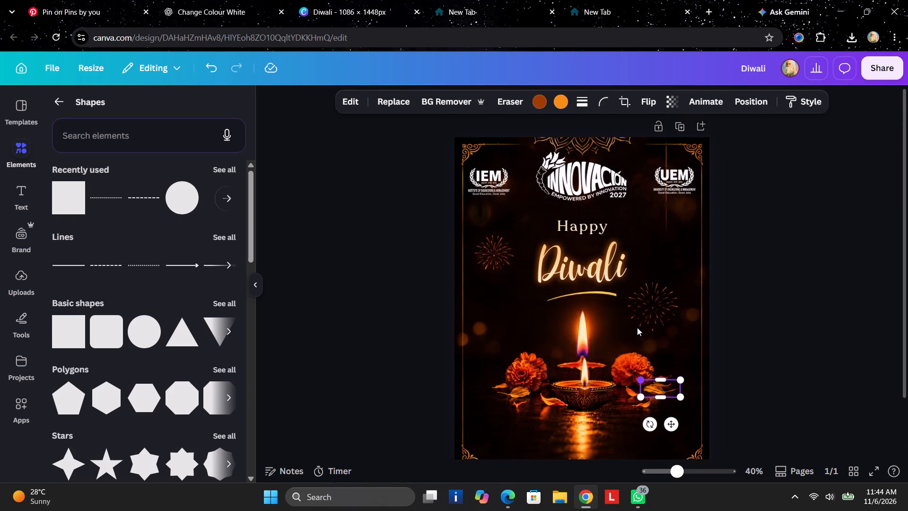
scroll(635, 332, "down", 3)
left_click_drag(679, 475, 689, 475)
left_click(724, 342)
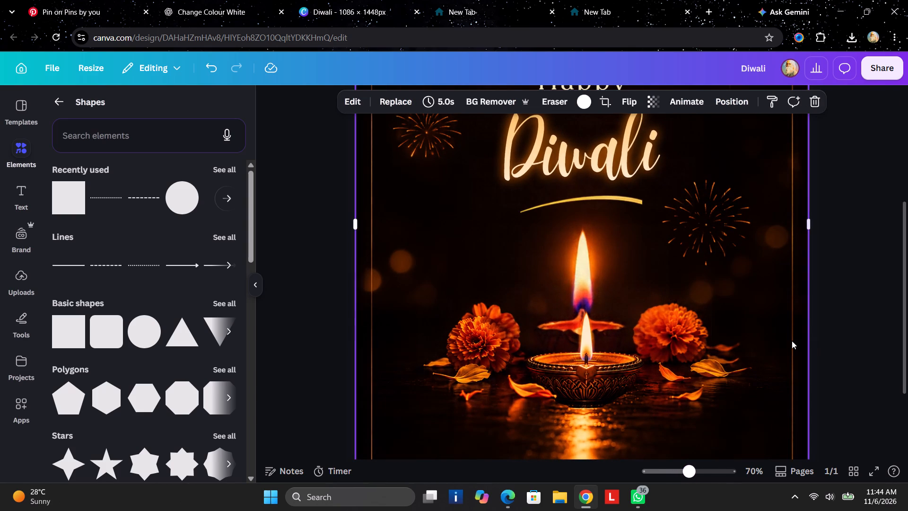
scroll(882, 341, "down", 6)
scroll(882, 341, "up", 5)
scroll(882, 341, "down", 3)
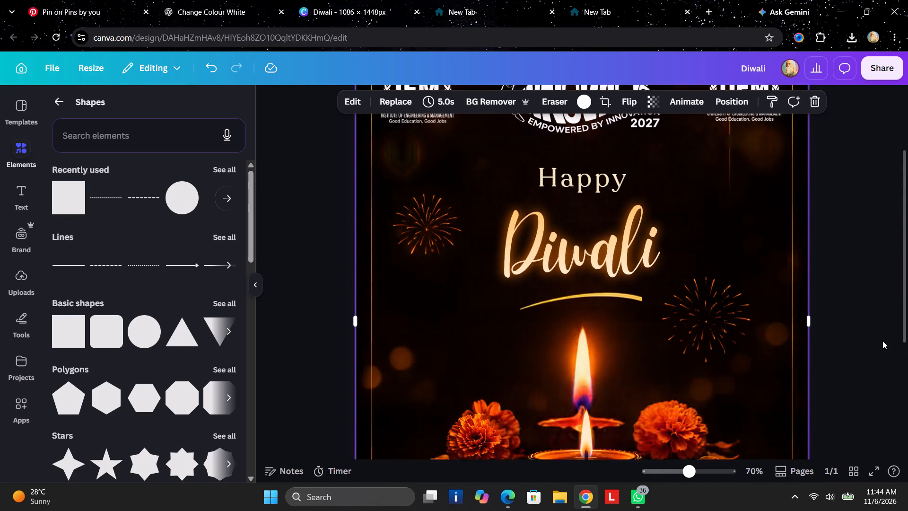
scroll(882, 341, "down", 1)
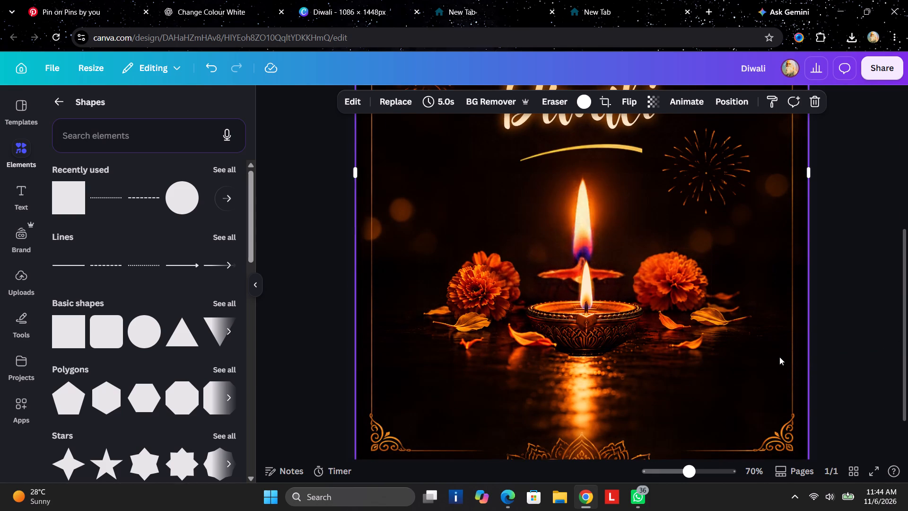
left_click(689, 479)
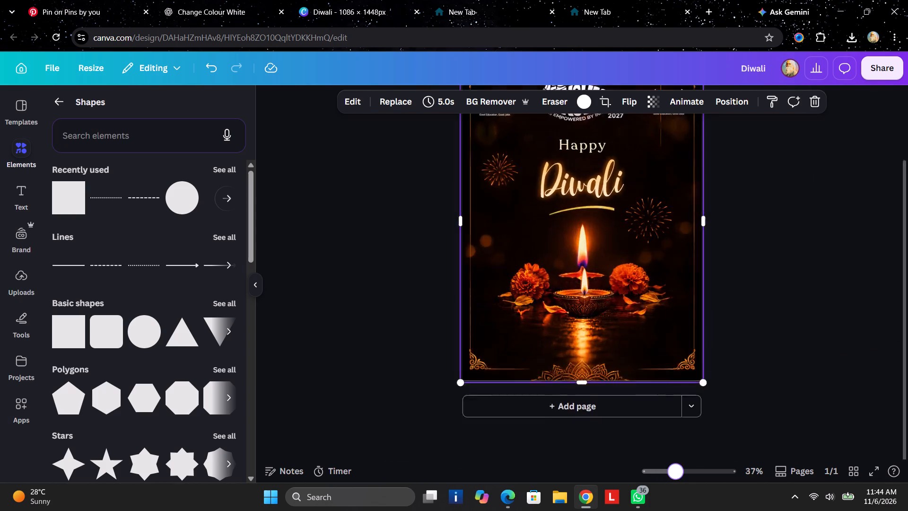
scroll(802, 344, "up", 1)
left_click(857, 315)
scroll(706, 287, "up", 5)
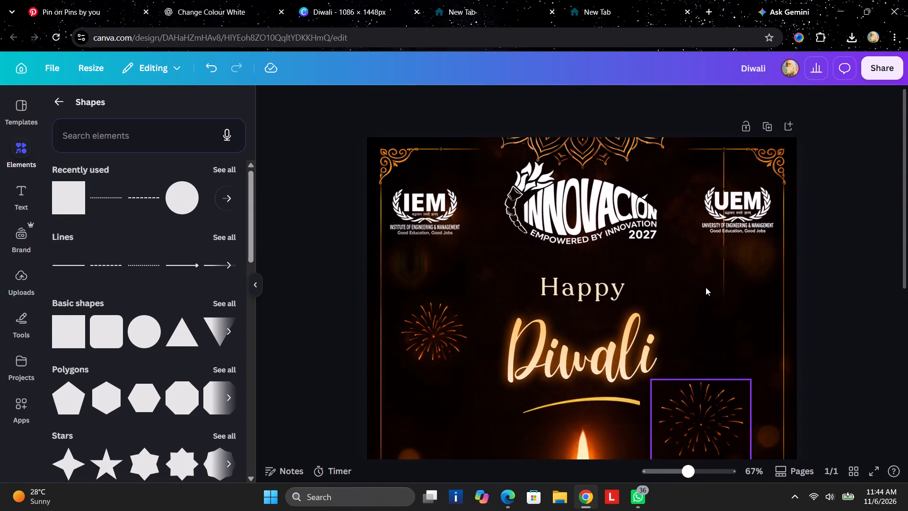
scroll(706, 287, "up", 1)
scroll(705, 287, "down", 1)
left_click_drag(907, 248, 897, 297)
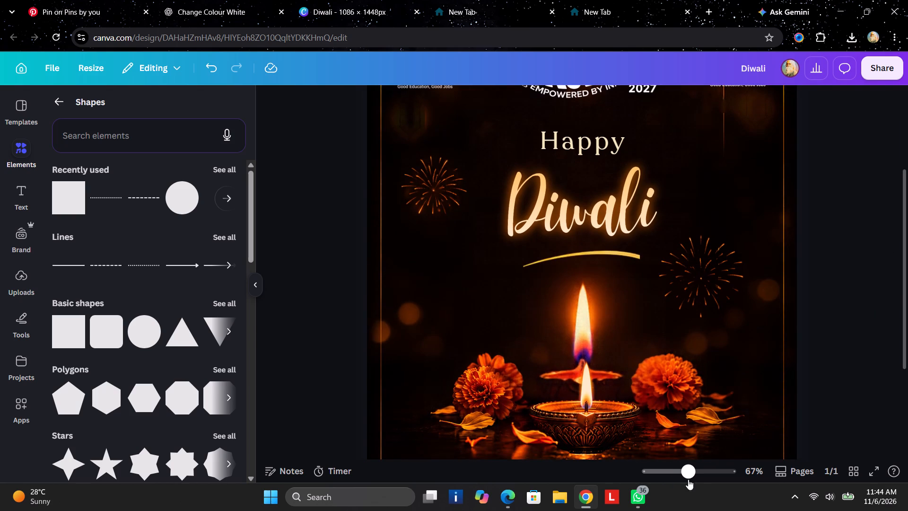
left_click_drag(688, 479, 674, 482)
left_click(784, 344)
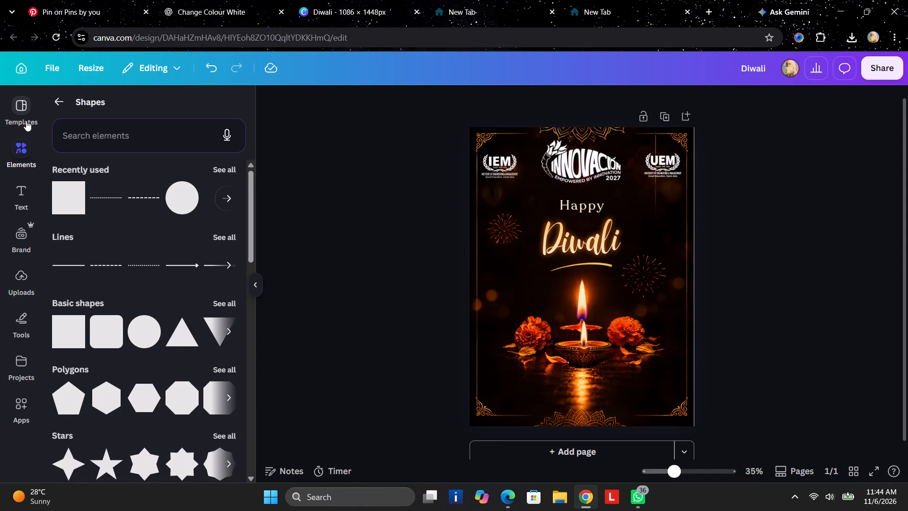
Search the elements library for "sky lantern".
left_click(18, 153)
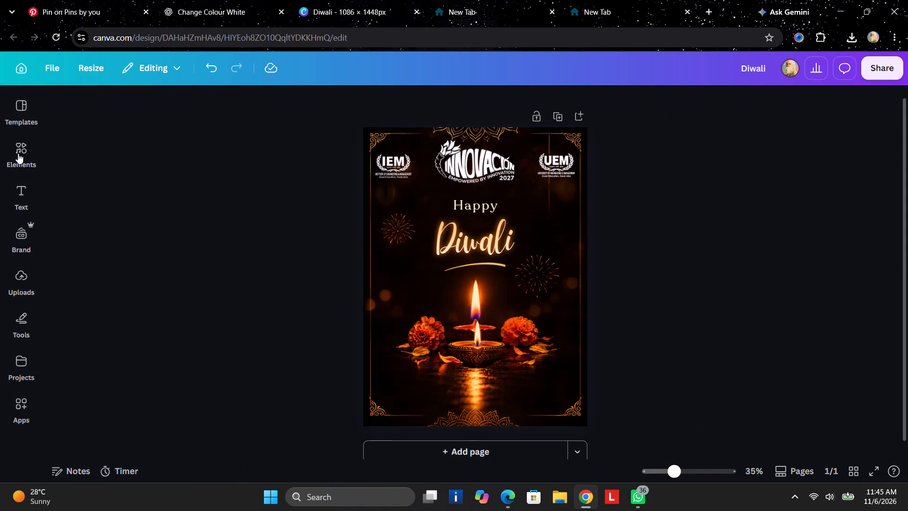
left_click(18, 153)
left_click(59, 112)
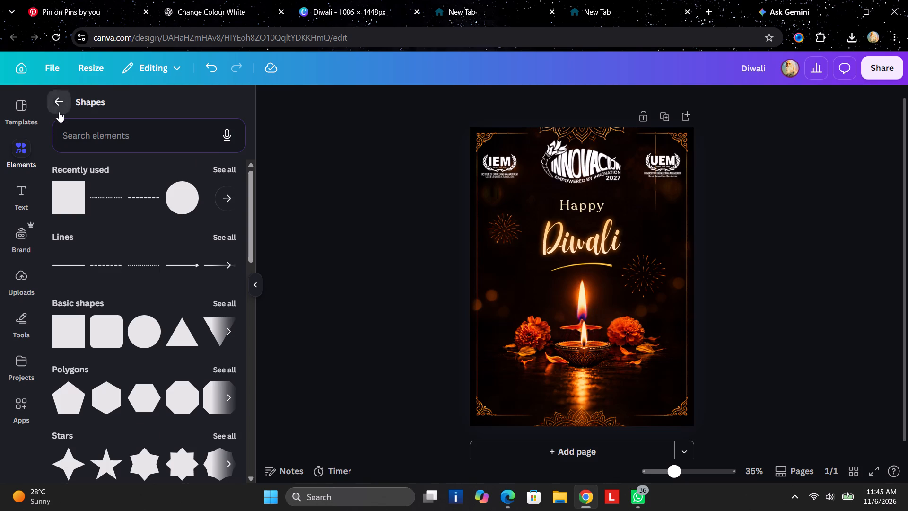
left_click(125, 111)
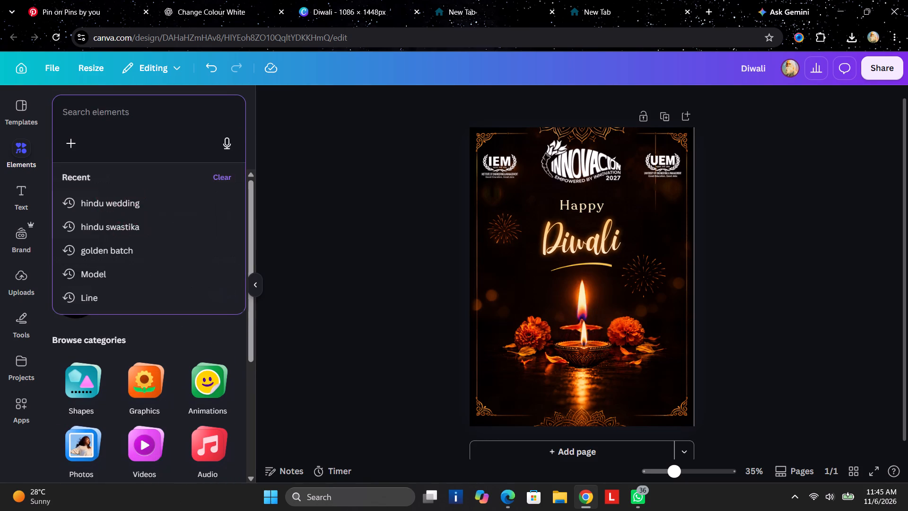
key("s")
type("ky")
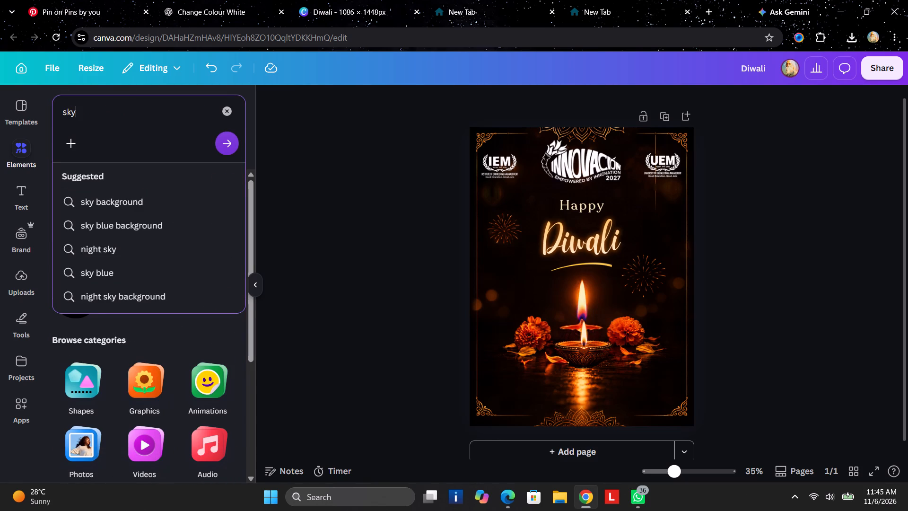
key("space")
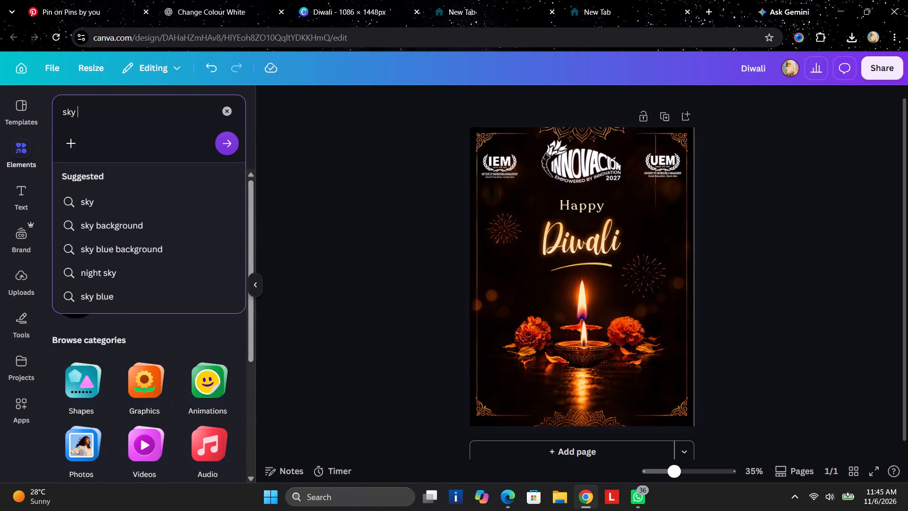
key("l")
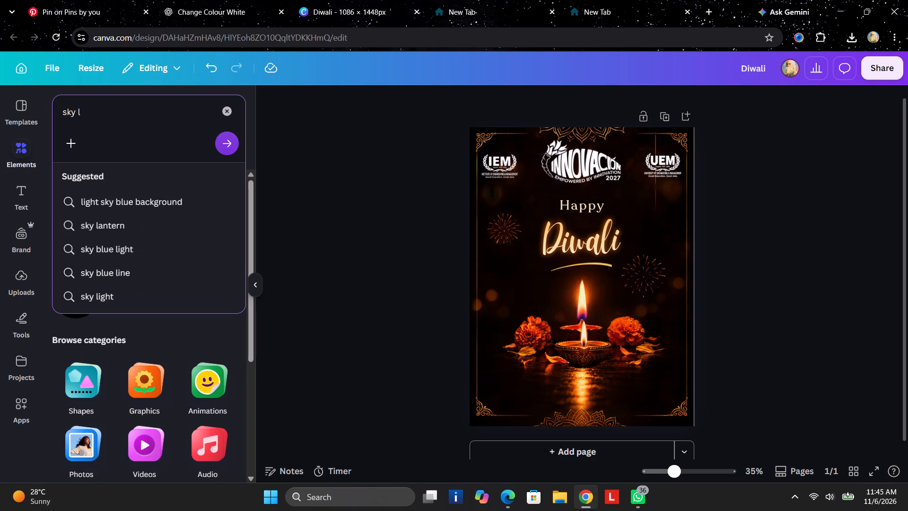
left_click(107, 220)
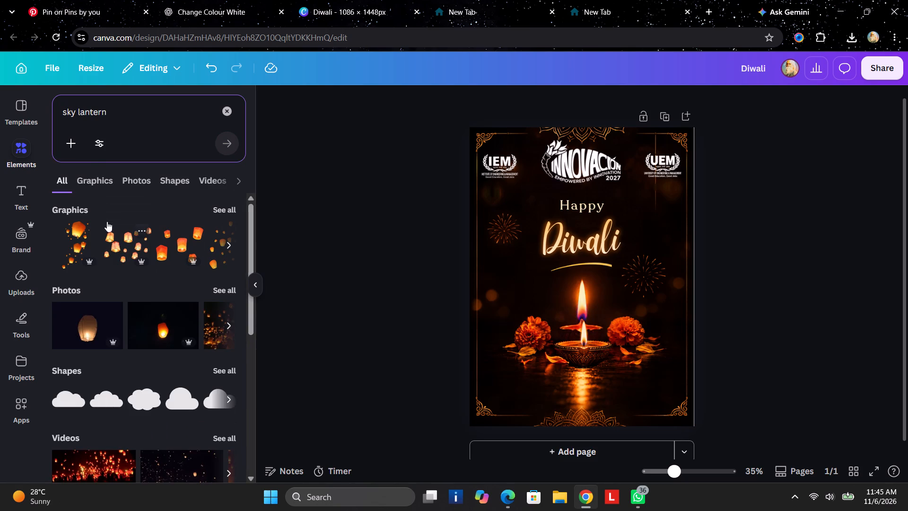
Browse the sky lantern graphics and photos, and add a graphic of a drifting cluster of glowing lanterns to the poster.
scroll(122, 341, "down", 12)
scroll(121, 345, "up", 8)
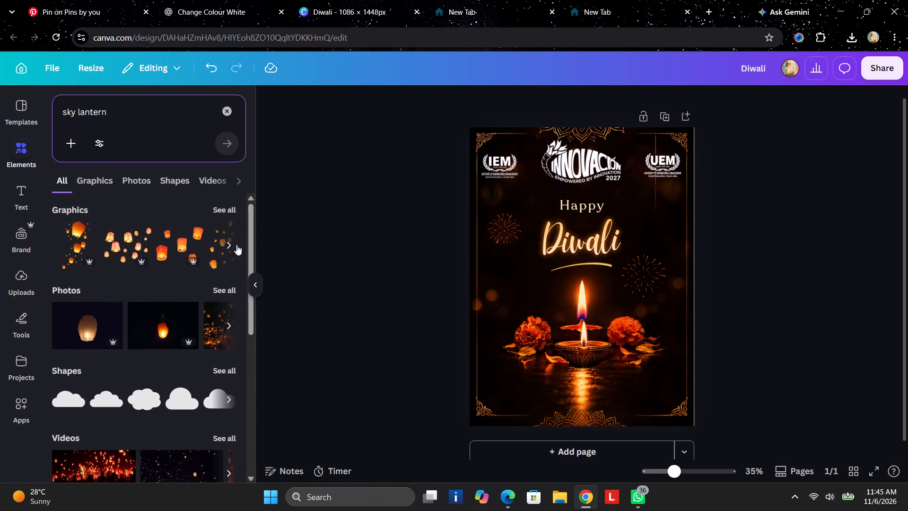
left_click(233, 245)
left_click(232, 245)
left_click(232, 245)
left_click(232, 245)
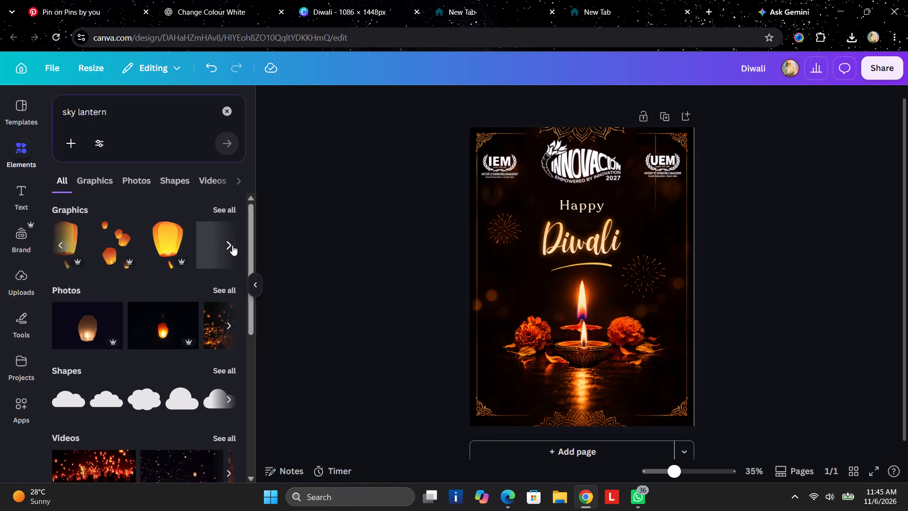
triple_click(232, 245)
left_click(232, 245)
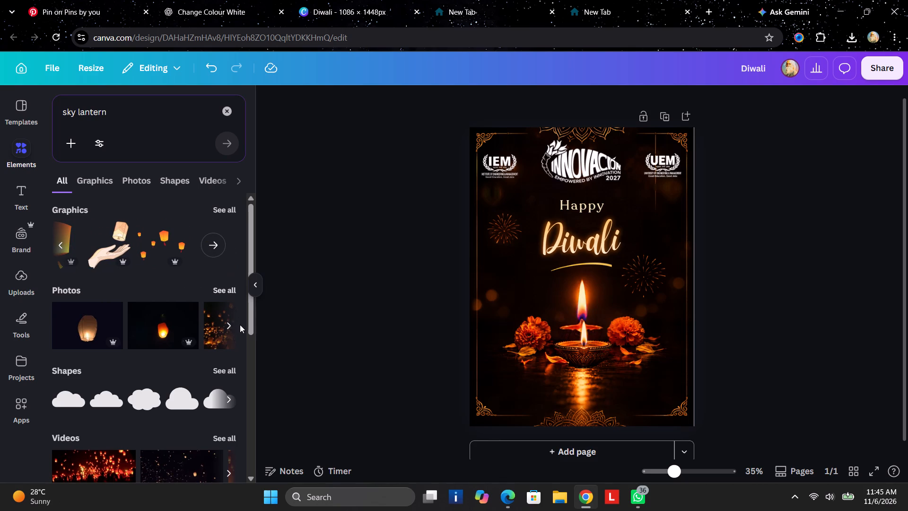
left_click(240, 325)
left_click(229, 324)
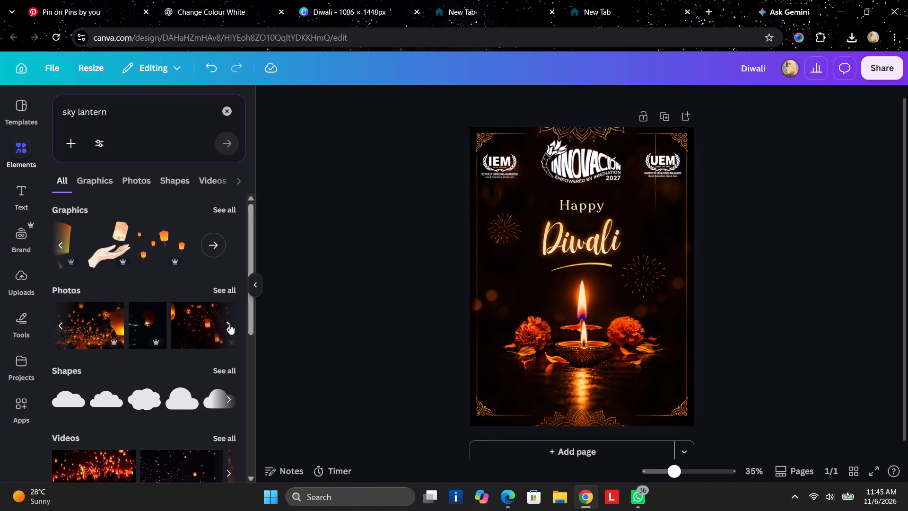
left_click(229, 324)
left_click(229, 324)
left_click(229, 324)
left_click(229, 324)
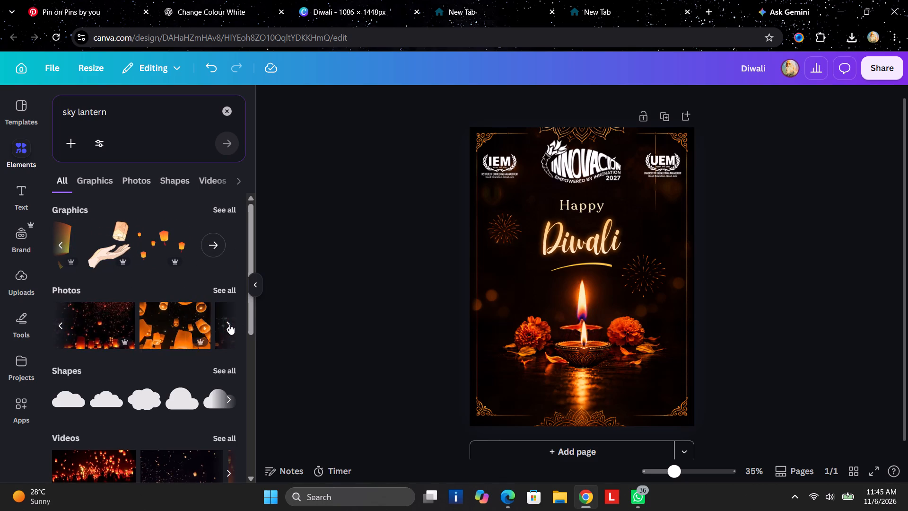
triple_click(229, 324)
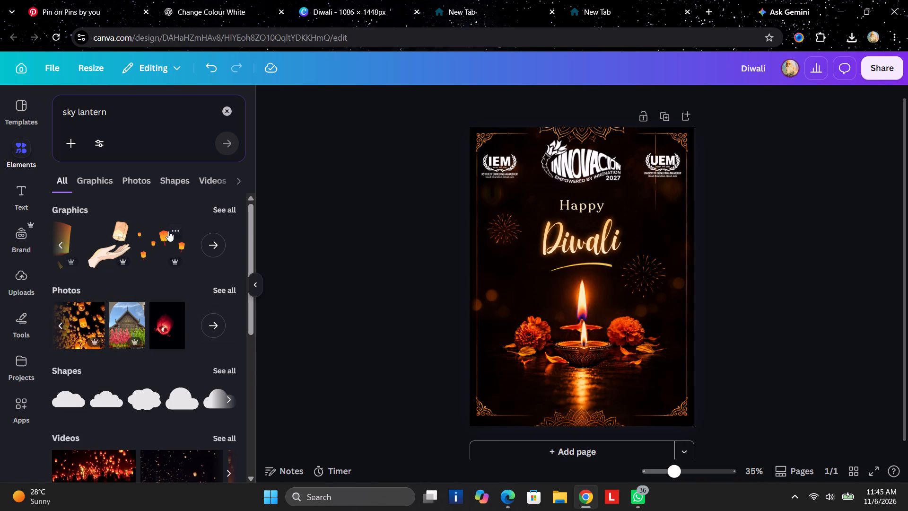
left_click(61, 247)
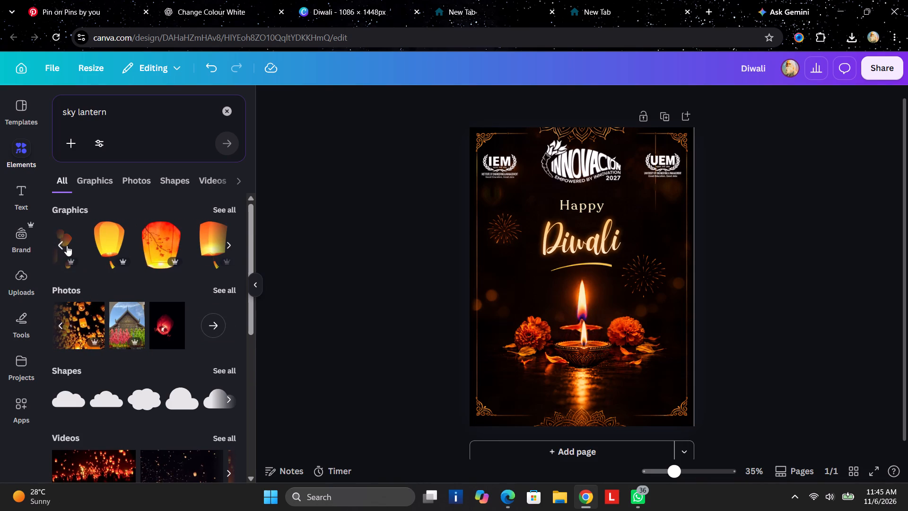
left_click(67, 246)
left_click(105, 241)
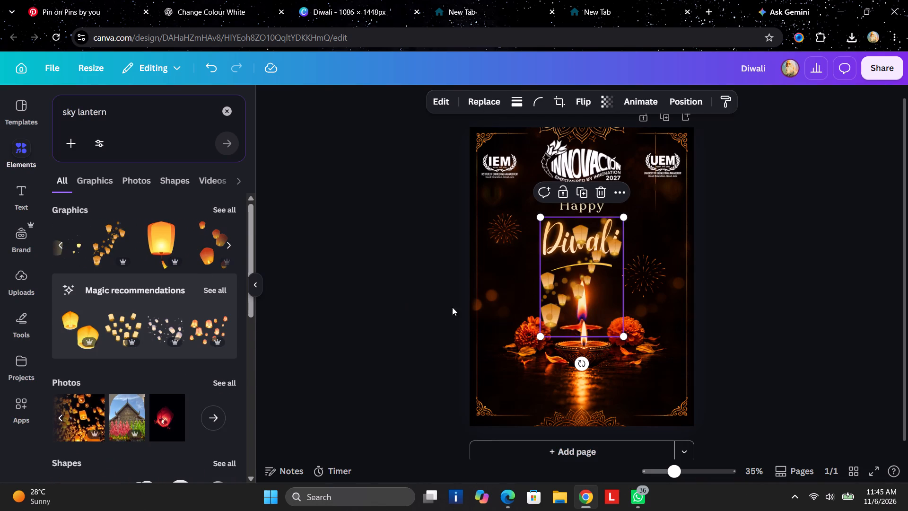
Position the glowing lantern cluster over the Innovación logo and Happy Diwali heading, and send it to the back layer.
left_click_drag(579, 282, 618, 196)
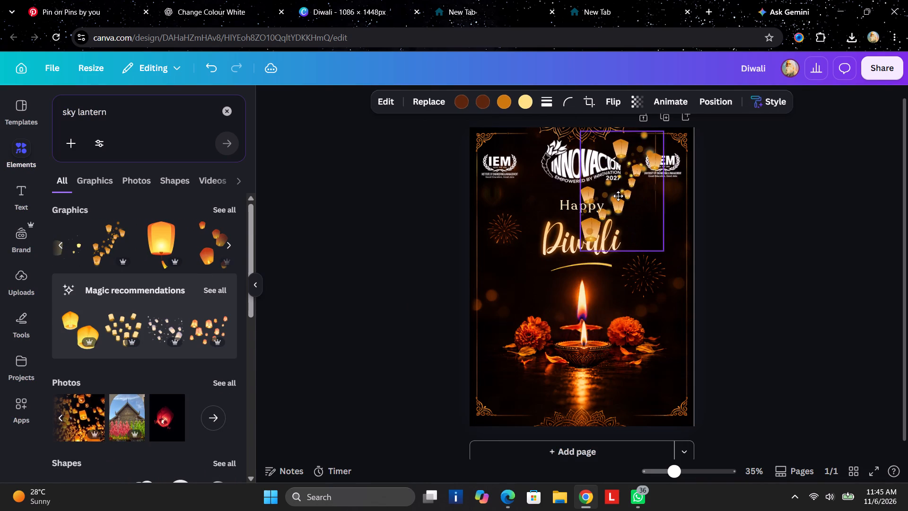
left_click_drag(618, 196, 645, 261)
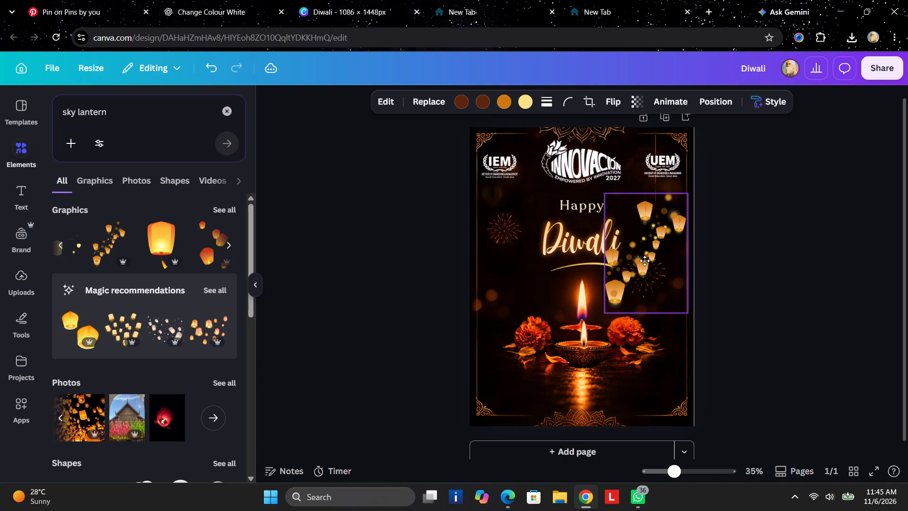
left_click_drag(645, 261, 577, 188)
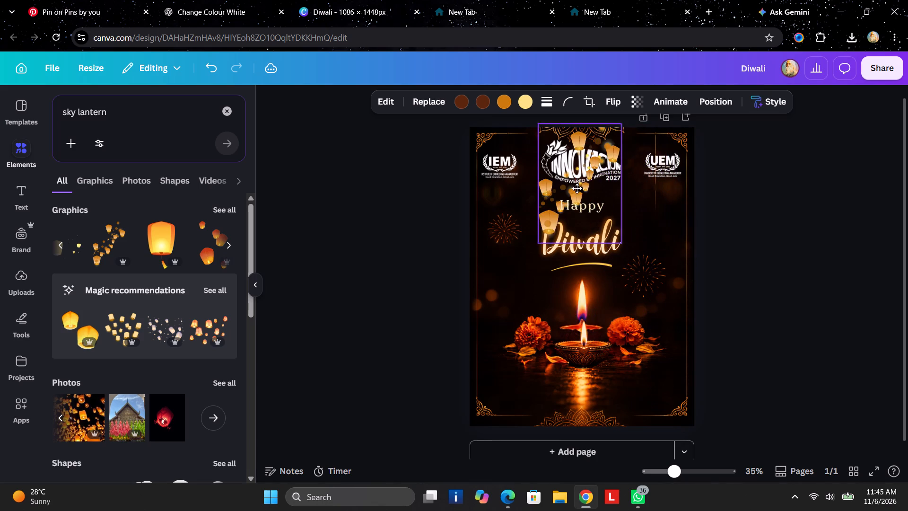
left_click_drag(577, 188, 589, 194)
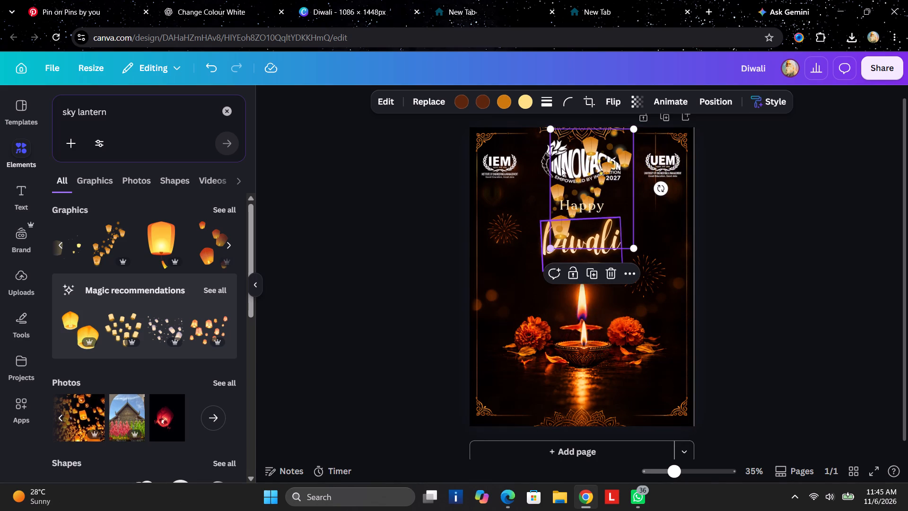
right_click(603, 189)
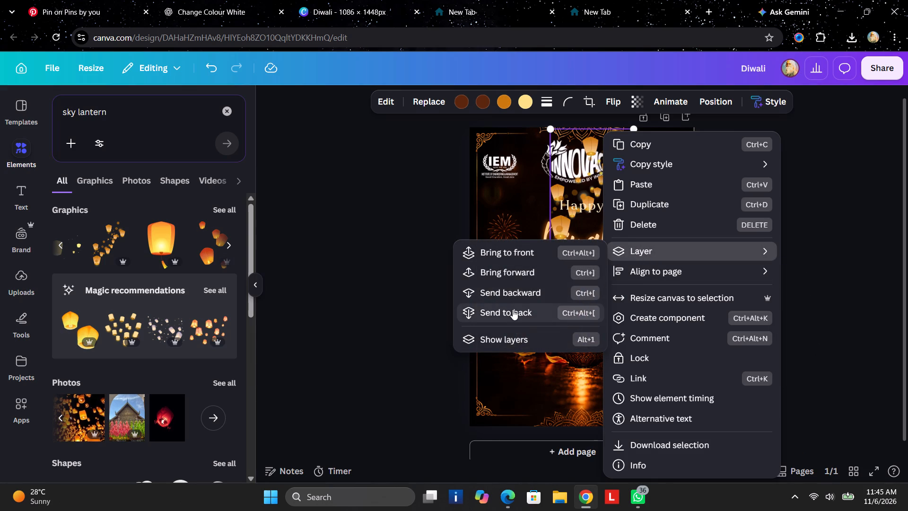
left_click(513, 311)
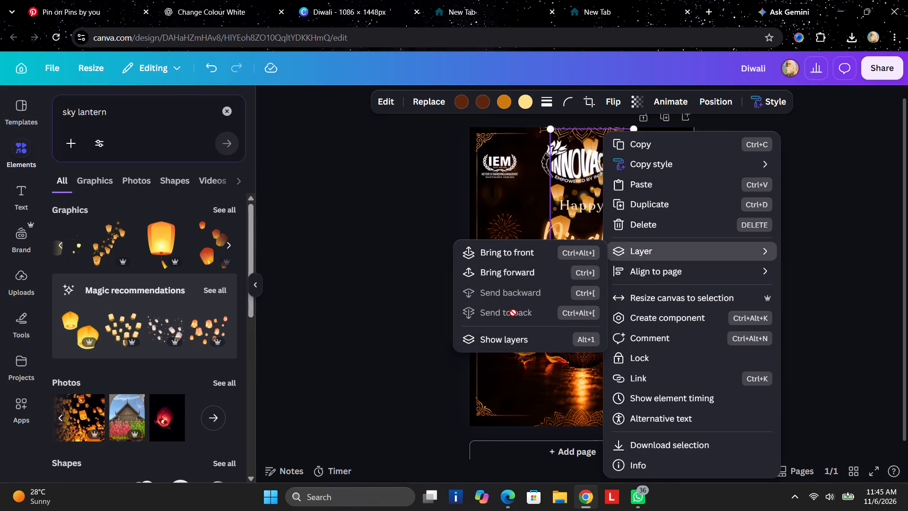
left_click(907, 312)
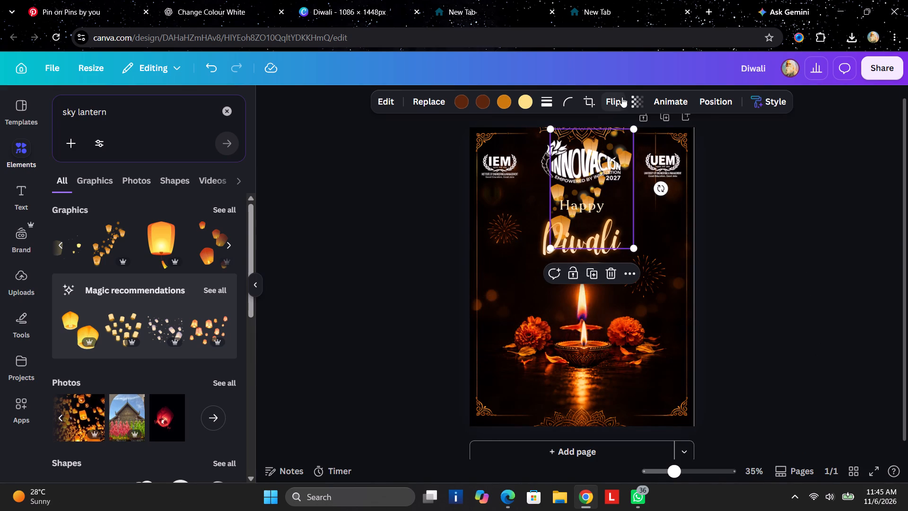
Fade the lantern cluster to a low opacity and move it to the poster's left edge, above the left marigold.
left_click(634, 99)
left_click_drag(609, 147, 591, 151)
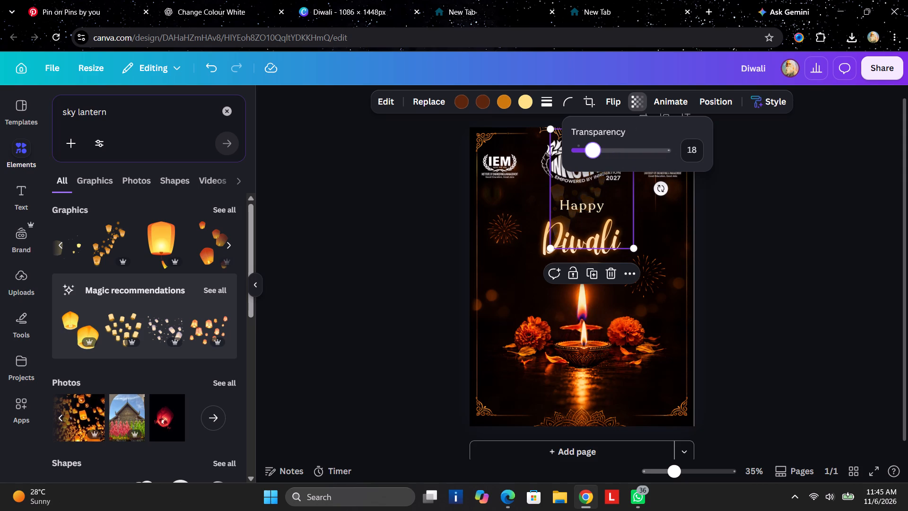
left_click_drag(591, 151, 598, 152)
left_click(907, 222)
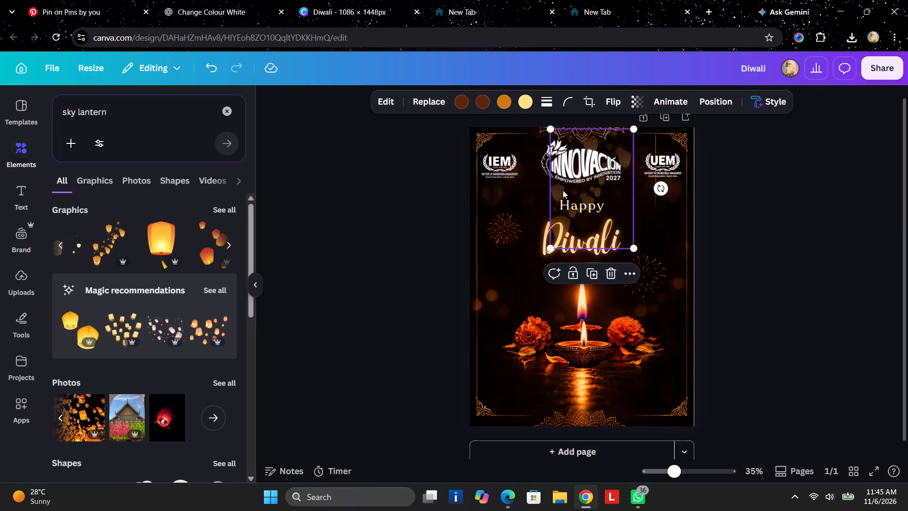
left_click_drag(576, 193, 493, 305)
left_click(840, 319)
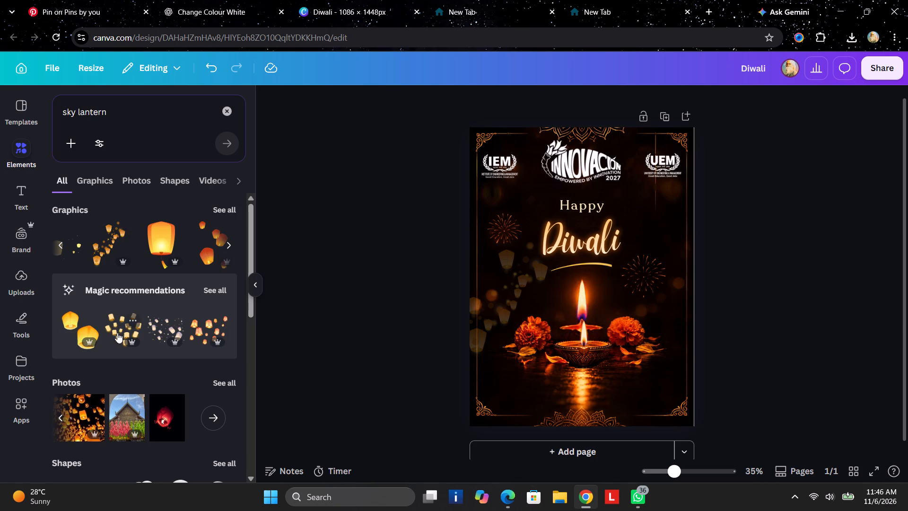
Add the graphic of one large yellow lantern with smaller ones around it, and fade it to a low opacity.
left_click(65, 248)
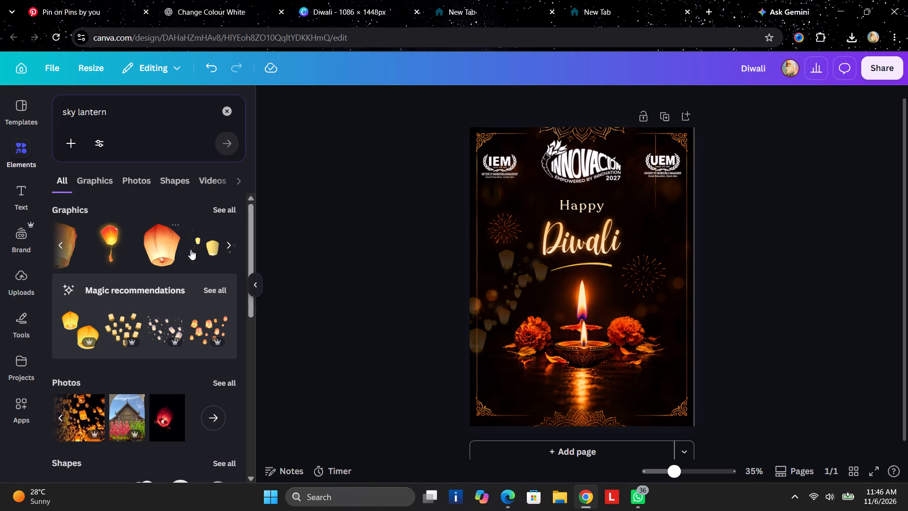
left_click(223, 250)
left_click(77, 248)
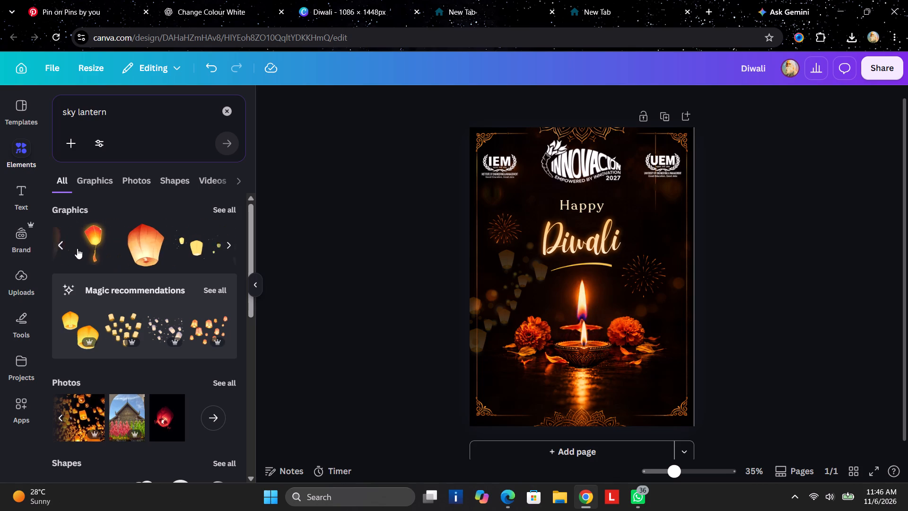
left_click(203, 247)
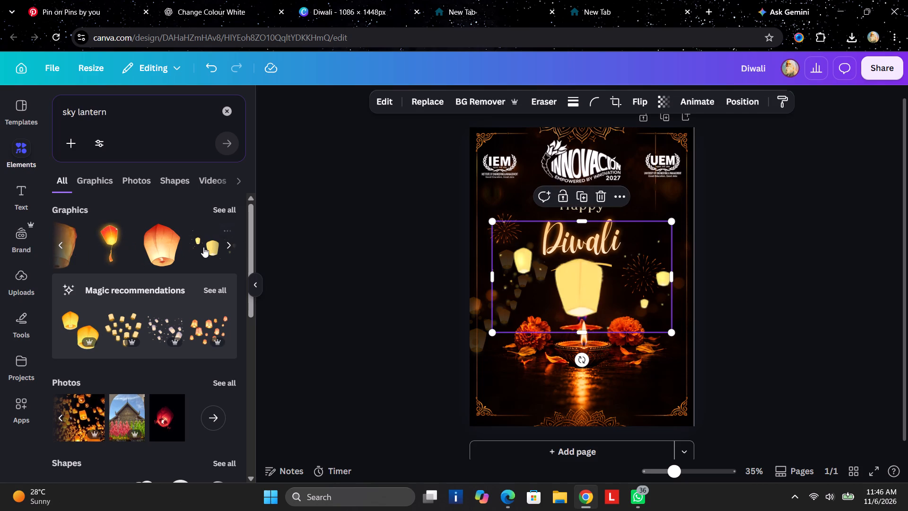
left_click(670, 103)
left_click_drag(650, 151, 612, 160)
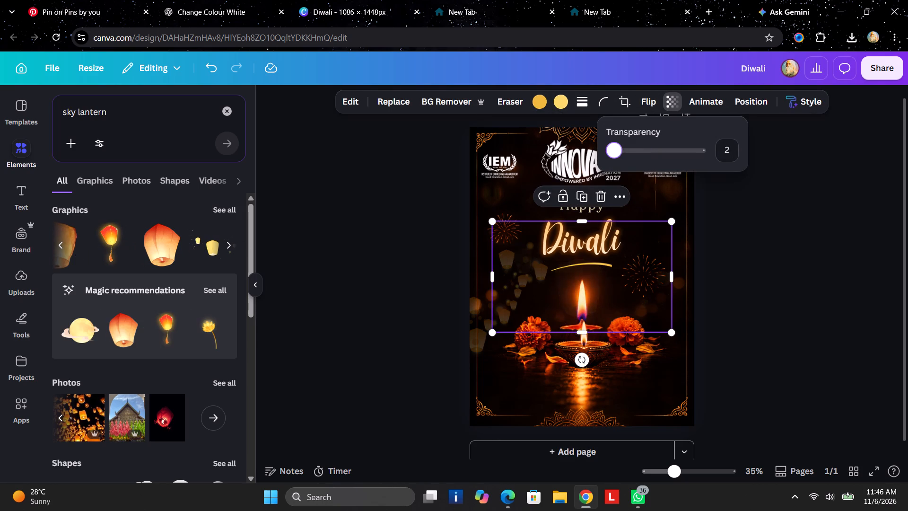
left_click_drag(612, 160, 622, 159)
Move the faded large-lantern graphic to the poster's right edge beside the Diwali text, partly off the page.
left_click_drag(562, 244, 656, 243)
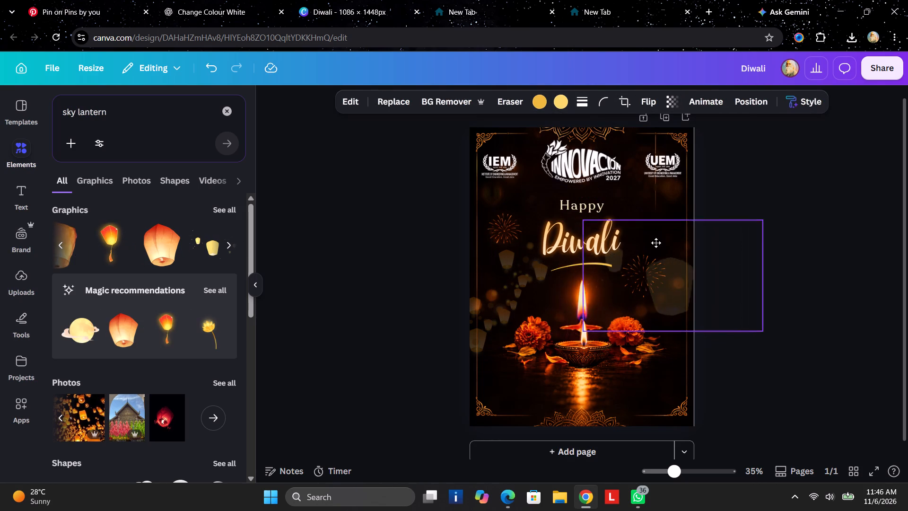
left_click_drag(656, 243, 667, 214)
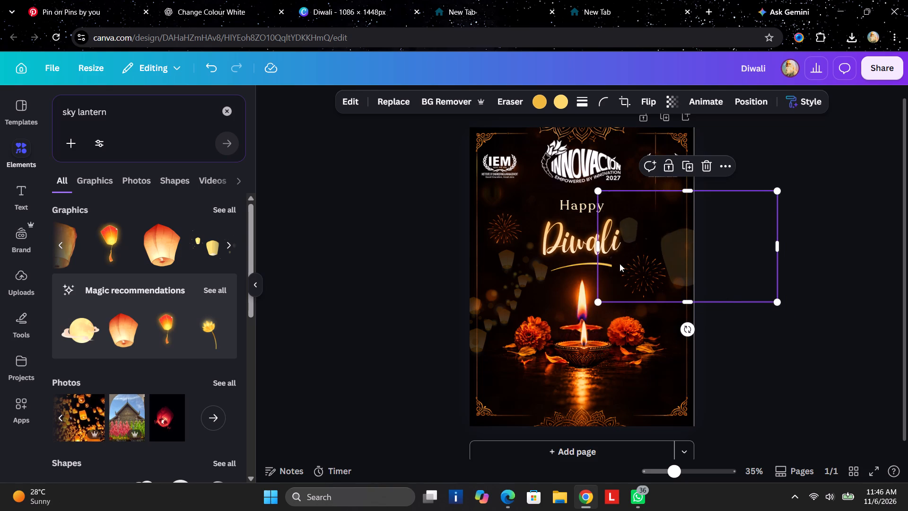
left_click(900, 256)
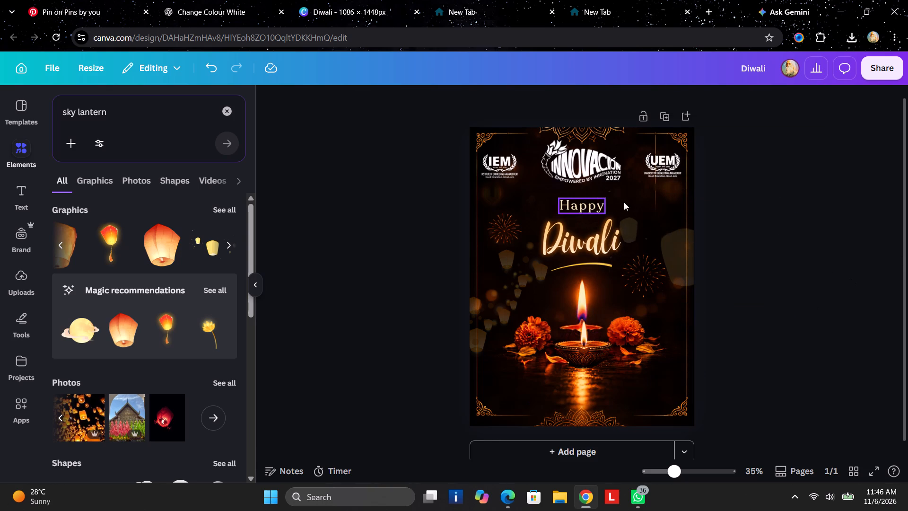
left_click_drag(644, 224, 654, 220)
left_click(760, 219)
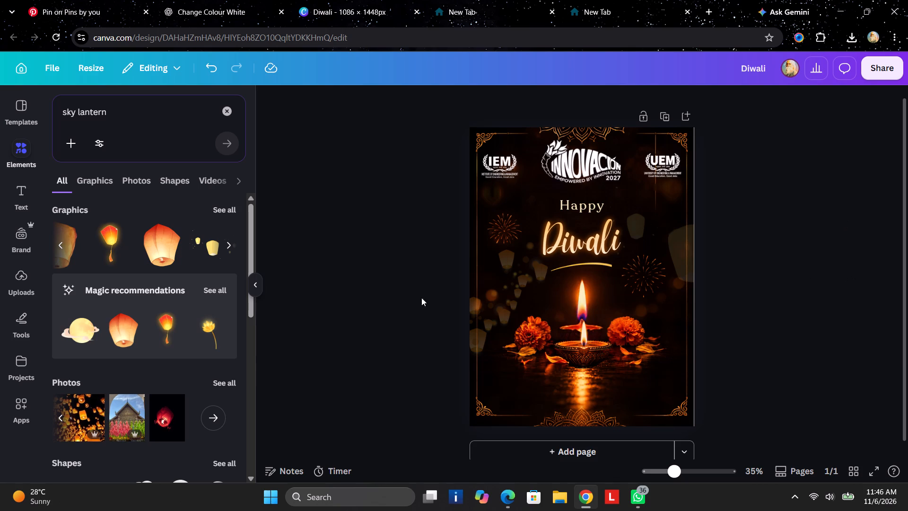
Shift the faded lantern cluster slightly up and further over the poster's left edge.
left_click_drag(506, 306, 498, 304)
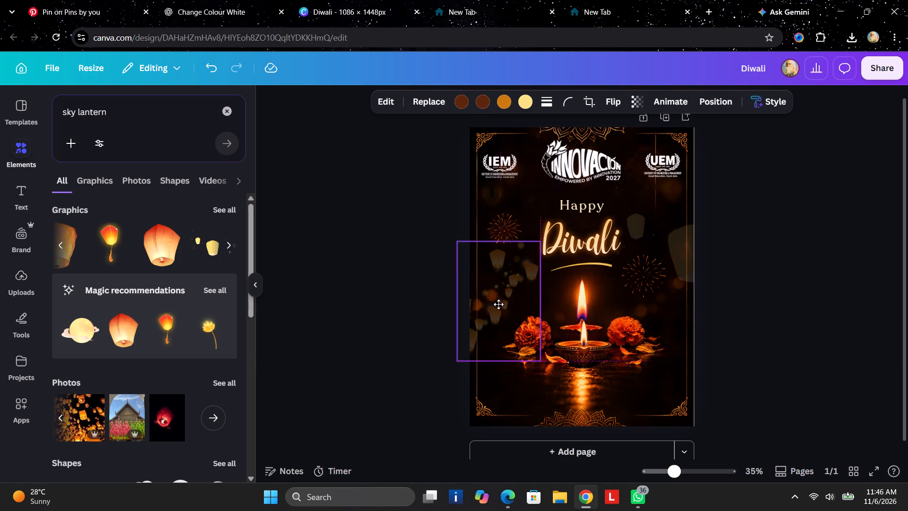
left_click_drag(498, 304, 491, 300)
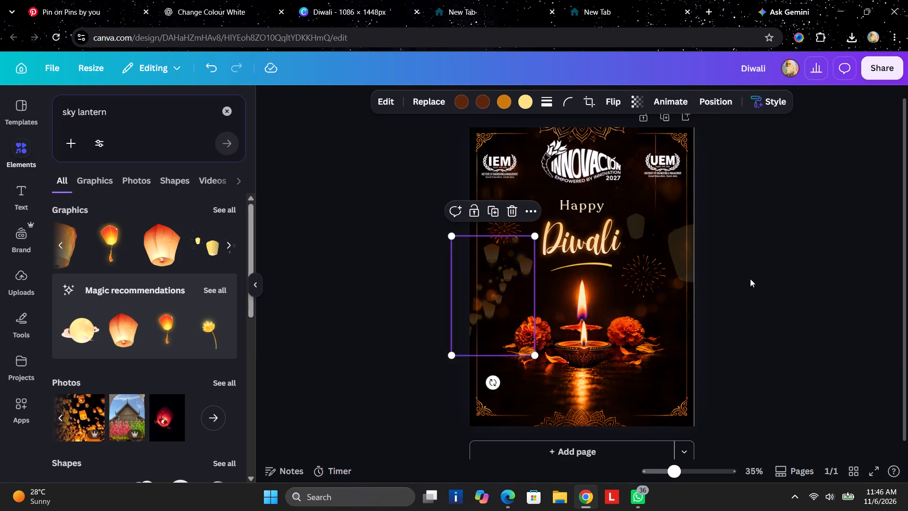
left_click(833, 279)
Move the left firework up and inward, beside the word Happy.
left_click_drag(516, 219, 517, 220)
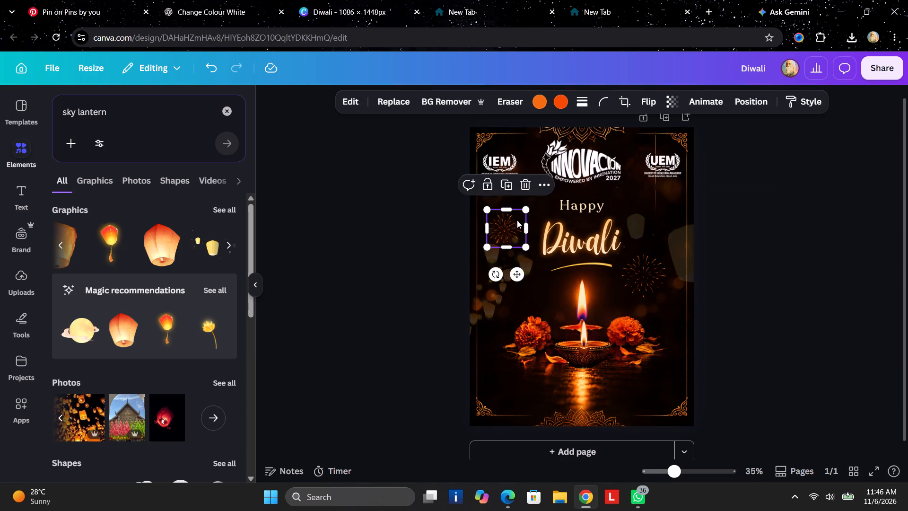
left_click_drag(517, 220, 532, 205)
left_click(758, 223)
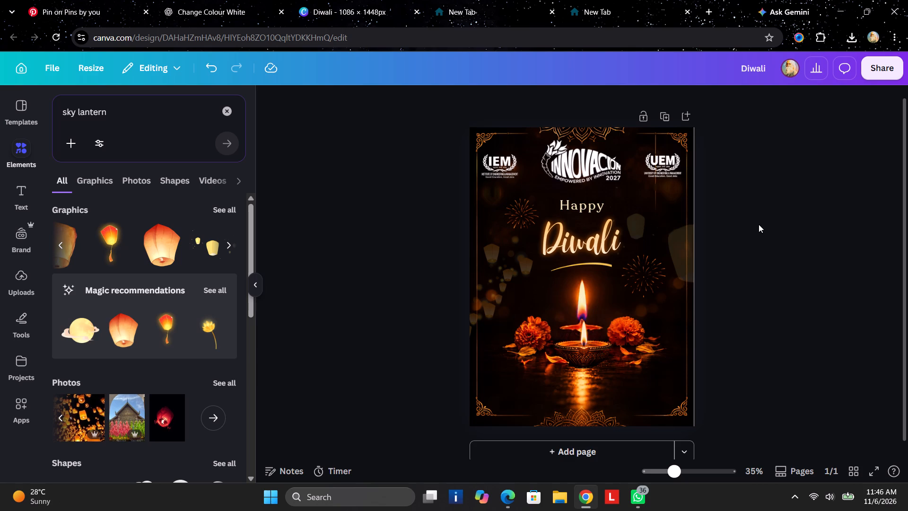
Enlarge the gold underline stroke beneath the Diwali text and shift it slightly to the right.
left_click(581, 236)
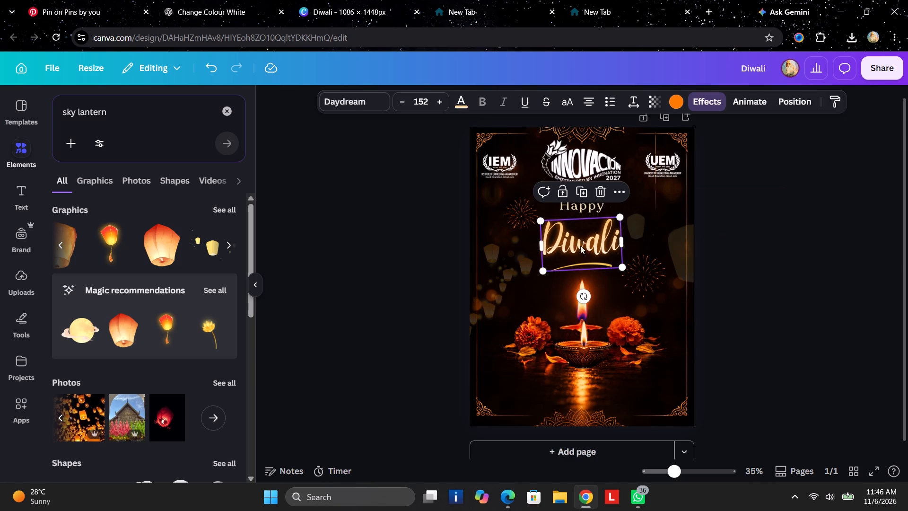
left_click(584, 261)
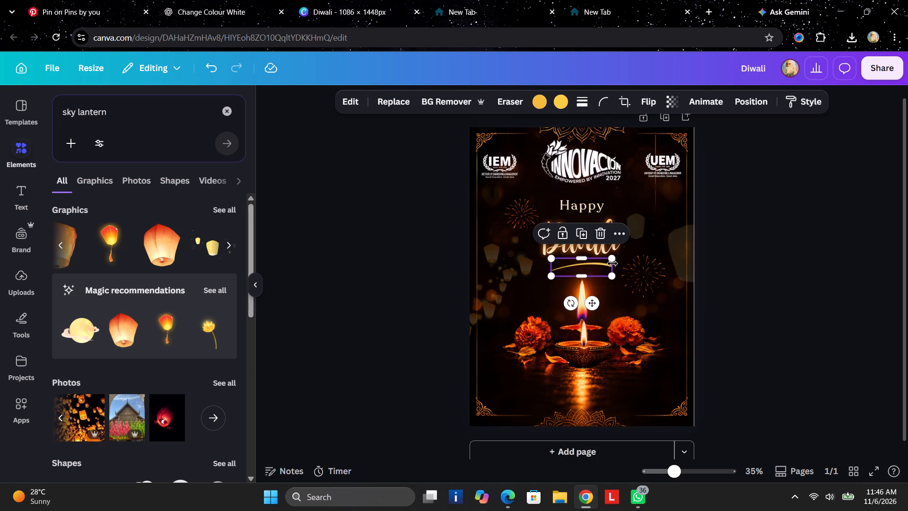
left_click_drag(613, 259, 624, 252)
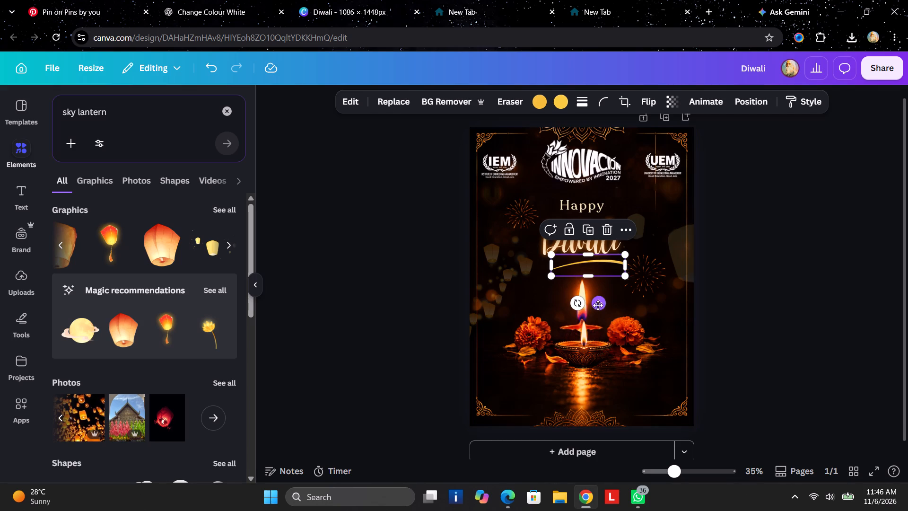
left_click_drag(600, 305, 602, 300)
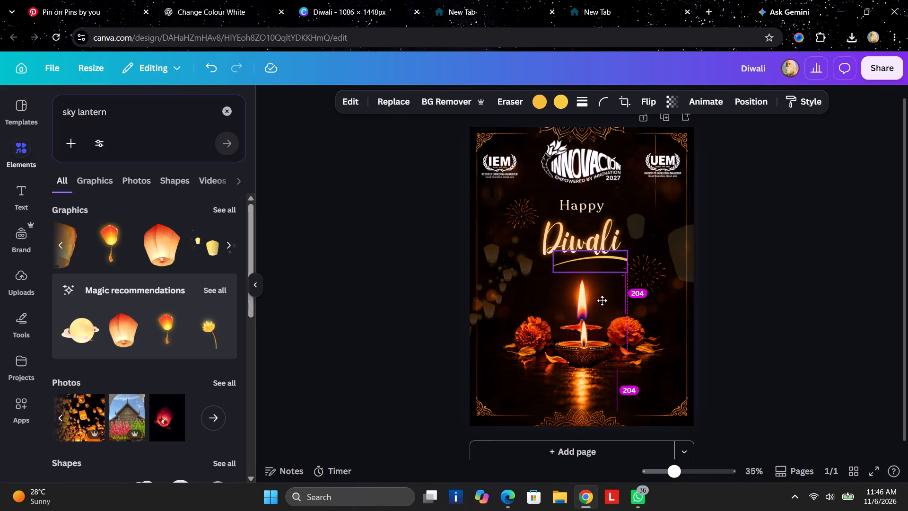
left_click_drag(602, 300, 608, 303)
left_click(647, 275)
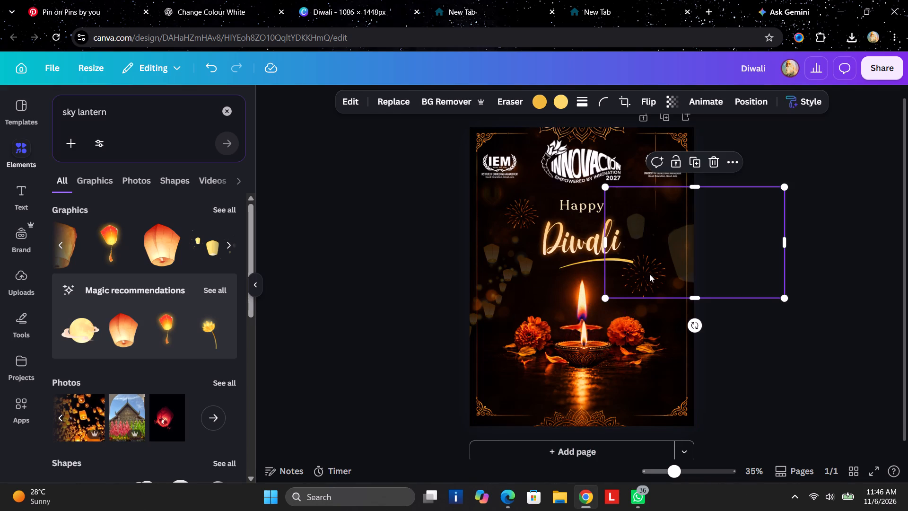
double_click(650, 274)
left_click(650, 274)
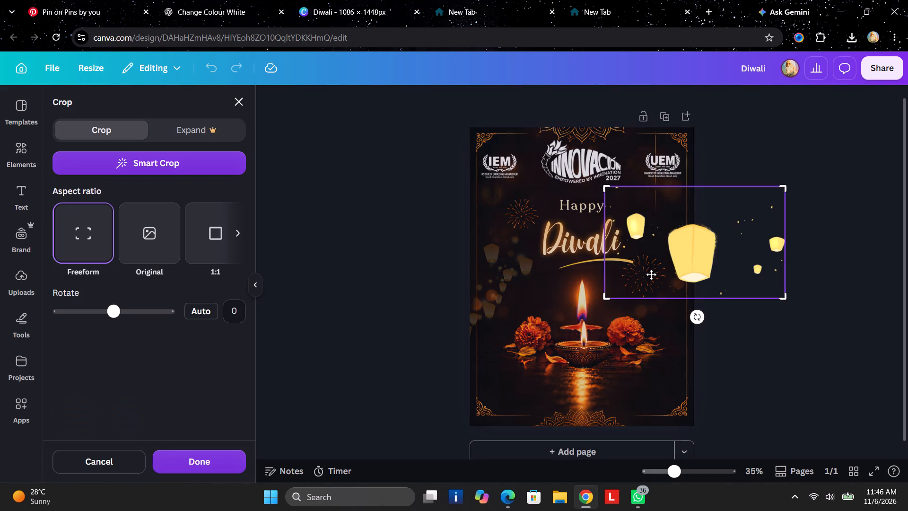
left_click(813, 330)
Send the faded large-lantern graphic to the back layer, behind the right firework.
left_click(690, 258)
right_click(689, 257)
right_click(689, 257)
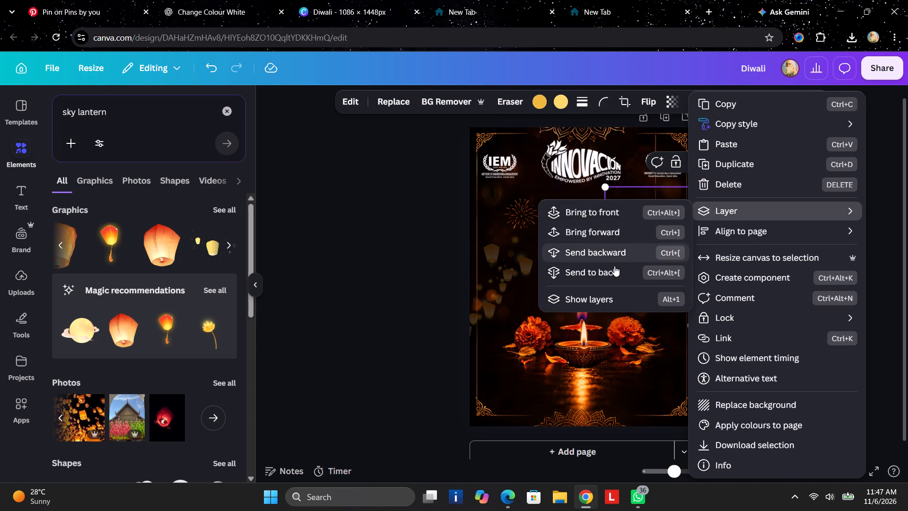
left_click(614, 270)
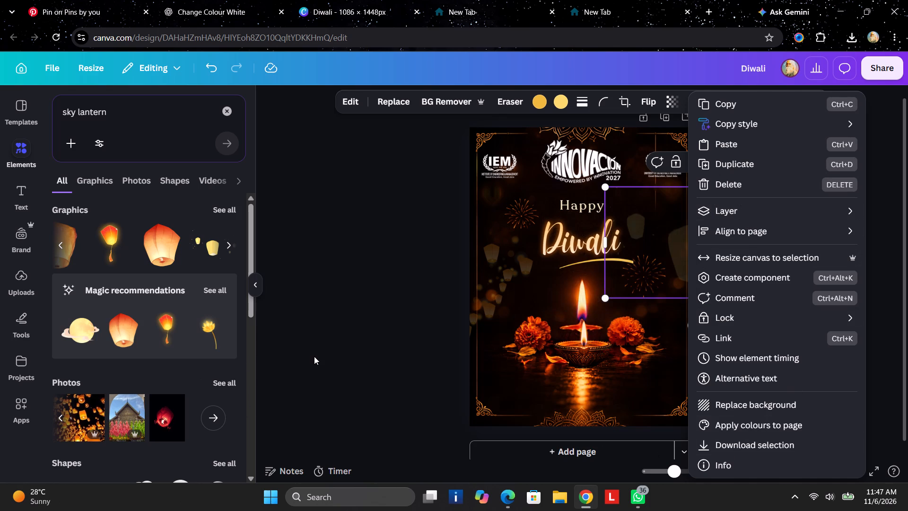
left_click(315, 355)
left_click(465, 318)
Move the right firework up to the poster's right side, just beneath the UEM logo.
left_click(631, 276)
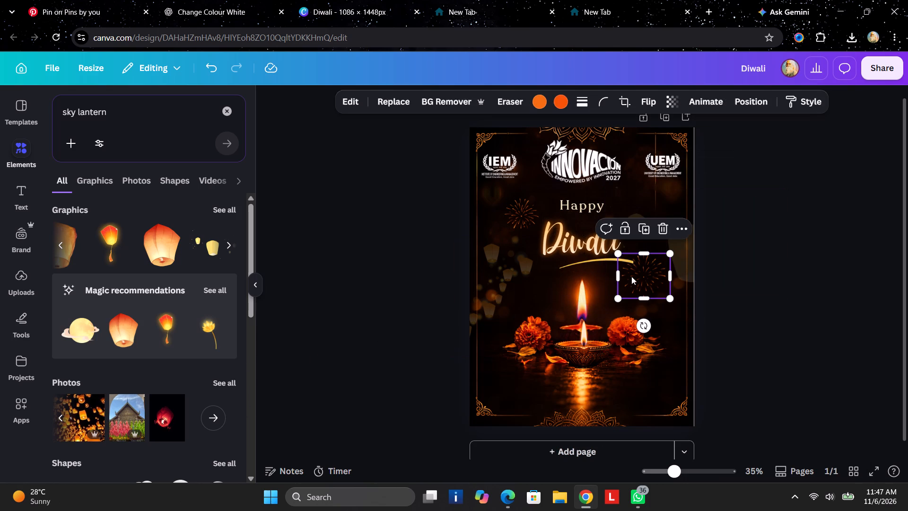
left_click_drag(631, 276, 650, 211)
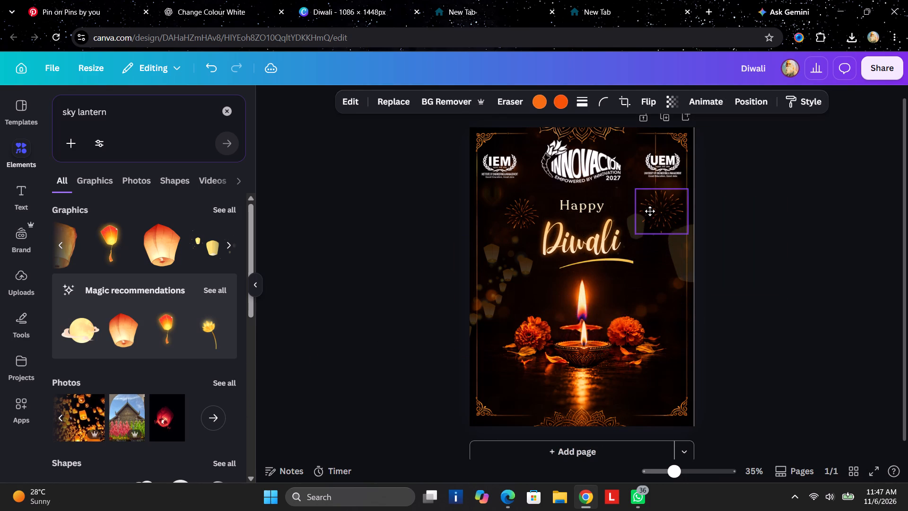
left_click_drag(650, 211, 650, 209)
left_click(811, 229)
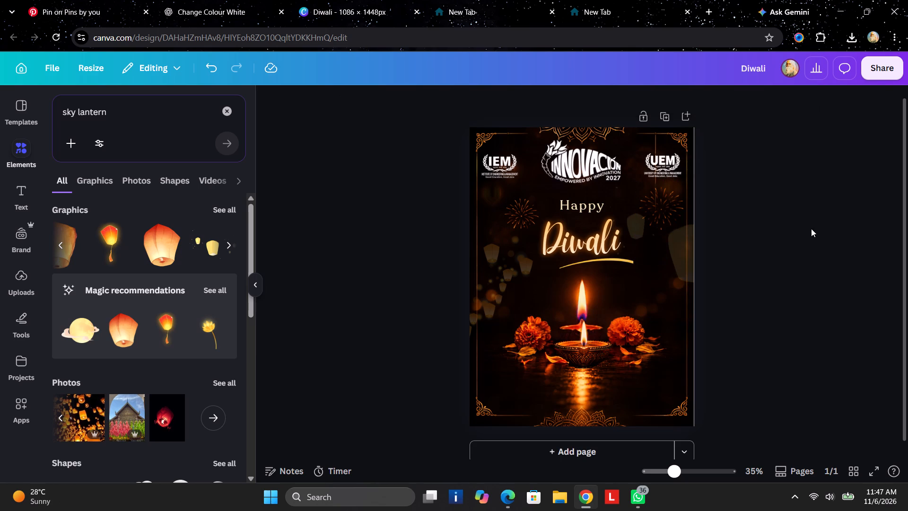
left_click_drag(668, 207, 665, 265)
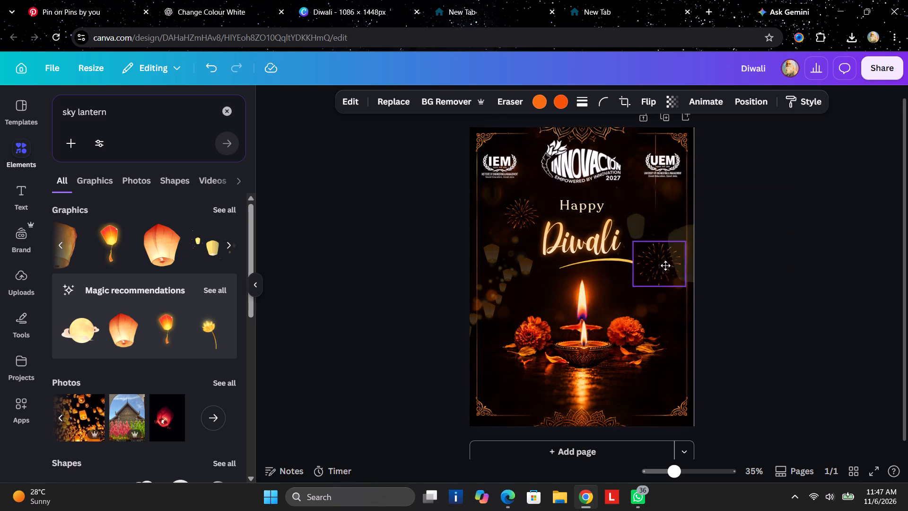
left_click_drag(665, 265, 671, 224)
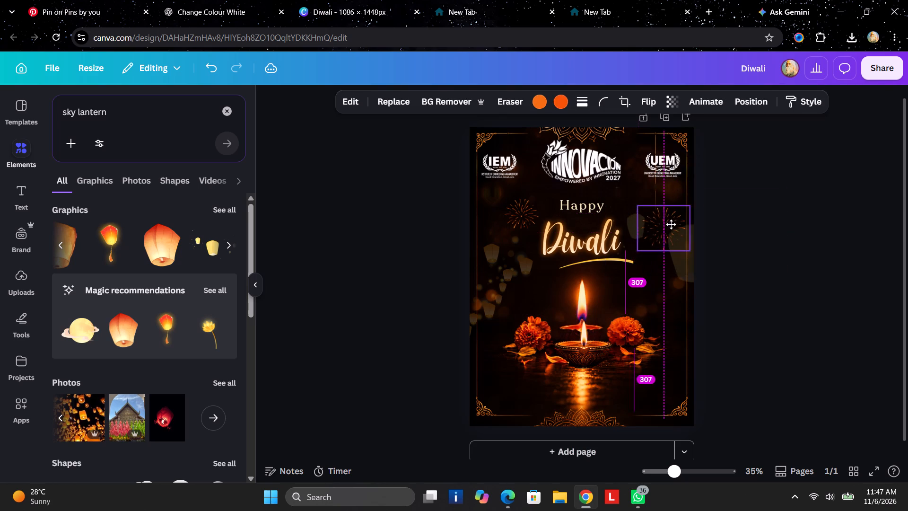
left_click_drag(671, 224, 673, 221)
left_click(823, 238)
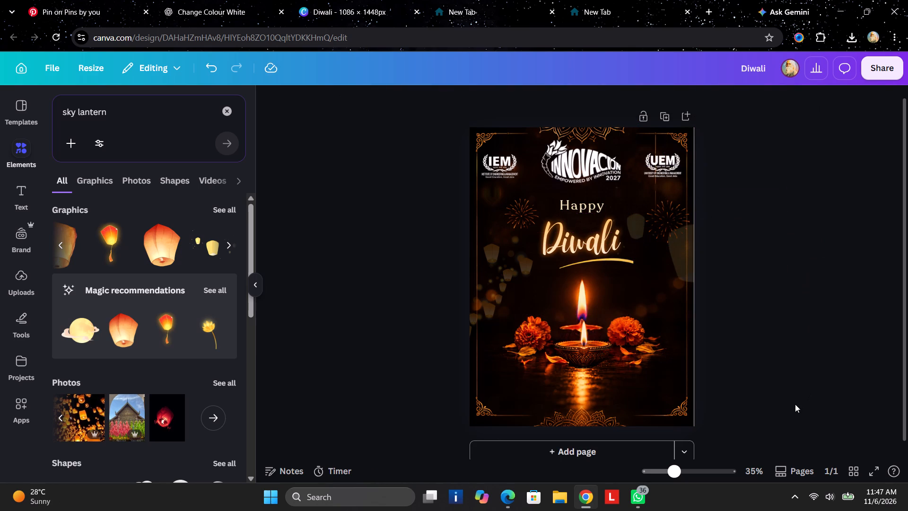
left_click_drag(670, 214, 667, 235)
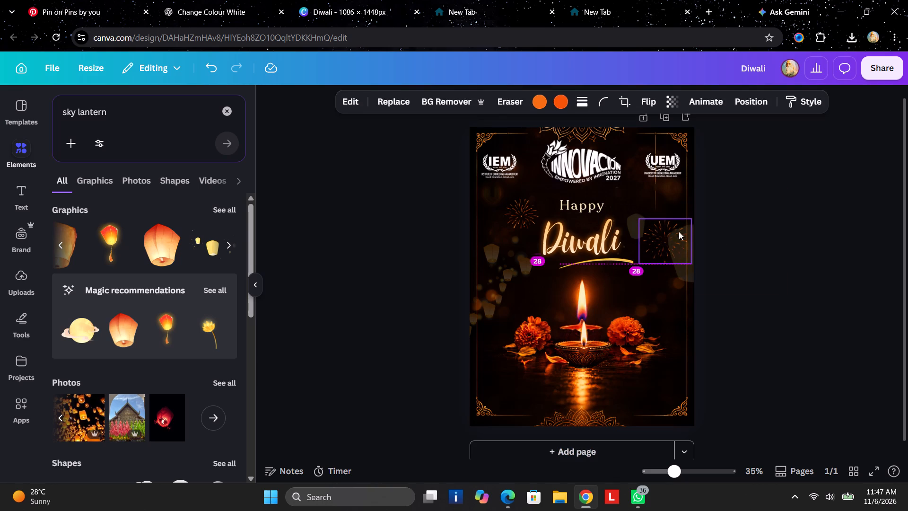
left_click(747, 237)
left_click_drag(664, 244, 647, 288)
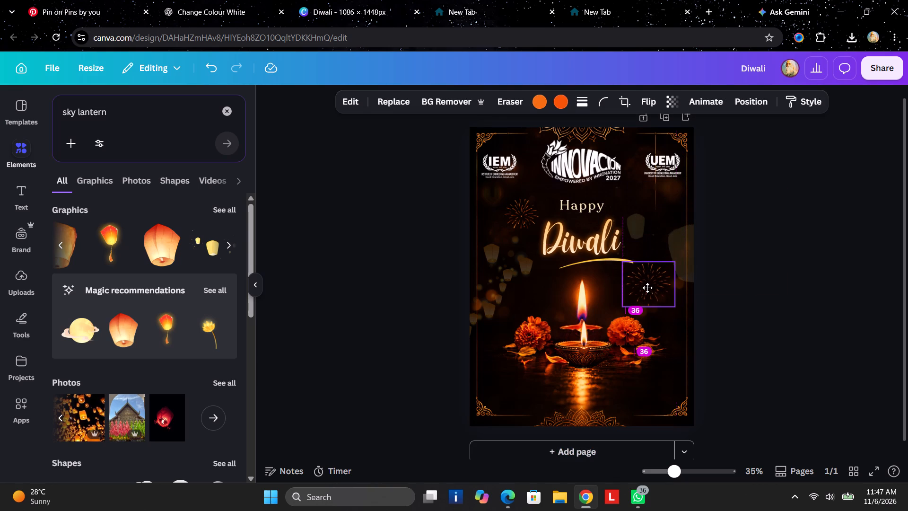
left_click_drag(647, 288, 646, 288)
left_click(767, 275)
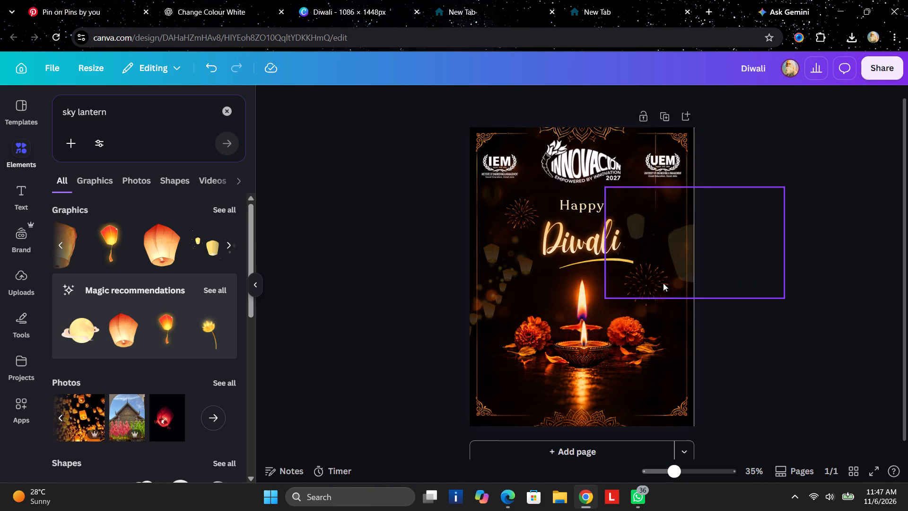
left_click(663, 283)
left_click_drag(658, 295, 645, 200)
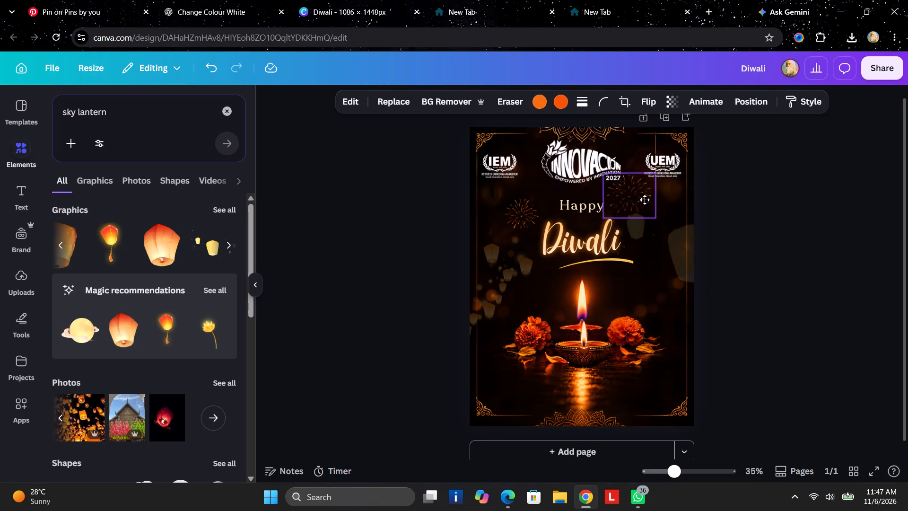
left_click_drag(645, 200, 678, 213)
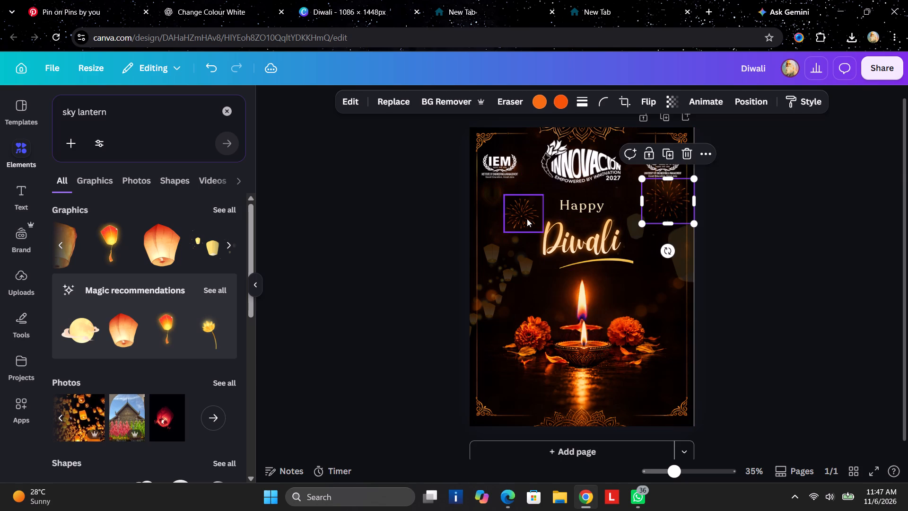
Move the left firework slightly down and outward, beside the word Diwali.
left_click_drag(529, 215, 524, 226)
left_click(845, 250)
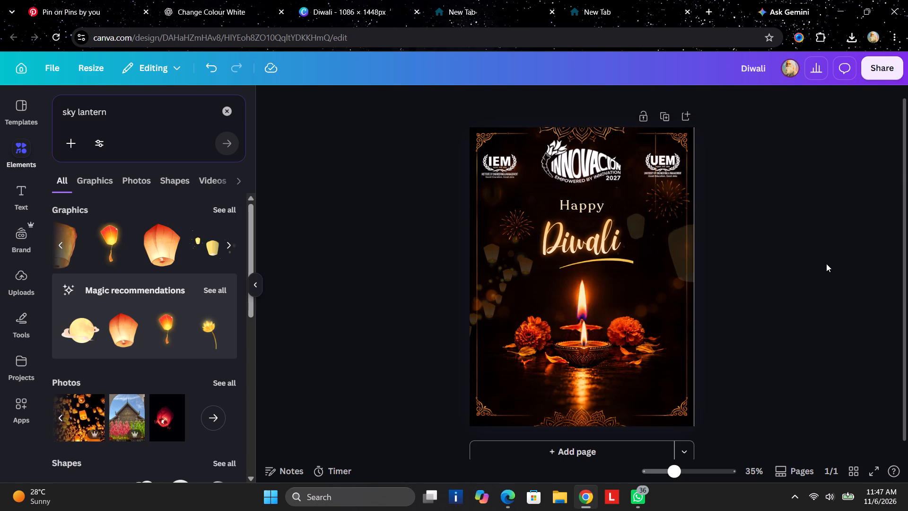
Nudge the right firework slightly down and inward beneath the UEM logo.
left_click_drag(670, 197, 668, 203)
left_click(783, 200)
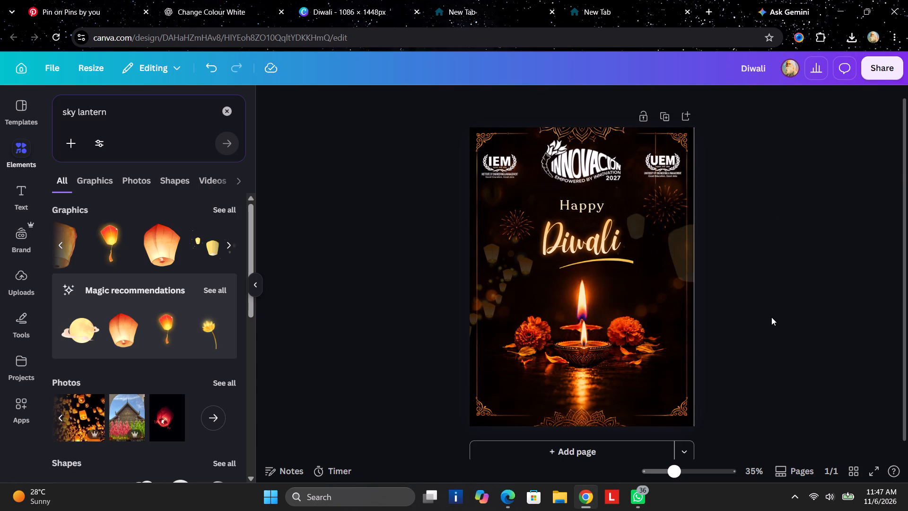
Shift the gold underline stroke beneath the Diwali text slightly to the right.
left_click(610, 257)
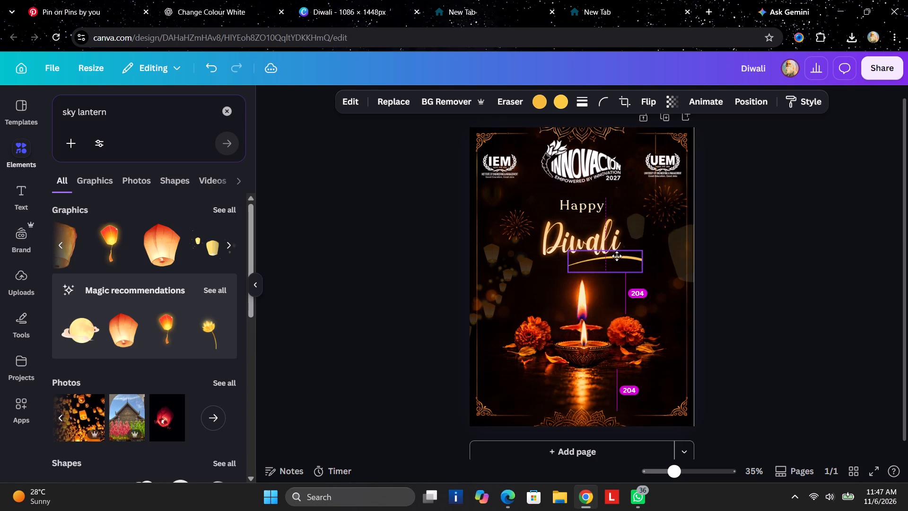
left_click(756, 240)
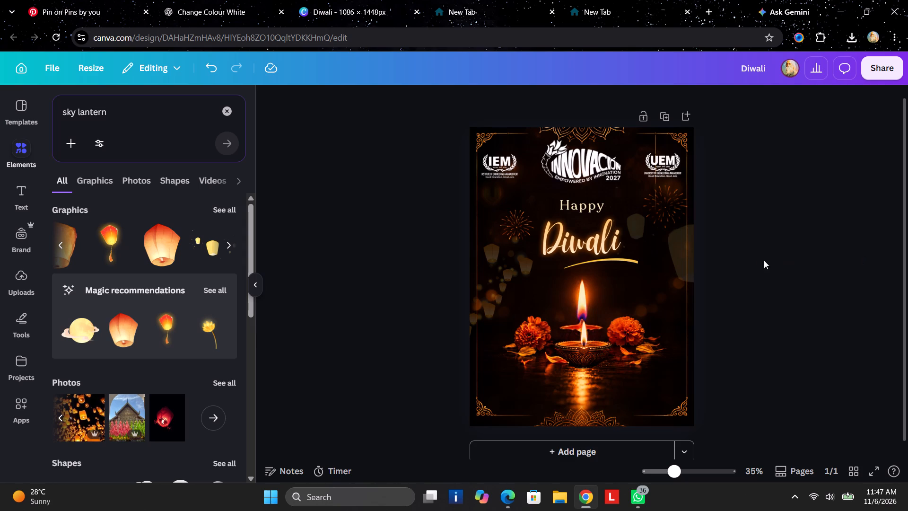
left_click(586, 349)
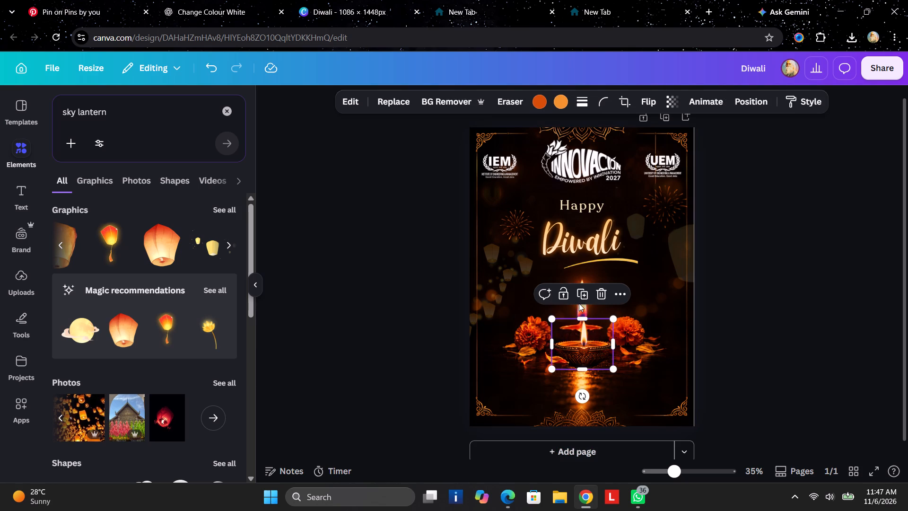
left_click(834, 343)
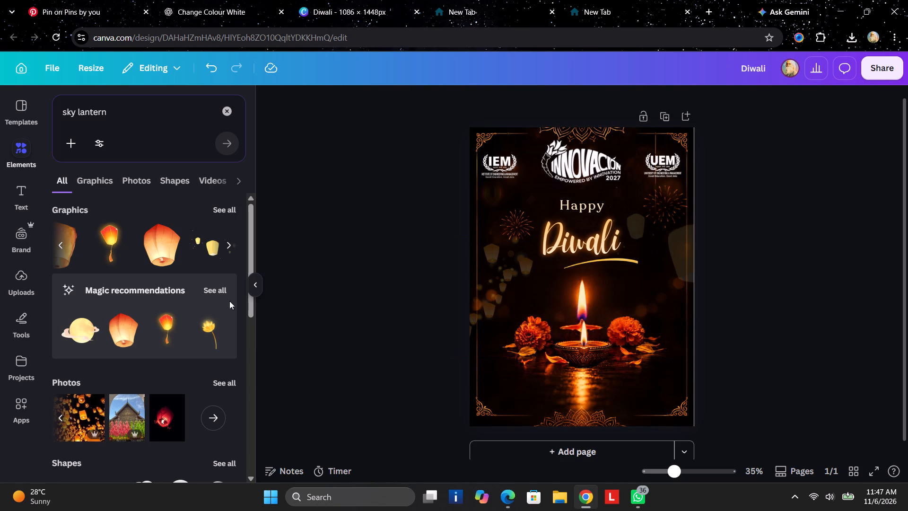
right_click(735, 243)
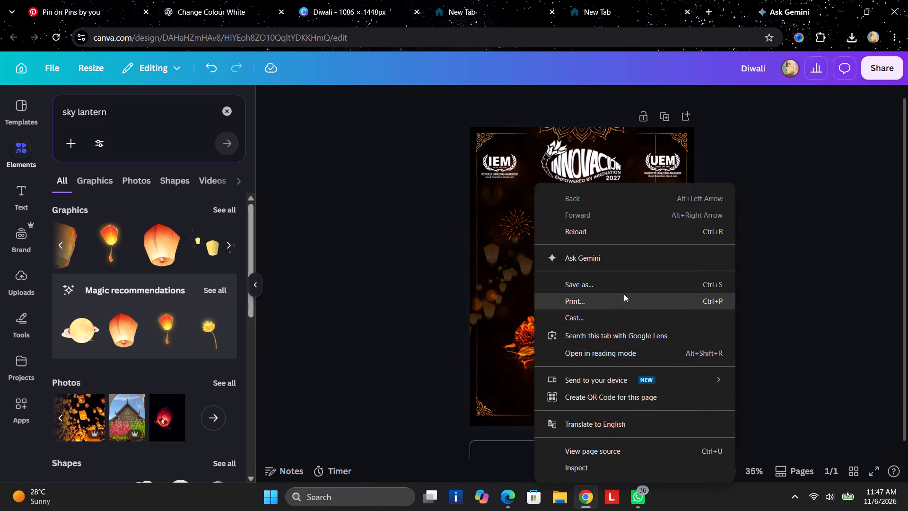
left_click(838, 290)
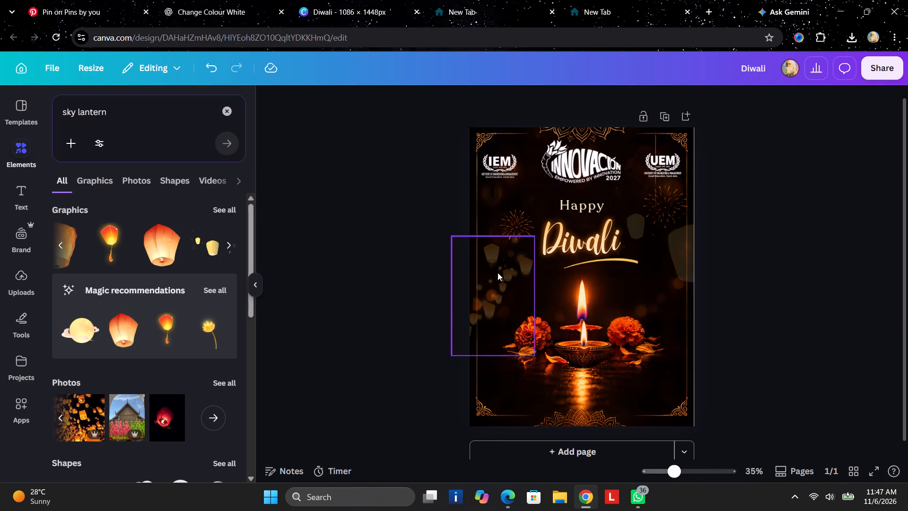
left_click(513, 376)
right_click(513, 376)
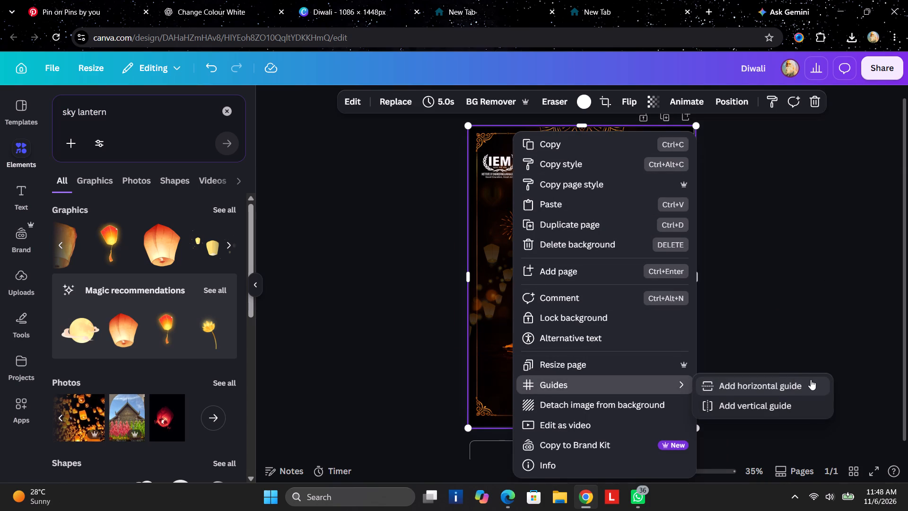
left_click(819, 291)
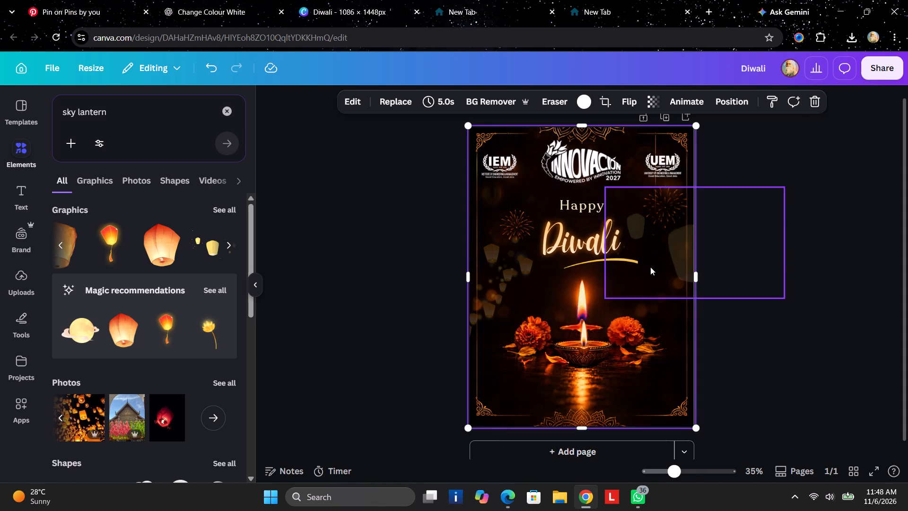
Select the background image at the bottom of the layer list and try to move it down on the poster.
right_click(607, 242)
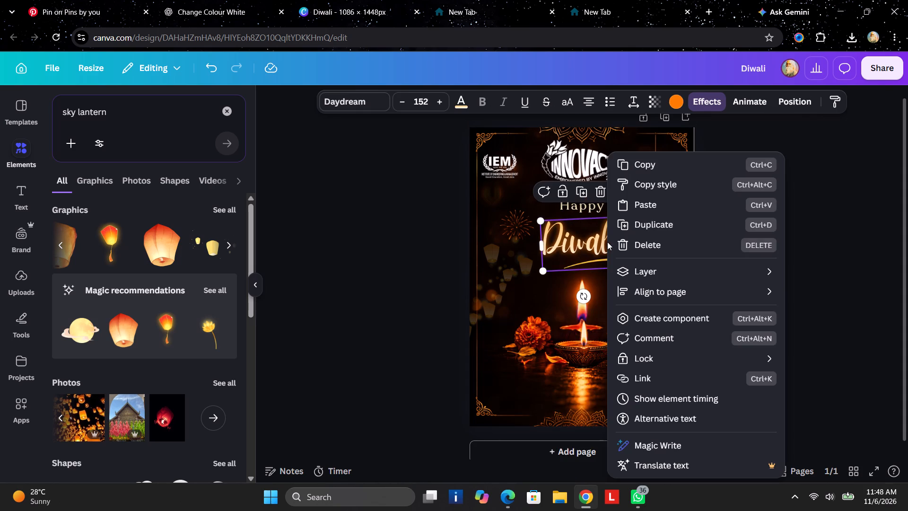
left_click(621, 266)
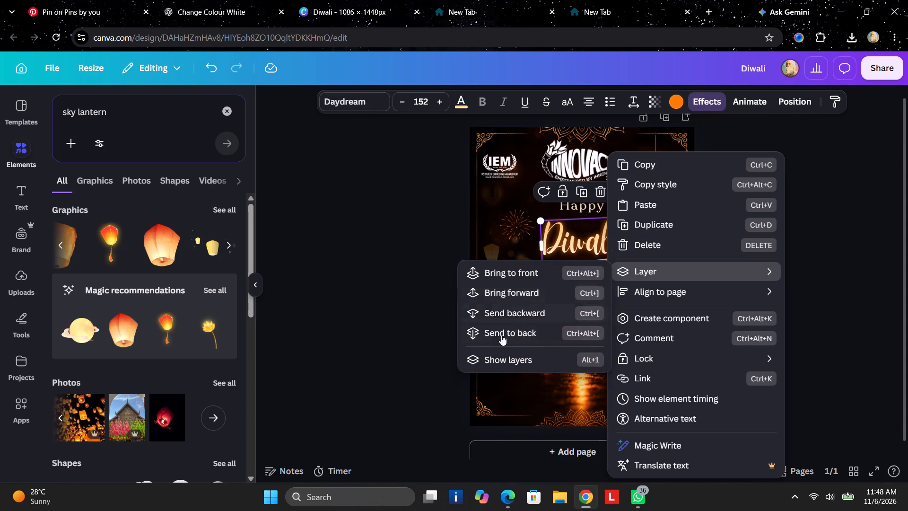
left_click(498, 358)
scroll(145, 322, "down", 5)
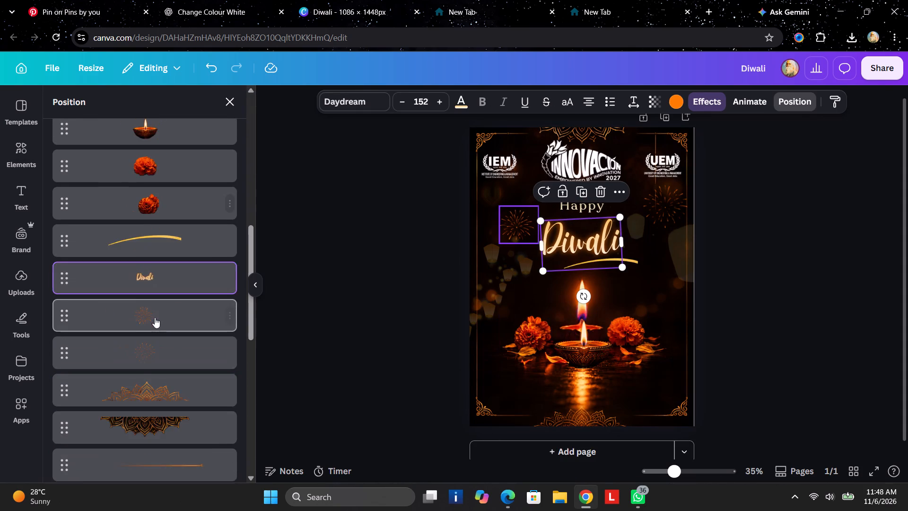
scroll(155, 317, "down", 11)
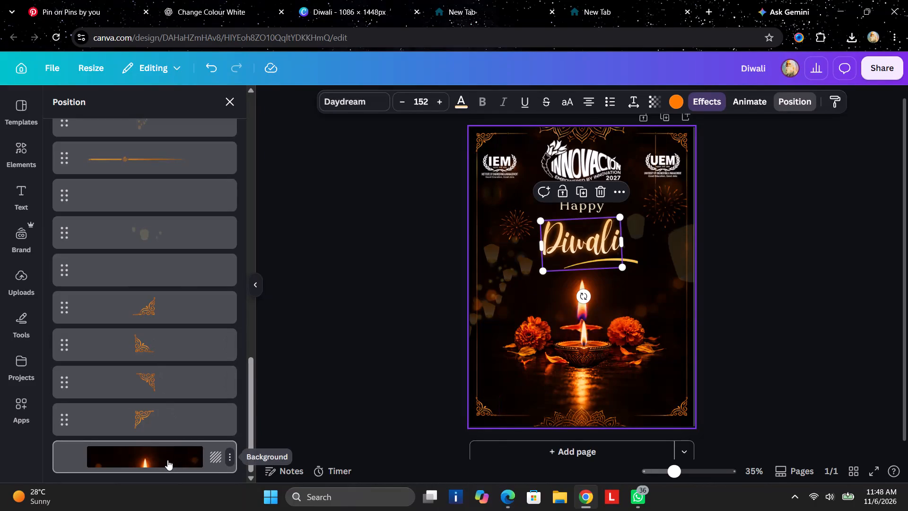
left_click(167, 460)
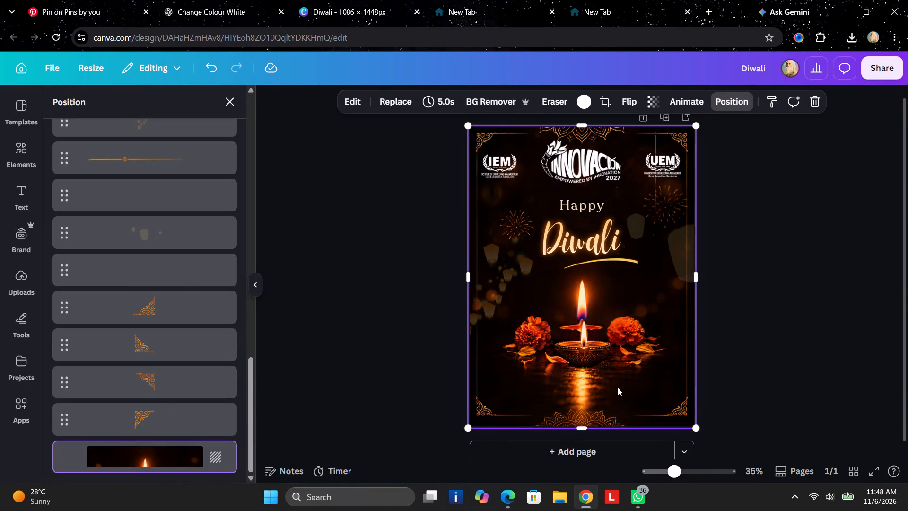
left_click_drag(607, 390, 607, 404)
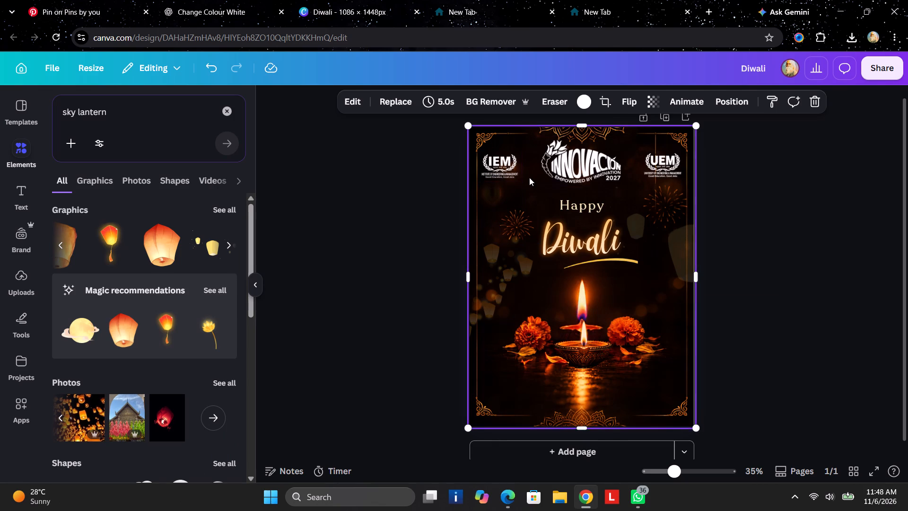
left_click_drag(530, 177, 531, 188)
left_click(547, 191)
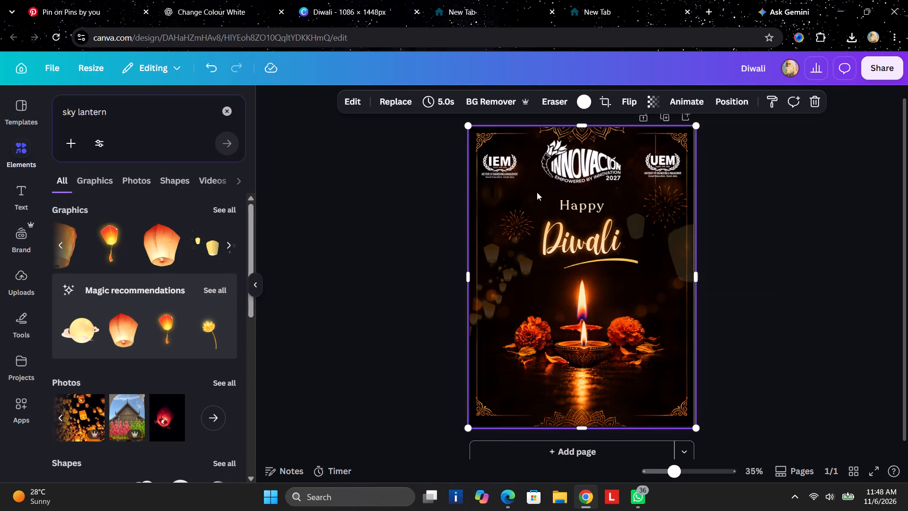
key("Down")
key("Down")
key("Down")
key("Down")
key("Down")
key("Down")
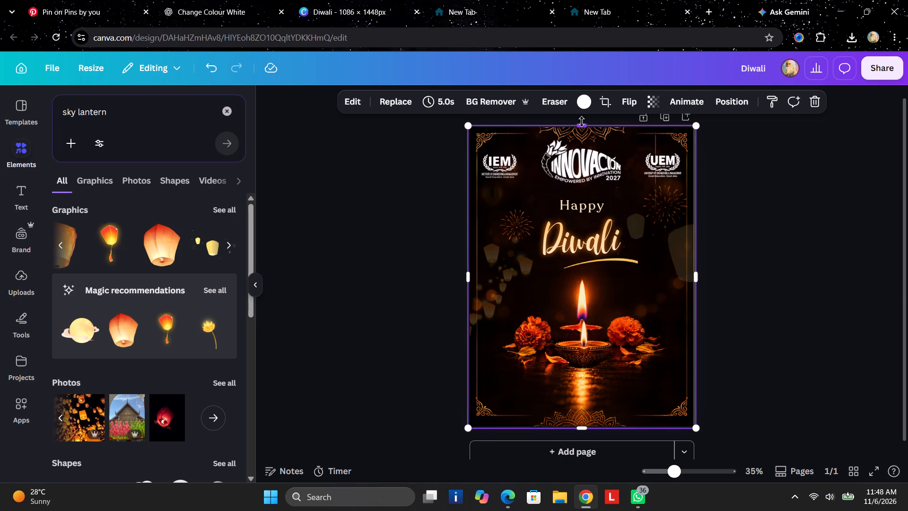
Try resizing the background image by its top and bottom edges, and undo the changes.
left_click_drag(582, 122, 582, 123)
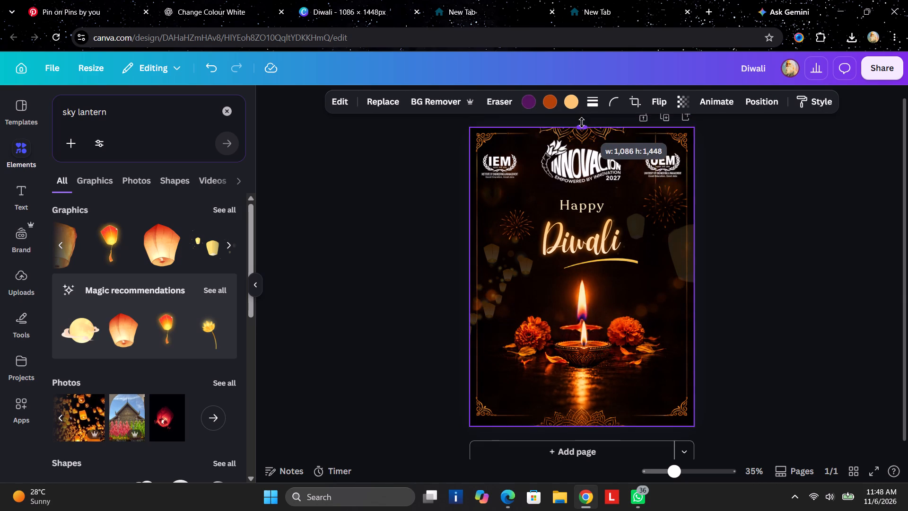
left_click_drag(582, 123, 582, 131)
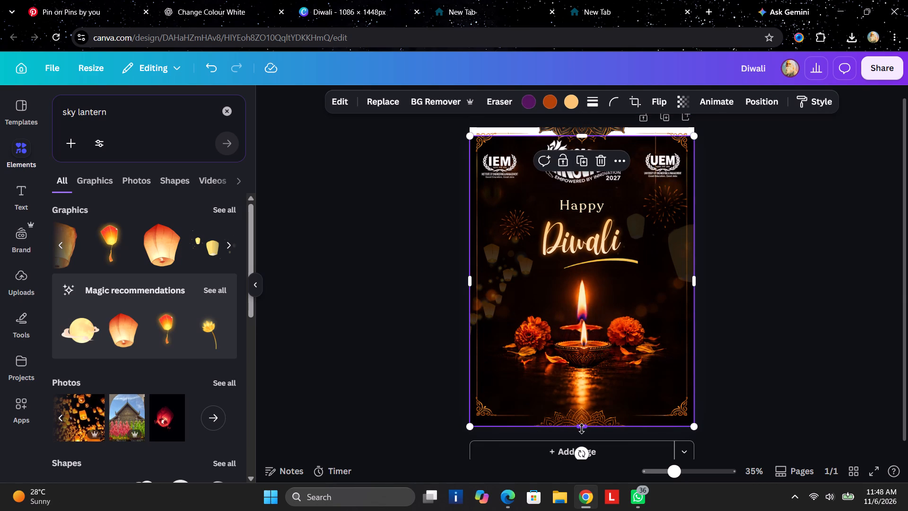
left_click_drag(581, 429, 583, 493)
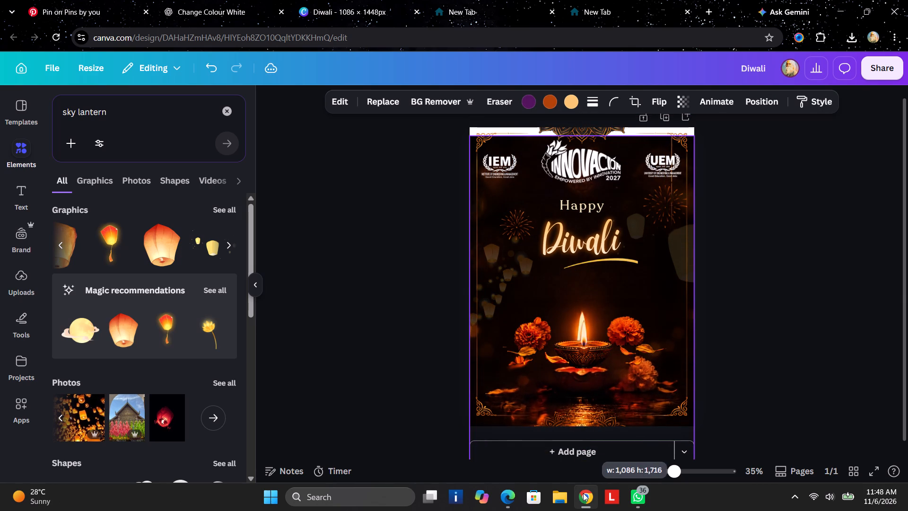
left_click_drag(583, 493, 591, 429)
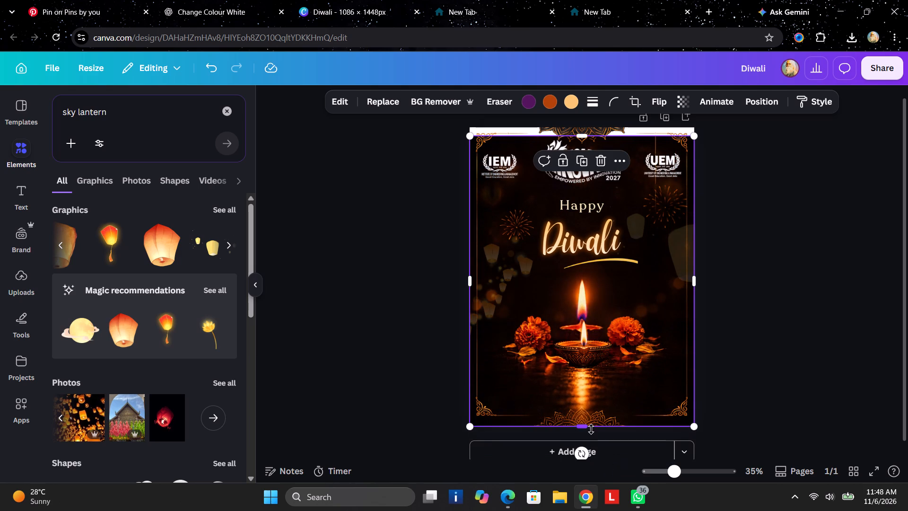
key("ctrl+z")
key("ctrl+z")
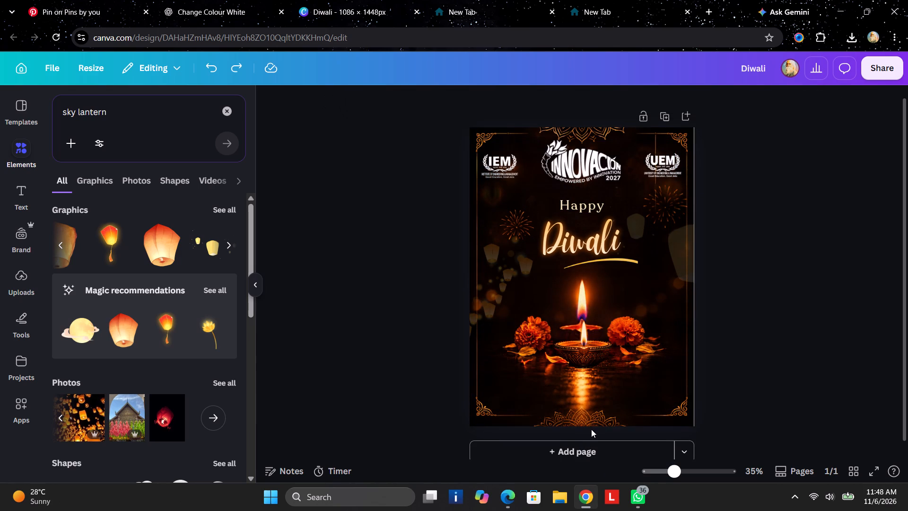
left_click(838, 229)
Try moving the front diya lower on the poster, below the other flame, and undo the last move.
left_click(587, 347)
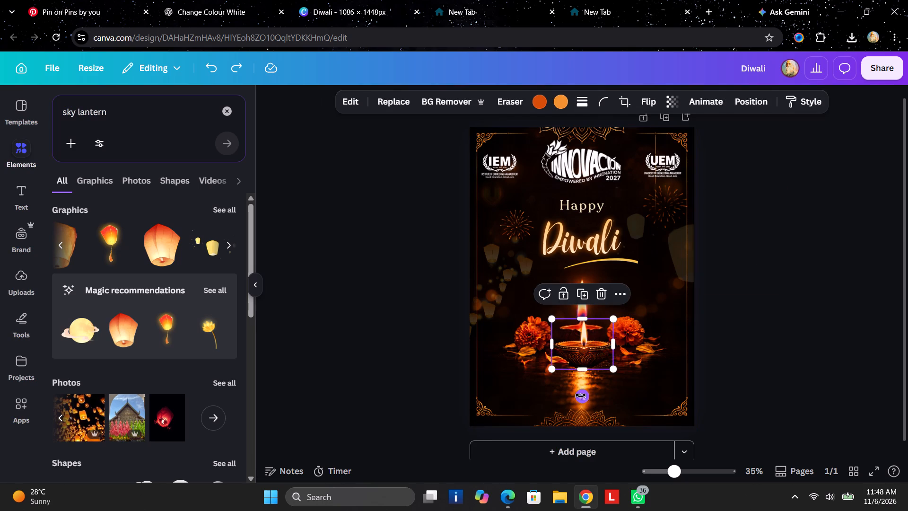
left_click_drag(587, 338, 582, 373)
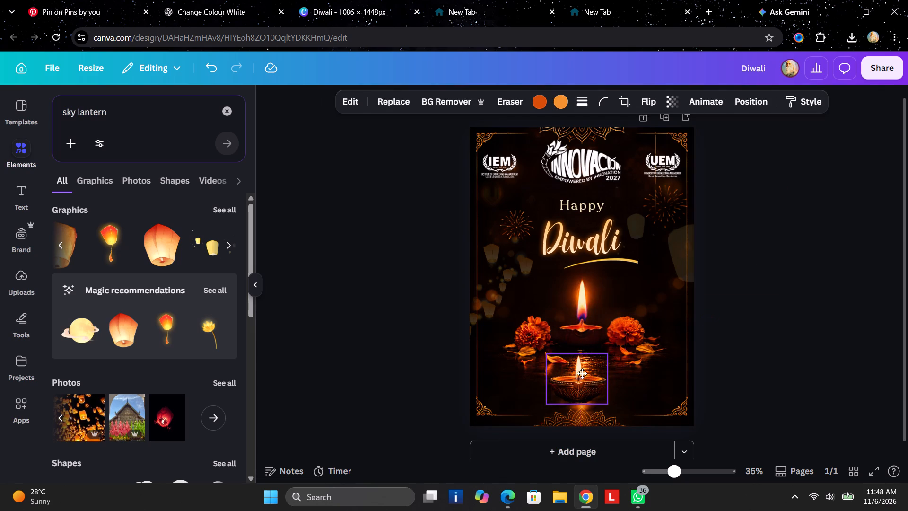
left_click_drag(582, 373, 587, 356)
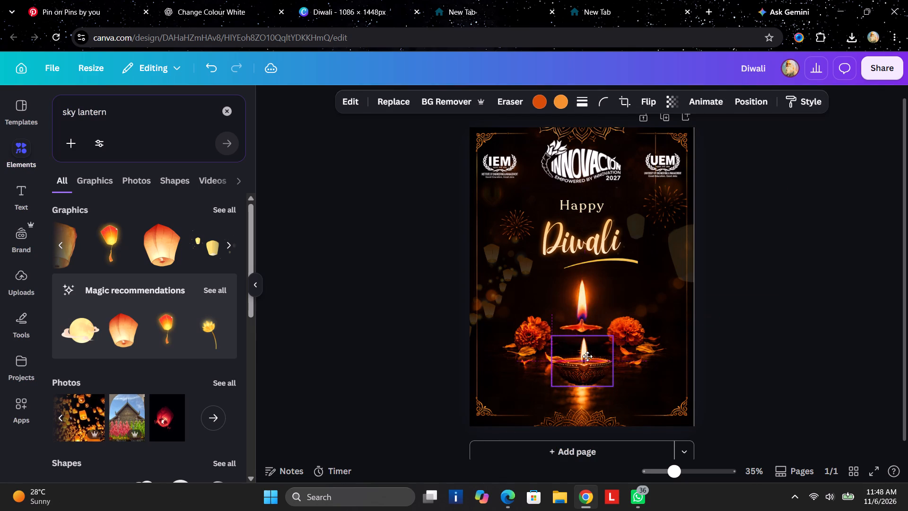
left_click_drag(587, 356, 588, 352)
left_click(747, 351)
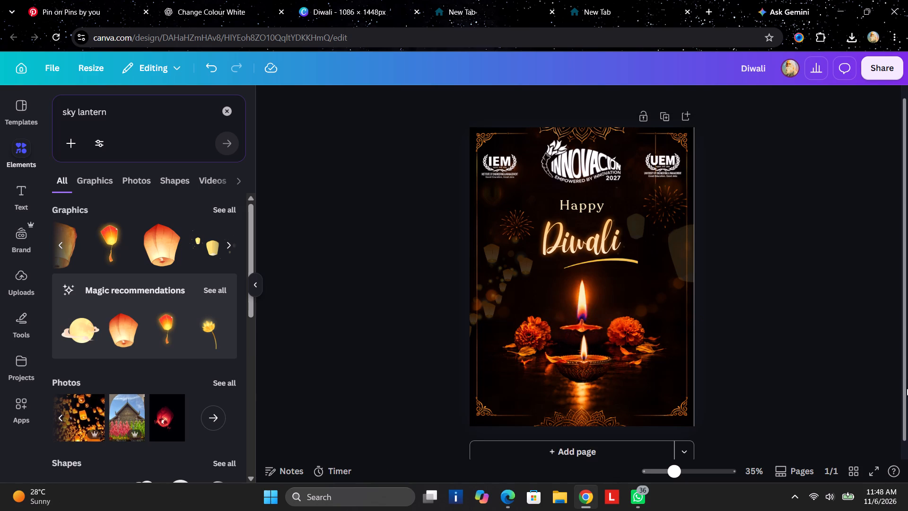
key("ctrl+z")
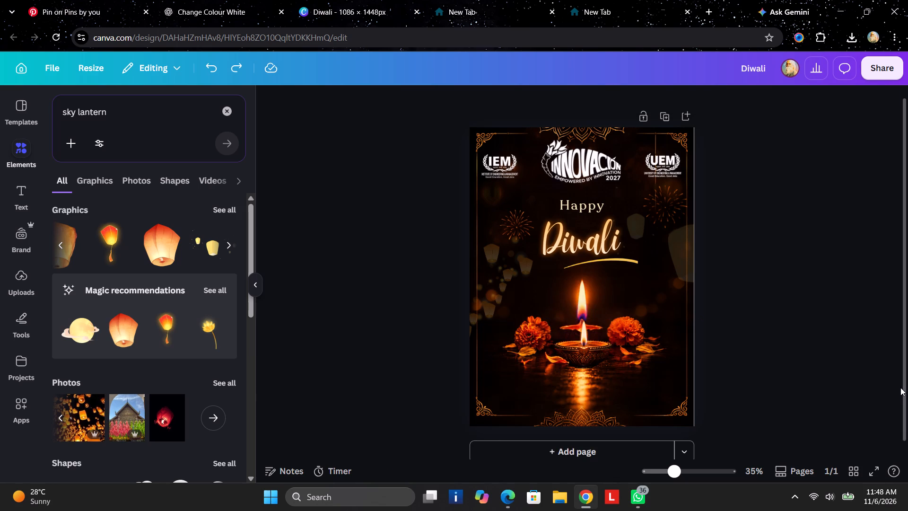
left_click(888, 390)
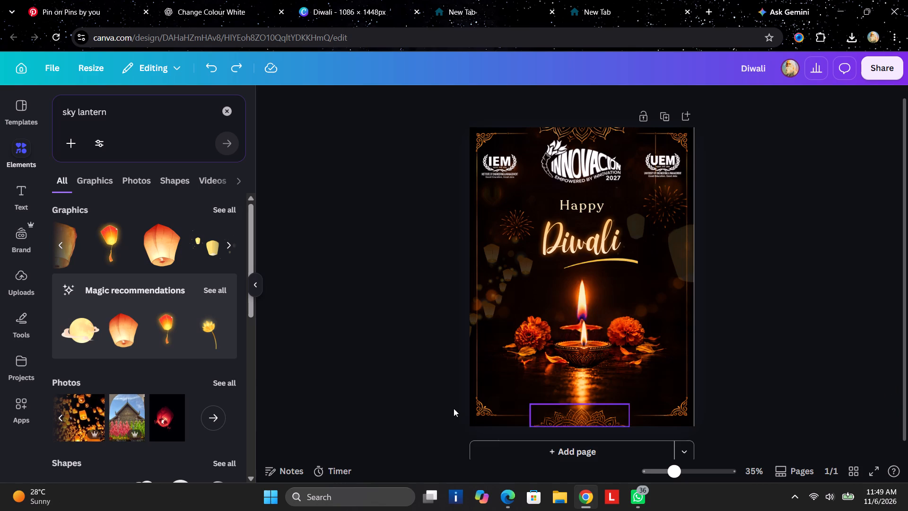
Delete the two added marigold flowers on either side of the diya.
left_click(619, 332)
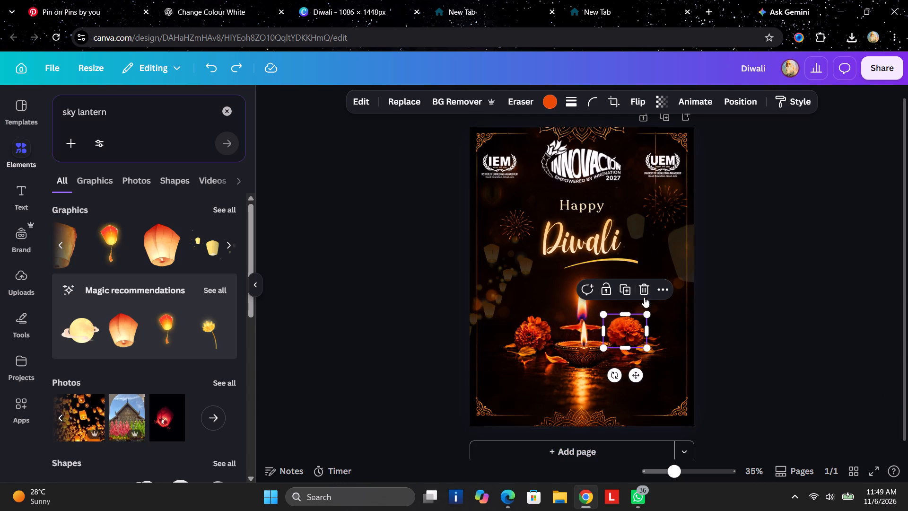
left_click(643, 288)
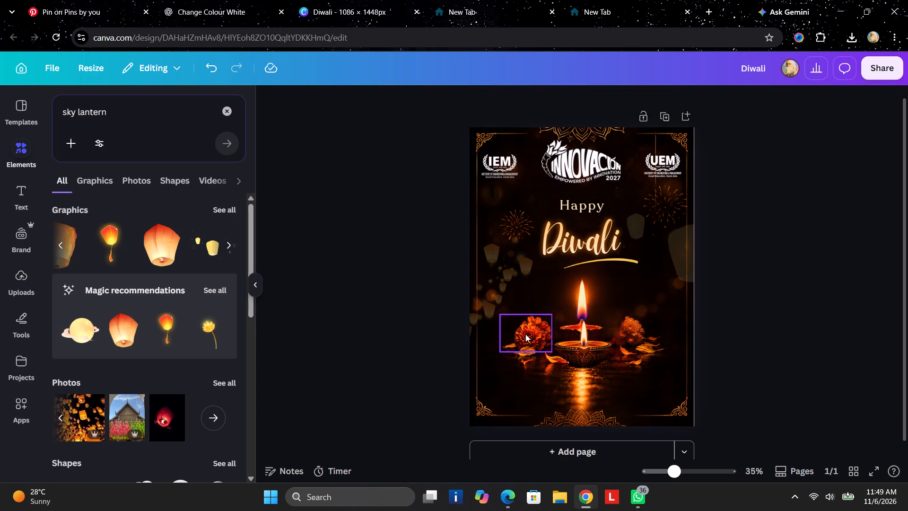
left_click(532, 336)
left_click(548, 291)
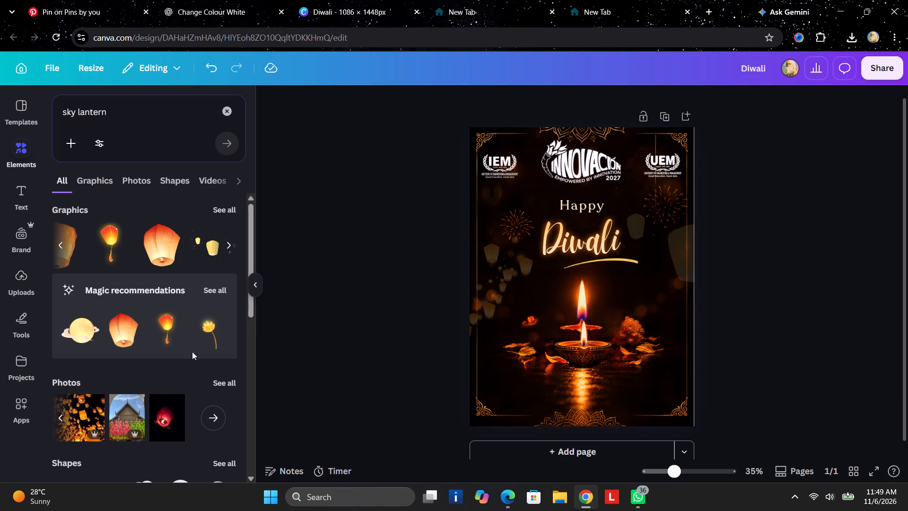
Clear the sky lantern search in the elements library.
left_click(140, 113)
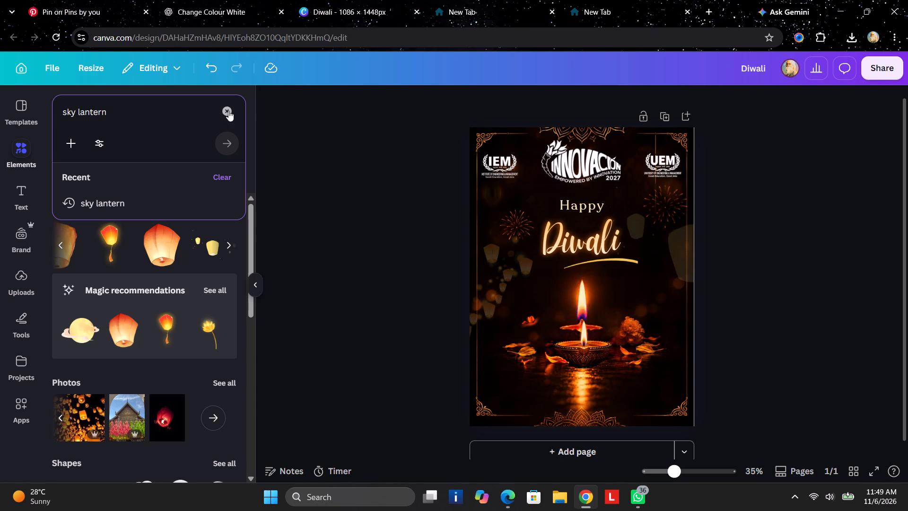
left_click(222, 109)
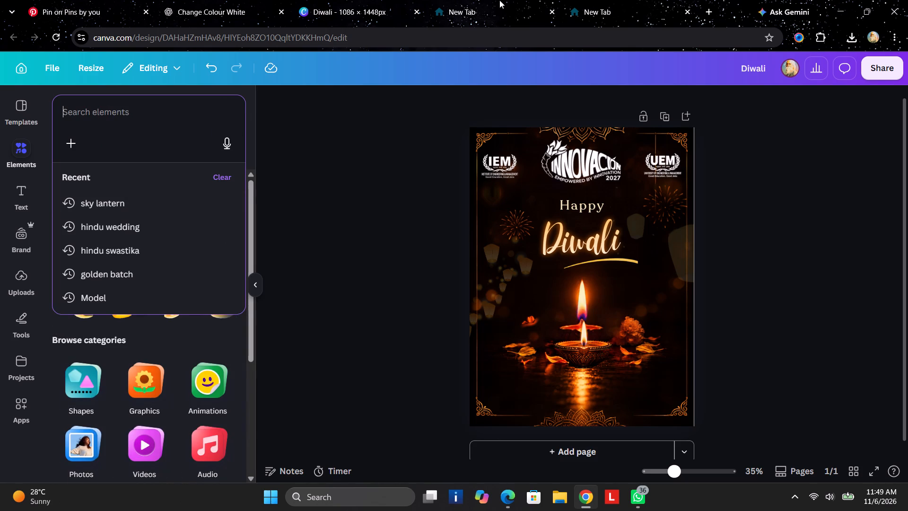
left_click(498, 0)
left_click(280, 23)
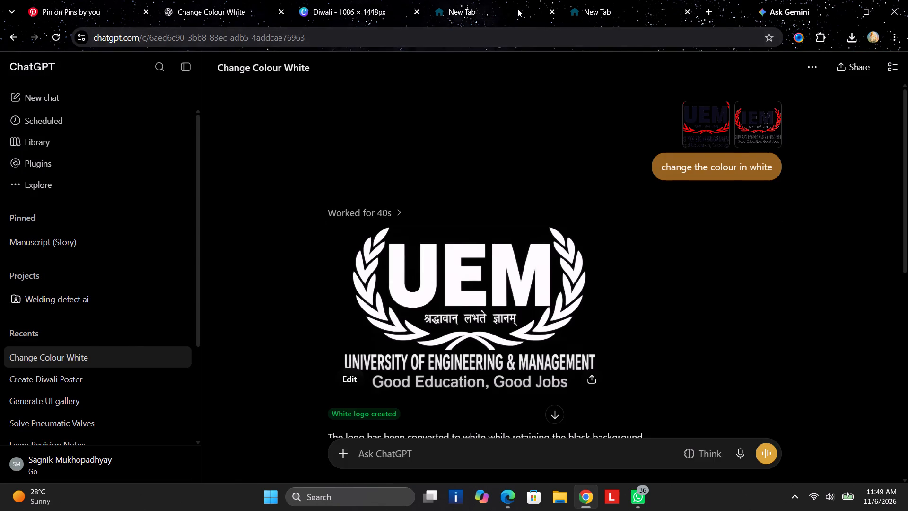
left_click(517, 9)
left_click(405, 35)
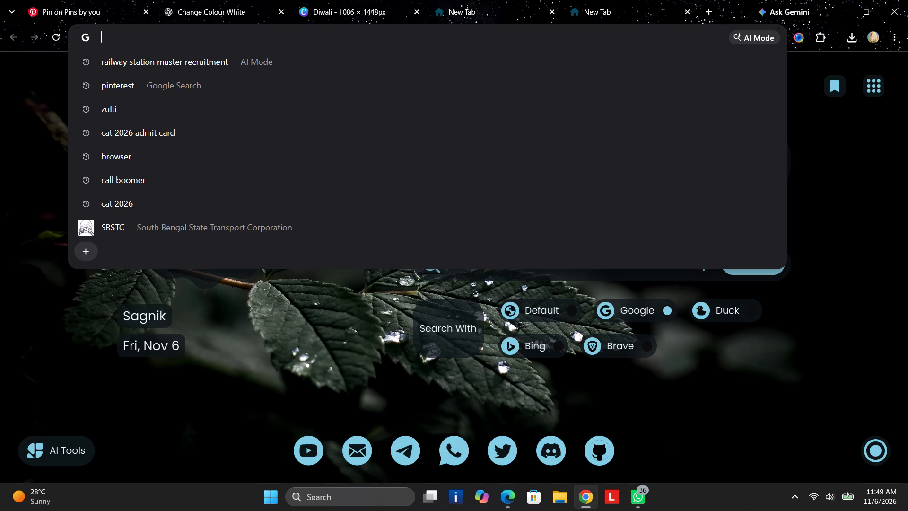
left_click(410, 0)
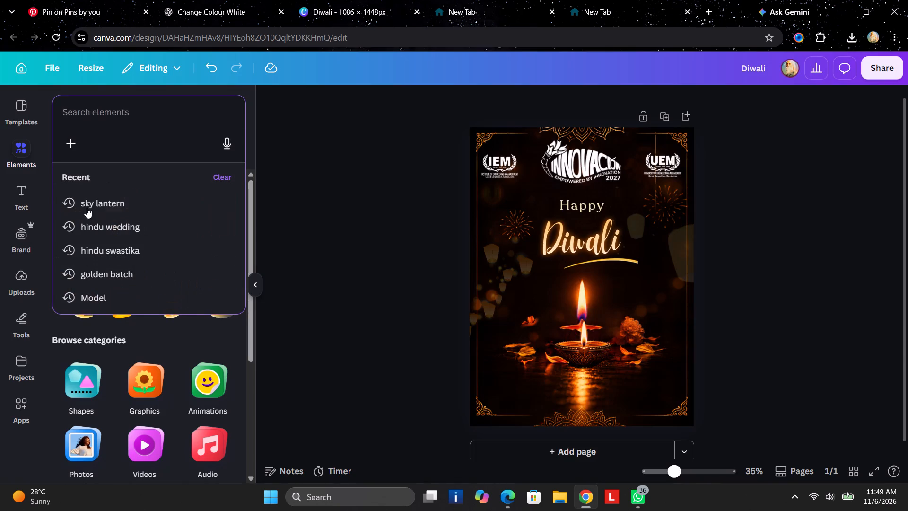
Search the elements library for "jaba flower" and look through the results.
type("jaba")
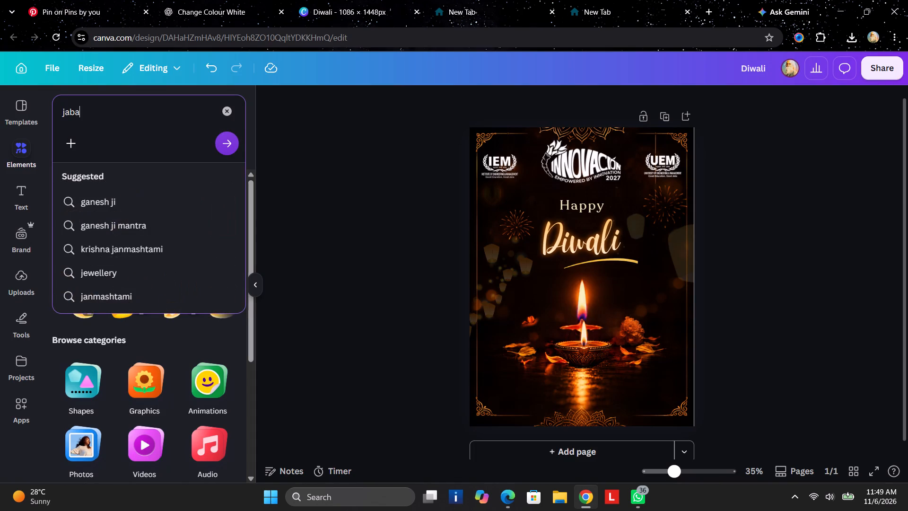
key("space")
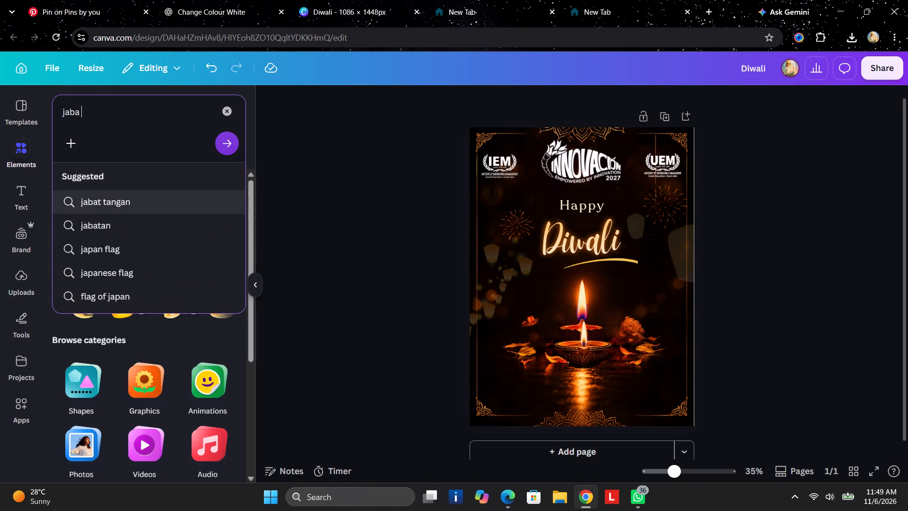
type("flower")
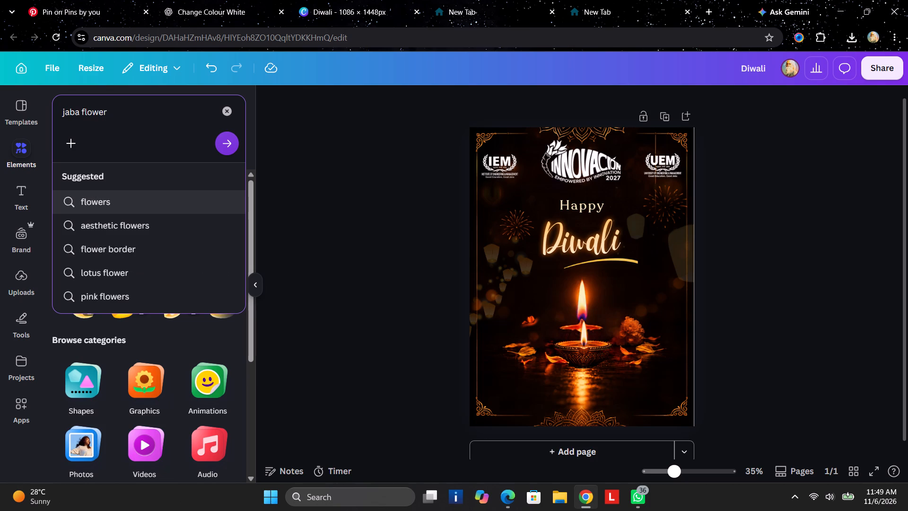
key("Return")
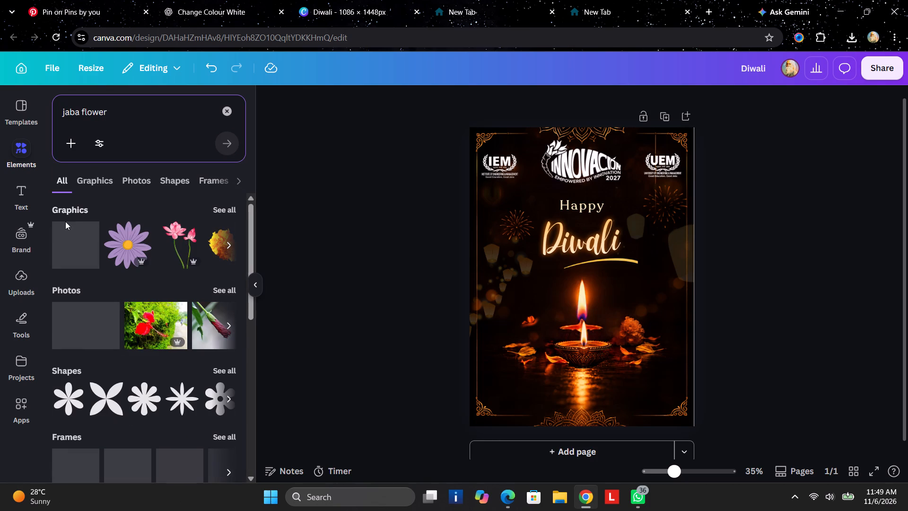
scroll(103, 243, "down", 13)
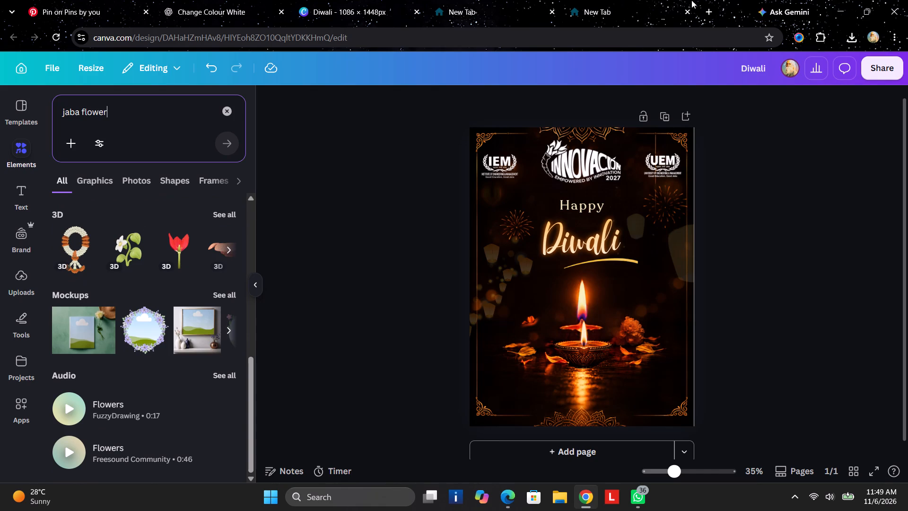
Search Google for "jaba flower" in a new browser tab and show the image results.
left_click(704, 4)
type("jaba")
key("space")
left_click(484, 92)
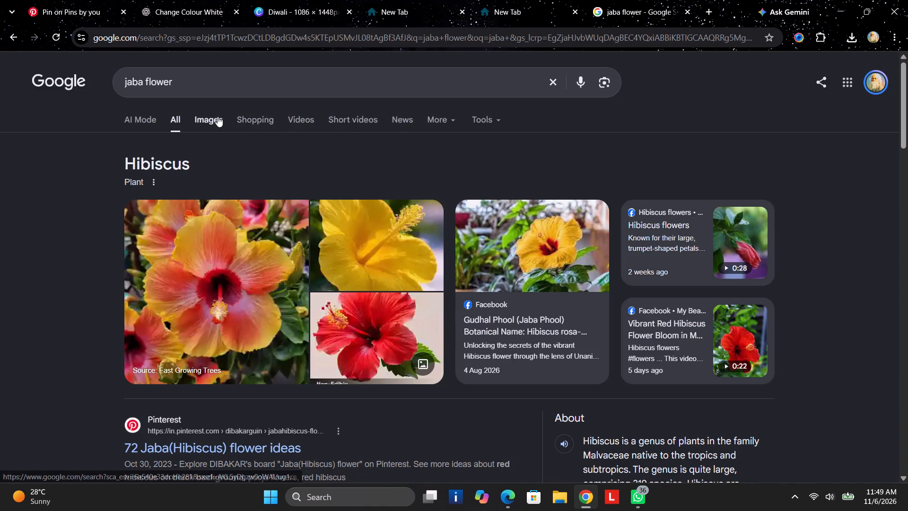
left_click(218, 116)
Refine the image search to "jaba flower red" and browse the results for a suitable hibiscus.
left_click(218, 66)
left_click(211, 78)
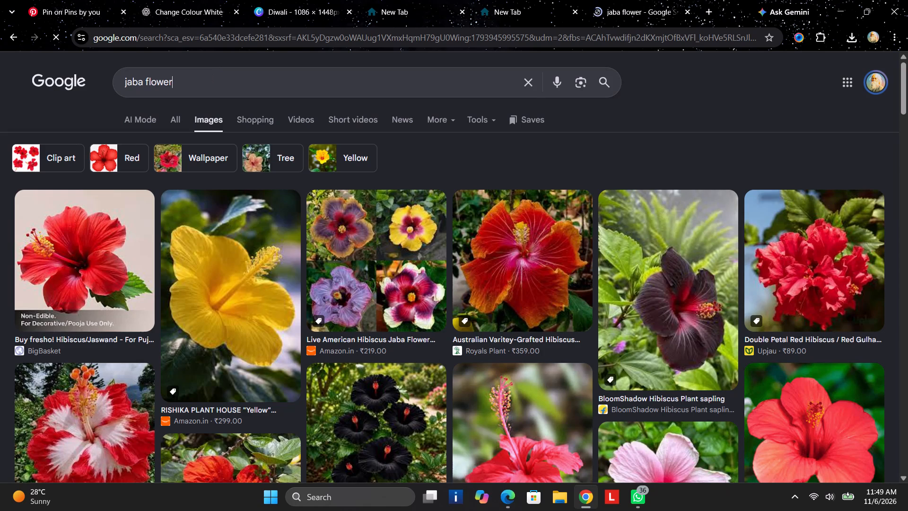
key("space")
type("red")
key("space")
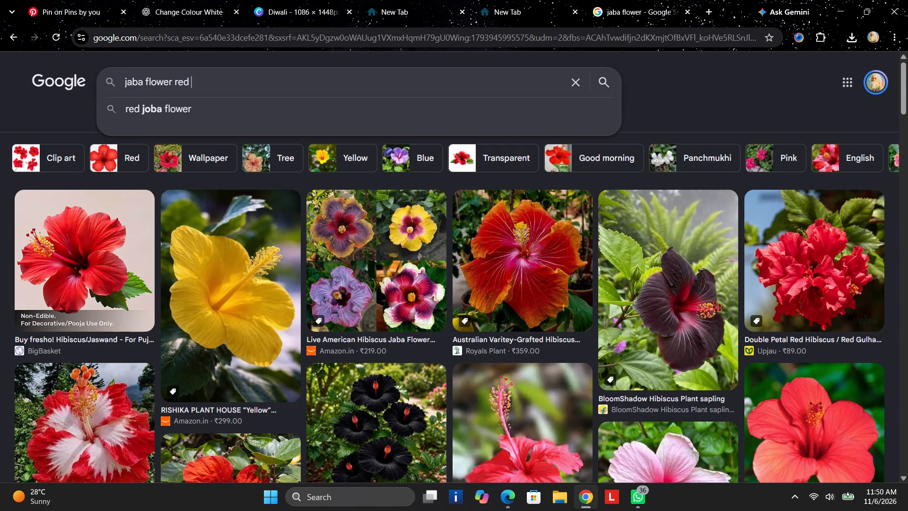
key("Return")
scroll(205, 114, "down", 3)
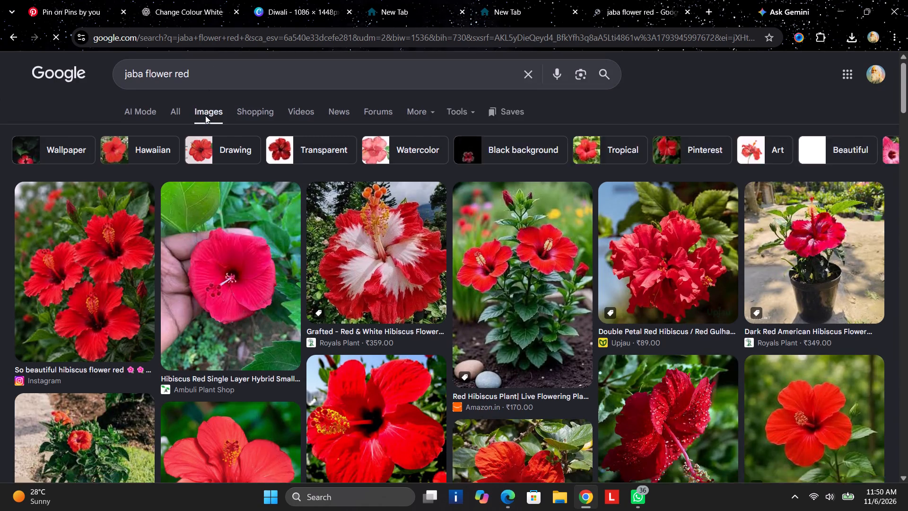
scroll(204, 115, "down", 11)
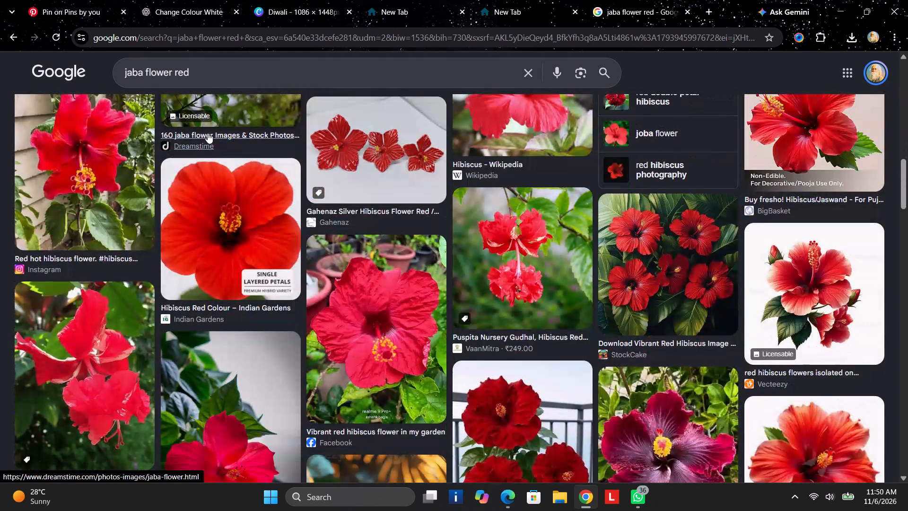
scroll(211, 167, "down", 15)
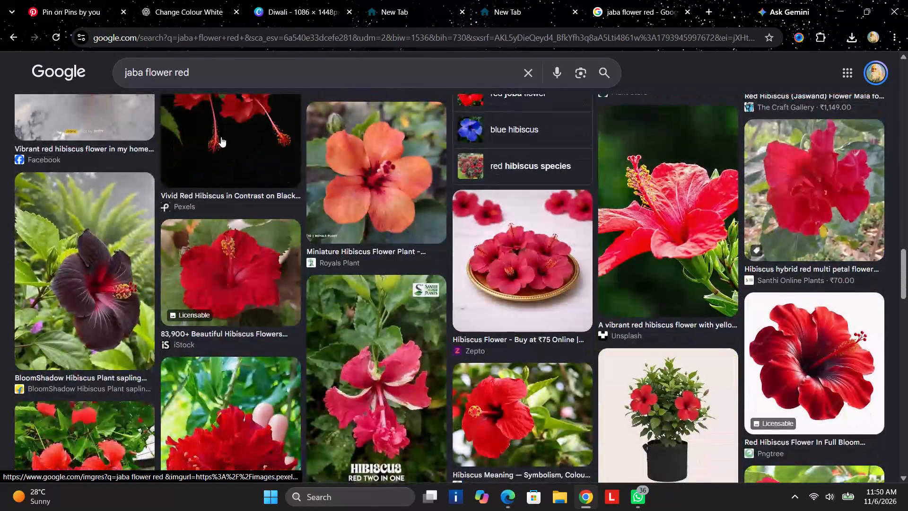
scroll(221, 137, "down", 19)
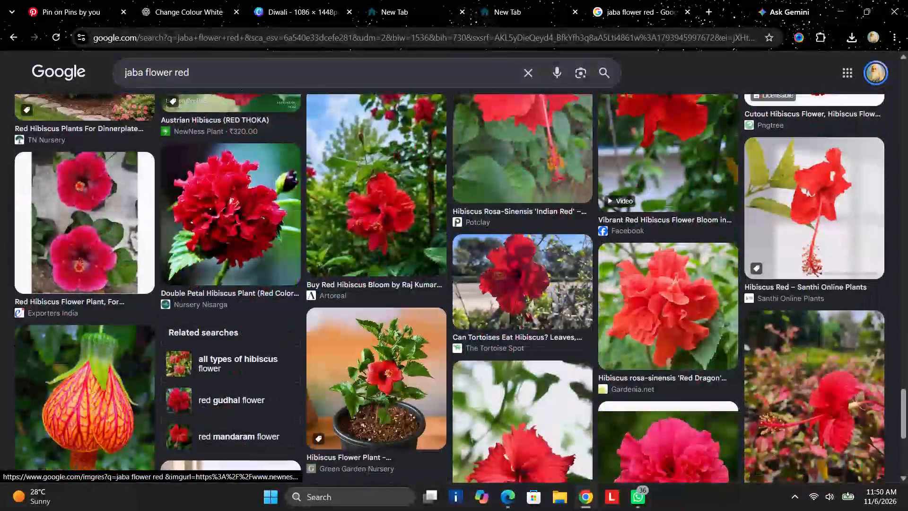
Refine the image search to "jaba flower red for graphics" and browse the results.
left_click(243, 68)
key("space")
type("fr")
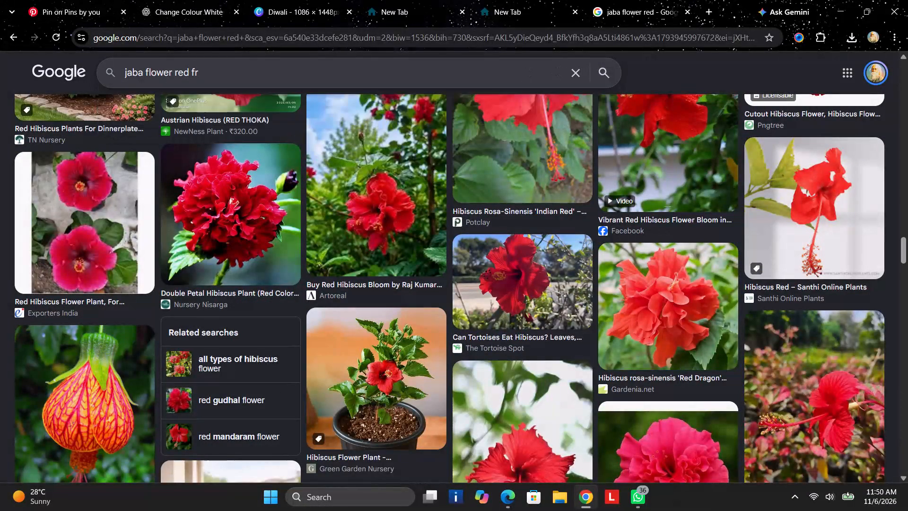
key("BackSpace")
type("or graphics")
key("Return")
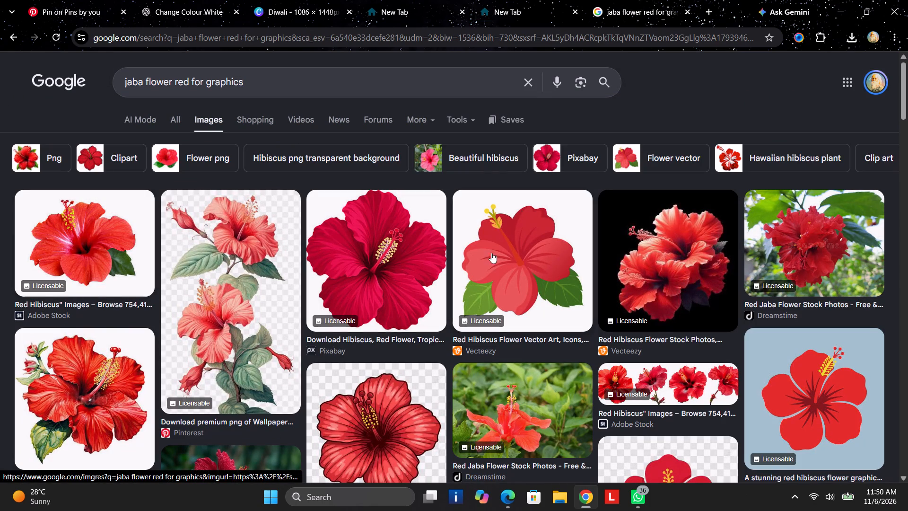
scroll(416, 284, "down", 6)
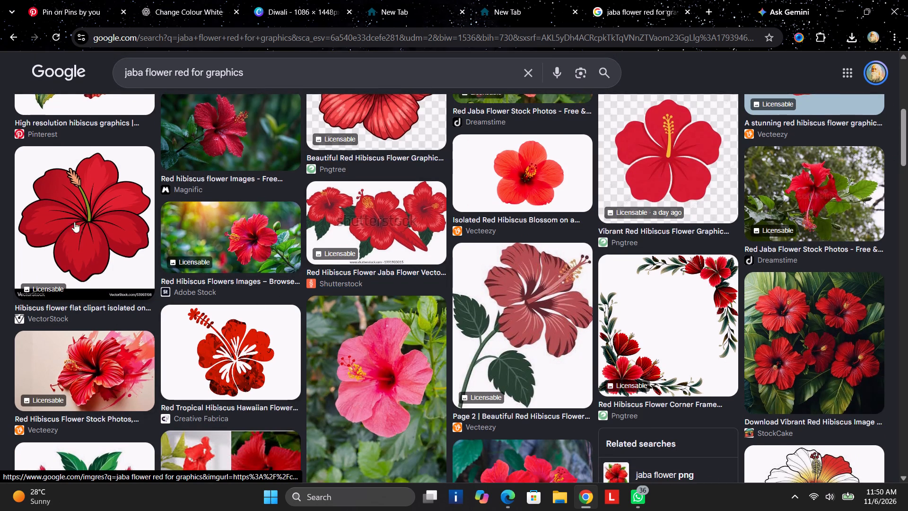
scroll(218, 208, "down", 4)
scroll(219, 211, "up", 10)
middle_click(218, 210)
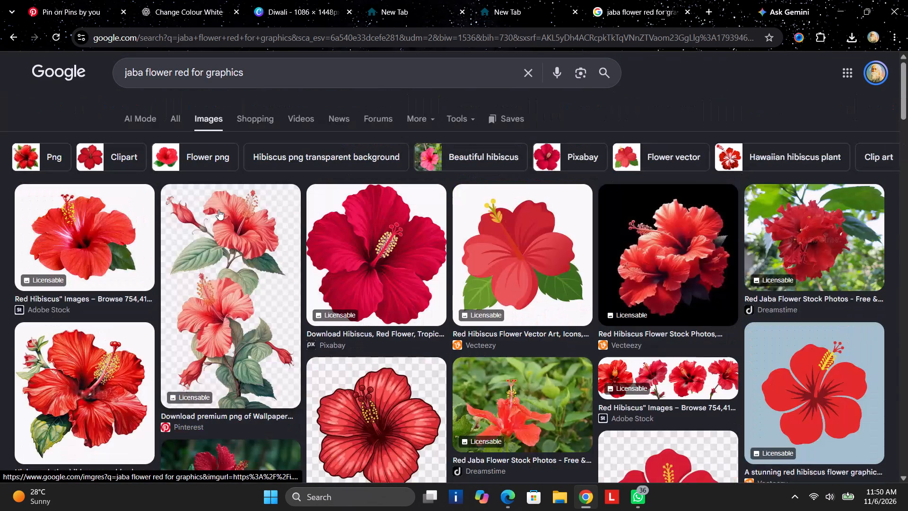
Preview the Adobe Stock red hibiscus on a white background and open its image options.
left_click(105, 229)
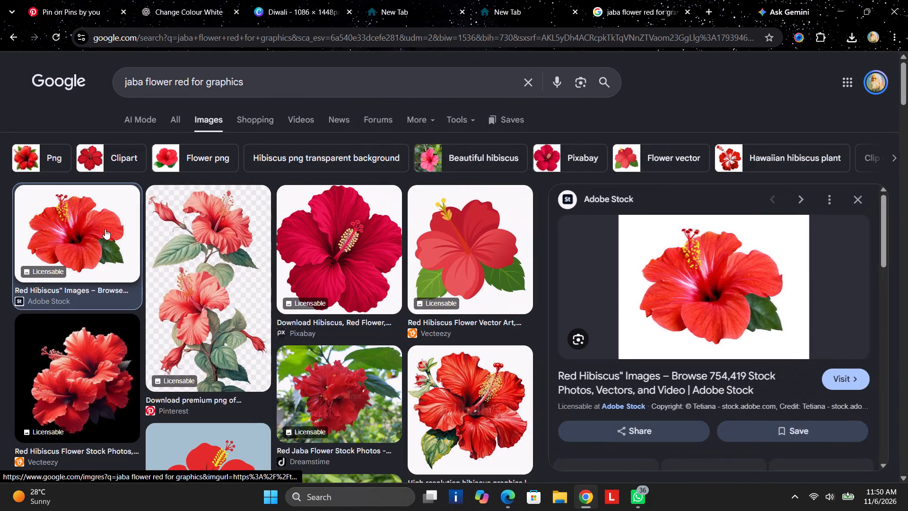
scroll(700, 265, "down", 5)
scroll(718, 306, "up", 4)
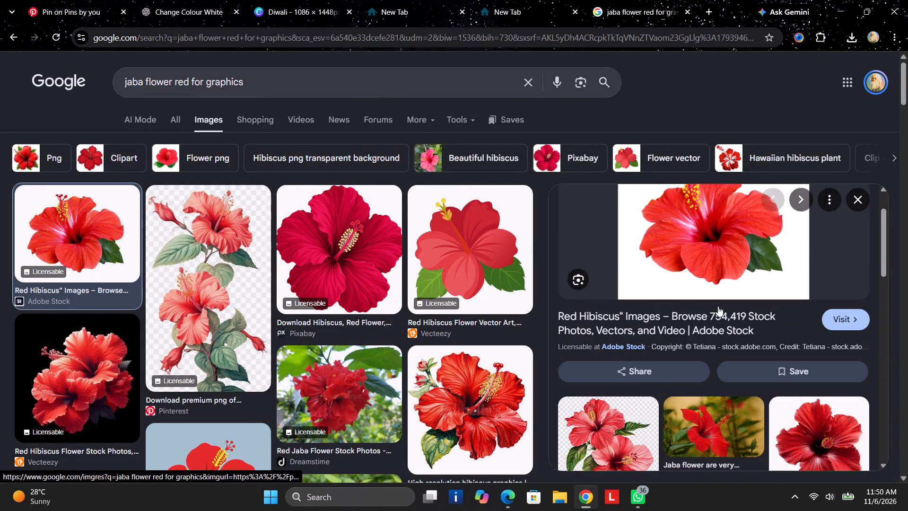
scroll(718, 306, "up", 2)
right_click(717, 308)
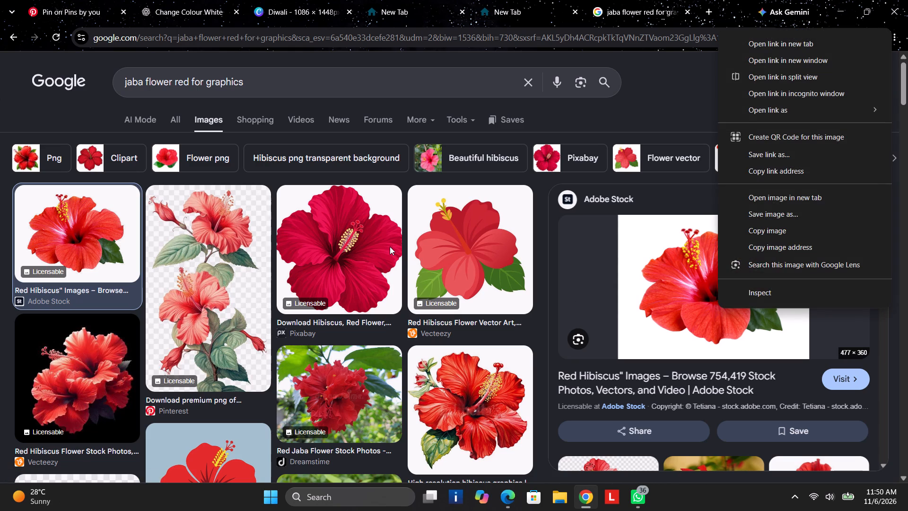
Preview the Pinterest high-resolution hibiscus graphic and browse the remaining "jaba flower red for graphics" image results.
scroll(455, 253, "down", 3)
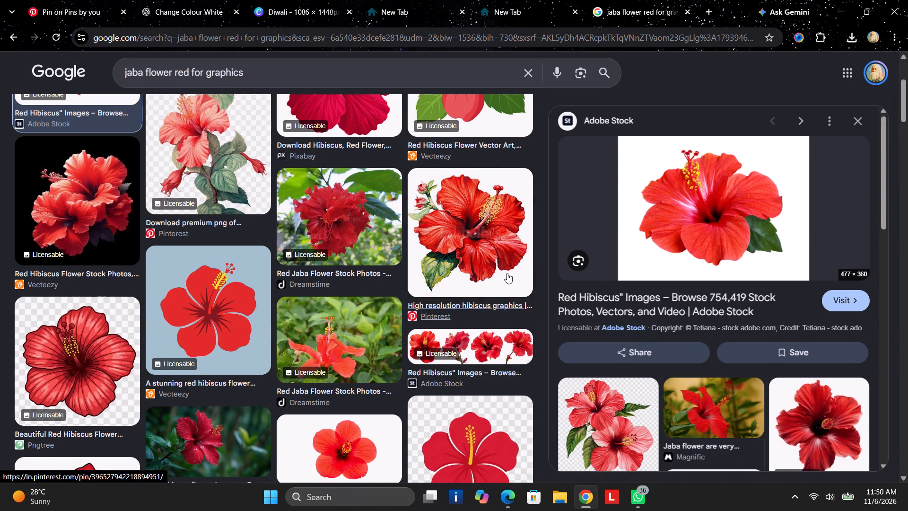
left_click(491, 230)
scroll(710, 203, "down", 4)
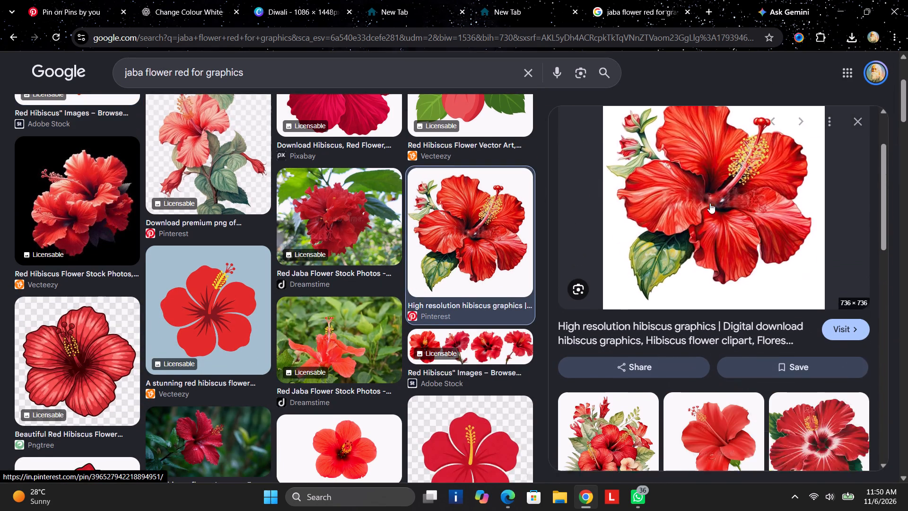
scroll(789, 260, "up", 2)
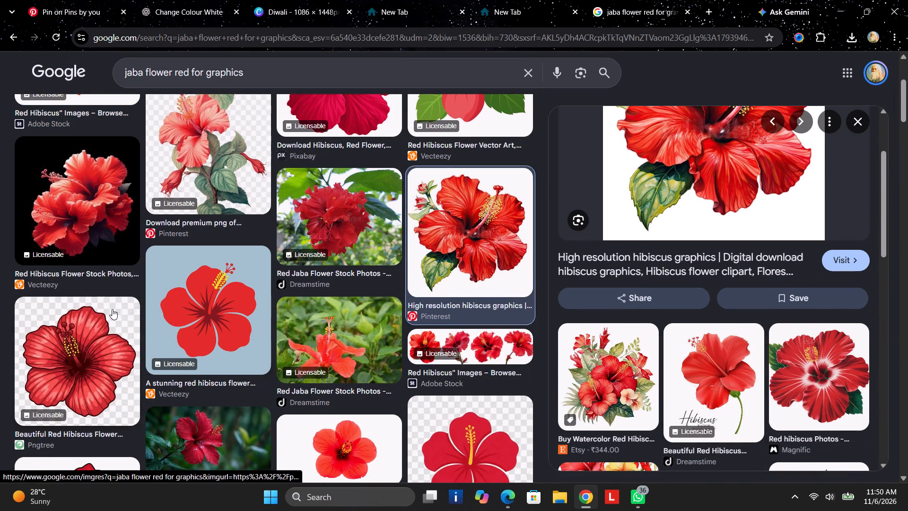
scroll(114, 309, "down", 3)
scroll(192, 371, "down", 3)
scroll(303, 377, "down", 2)
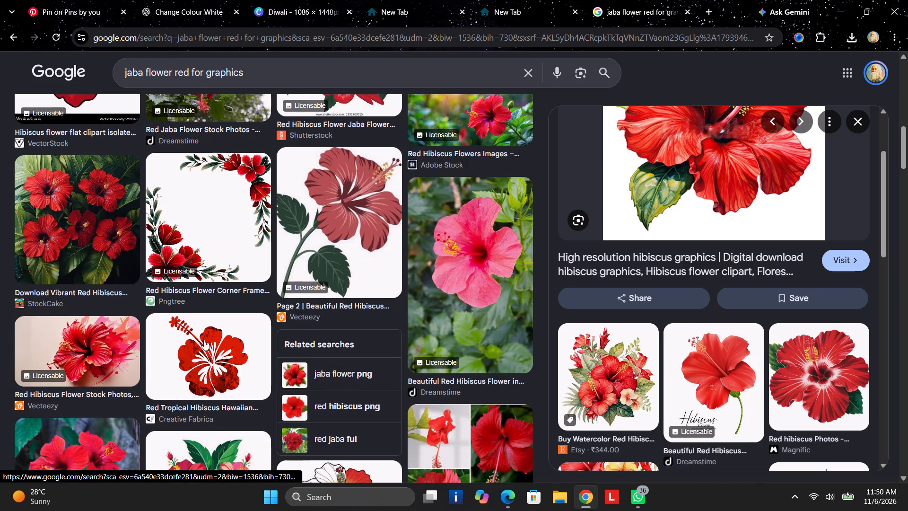
scroll(164, 348, "down", 9)
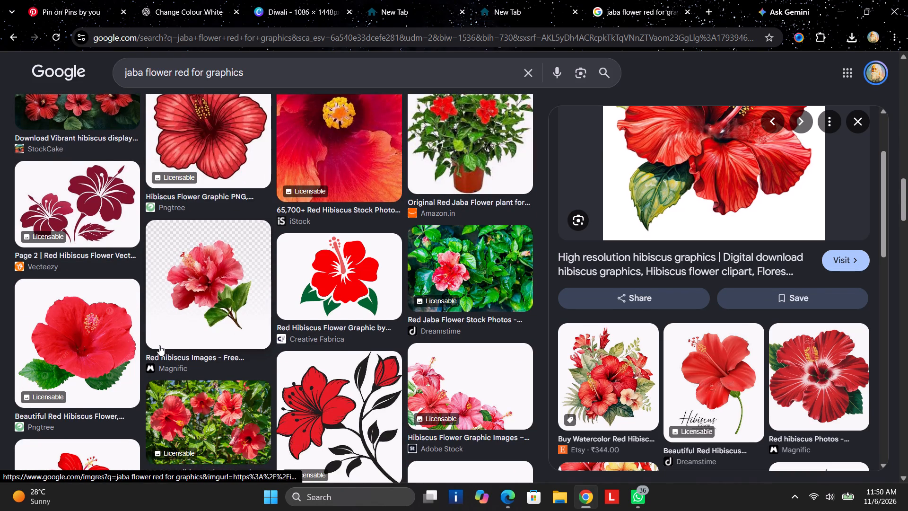
scroll(159, 345, "up", 18)
scroll(160, 343, "up", 3)
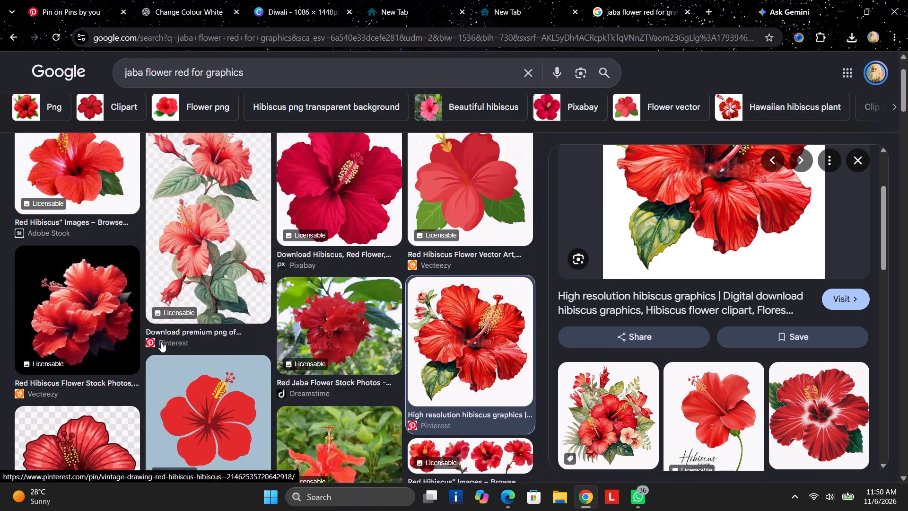
scroll(161, 342, "up", 6)
Switch back to the Canva Diwali design and undo the removal of the marigold to the left of the diya.
left_click(308, 0)
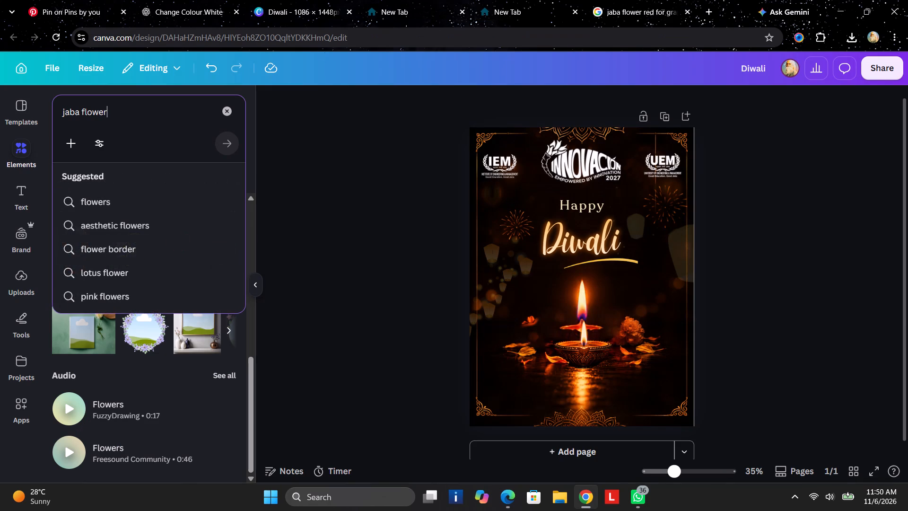
left_click(215, 69)
left_click(215, 69)
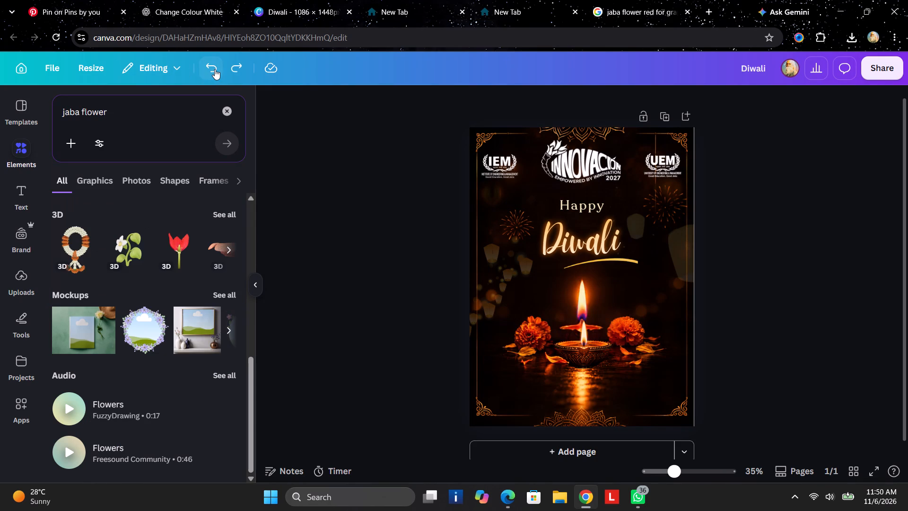
left_click(821, 336)
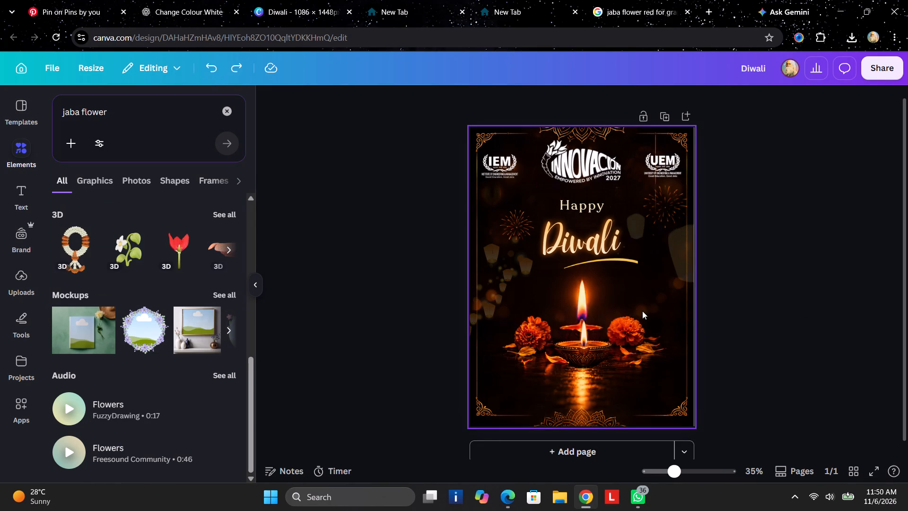
left_click(799, 314)
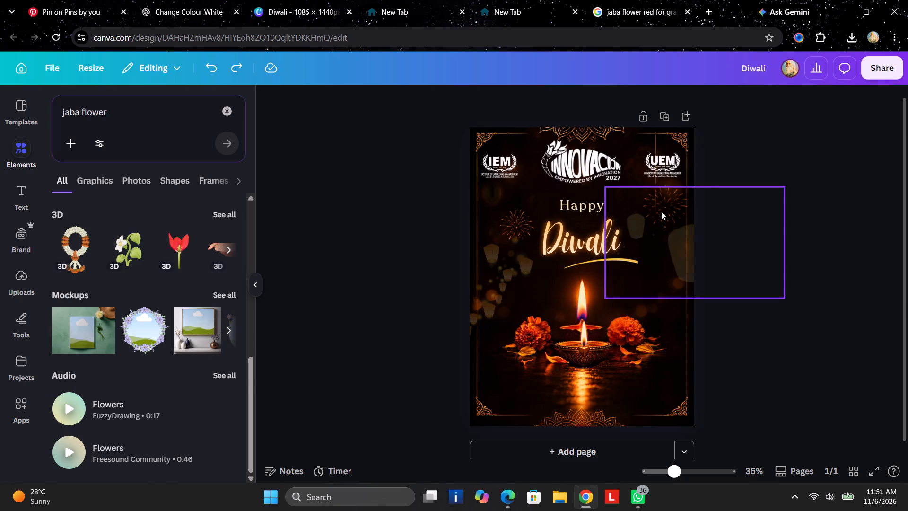
left_click(775, 333)
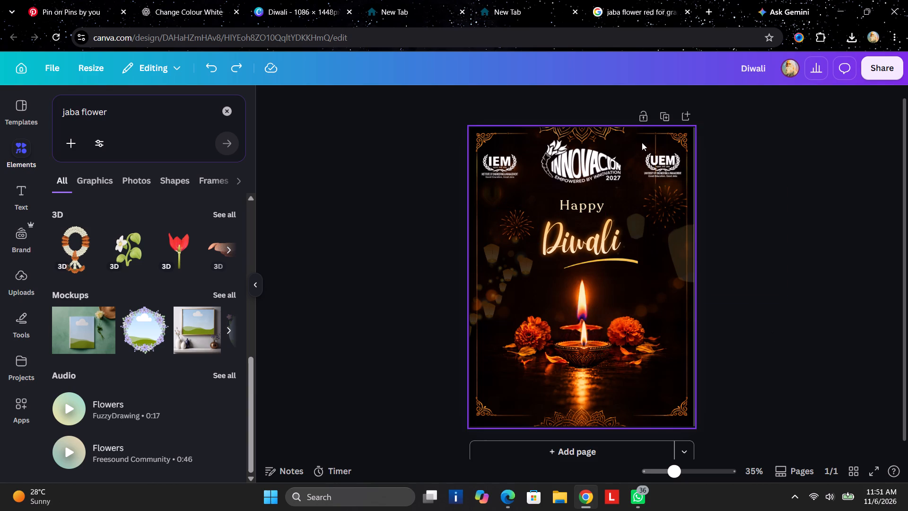
Shrink the Innovación 2027 logo slightly and align it to the horizontal centre of the page.
left_click(570, 158)
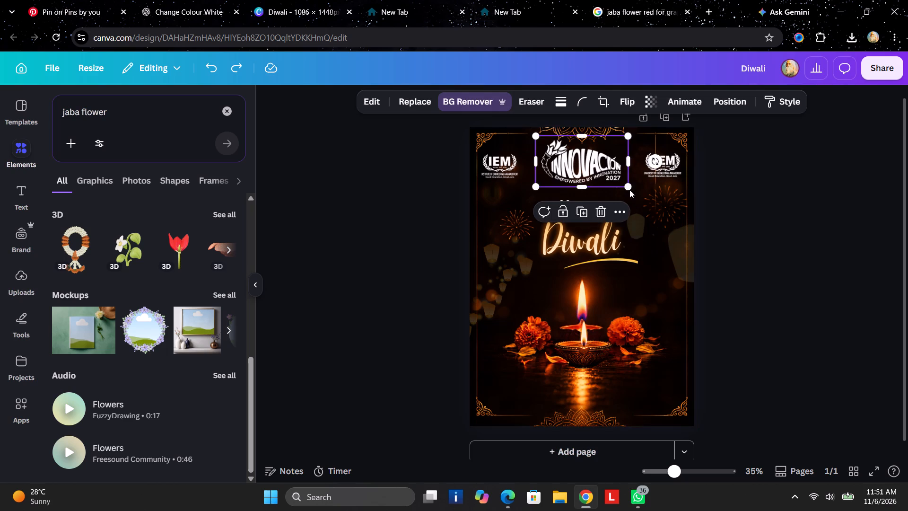
left_click_drag(627, 187, 608, 173)
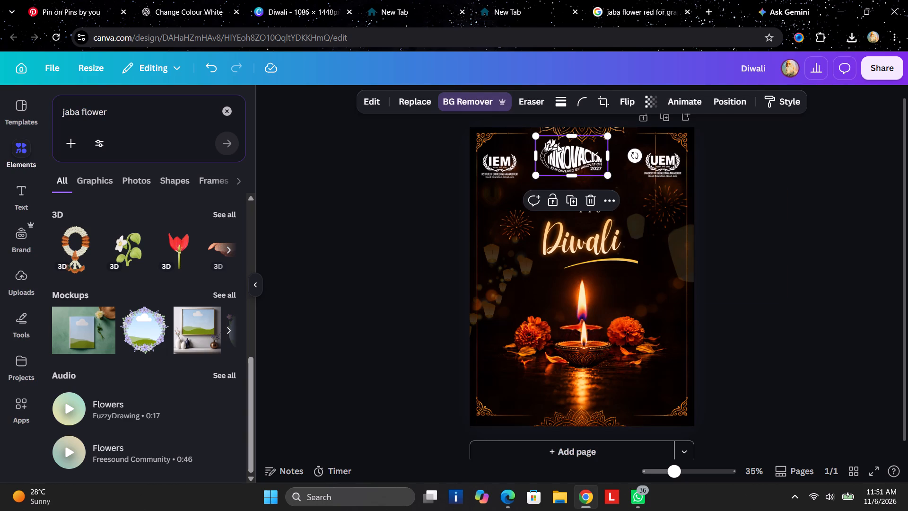
right_click(566, 156)
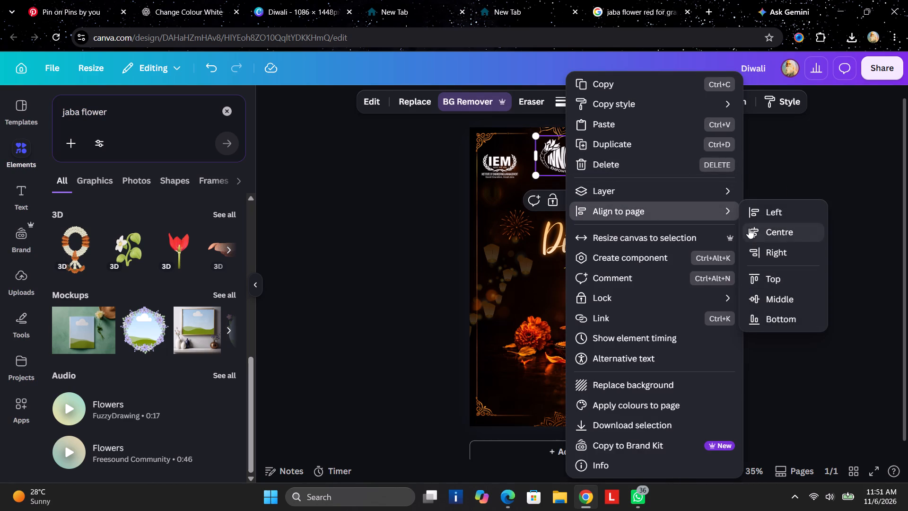
left_click(749, 228)
left_click(859, 224)
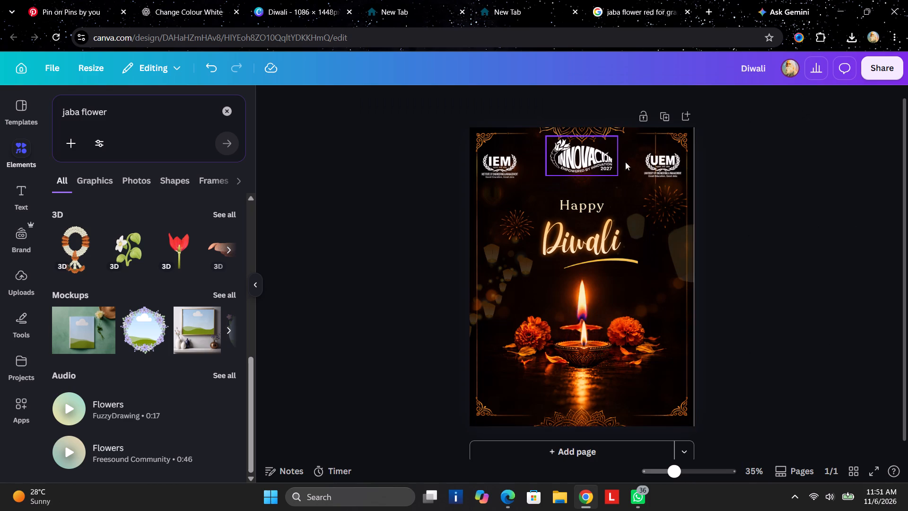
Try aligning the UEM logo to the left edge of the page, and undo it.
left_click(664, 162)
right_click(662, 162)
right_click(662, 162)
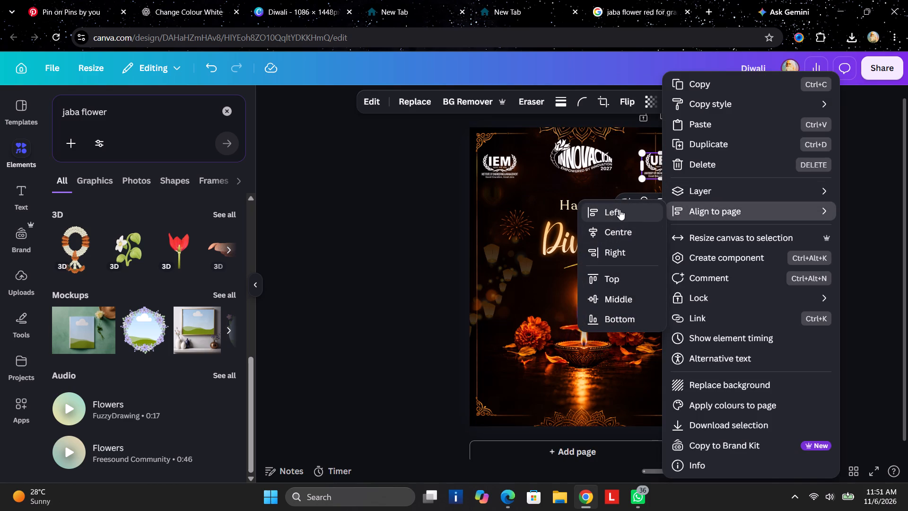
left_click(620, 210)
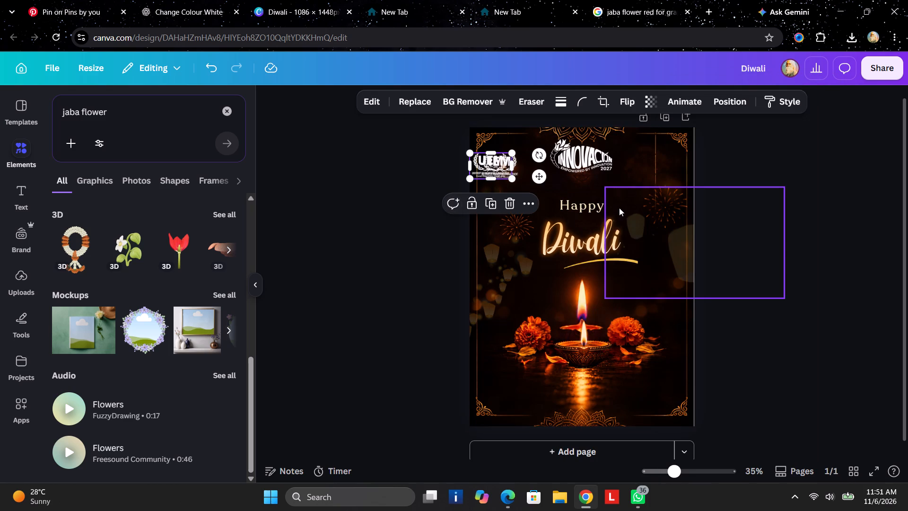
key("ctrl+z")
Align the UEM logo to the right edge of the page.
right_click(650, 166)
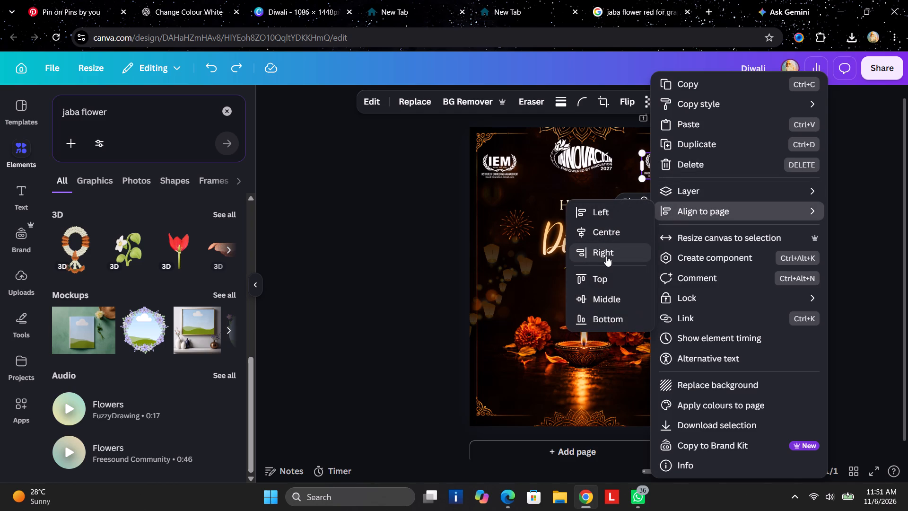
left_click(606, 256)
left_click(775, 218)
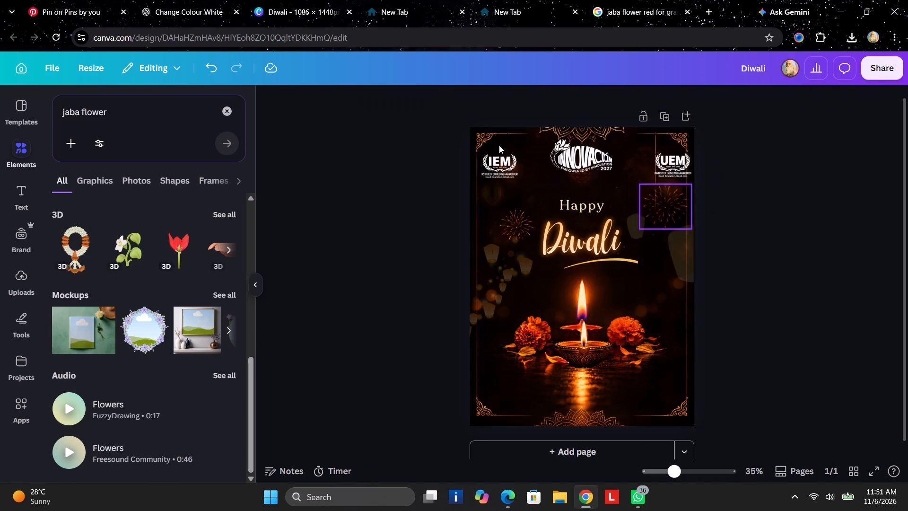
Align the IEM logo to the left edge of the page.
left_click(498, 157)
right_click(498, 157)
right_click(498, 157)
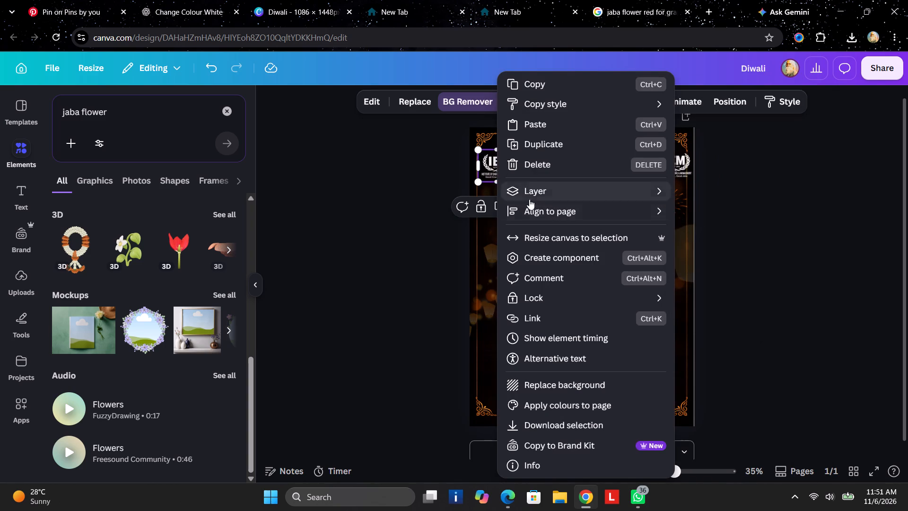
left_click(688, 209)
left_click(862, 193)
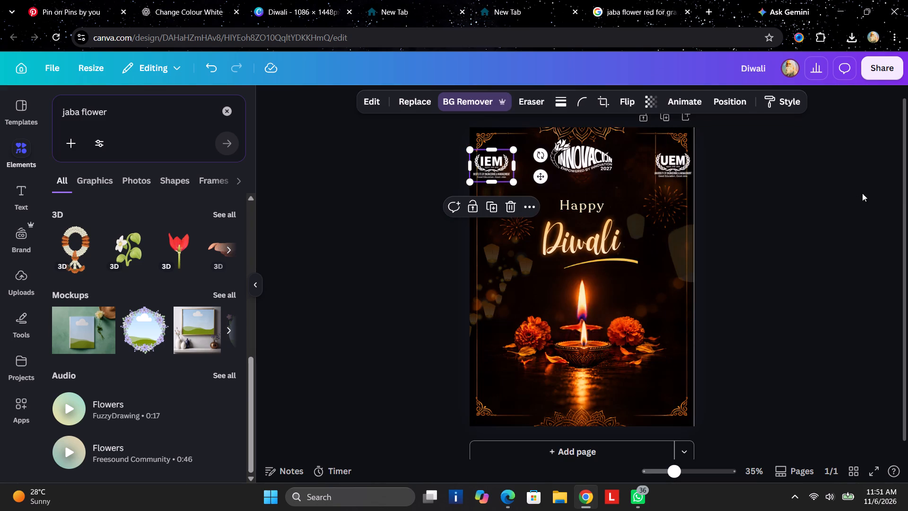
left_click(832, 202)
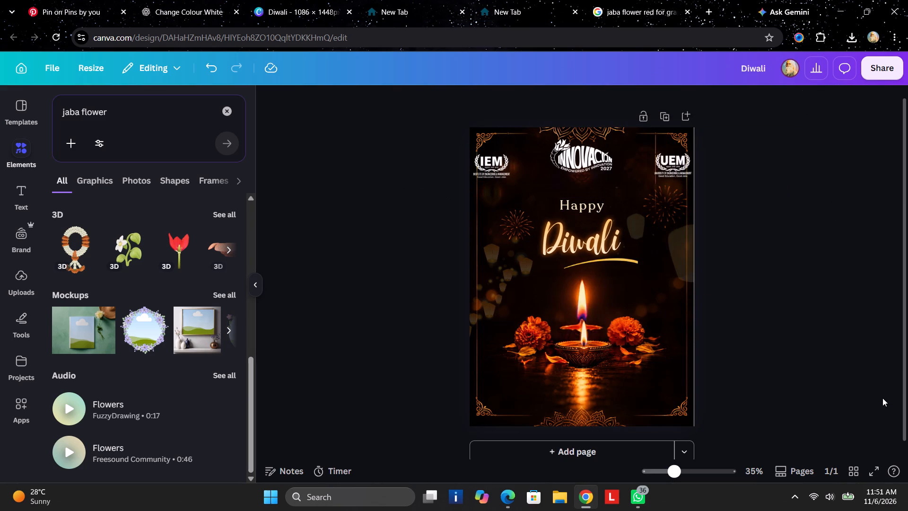
Reposition the IEM logo slightly inward from the page's left edge, with its bottom level with the UEM logo.
left_click_drag(479, 165, 480, 165)
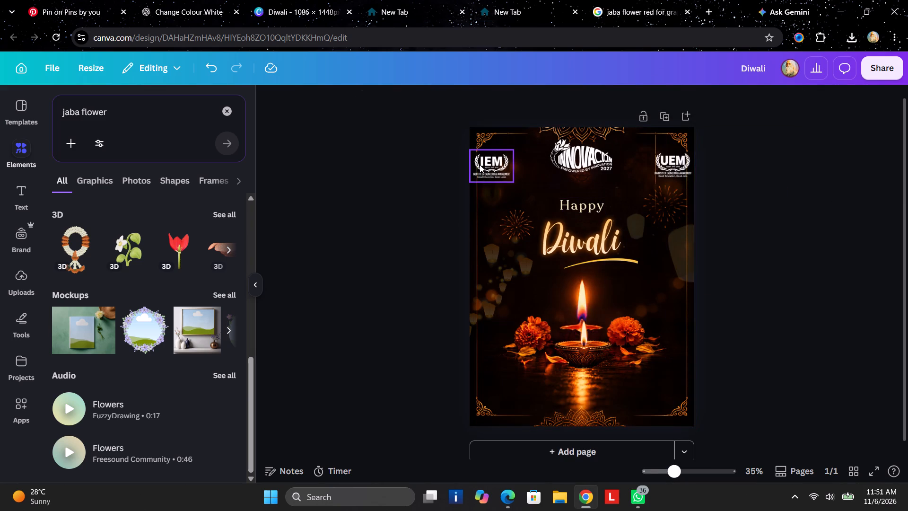
left_click_drag(480, 165, 486, 166)
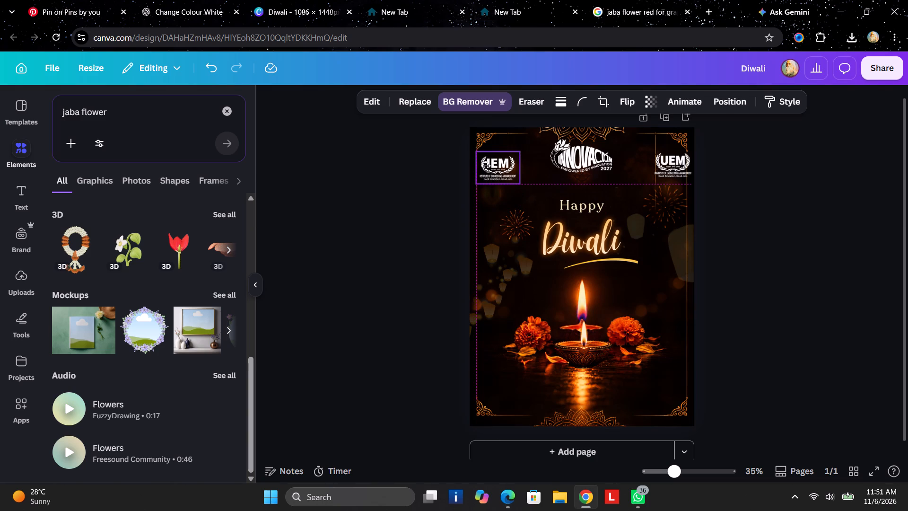
left_click_drag(486, 166, 489, 163)
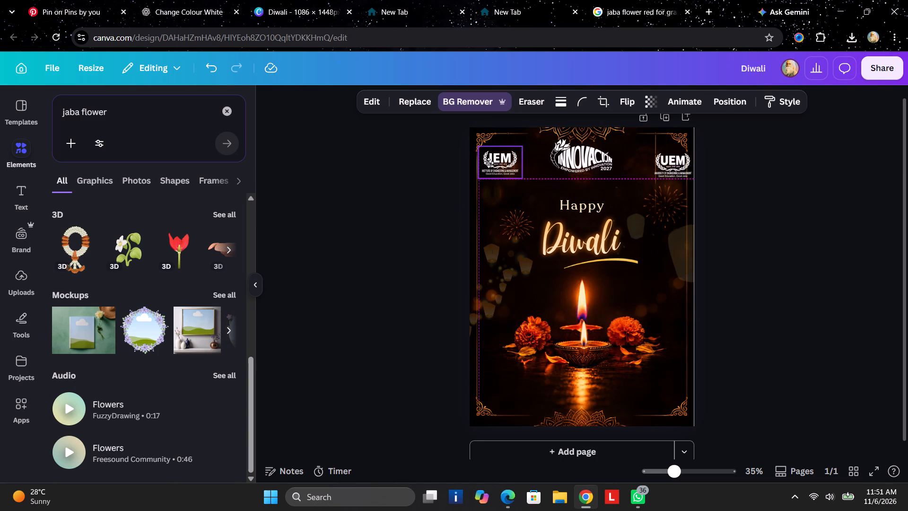
left_click_drag(489, 163, 488, 163)
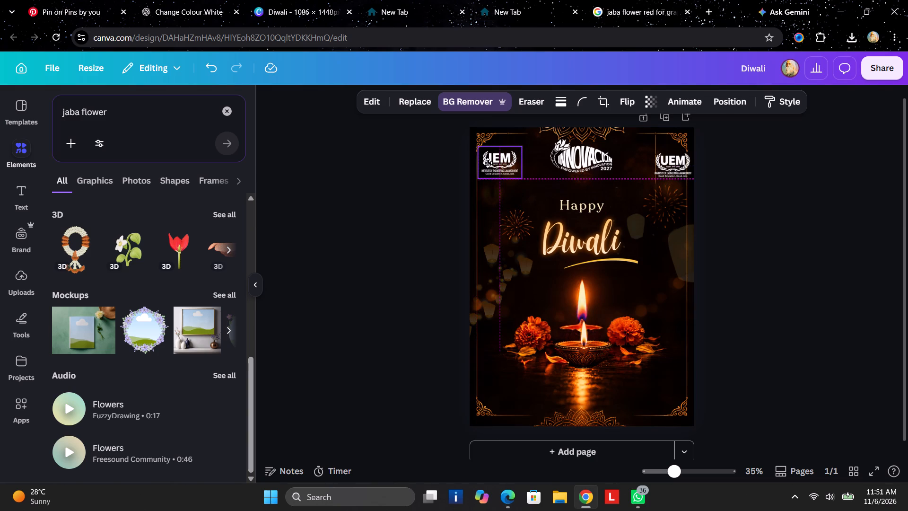
left_click_drag(488, 163, 486, 164)
left_click(497, 178)
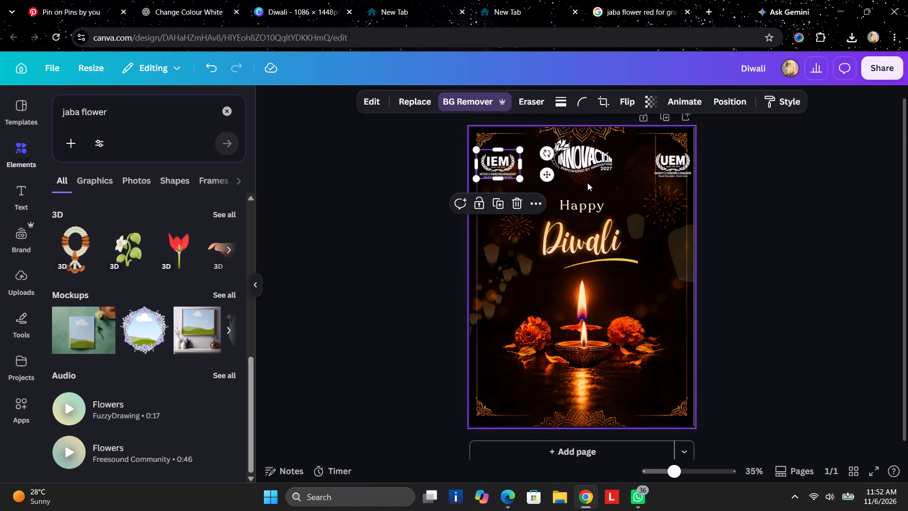
left_click(585, 184)
left_click(501, 167)
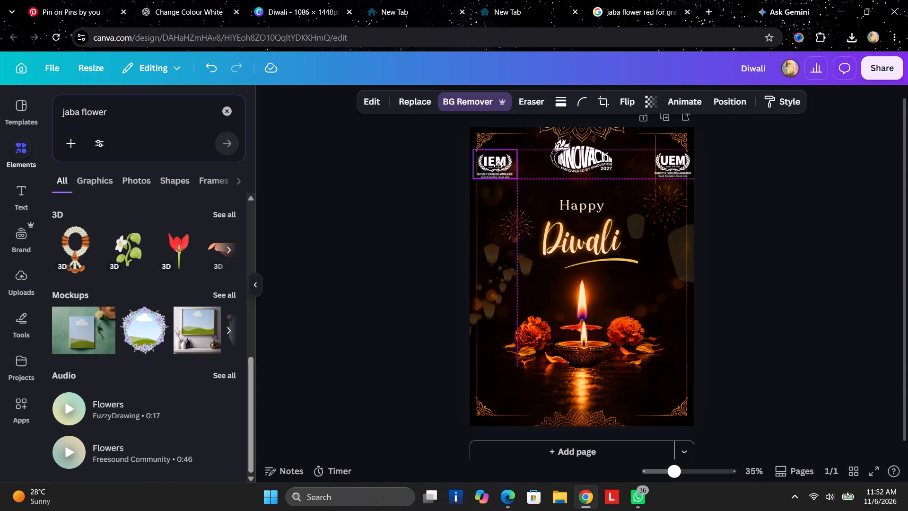
left_click(797, 207)
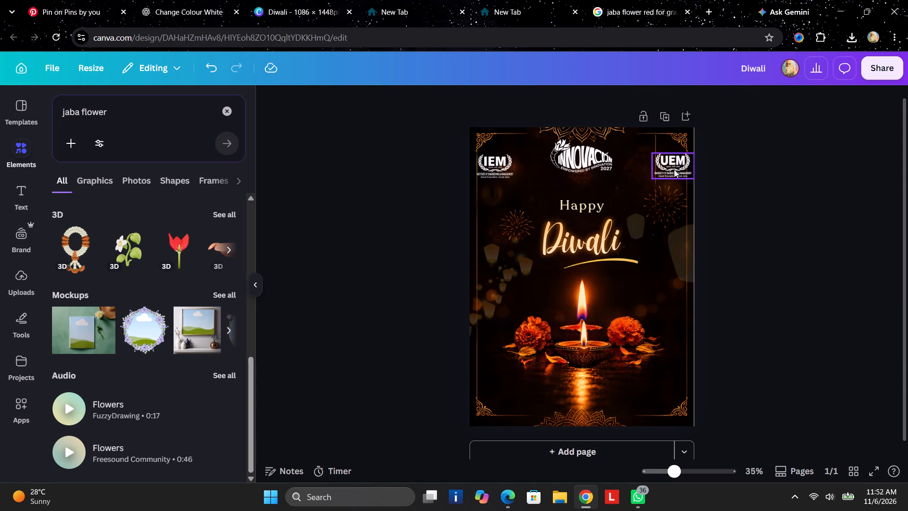
Move the UEM logo slightly inward, level with the IEM logo and about 140 from the Innovación logo to match the other side's spacing.
left_click_drag(674, 169, 671, 169)
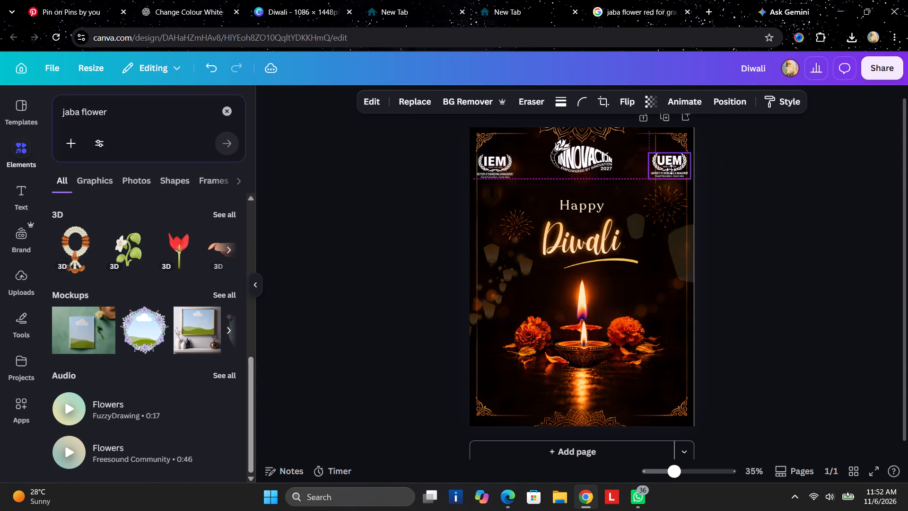
left_click_drag(671, 169, 669, 168)
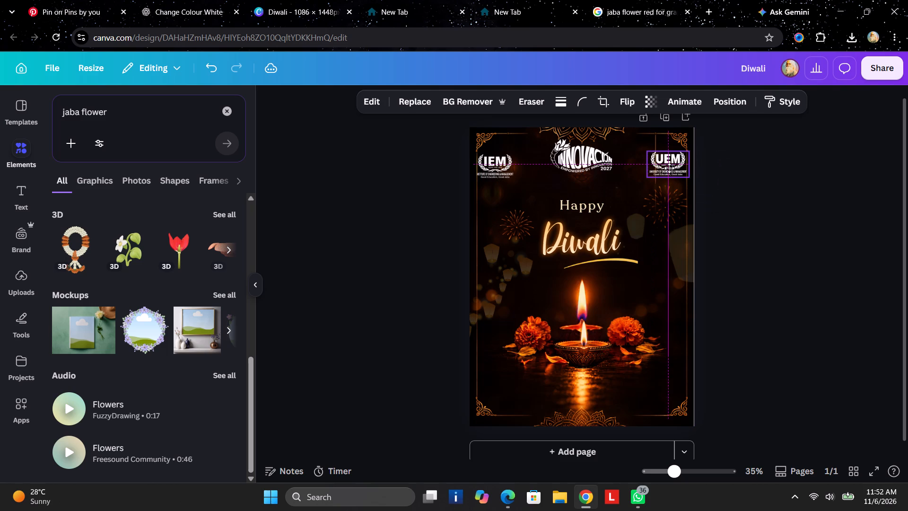
left_click_drag(669, 168, 668, 167)
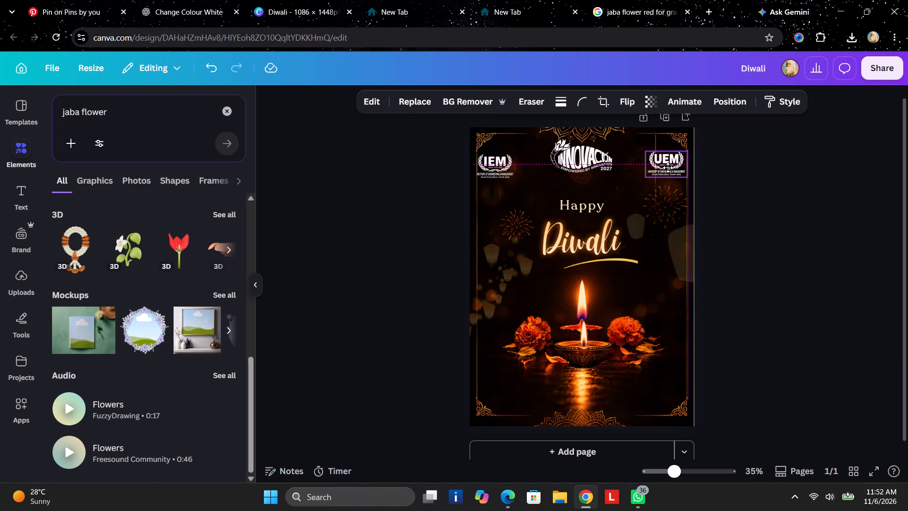
left_click_drag(668, 167, 669, 167)
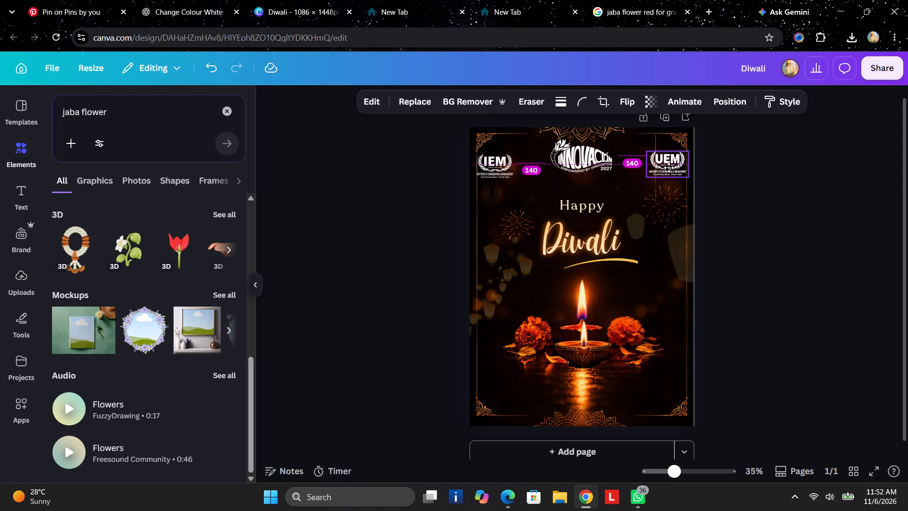
left_click_drag(669, 167, 669, 169)
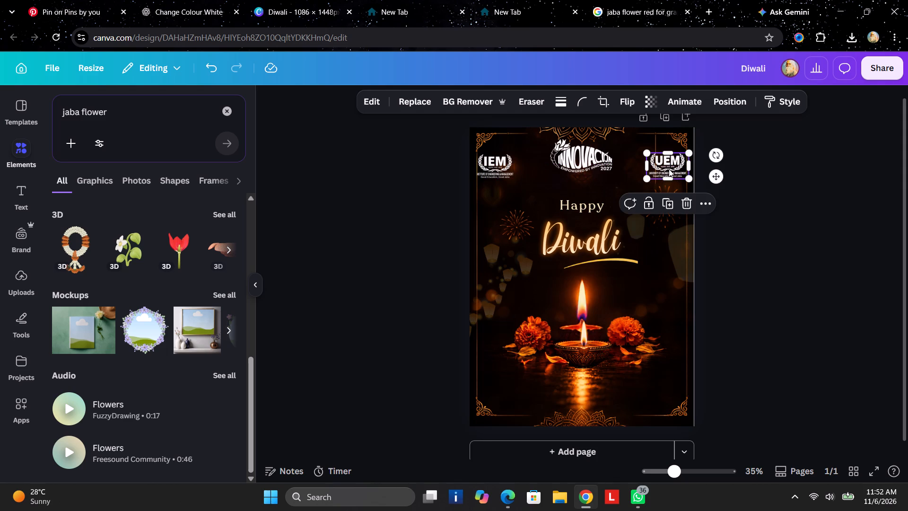
left_click(816, 195)
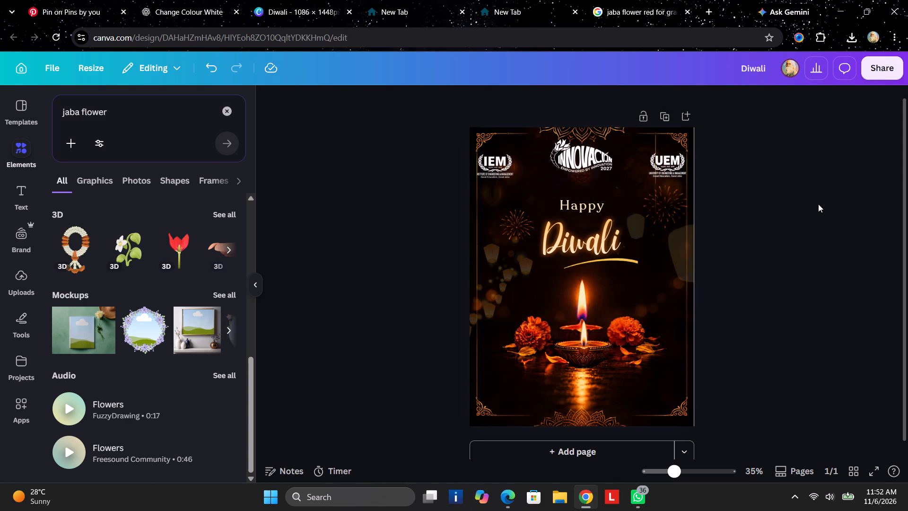
Move the IEM logo slightly further inward from the page's left edge, keeping its height.
left_click_drag(673, 470, 678, 472)
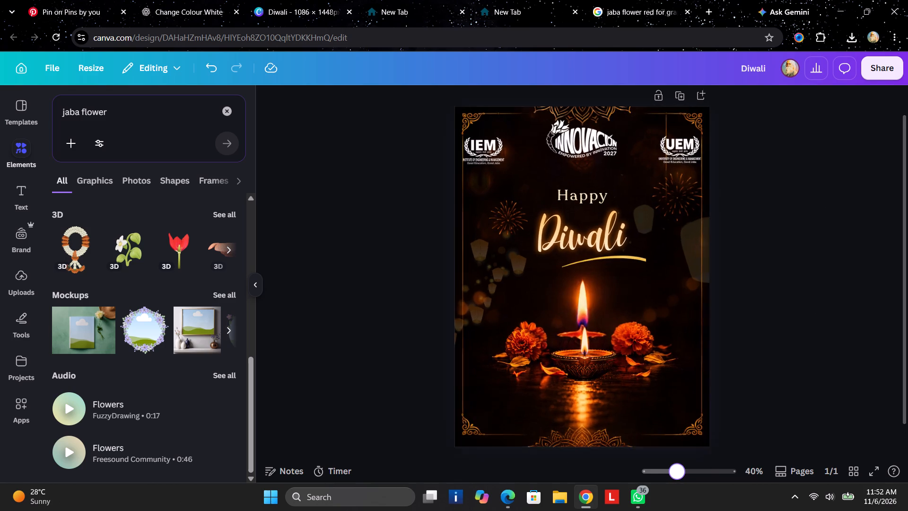
left_click_drag(678, 472, 685, 472)
scroll(824, 330, "up", 3)
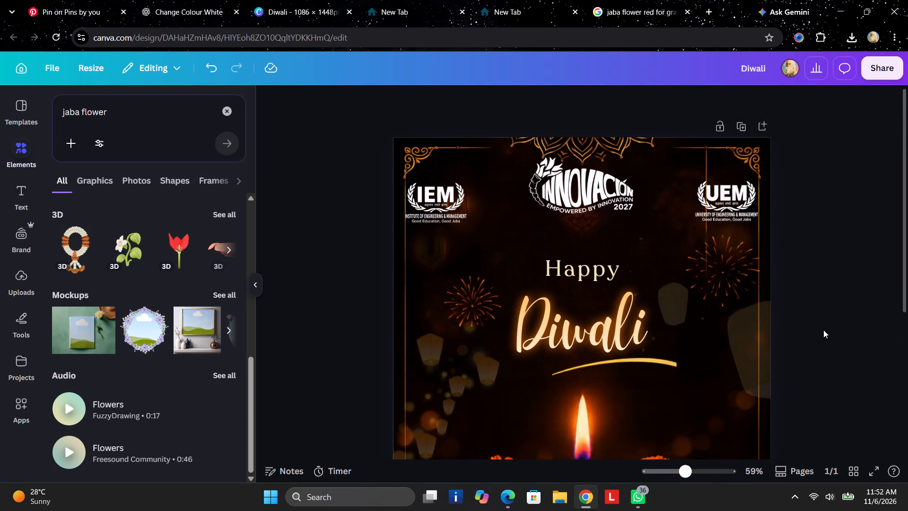
left_click_drag(430, 204, 437, 204)
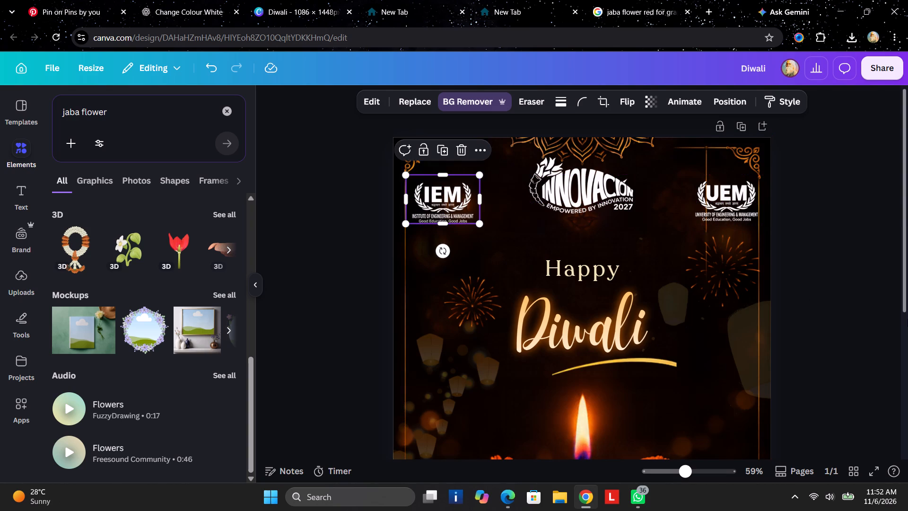
left_click(907, 317)
Move the UEM logo slightly inward from the page's right edge and a little lower, mirroring the IEM logo.
scroll(752, 297, "up", 6)
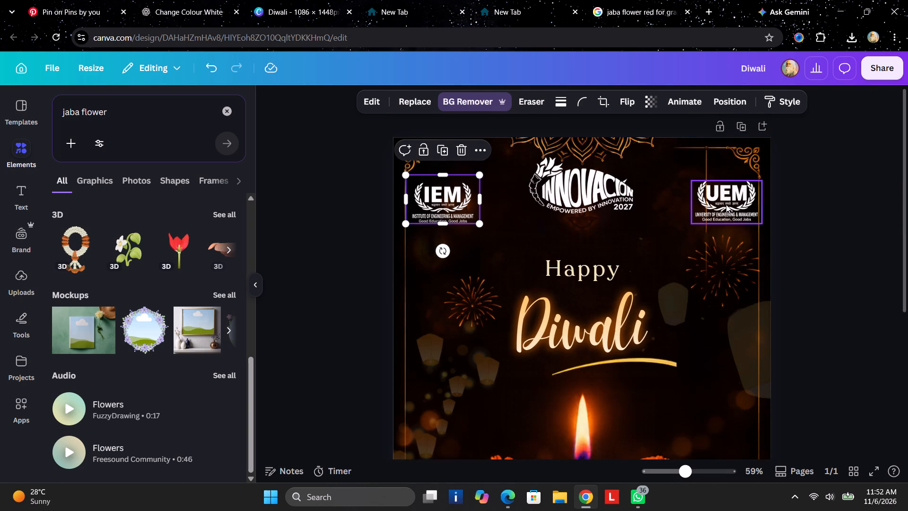
left_click_drag(726, 204, 723, 206)
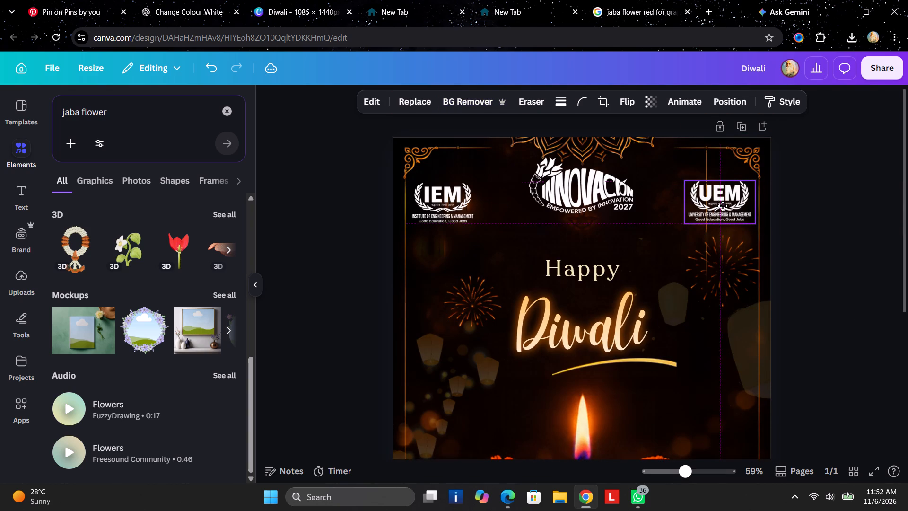
left_click_drag(723, 206, 723, 207)
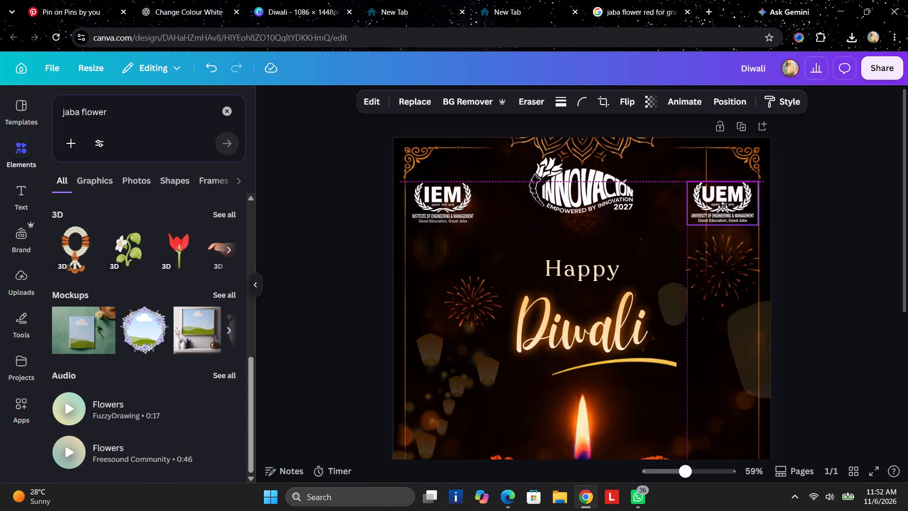
left_click_drag(723, 207, 724, 207)
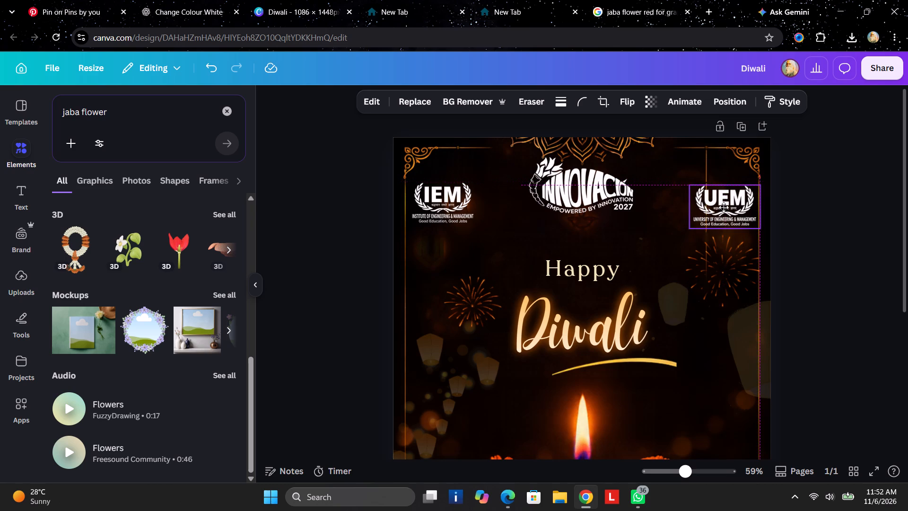
left_click_drag(724, 207, 719, 207)
left_click(855, 226)
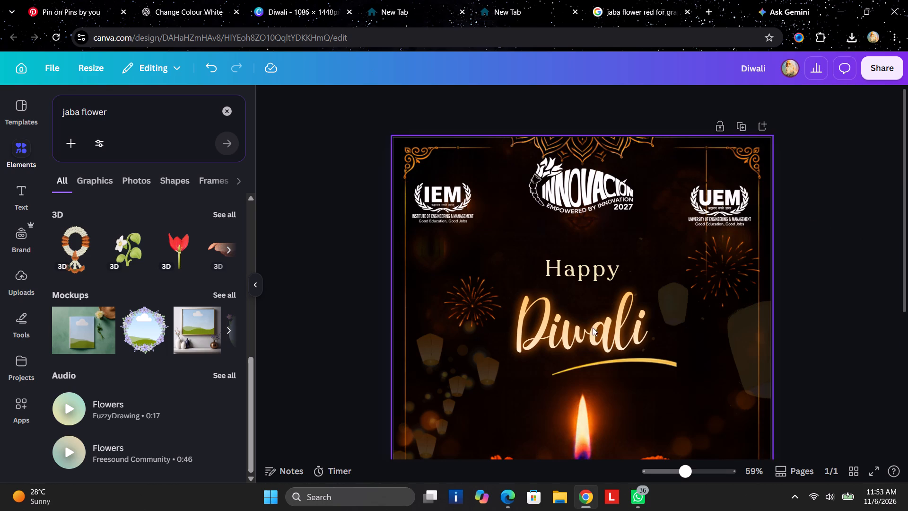
Crop the empty margins on both sides of the Innovación 2027 logo.
left_click(578, 197)
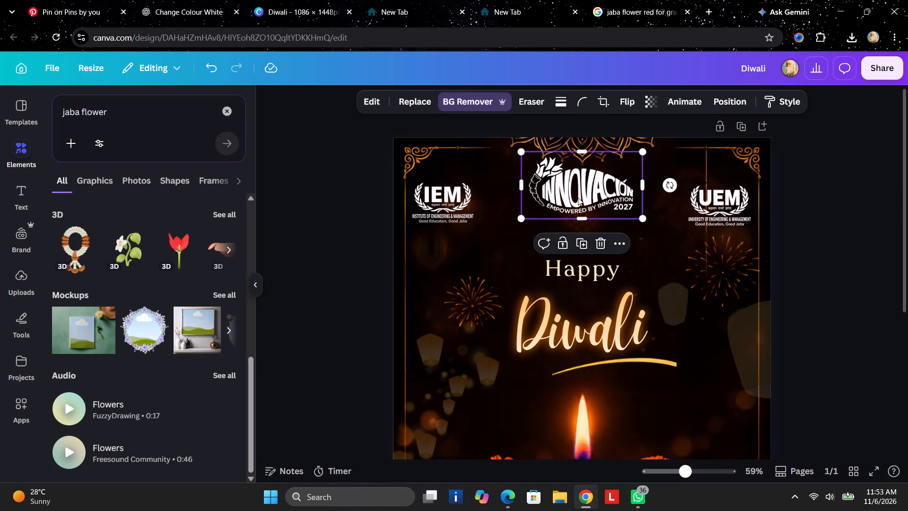
left_click_drag(524, 185, 529, 185)
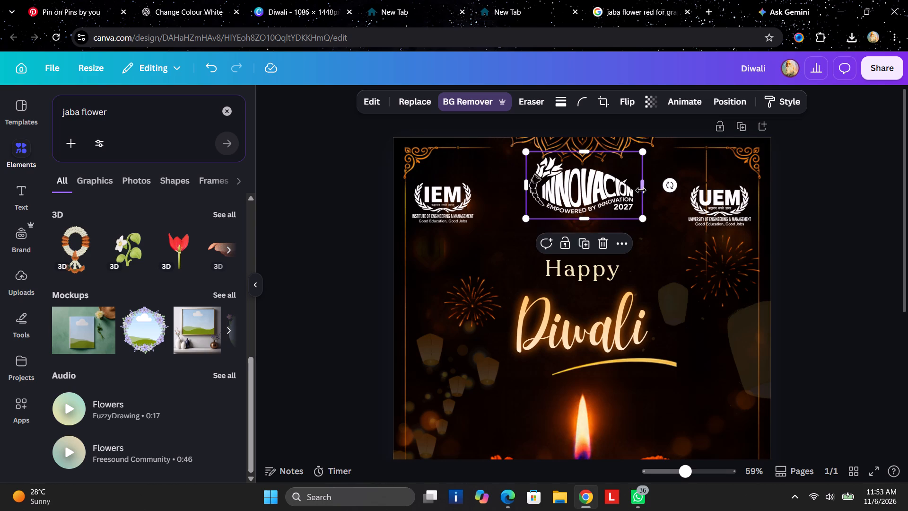
left_click_drag(644, 186, 637, 186)
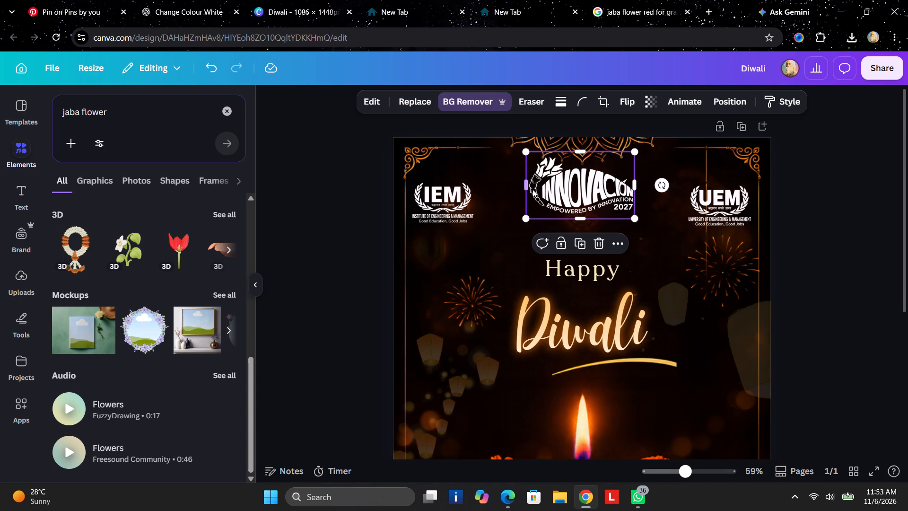
left_click(529, 191)
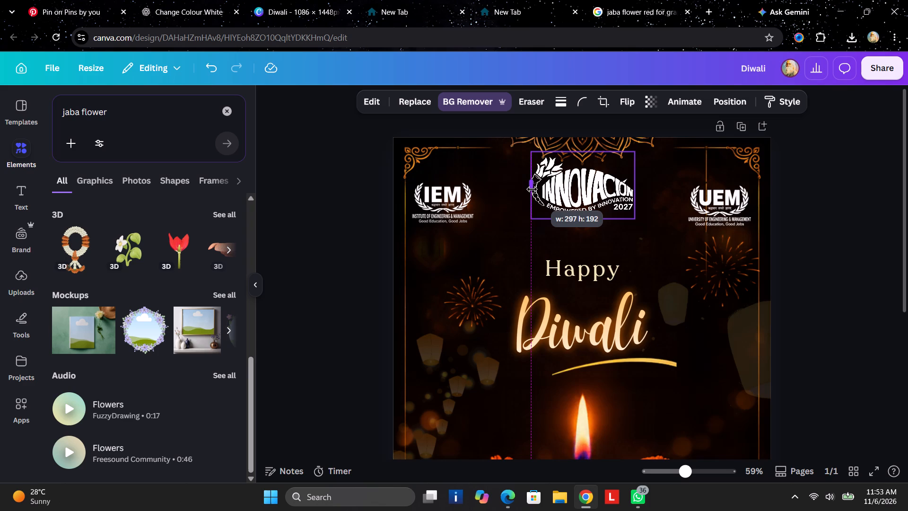
left_click(665, 199)
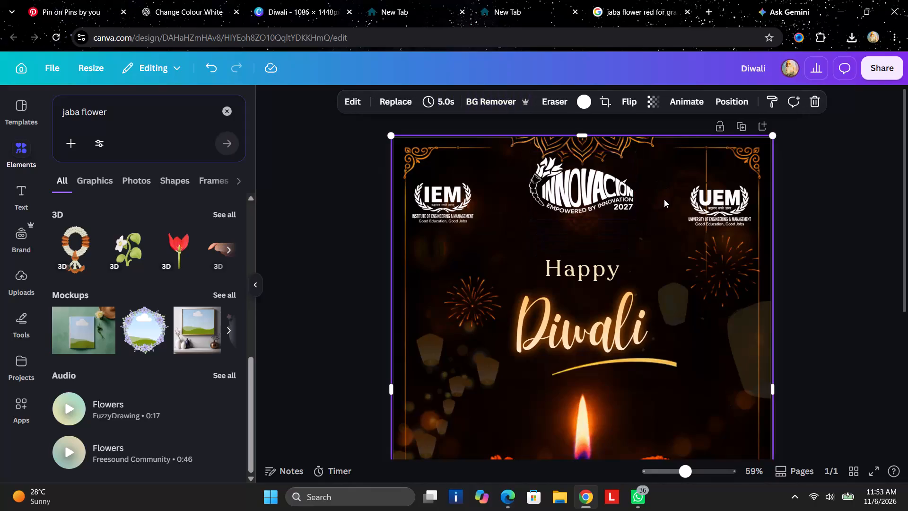
Move the Innovación 2027 logo slightly down, close to the page's centre line and bottom-aligned with the IEM logo.
left_click_drag(554, 192, 554, 196)
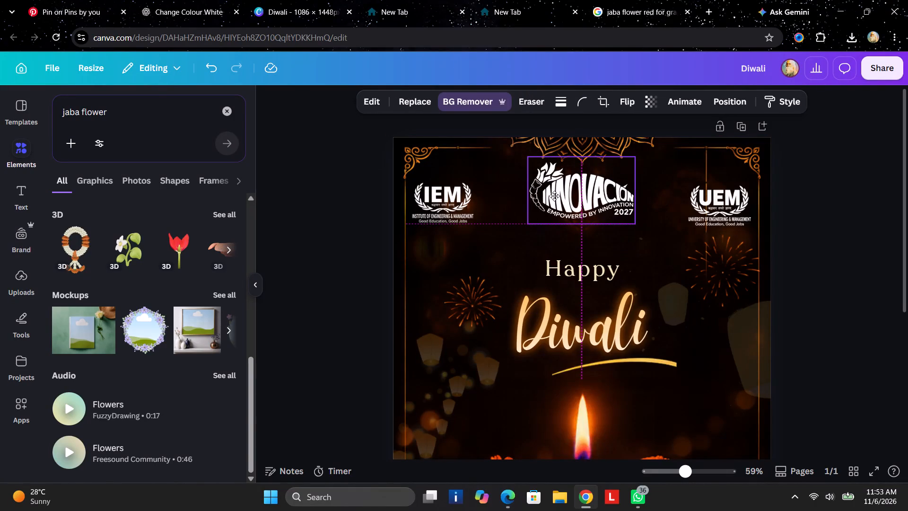
left_click_drag(554, 196, 555, 198)
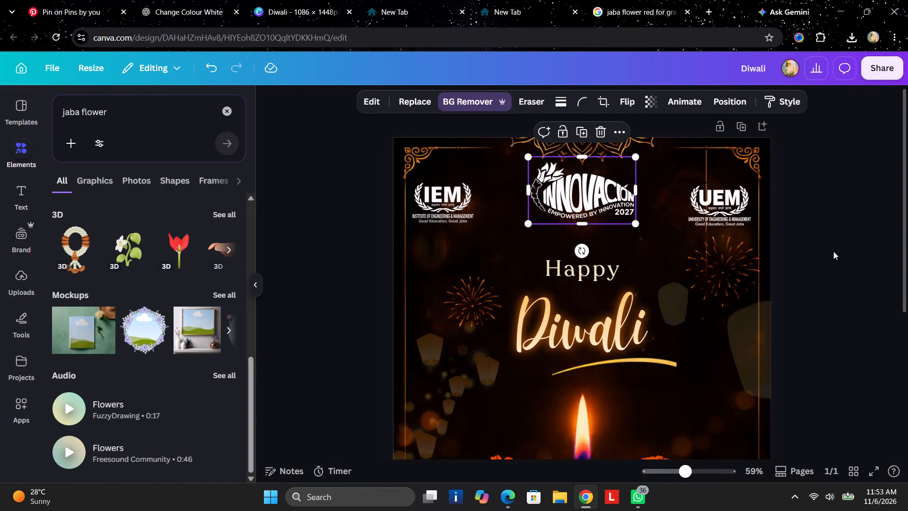
left_click(852, 254)
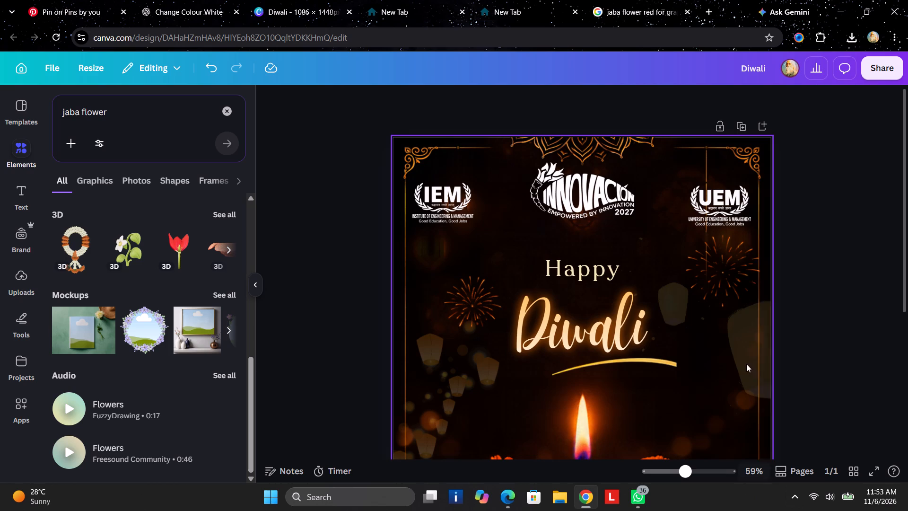
Review the whole poster from the logo row to the bottom border to check the layout.
scroll(789, 291, "down", 4)
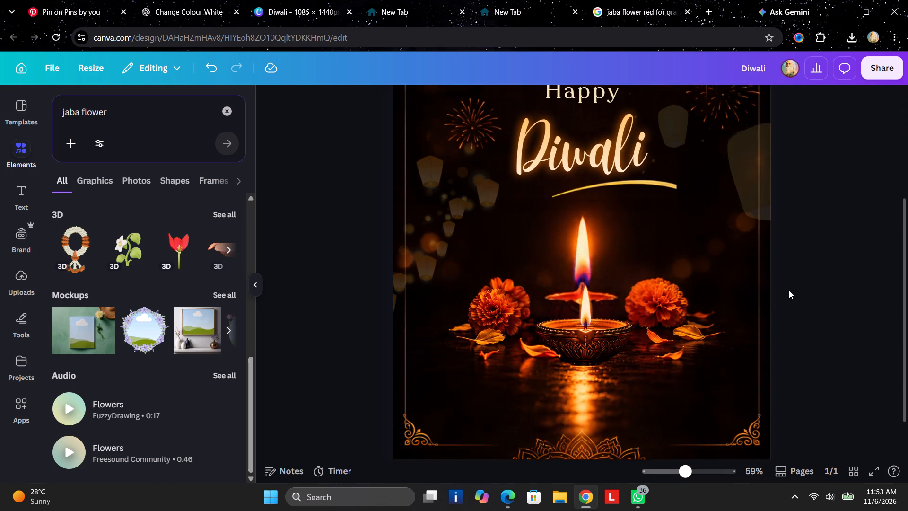
scroll(789, 291, "up", 5)
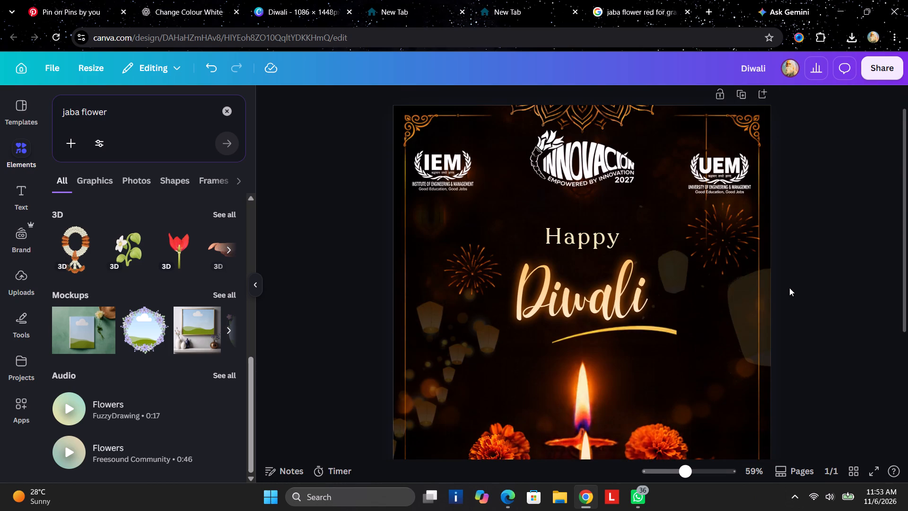
scroll(790, 287, "down", 4)
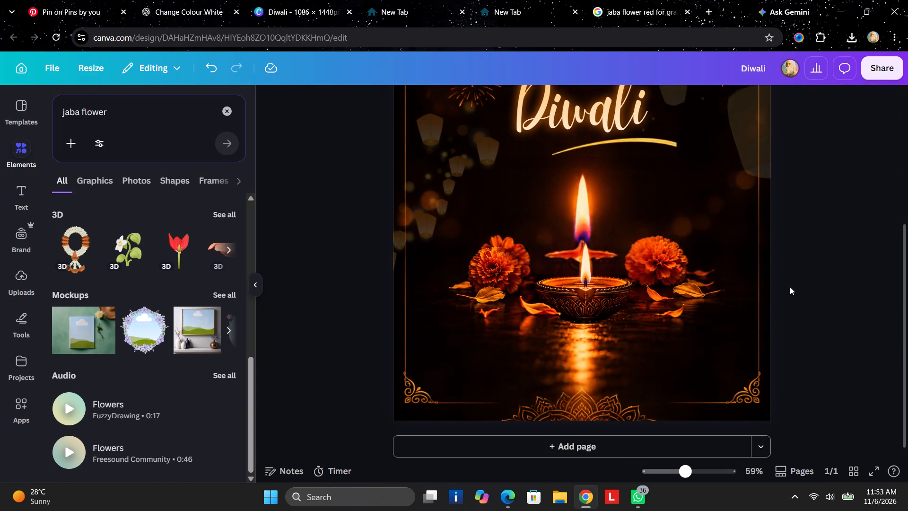
scroll(790, 287, "up", 5)
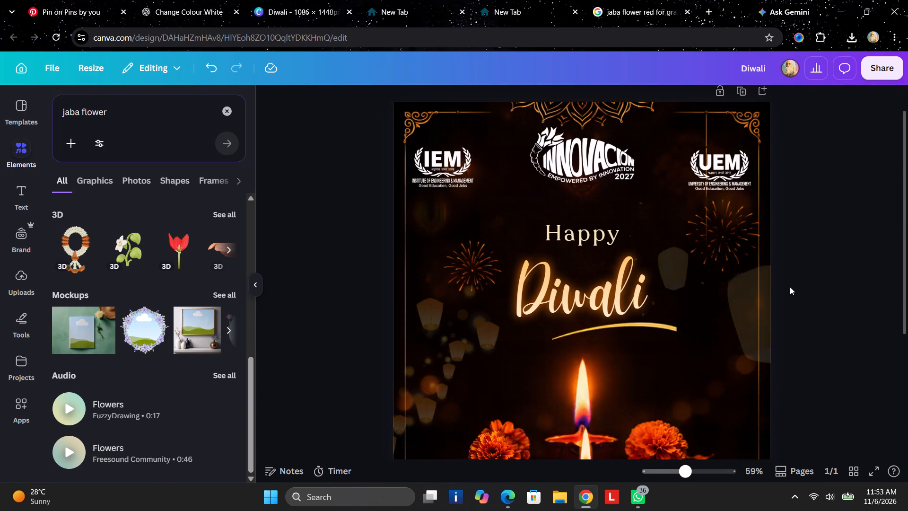
scroll(790, 288, "down", 8)
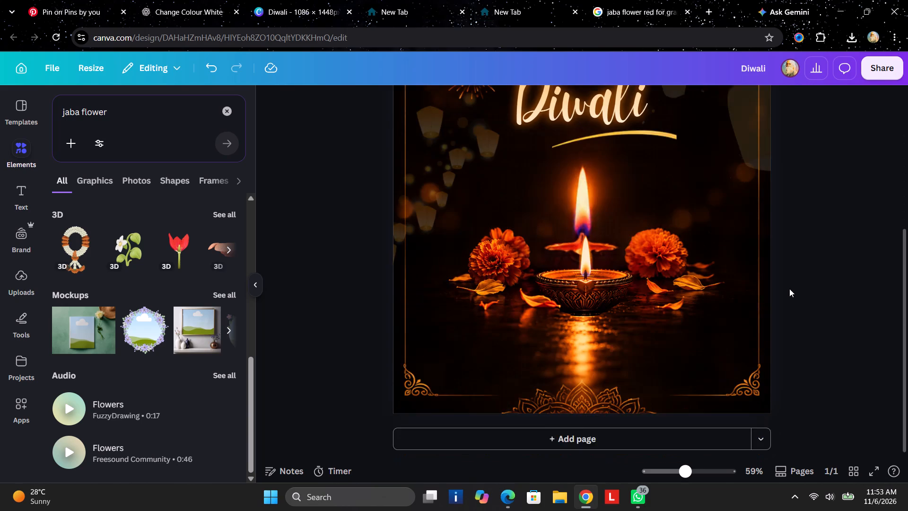
scroll(789, 289, "up", 1)
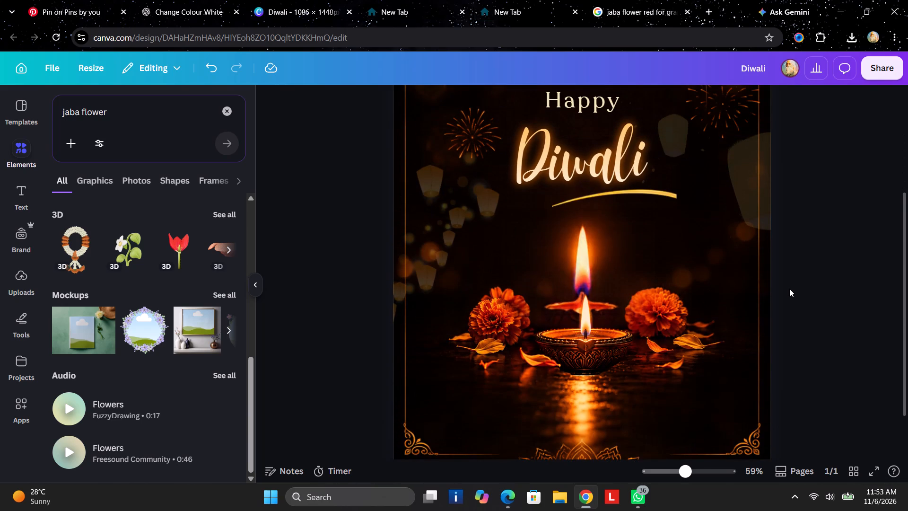
scroll(789, 289, "up", 6)
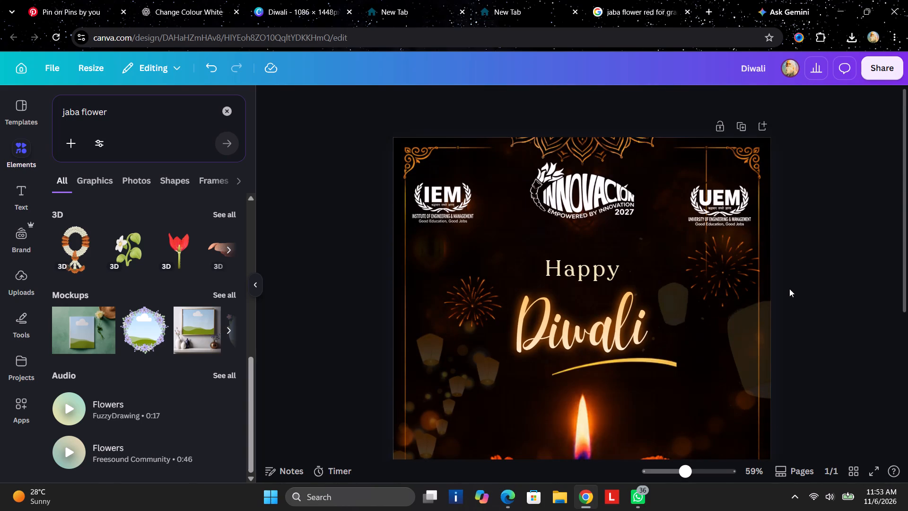
scroll(788, 292, "down", 6)
scroll(788, 292, "up", 4)
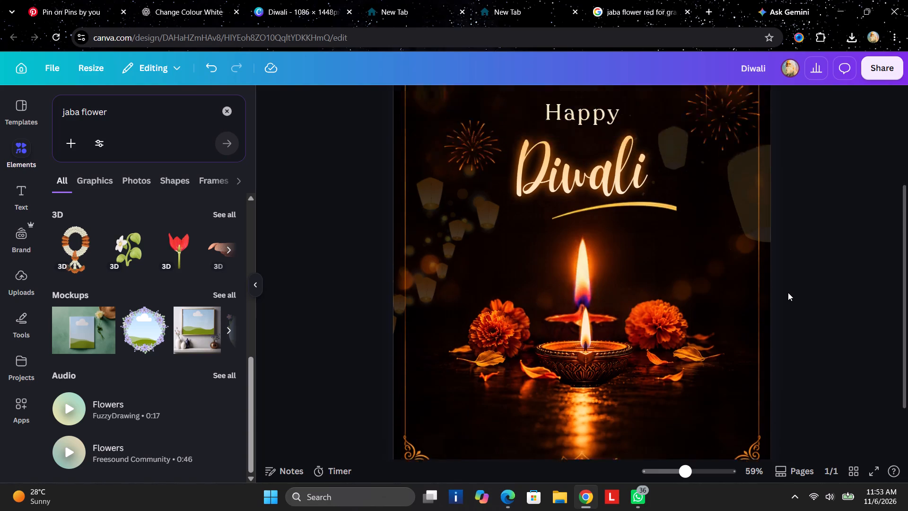
scroll(788, 292, "up", 1)
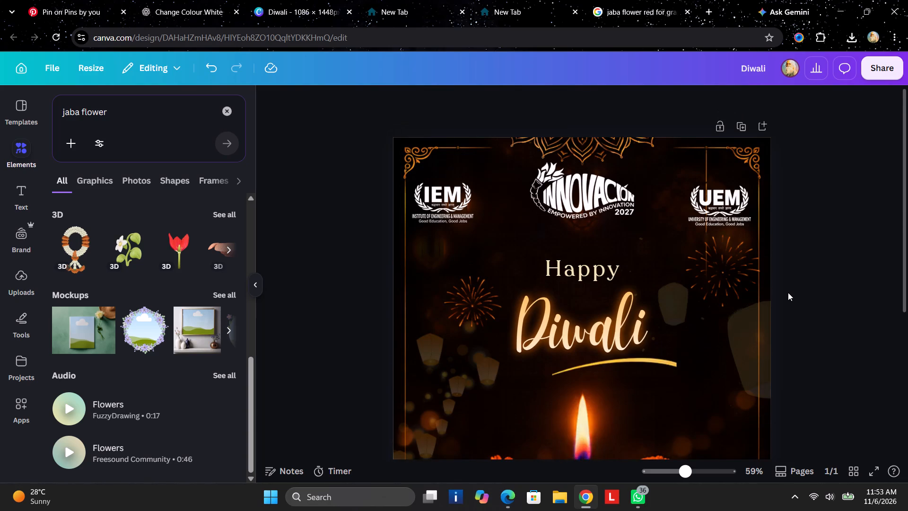
Browse the effect colours available for the Diwali title, including the full set of default solid colours.
left_click(637, 312)
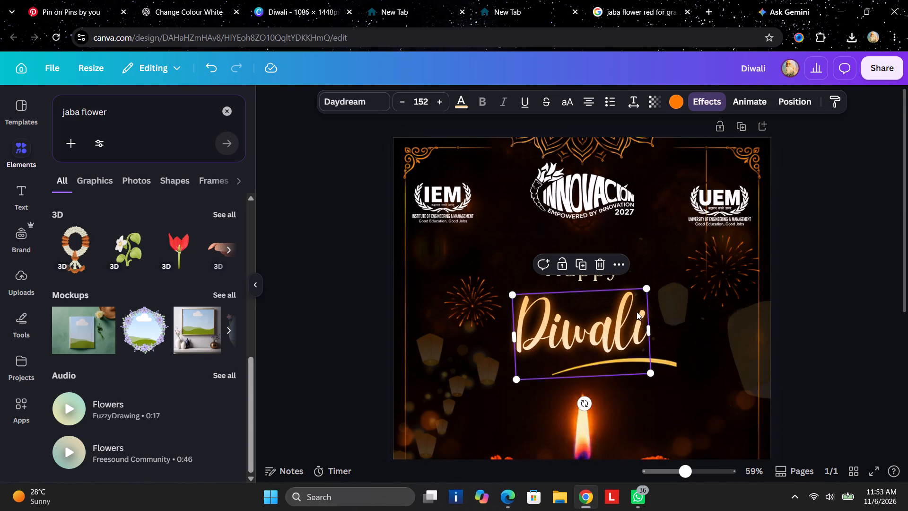
left_click(670, 103)
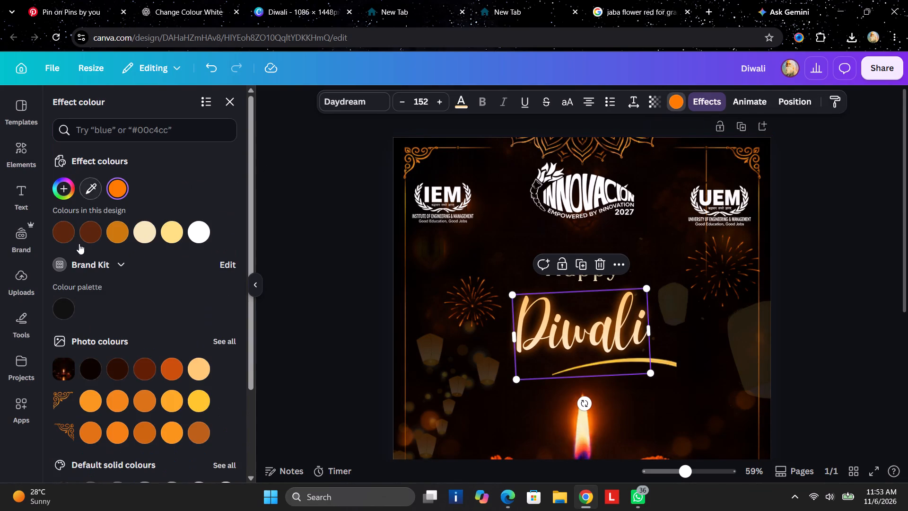
scroll(75, 294, "down", 12)
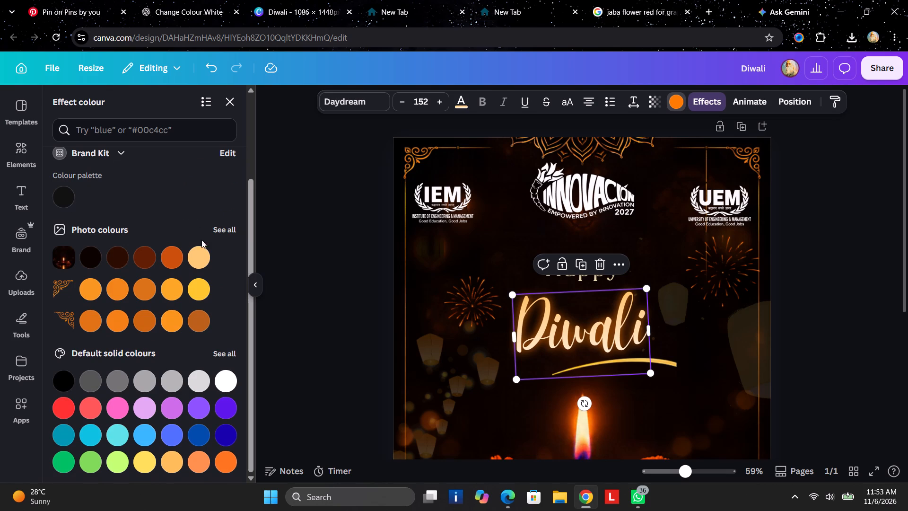
scroll(172, 282, "down", 6)
scroll(169, 297, "up", 7)
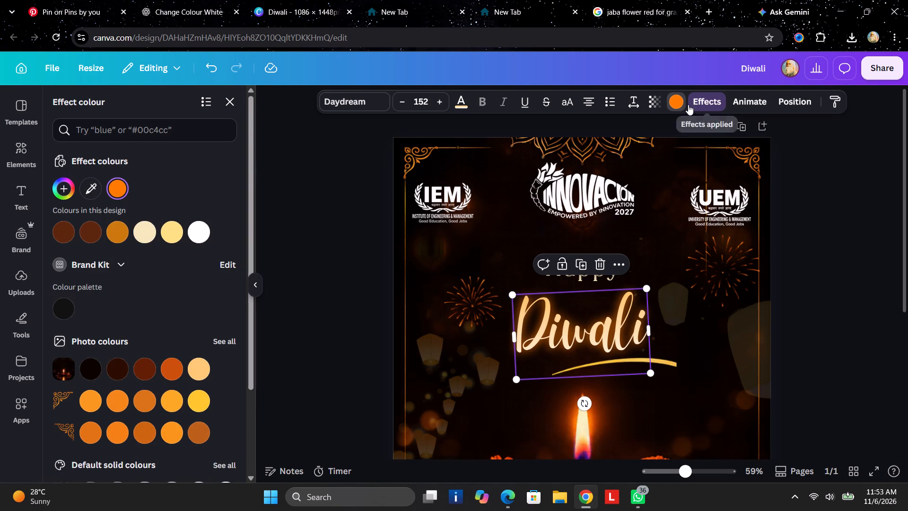
left_click(677, 99)
left_click(677, 99)
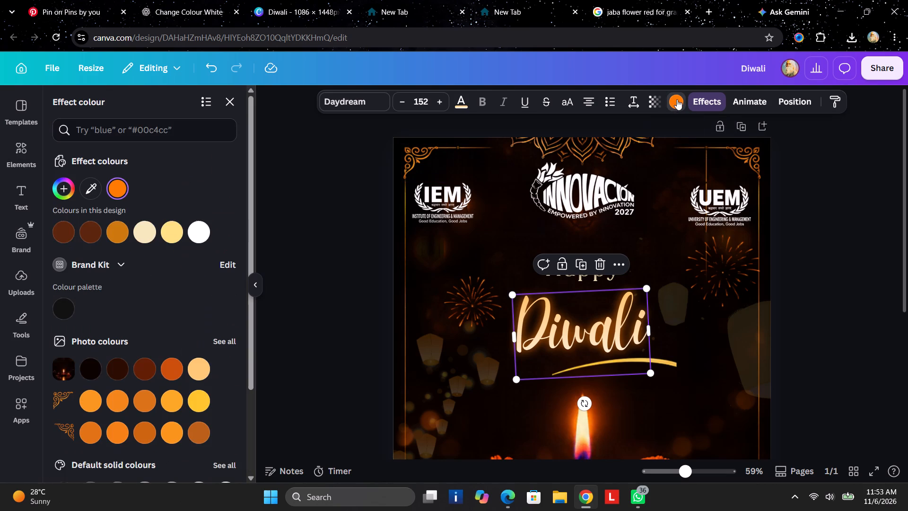
scroll(154, 220, "down", 12)
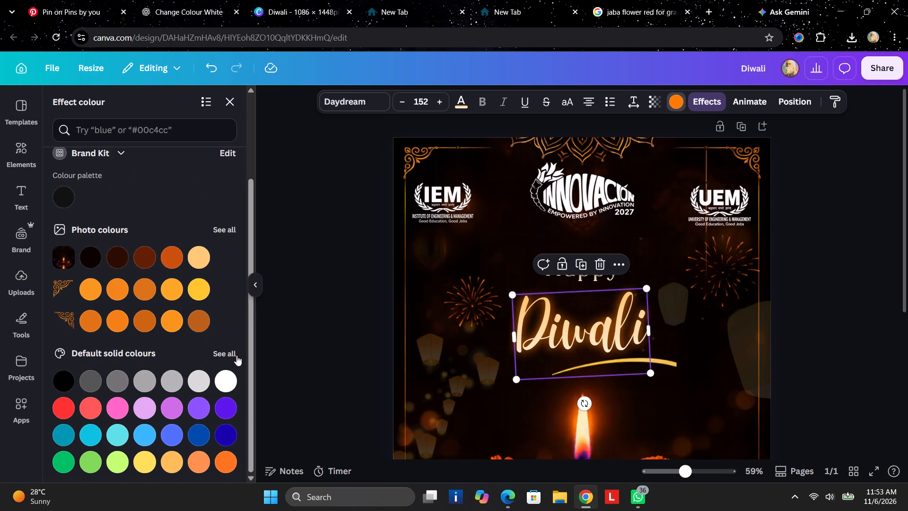
left_click(218, 348)
scroll(144, 310, "down", 16)
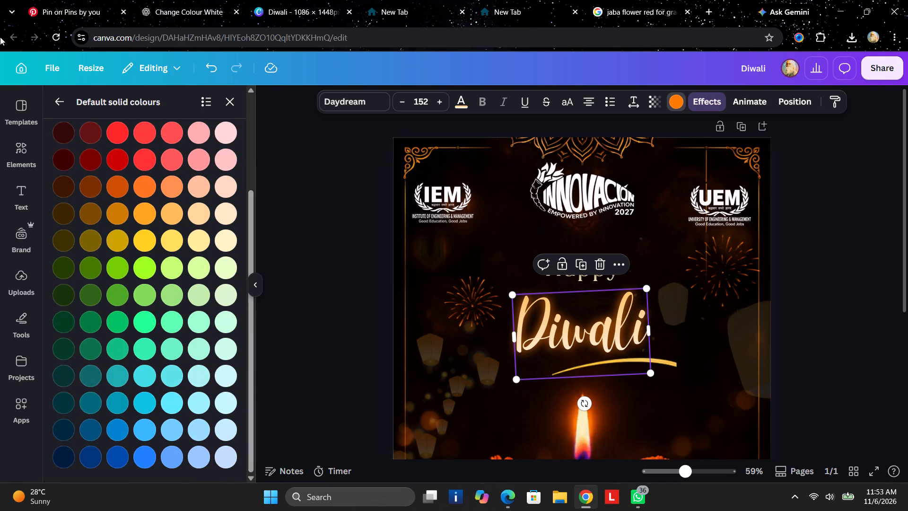
left_click(52, 98)
scroll(86, 295, "down", 9)
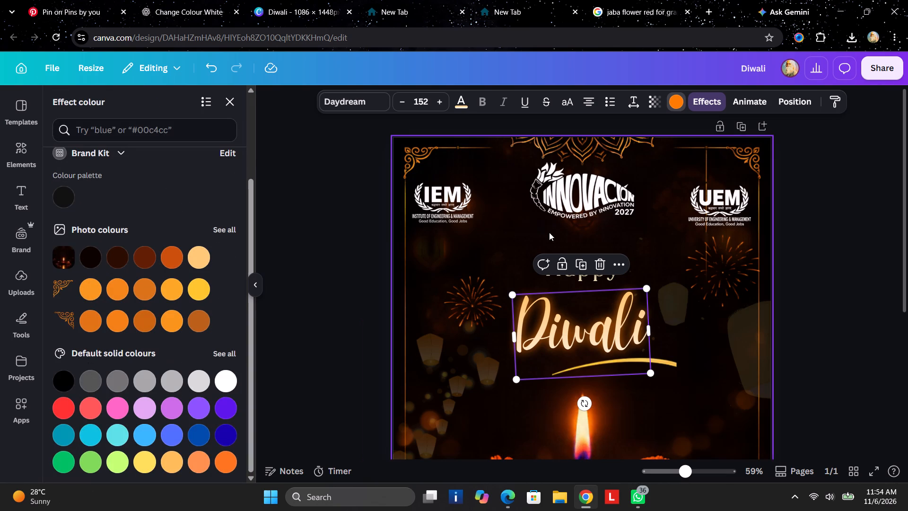
Apply the Glow effect to the Diwali title text.
left_click(715, 104)
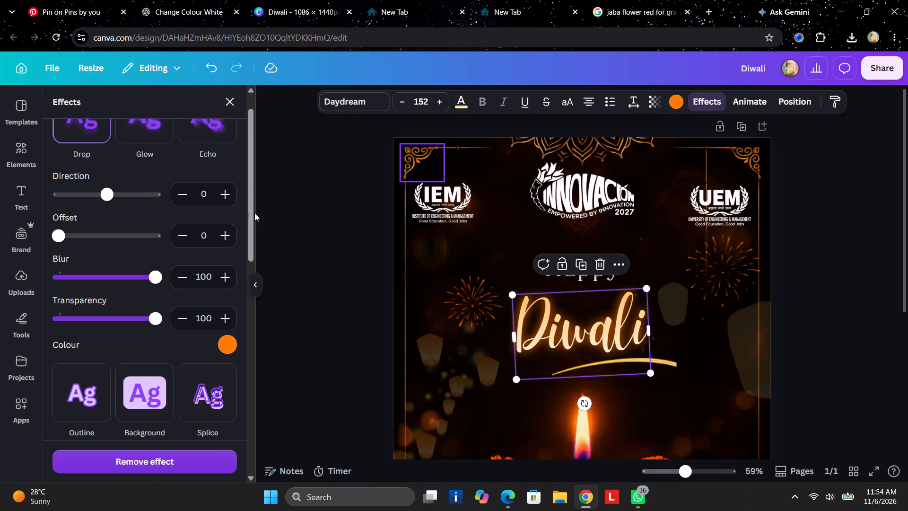
scroll(130, 368, "up", 8)
left_click(140, 149)
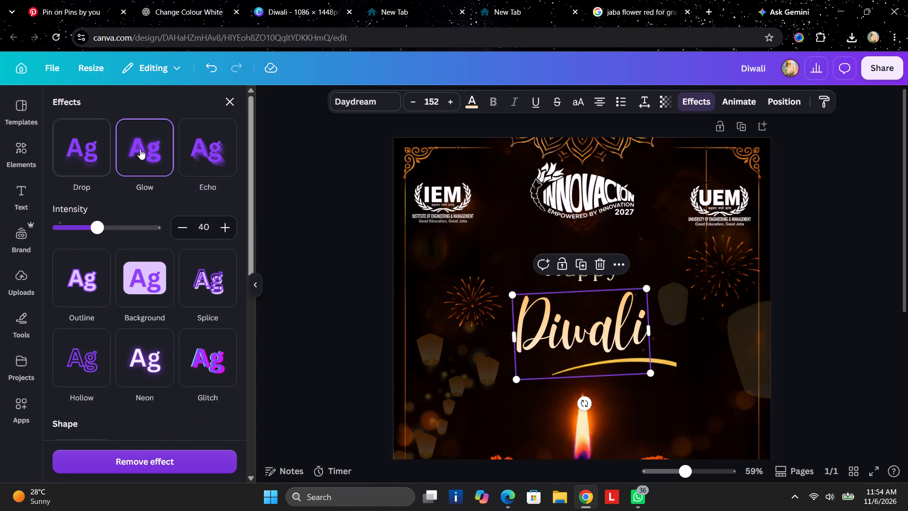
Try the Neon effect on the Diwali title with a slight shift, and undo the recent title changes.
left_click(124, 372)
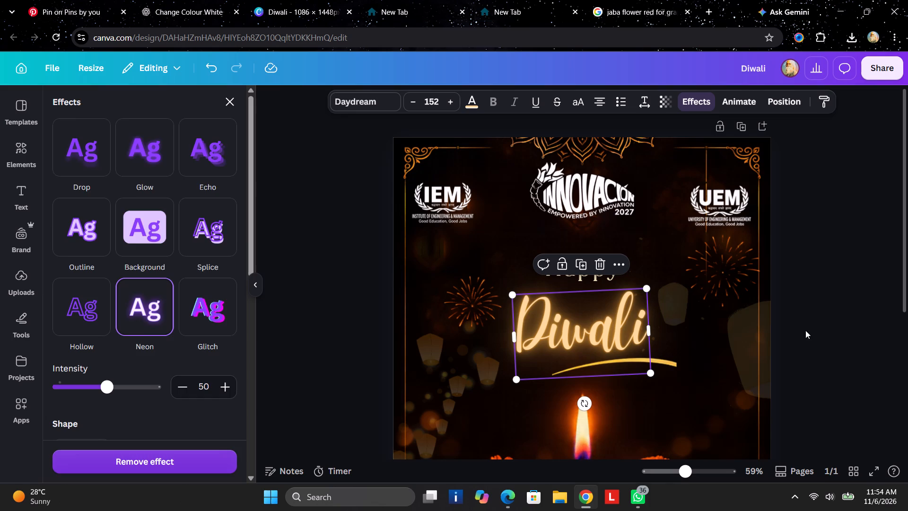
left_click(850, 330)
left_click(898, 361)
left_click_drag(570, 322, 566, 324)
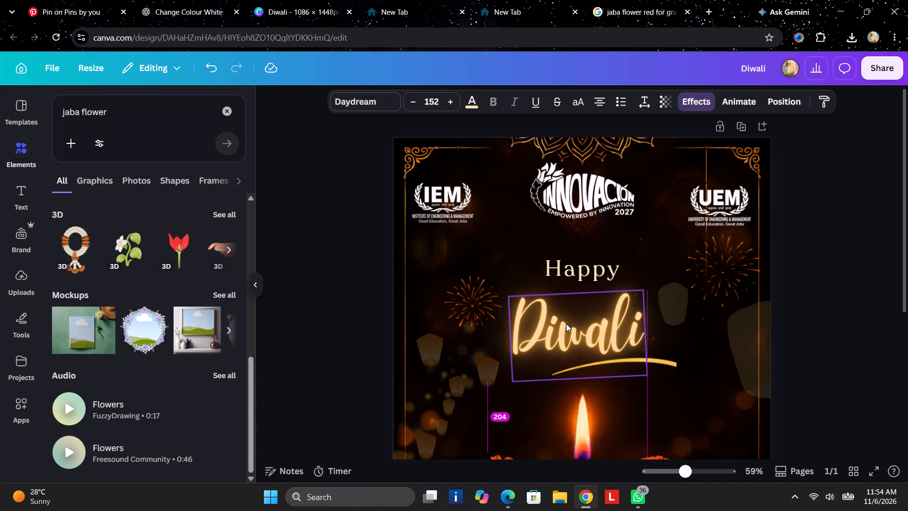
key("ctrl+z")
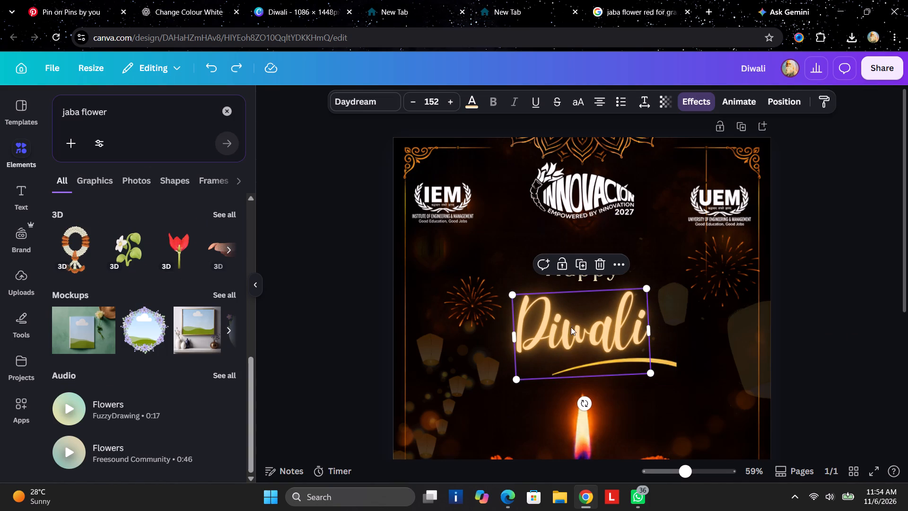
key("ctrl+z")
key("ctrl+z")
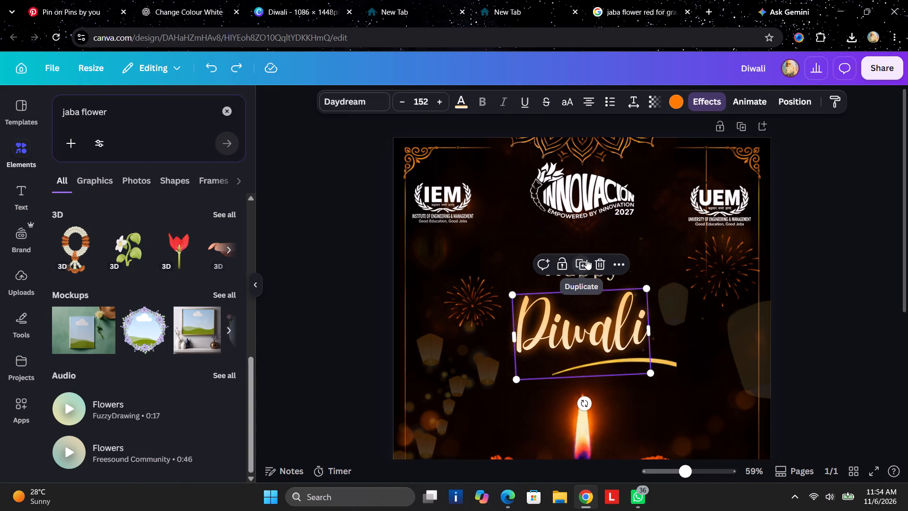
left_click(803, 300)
scroll(833, 303, "down", 7)
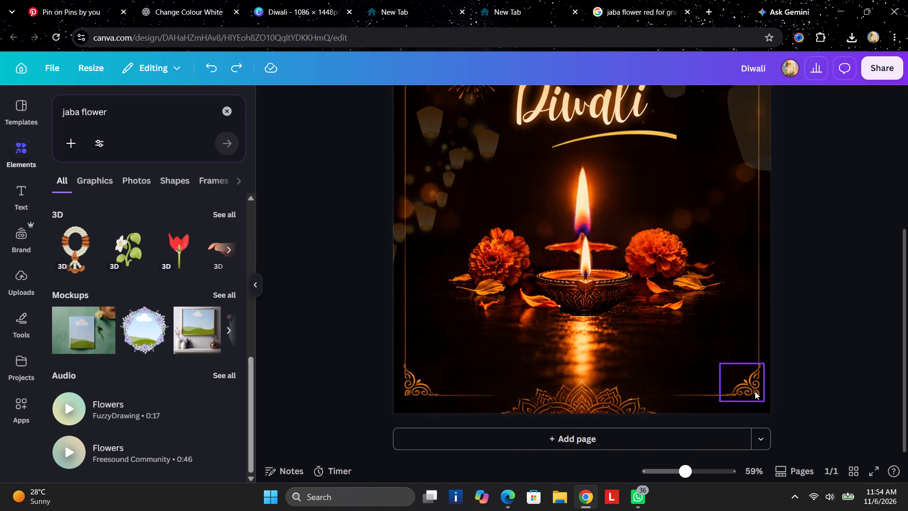
scroll(734, 342, "up", 4)
left_click(907, 344)
scroll(895, 345, "up", 6)
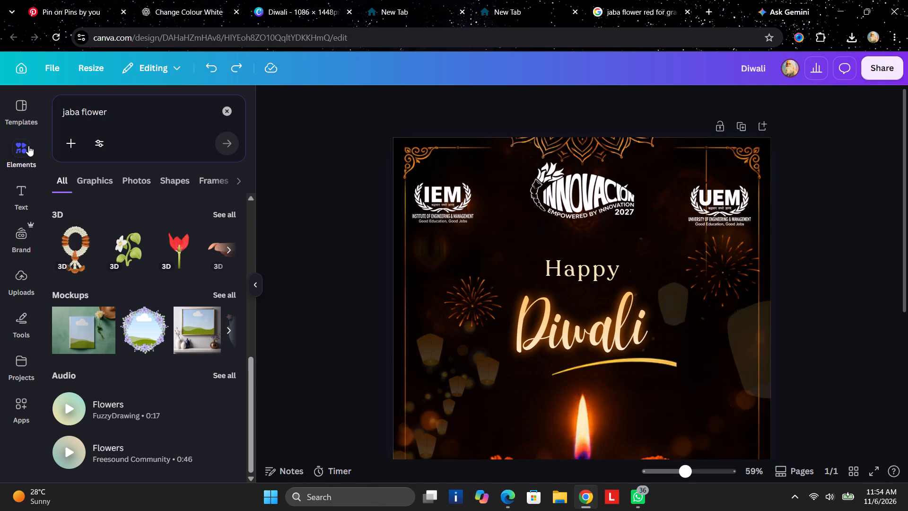
left_click(624, 0)
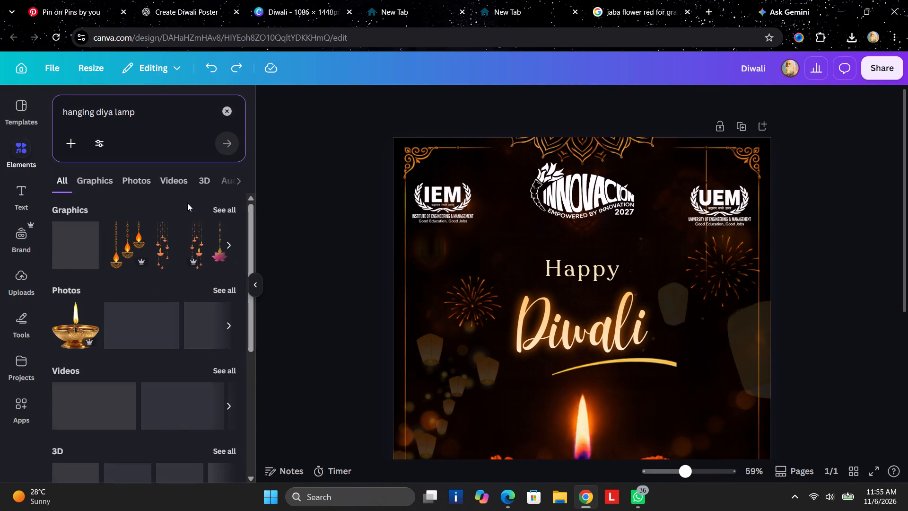
Browse the hanging diya lamp graphics and add the one with two glowing lanterns on chains to the poster.
left_click(229, 253)
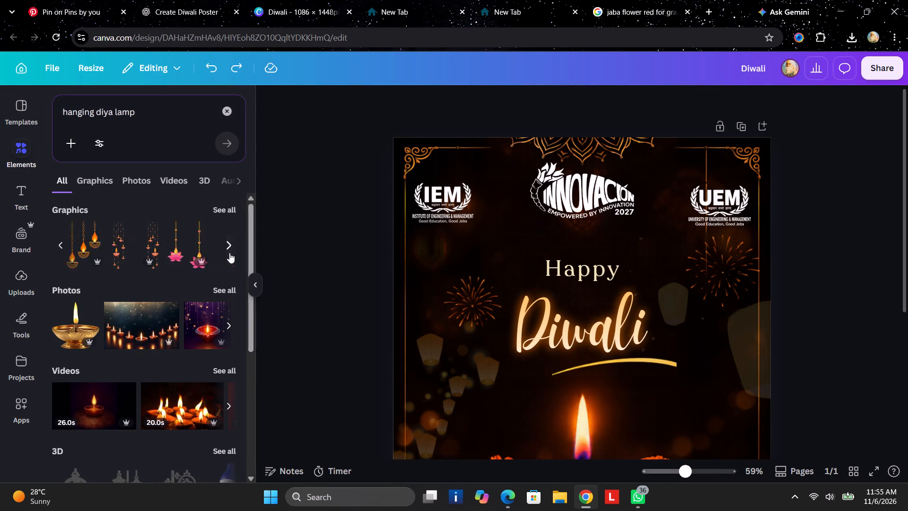
left_click(229, 253)
left_click(229, 253)
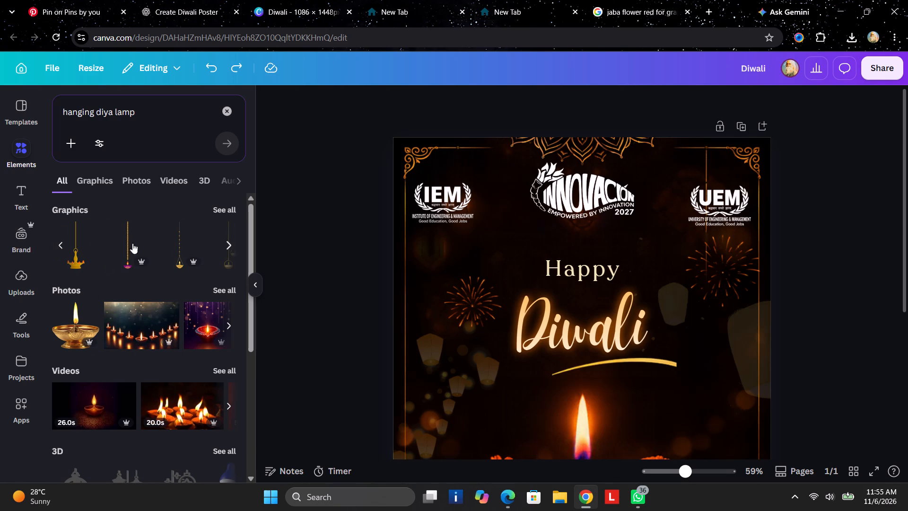
left_click(61, 250)
left_click(129, 253)
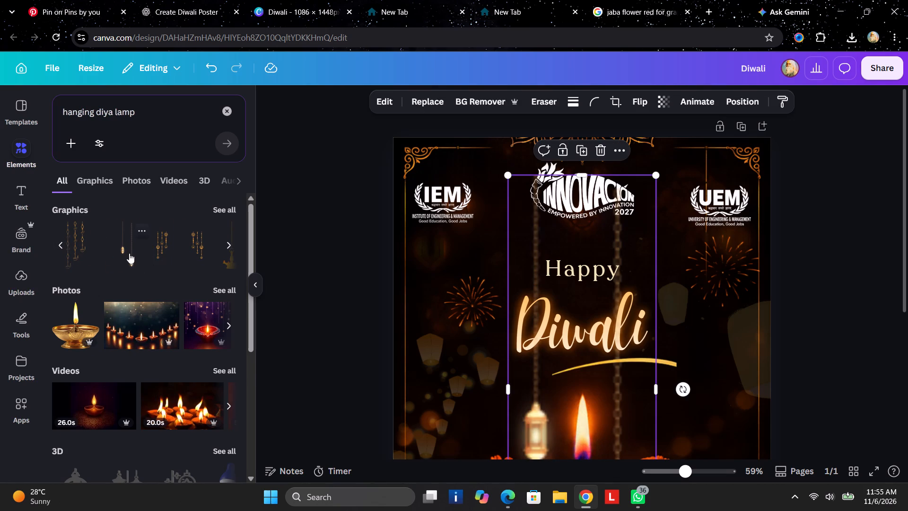
scroll(462, 279, "down", 2)
scroll(597, 307, "up", 3)
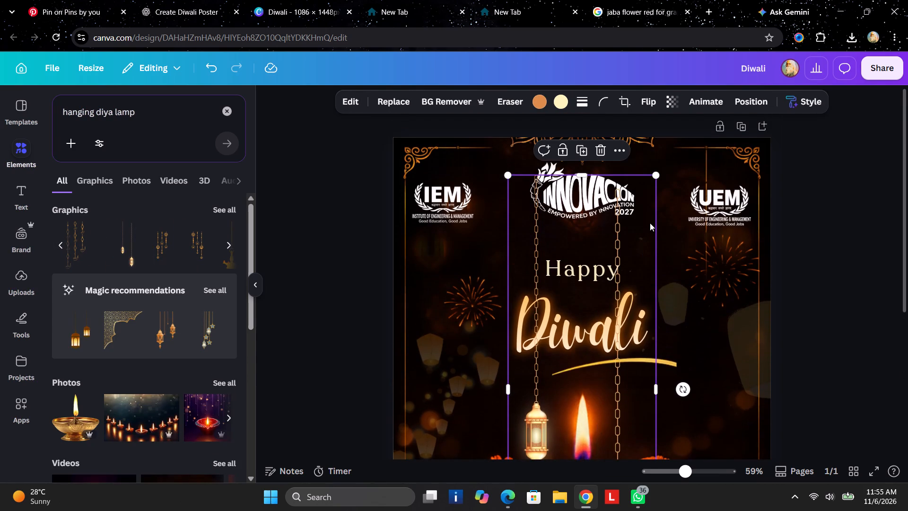
Shrink the two-lantern graphic and hang it near the poster's top edge, overlapping the inner side of the UEM logo.
left_click_drag(587, 224, 689, 192)
scroll(686, 194, "down", 4)
left_click_drag(760, 344, 743, 341)
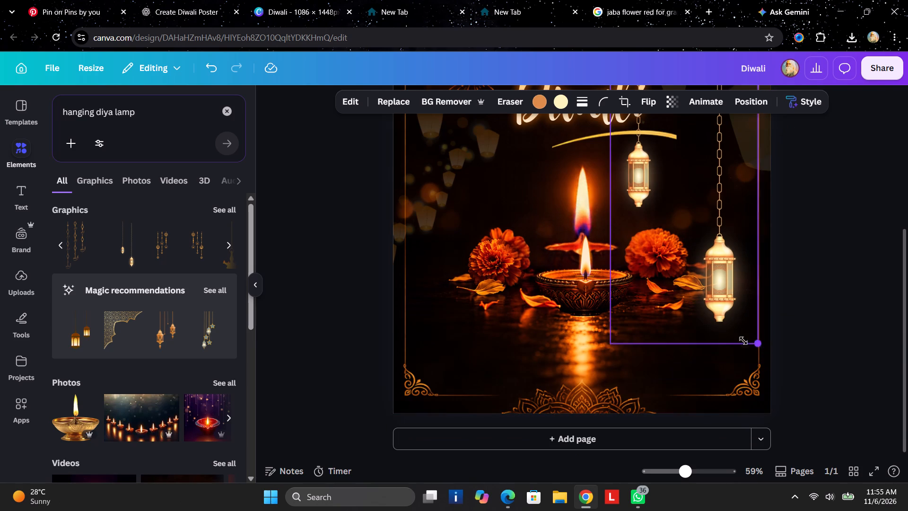
left_click_drag(743, 341, 587, 193)
scroll(587, 193, "up", 5)
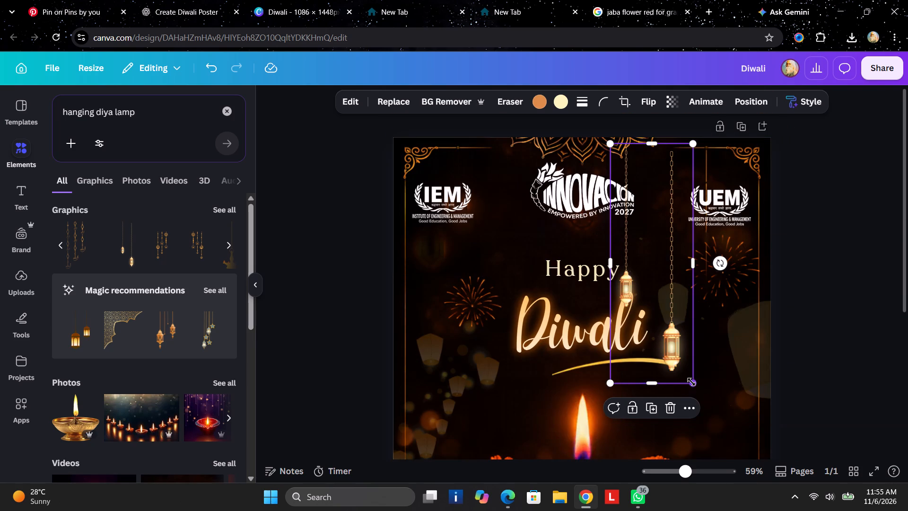
left_click_drag(691, 382, 621, 347)
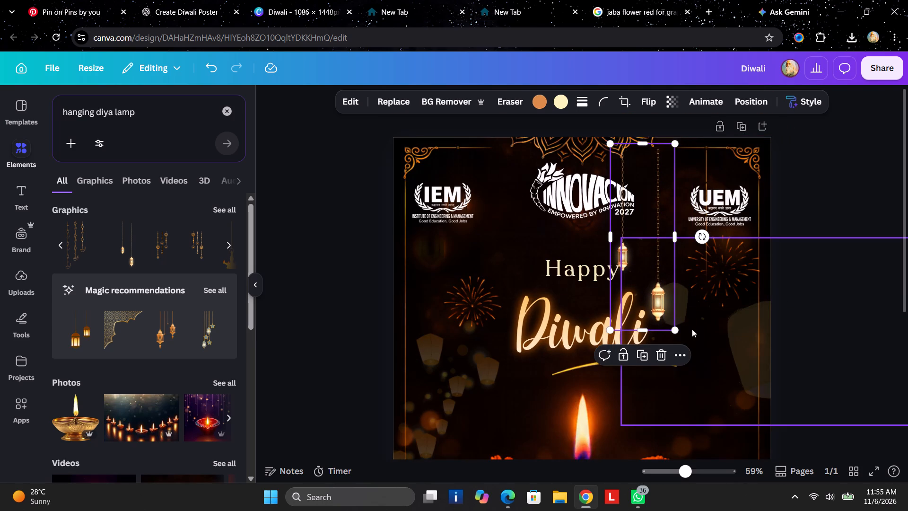
left_click_drag(672, 325, 632, 301)
left_click_drag(628, 229, 677, 226)
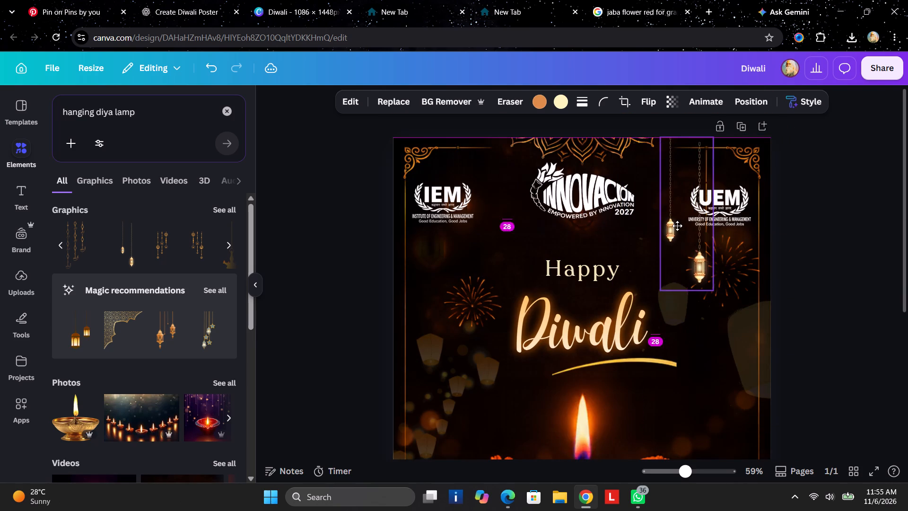
left_click_drag(677, 226, 683, 234)
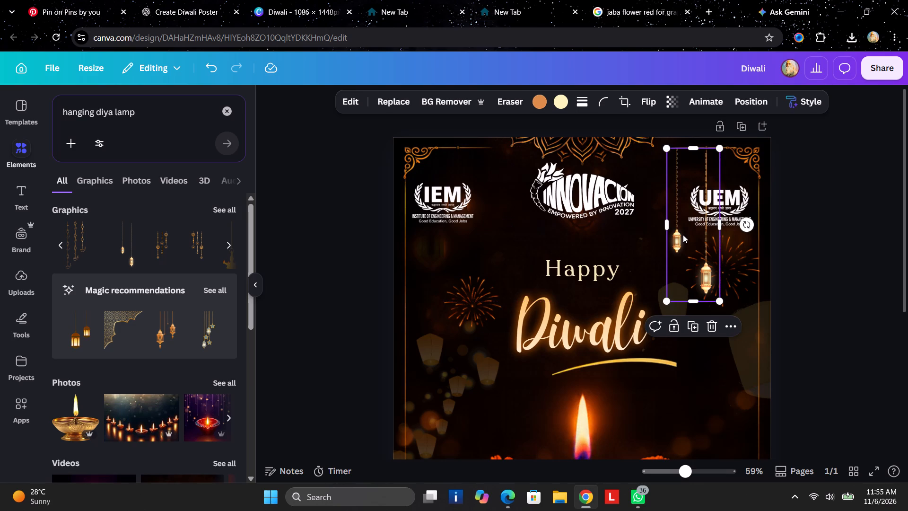
Send the two-lantern graphic to the back of the poster's layers.
right_click(683, 234)
right_click(683, 234)
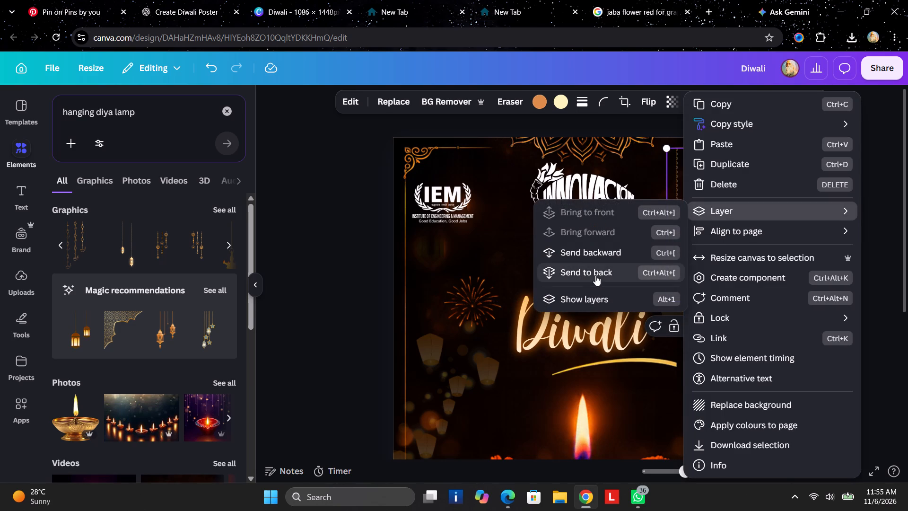
left_click(597, 275)
left_click(907, 268)
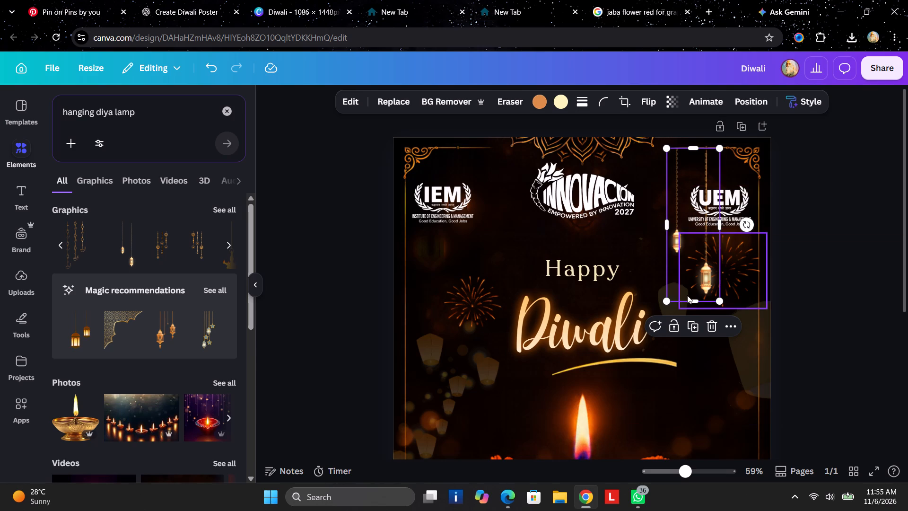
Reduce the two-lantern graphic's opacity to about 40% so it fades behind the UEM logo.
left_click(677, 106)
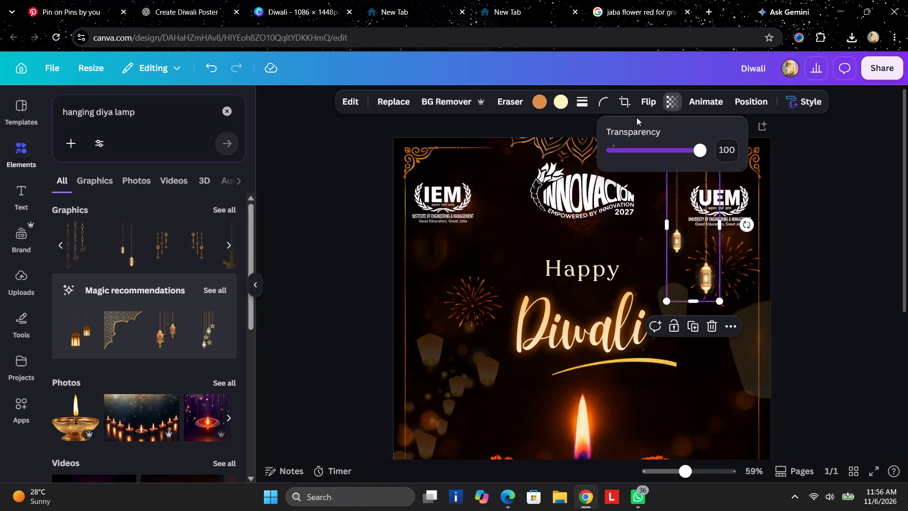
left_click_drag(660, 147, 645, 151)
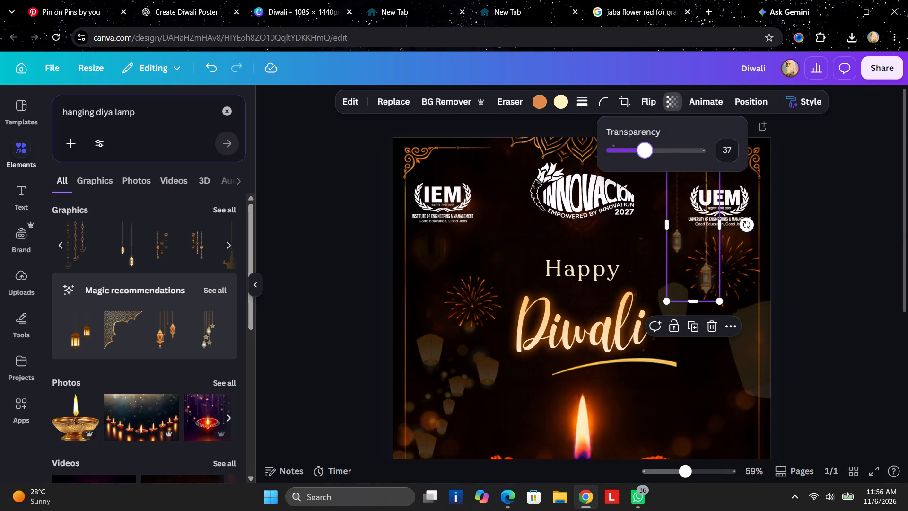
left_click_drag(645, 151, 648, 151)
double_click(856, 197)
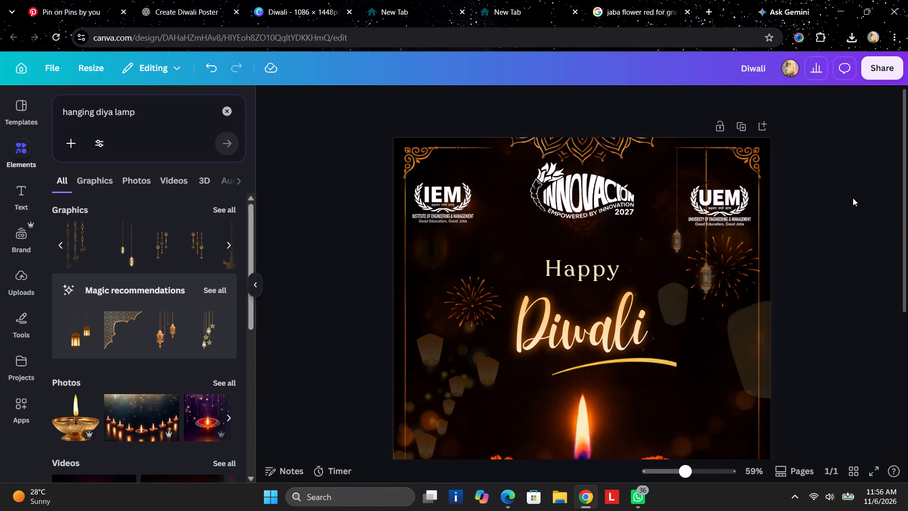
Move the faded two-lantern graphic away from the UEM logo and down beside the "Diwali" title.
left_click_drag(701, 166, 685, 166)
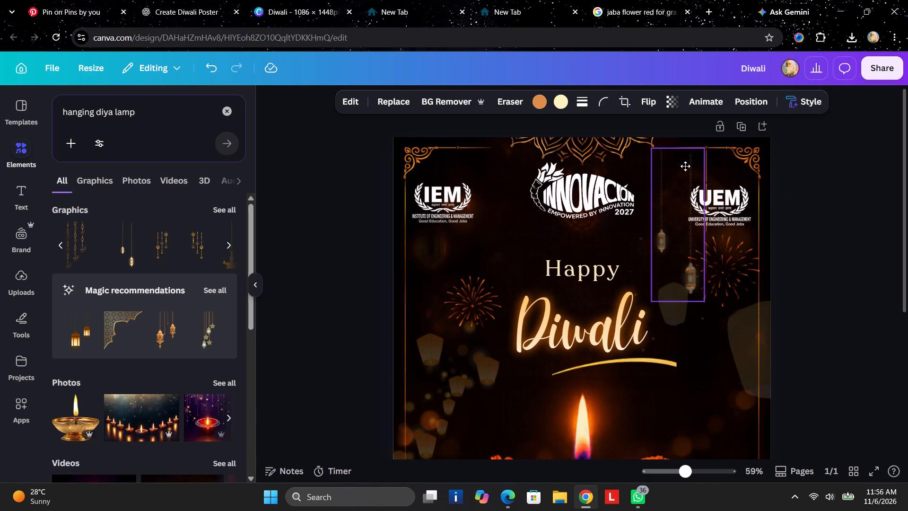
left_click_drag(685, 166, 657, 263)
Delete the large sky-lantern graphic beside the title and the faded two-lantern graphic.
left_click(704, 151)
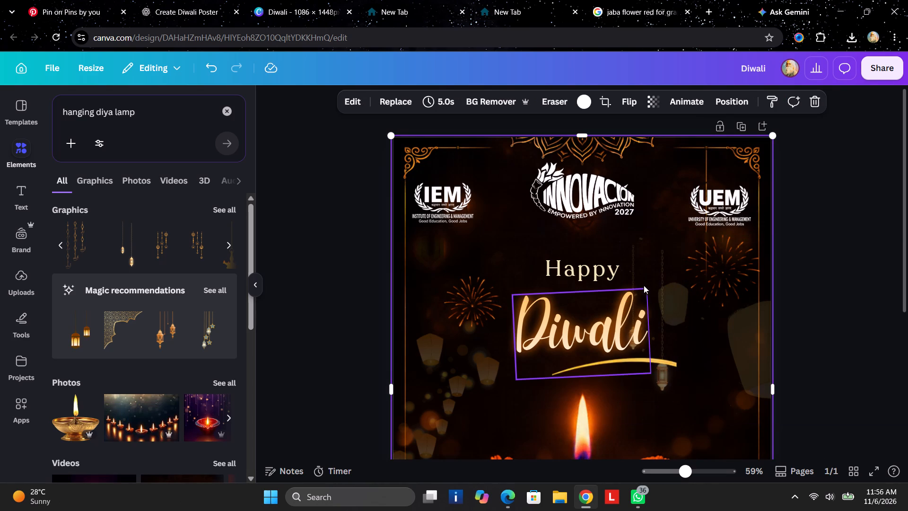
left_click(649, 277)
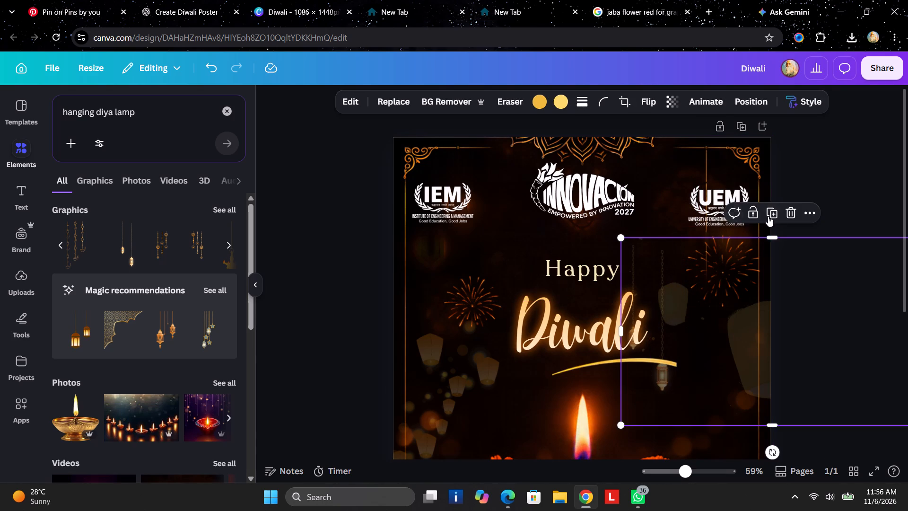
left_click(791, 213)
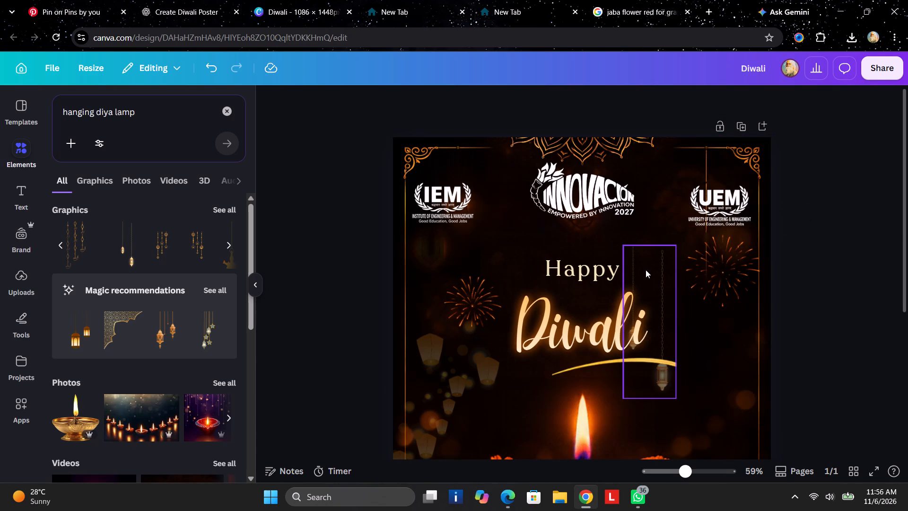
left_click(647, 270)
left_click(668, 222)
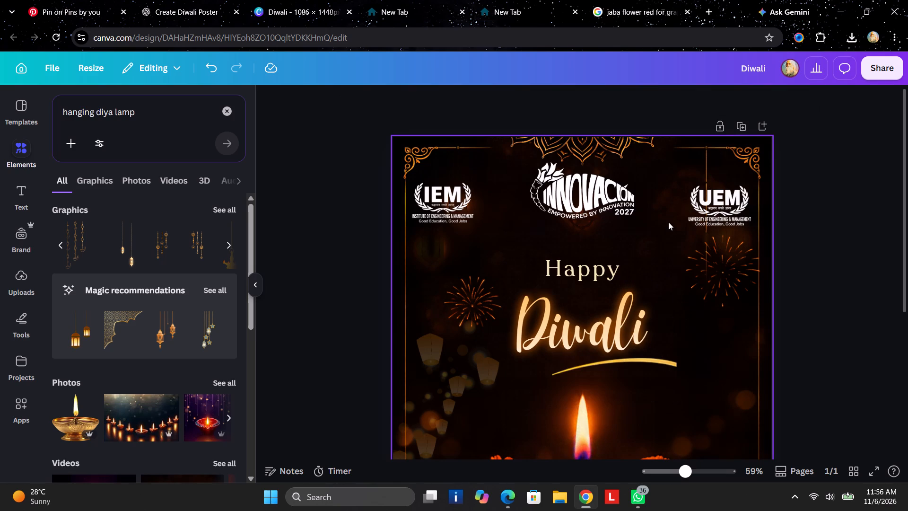
Undo the recent edits back to before the two-lantern graphic was added, restoring the sky lanterns beside the title.
key("ctrl+z")
key("ctrl+z")
key("ctrl+z")
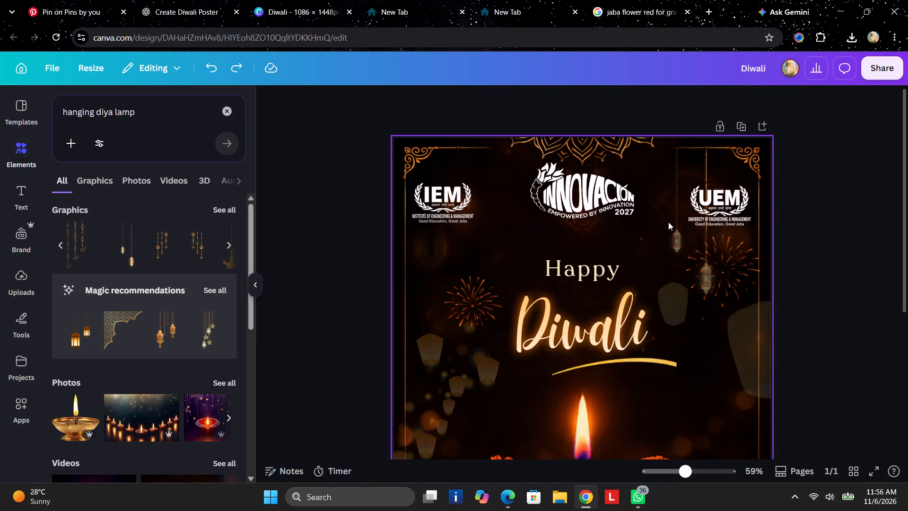
key("ctrl+z")
key("ctrl+z")
key("ctrl+z")
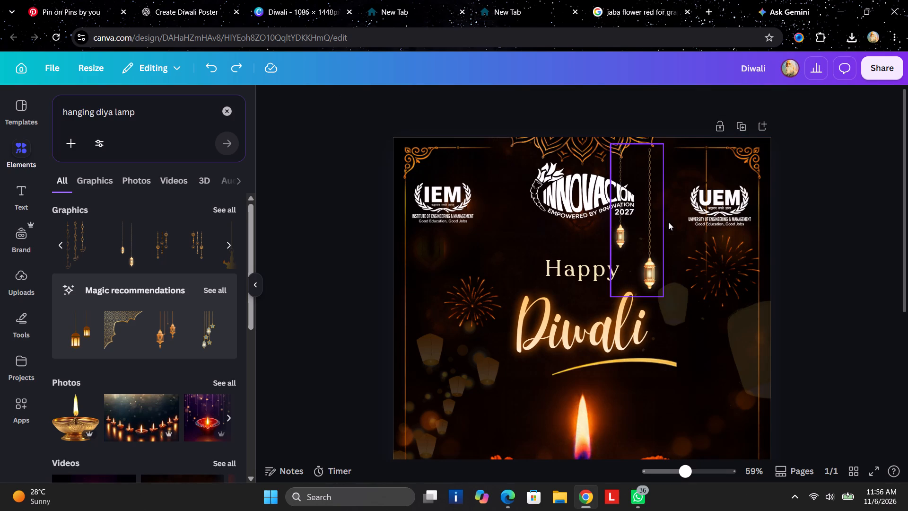
key("ctrl+z")
key("ctrl+z")
key("ctrl+z")
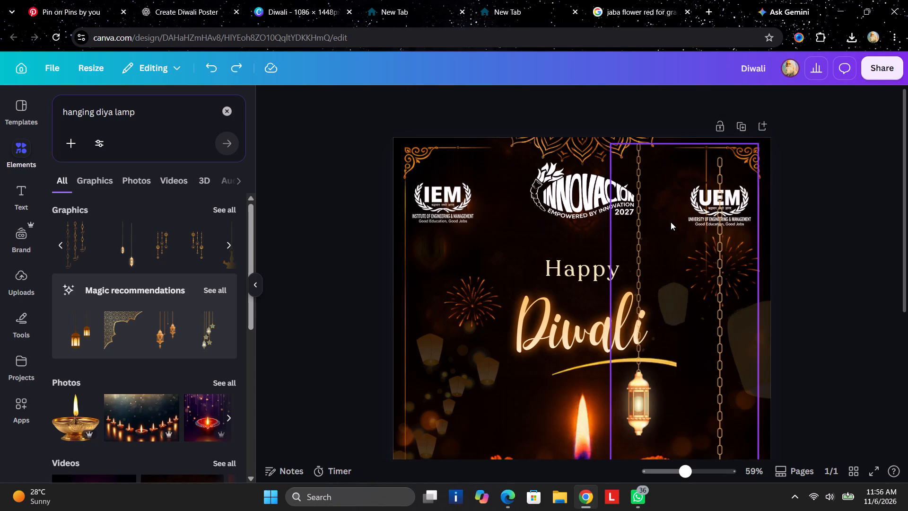
right_click(667, 180)
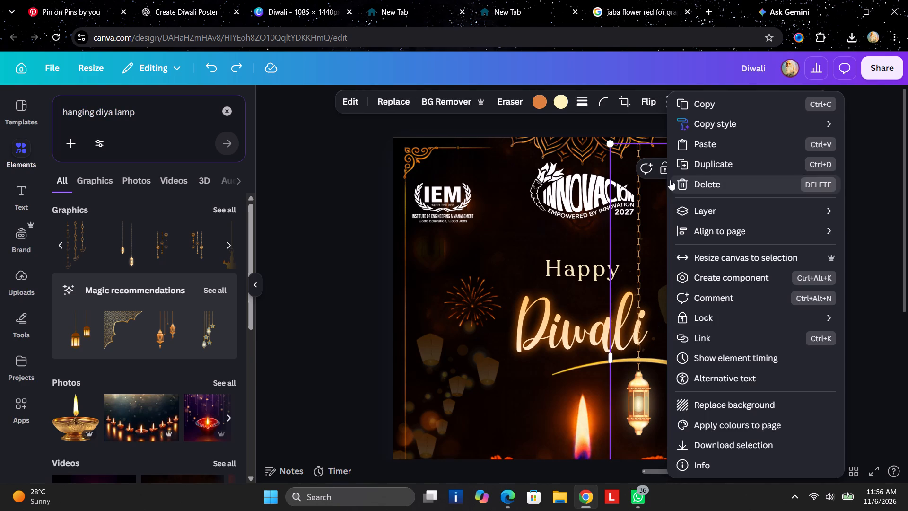
left_click(343, 161)
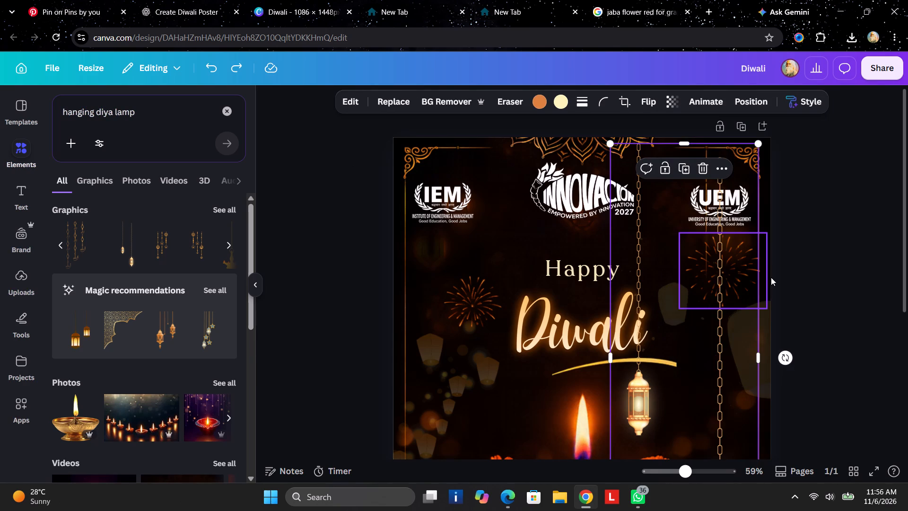
key("ctrl+z")
key("ctrl+z")
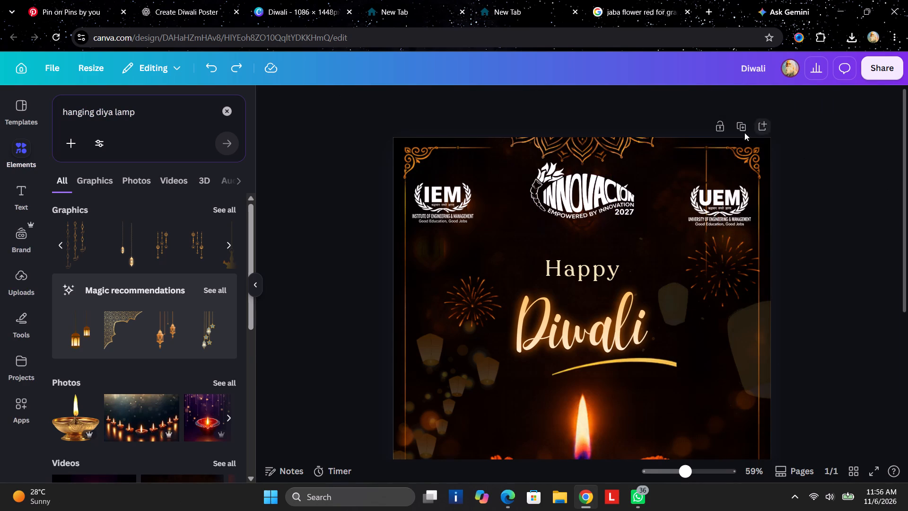
Open the background photo in crop view to examine the thin vertical line near the UEM logo.
left_click(701, 163)
double_click(710, 161)
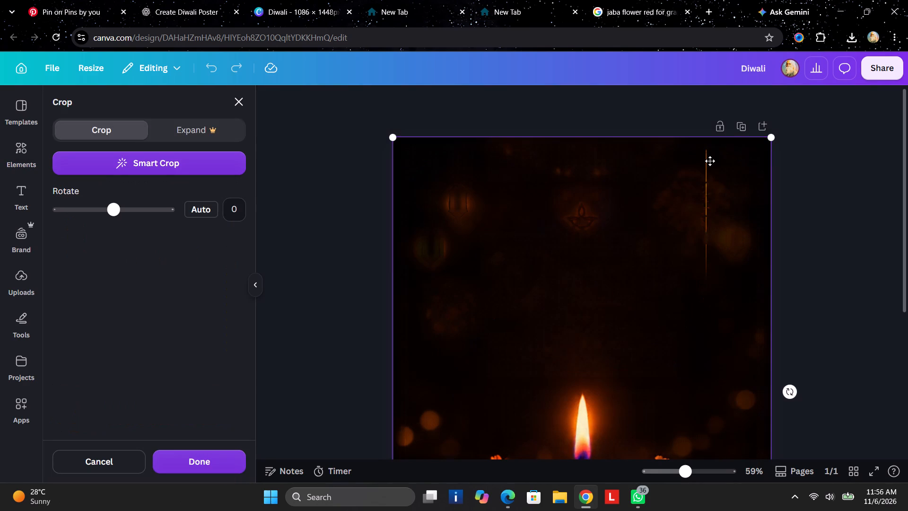
scroll(197, 239, "down", 3)
scroll(656, 236, "down", 3)
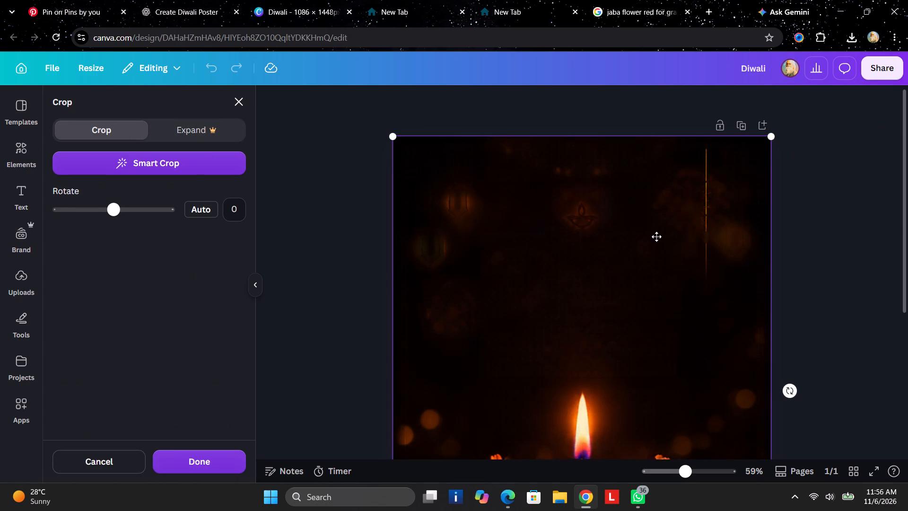
scroll(656, 237, "down", 3)
scroll(656, 237, "up", 6)
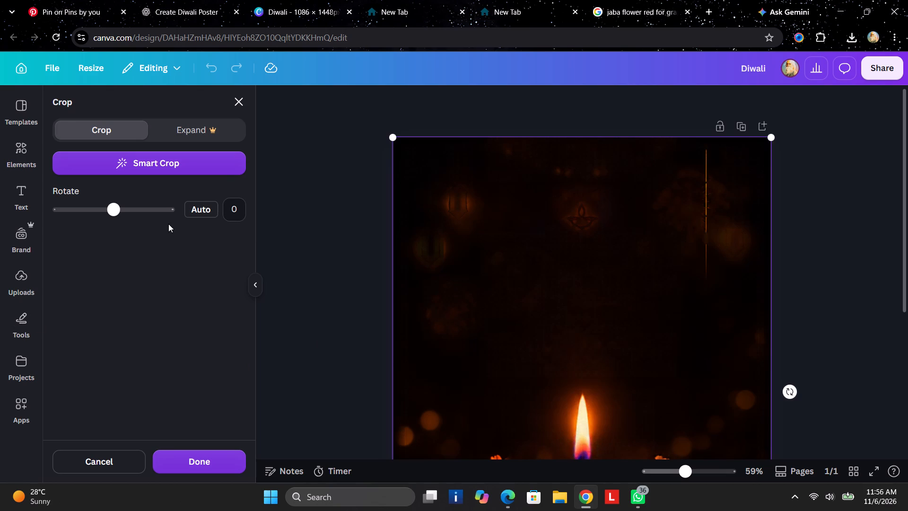
left_click(29, 335)
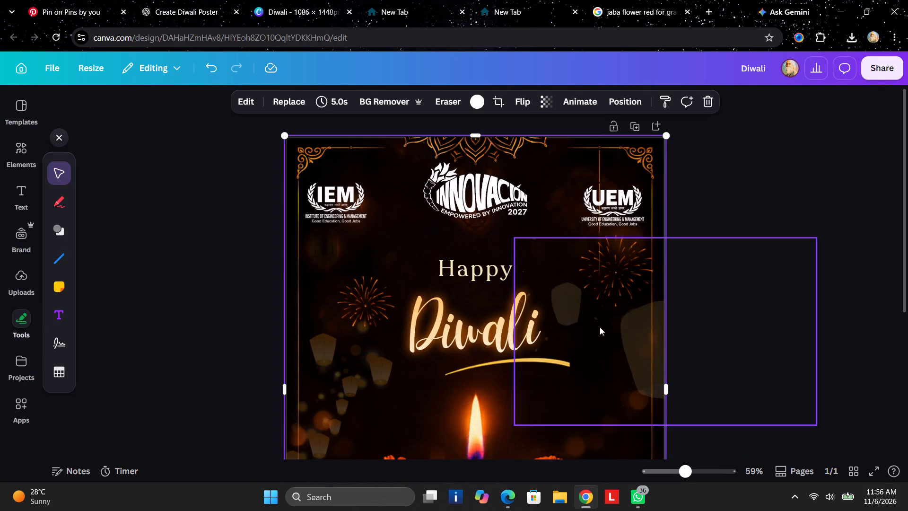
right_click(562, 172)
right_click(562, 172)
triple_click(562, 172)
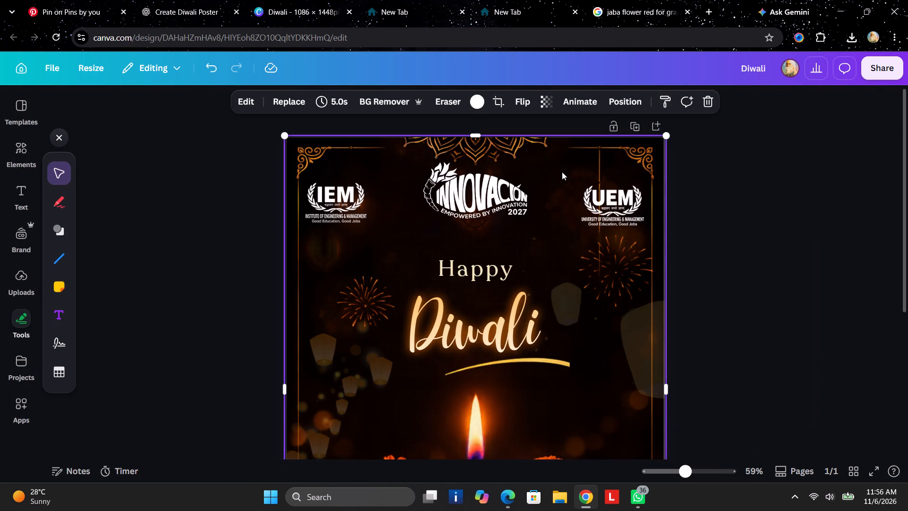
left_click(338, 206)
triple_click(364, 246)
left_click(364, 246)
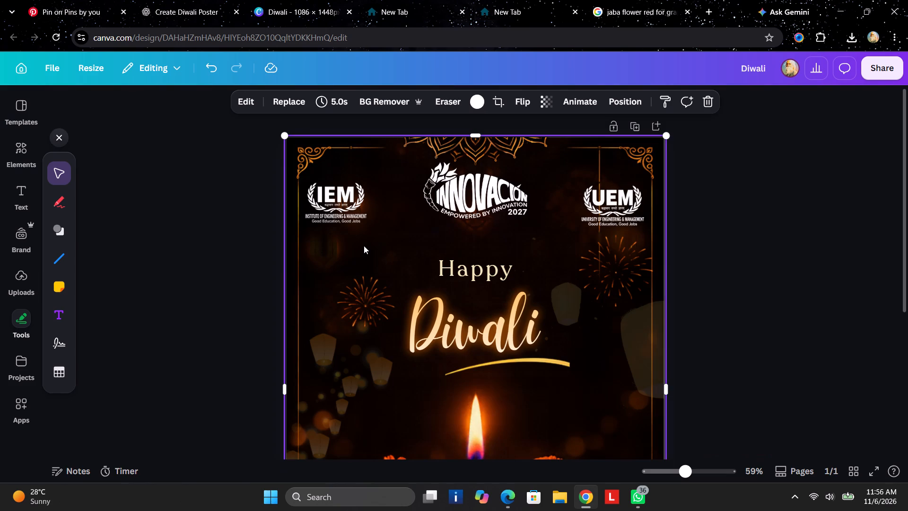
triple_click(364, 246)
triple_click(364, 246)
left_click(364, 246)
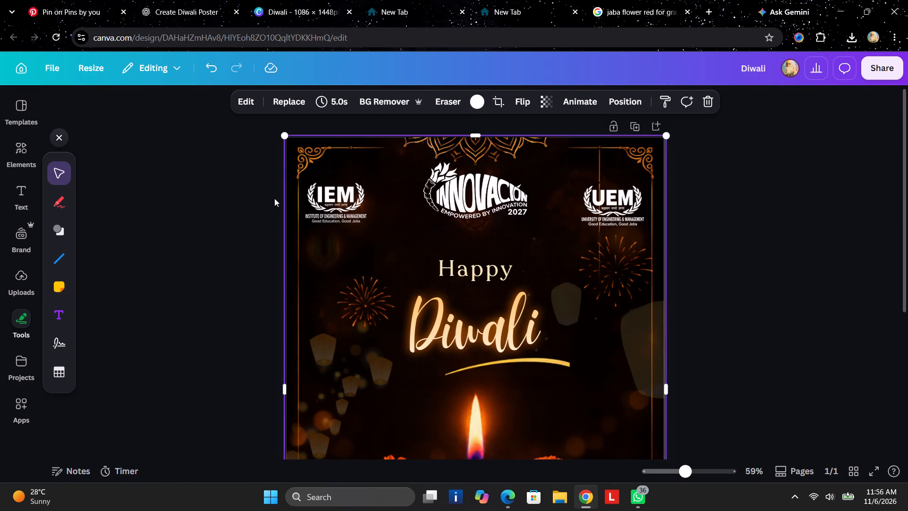
Reopen the background photo in crop view and examine it from the vertical line to the diya's reflection.
double_click(601, 165)
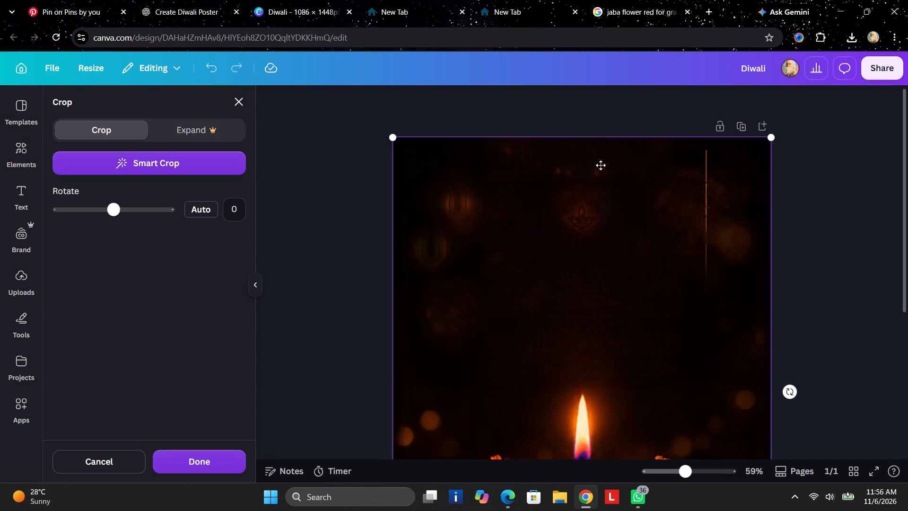
scroll(613, 170, "down", 7)
scroll(614, 170, "up", 7)
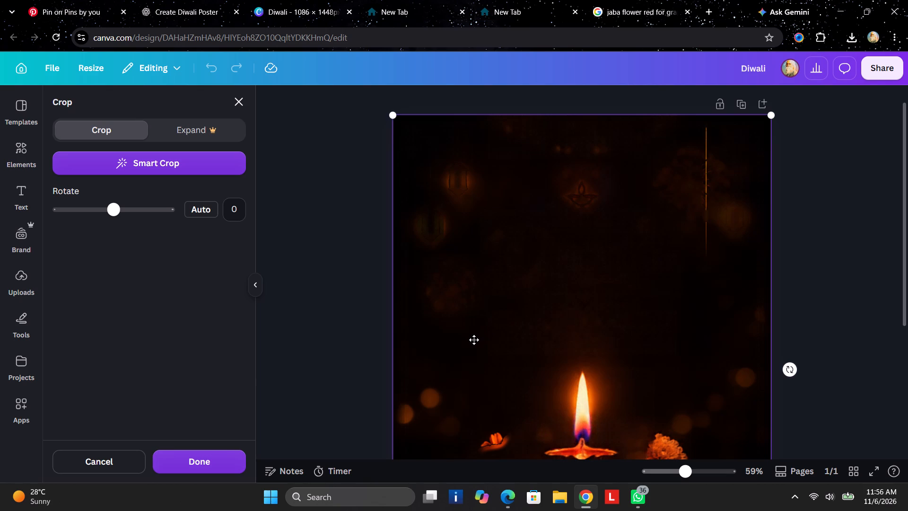
scroll(670, 267, "down", 5)
scroll(670, 267, "up", 6)
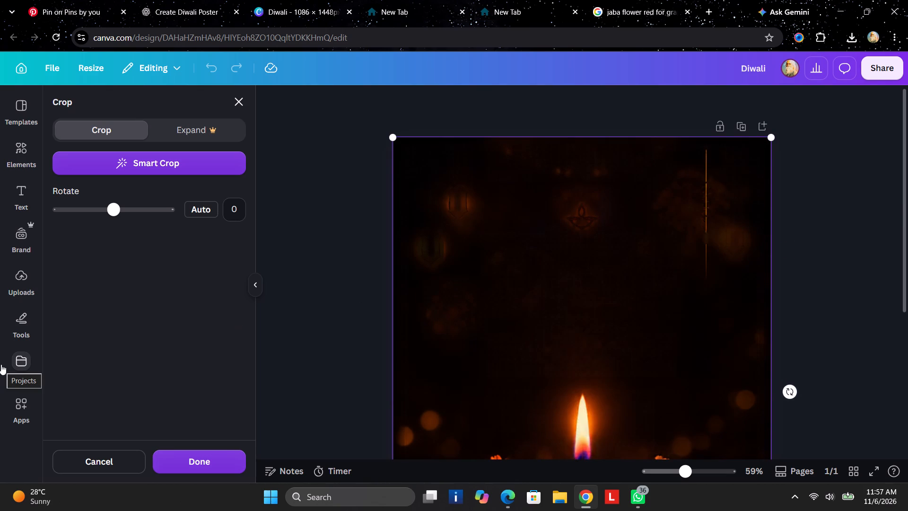
scroll(621, 305, "down", 7)
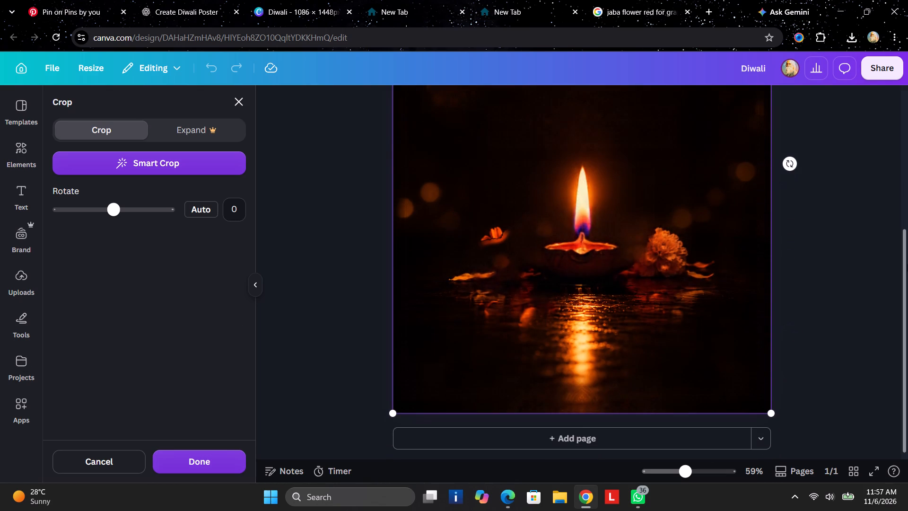
left_click(907, 263)
double_click(856, 256)
Review the poster from the logos and title down to the diya and marigolds.
scroll(837, 258, "up", 4)
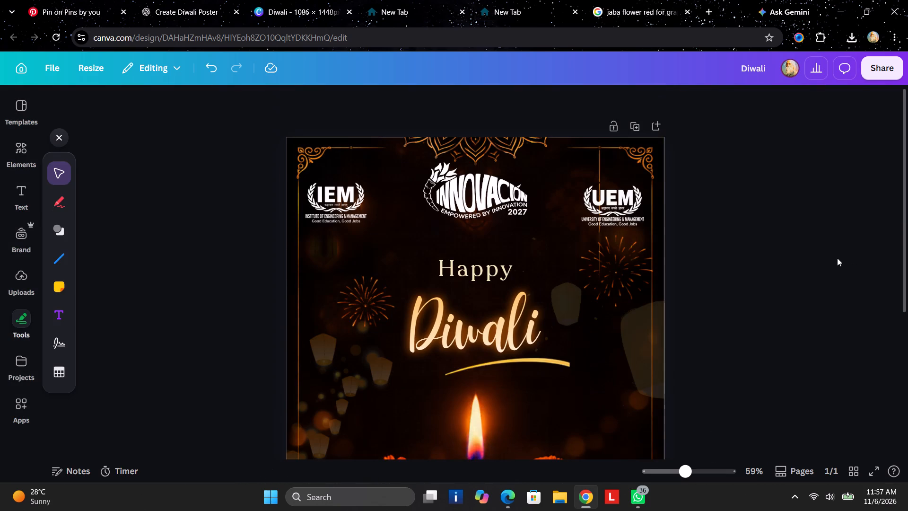
scroll(835, 269, "down", 5)
scroll(834, 276, "up", 4)
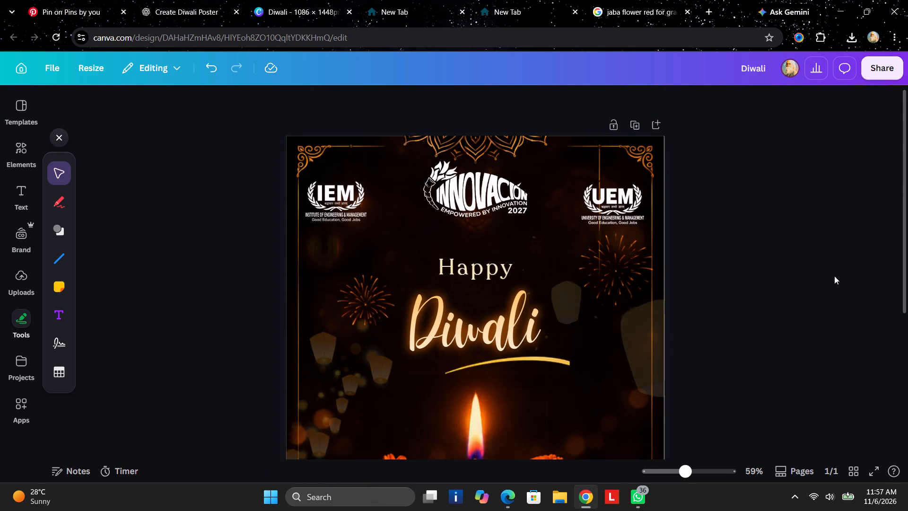
scroll(834, 277, "down", 3)
scroll(834, 277, "up", 3)
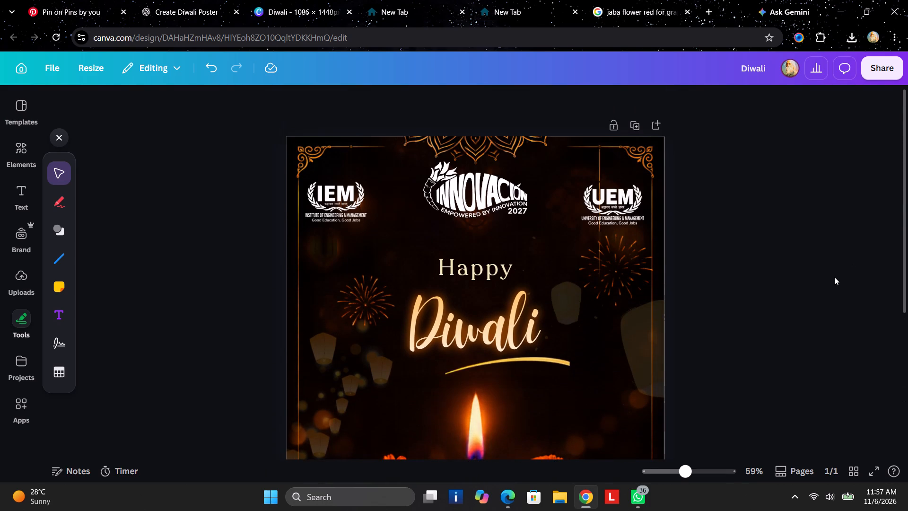
scroll(834, 277, "down", 2)
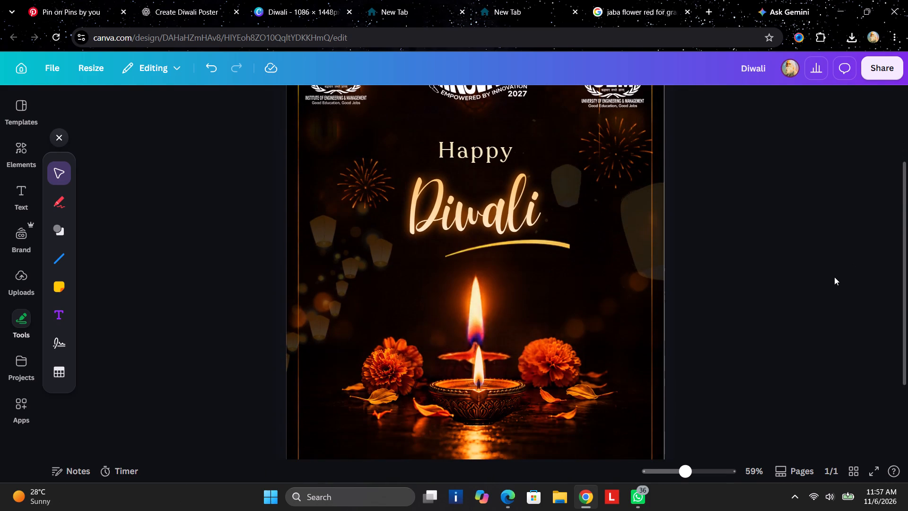
scroll(834, 277, "up", 3)
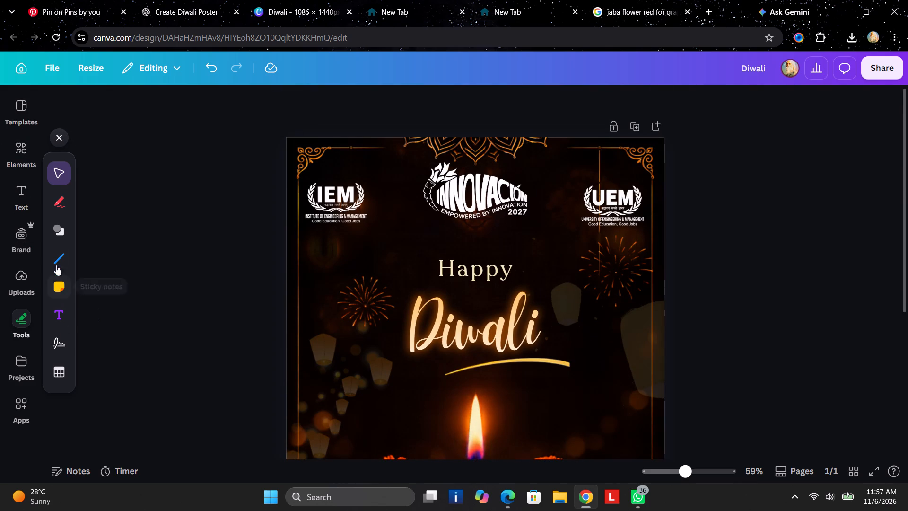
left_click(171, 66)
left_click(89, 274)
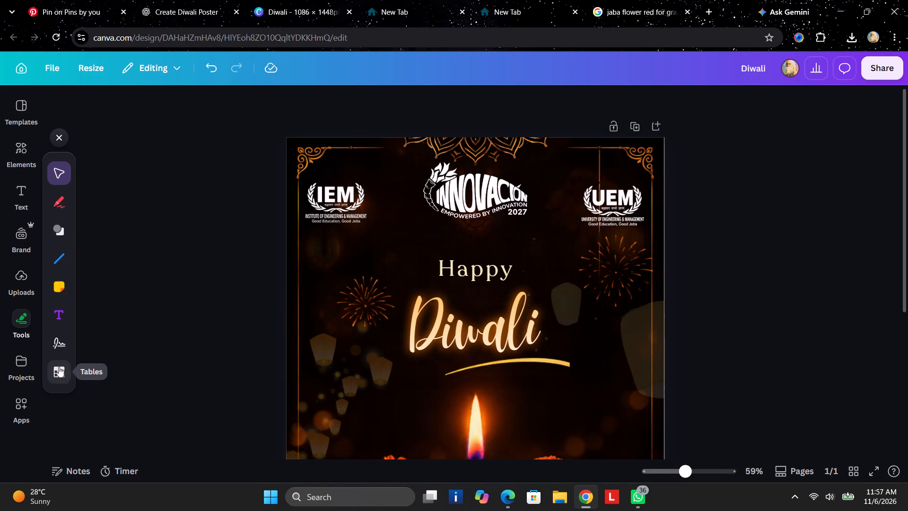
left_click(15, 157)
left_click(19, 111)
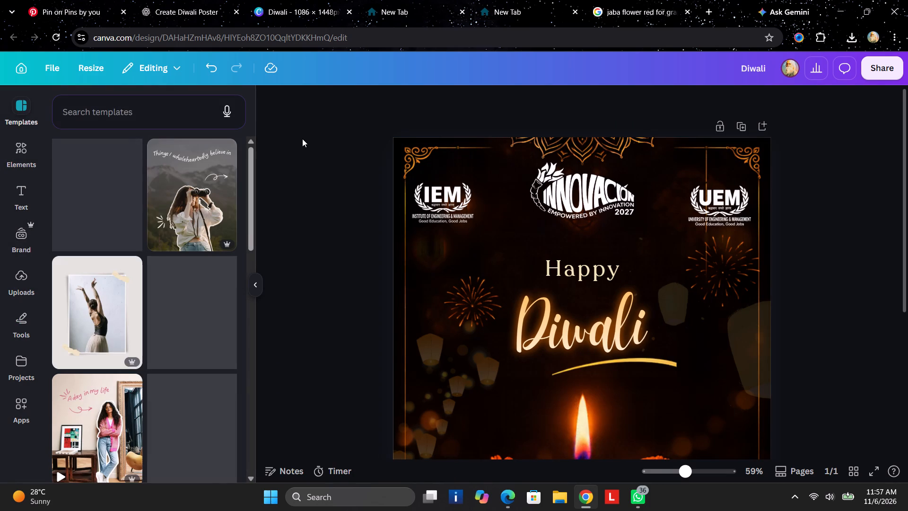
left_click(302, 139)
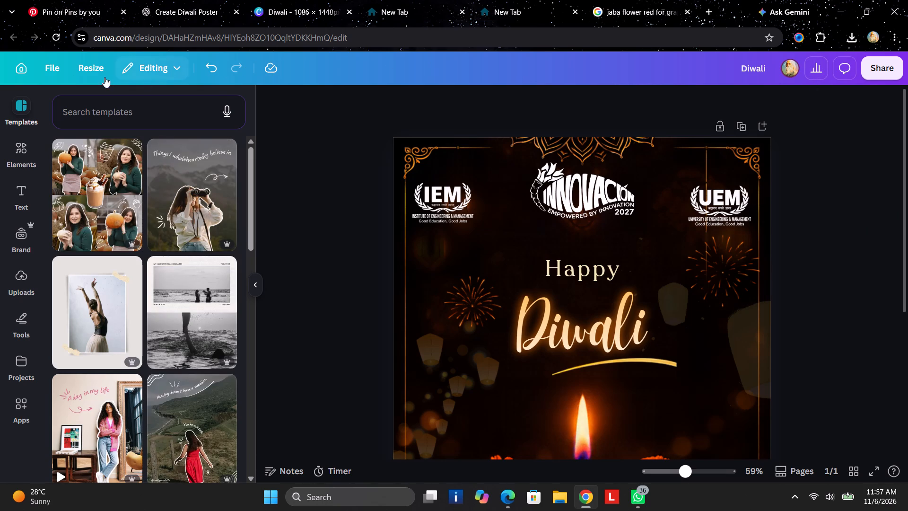
Download the poster as a JPG at 3.125 times size (3,394 × 4,525 px) and High quality.
left_click(57, 70)
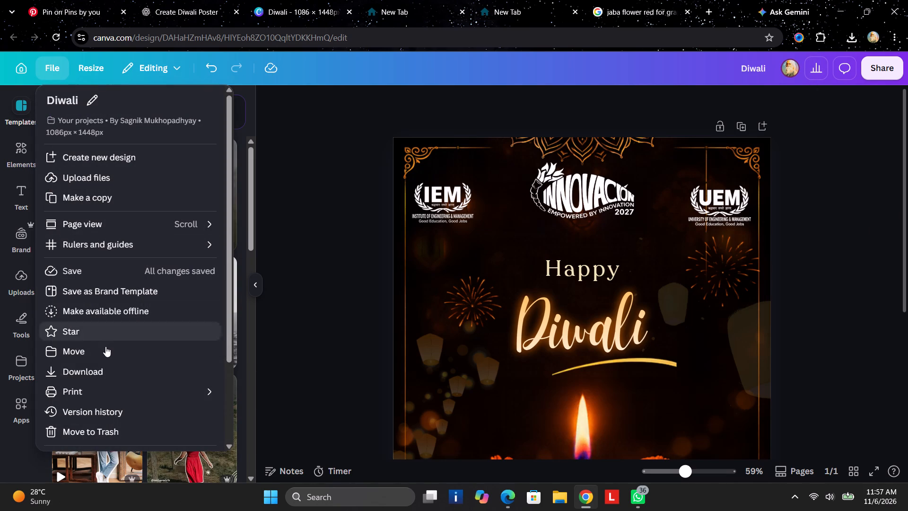
left_click(112, 374)
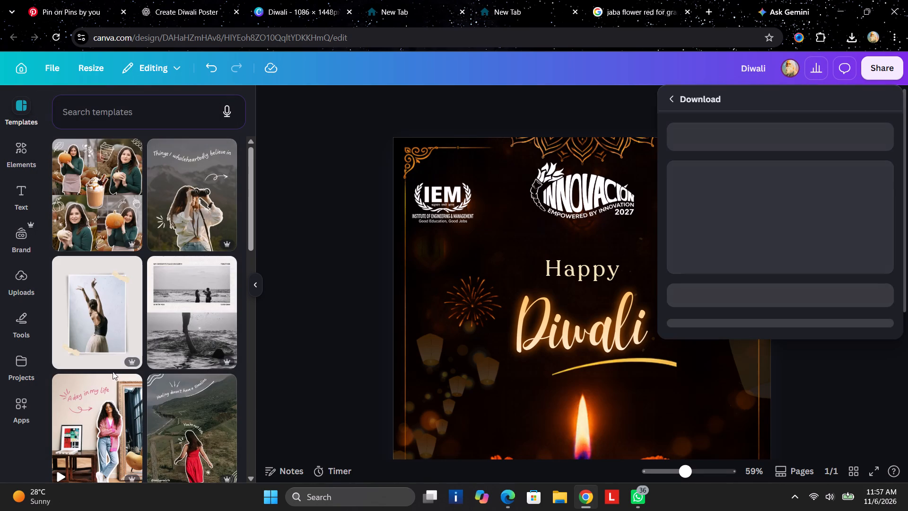
left_click(807, 148)
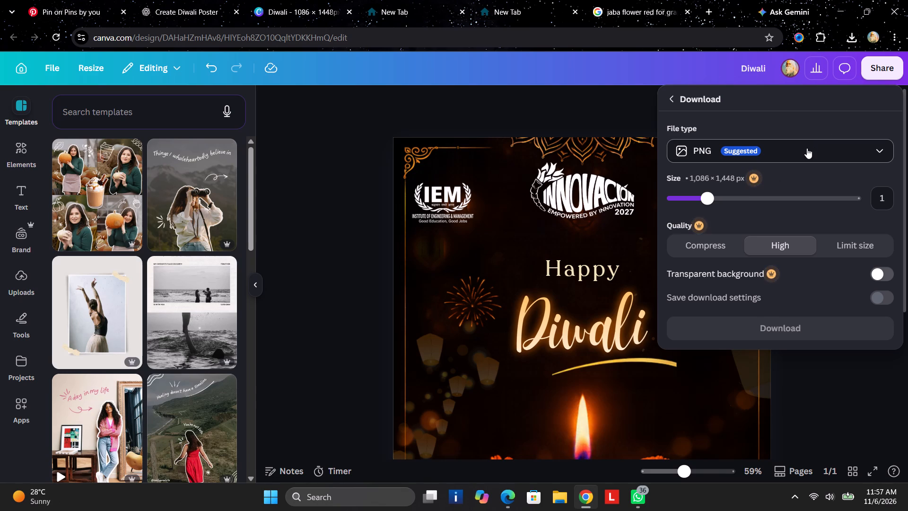
left_click(807, 150)
left_click(782, 193)
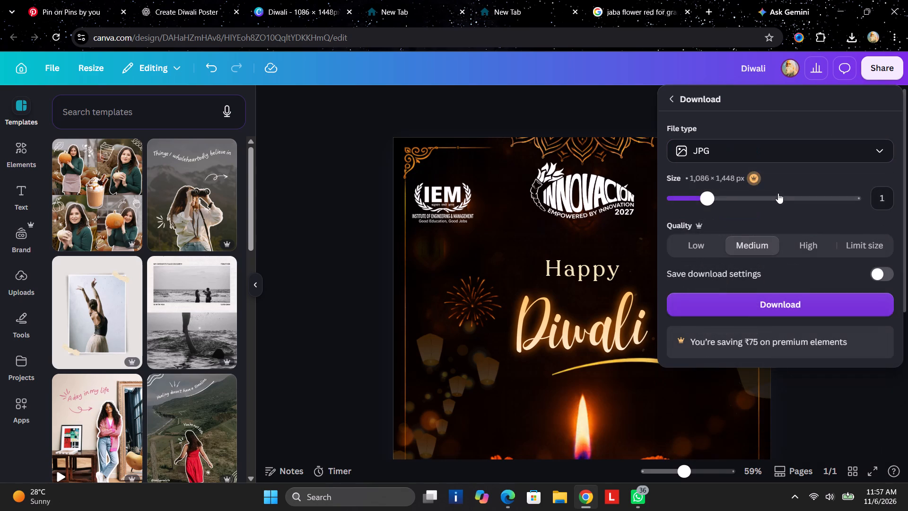
left_click_drag(714, 205, 865, 208)
left_click(807, 244)
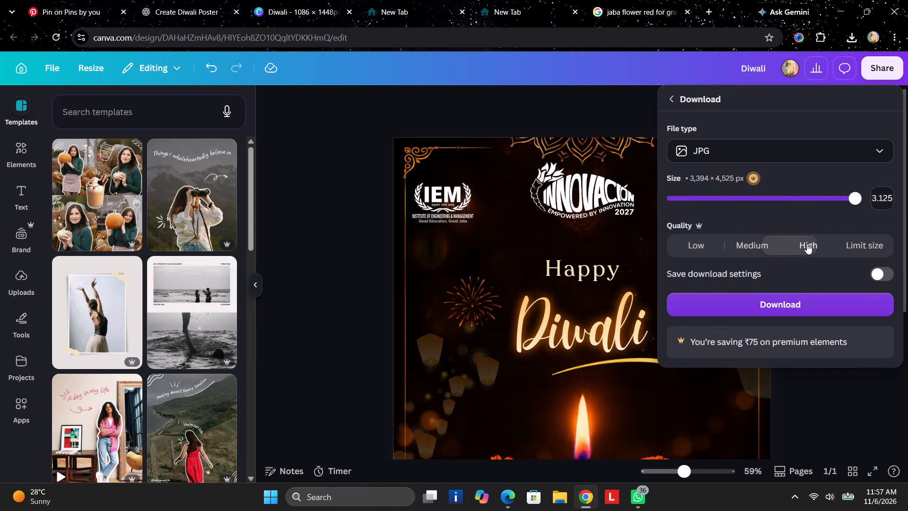
left_click(768, 315)
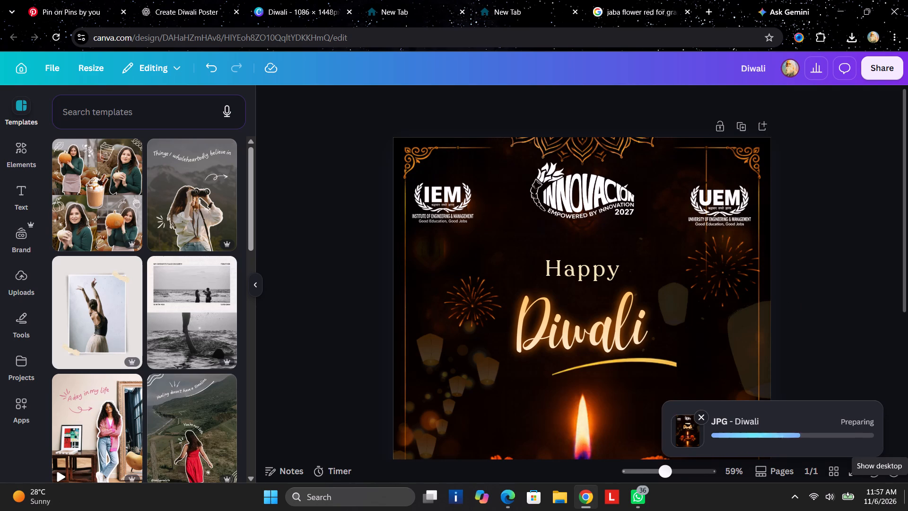
Open the downloaded Diwali.jpg in Photos and enlarge the viewer to full screen size to examine the whole poster.
scroll(424, 227, "down", 1)
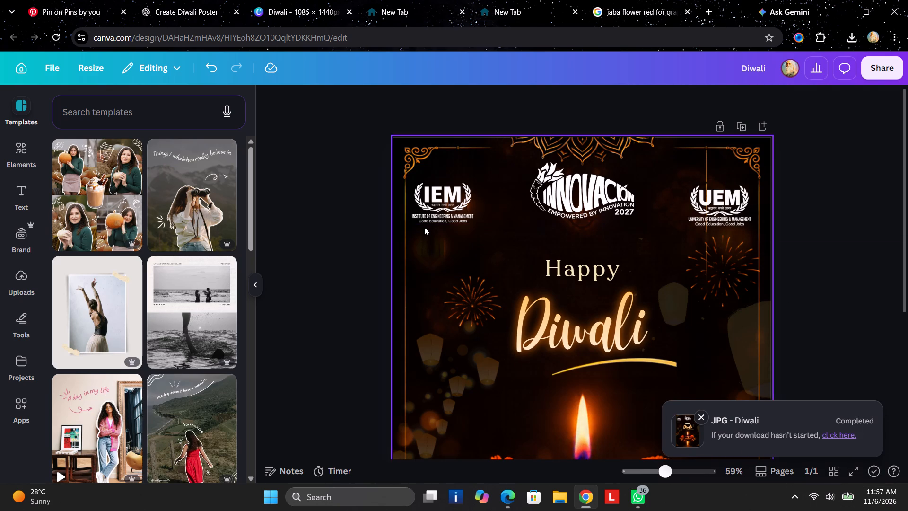
scroll(424, 227, "down", 4)
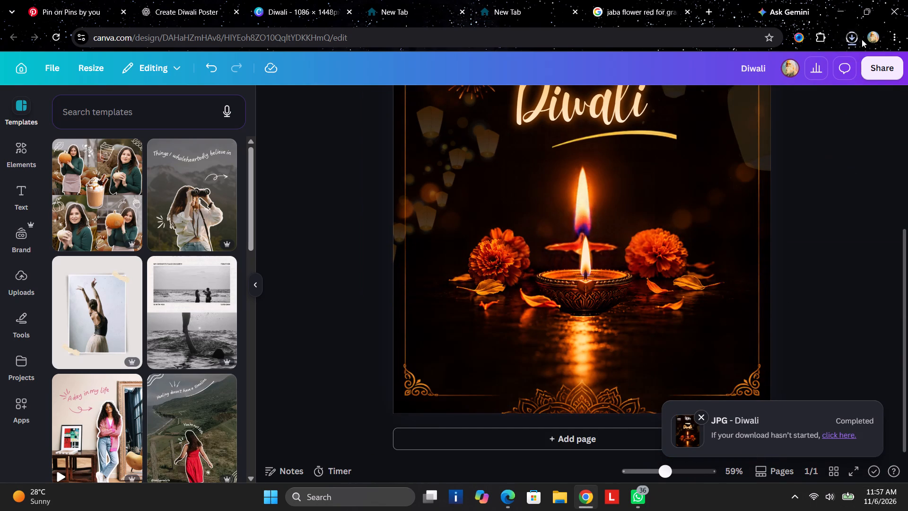
left_click(729, 65)
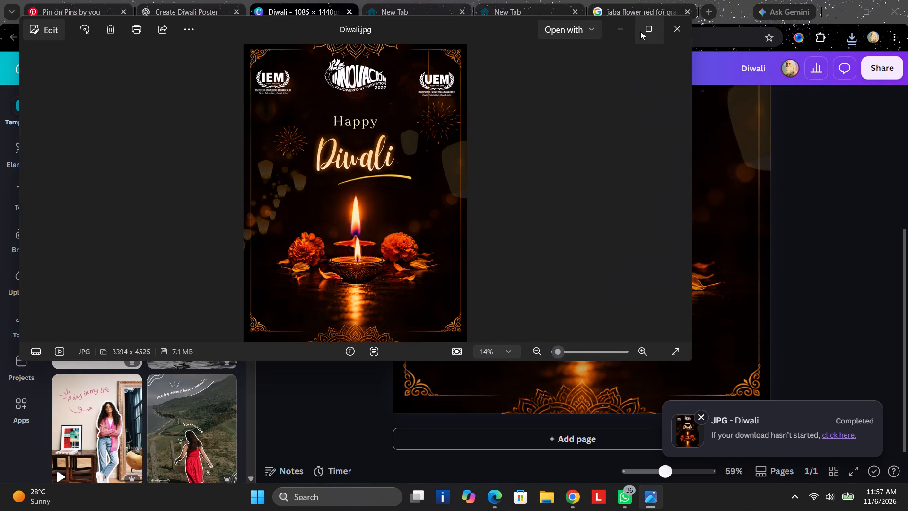
left_click(641, 31)
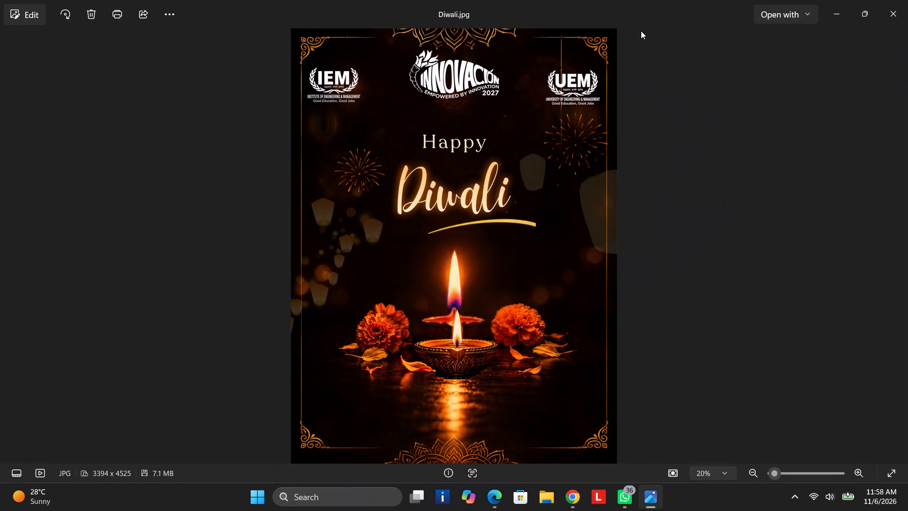
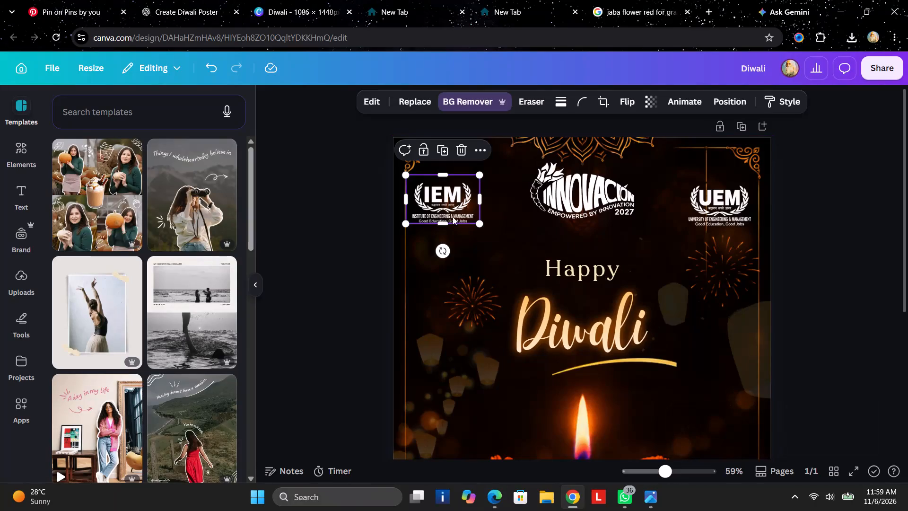
Move the IEM and UEM logos up so they sit roughly level just beneath the poster's top corner ornaments.
left_click_drag(441, 206, 441, 201)
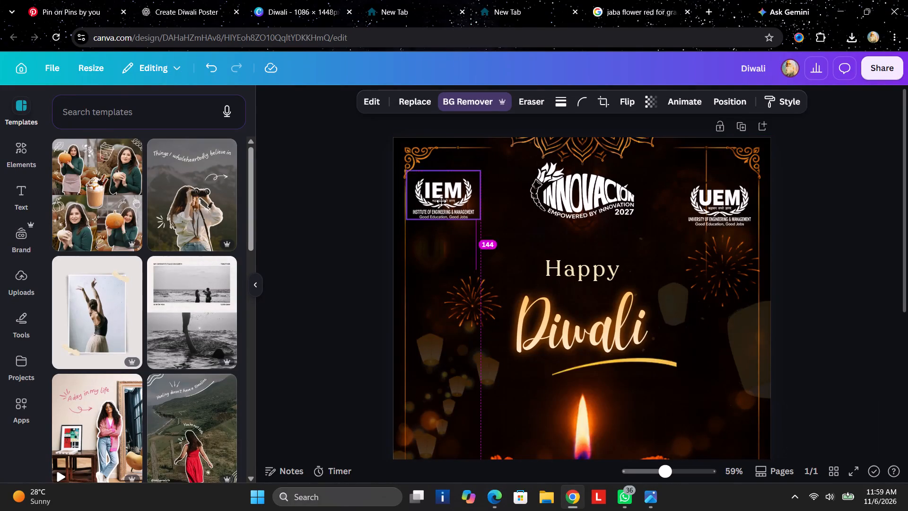
left_click_drag(441, 201, 442, 190)
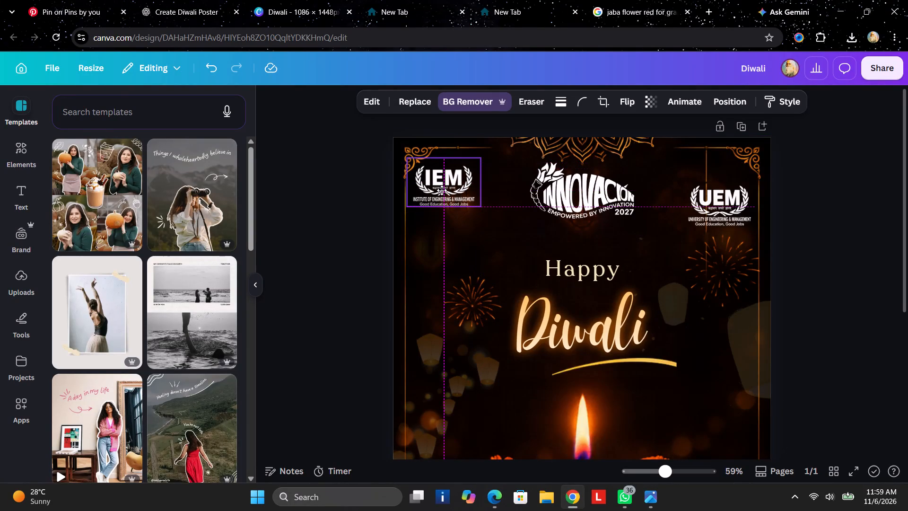
left_click_drag(442, 190, 442, 187)
left_click_drag(442, 187, 442, 186)
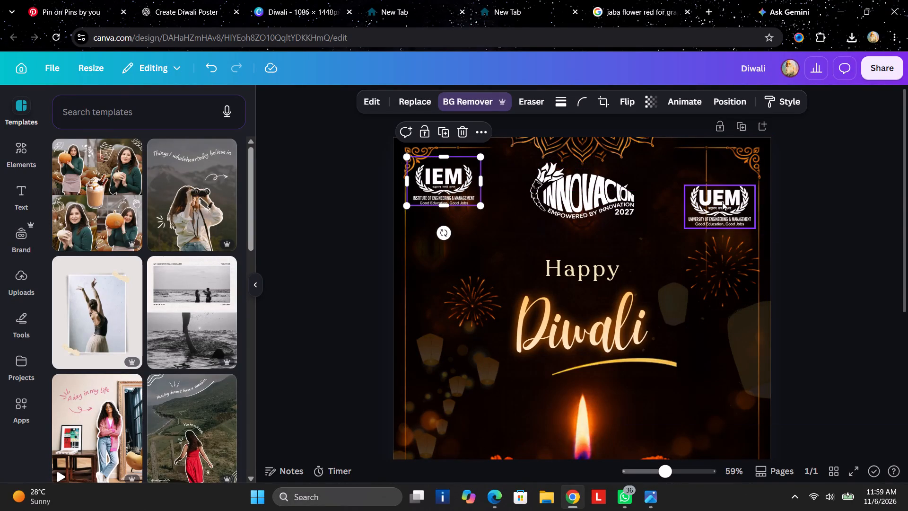
left_click_drag(722, 202, 721, 173)
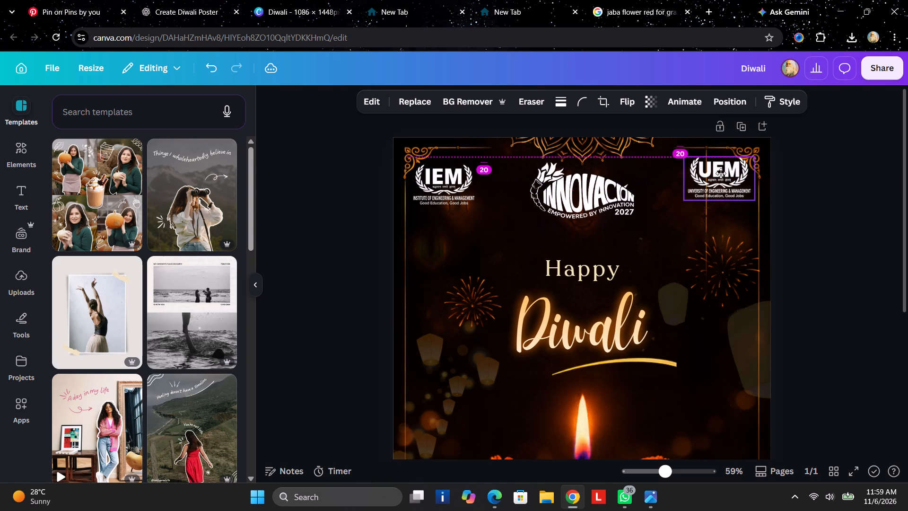
left_click_drag(721, 173, 721, 177)
left_click(842, 189)
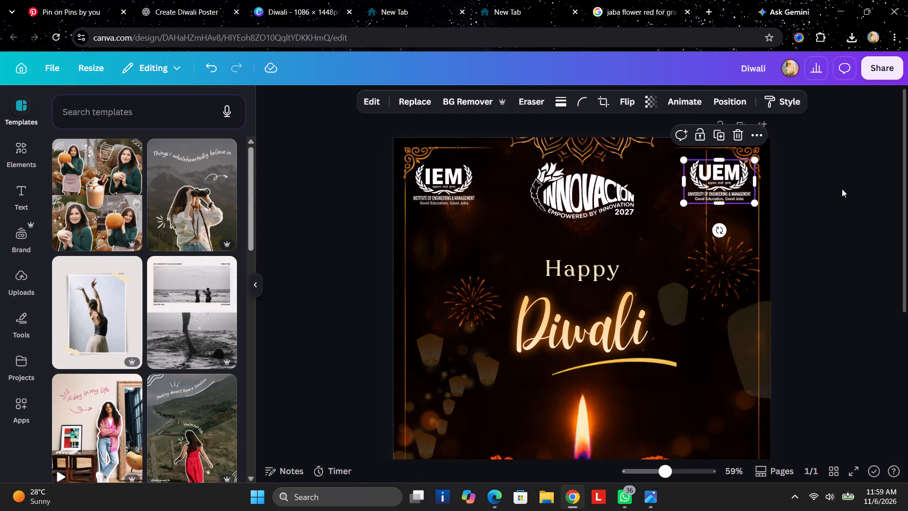
Review the whole Diwali poster, from the logos at the top to the ornamental border at the bottom.
scroll(842, 189, "down", 4)
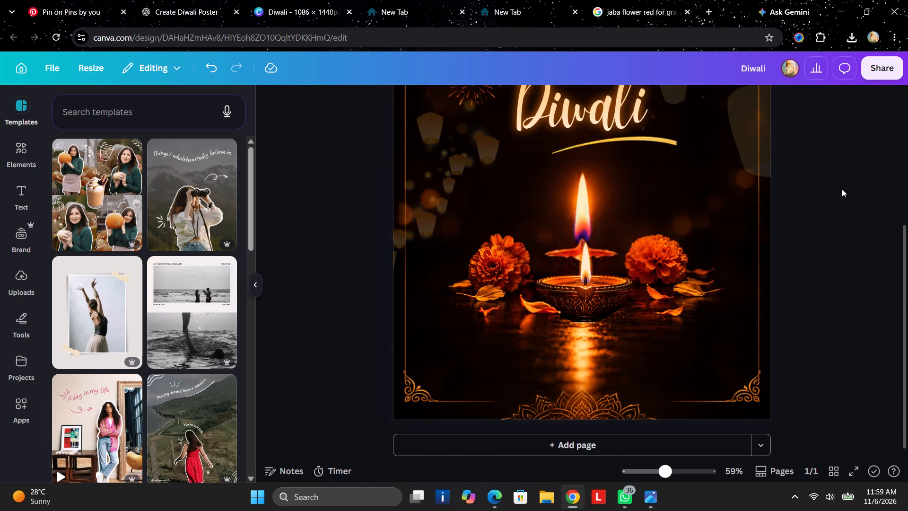
scroll(842, 189, "up", 6)
scroll(841, 189, "down", 4)
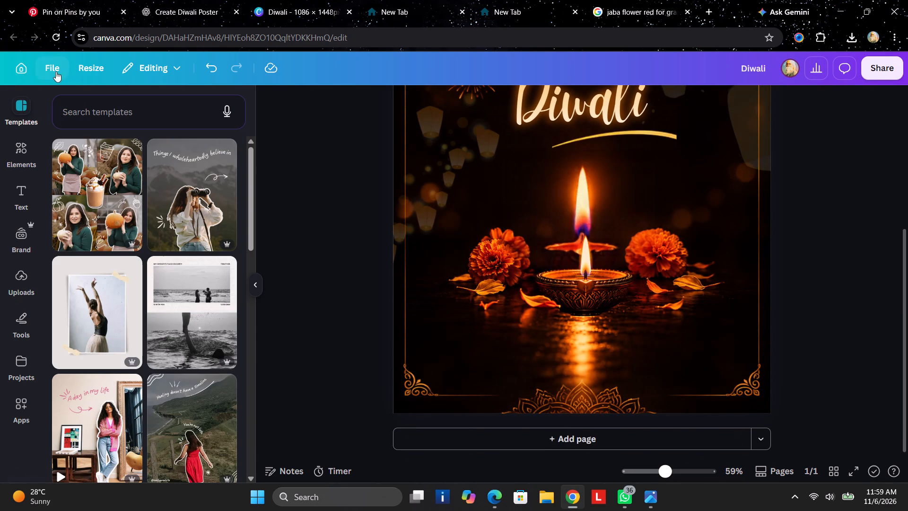
scroll(161, 120, "up", 5)
scroll(672, 282, "up", 7)
scroll(669, 291, "down", 4)
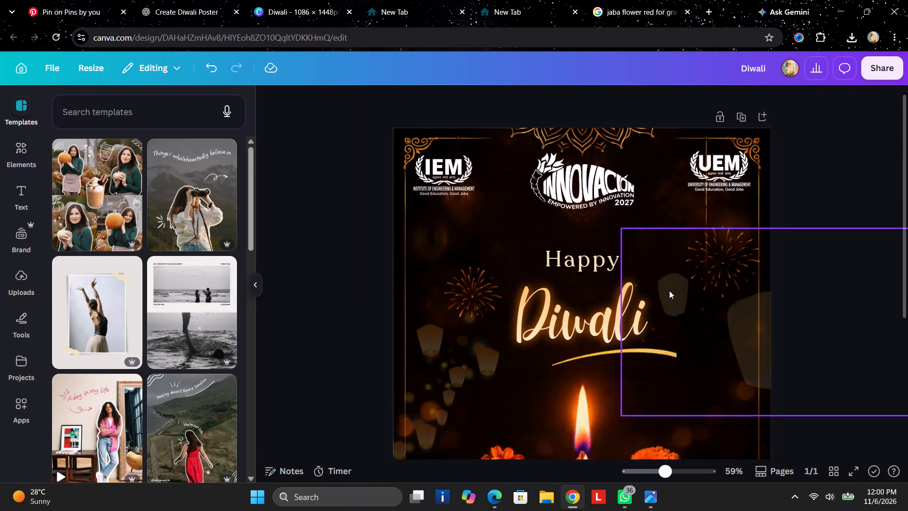
scroll(669, 291, "down", 3)
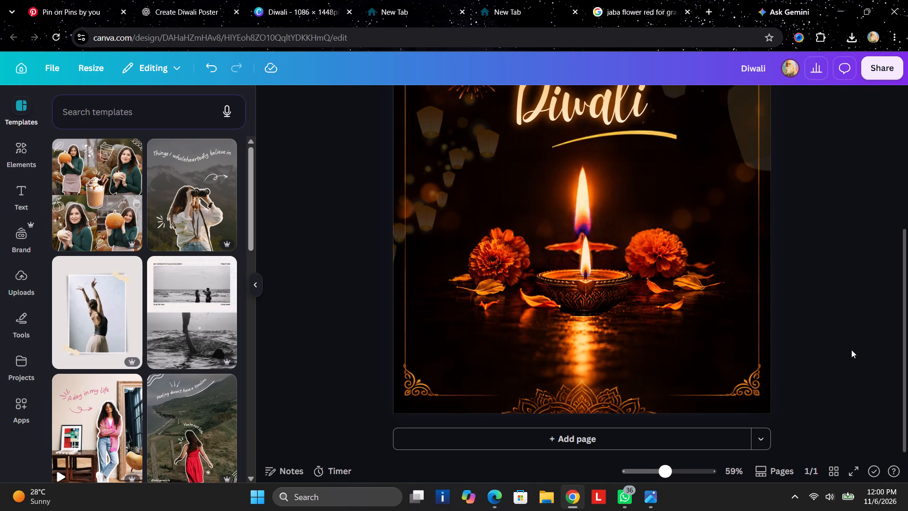
scroll(855, 347, "up", 1)
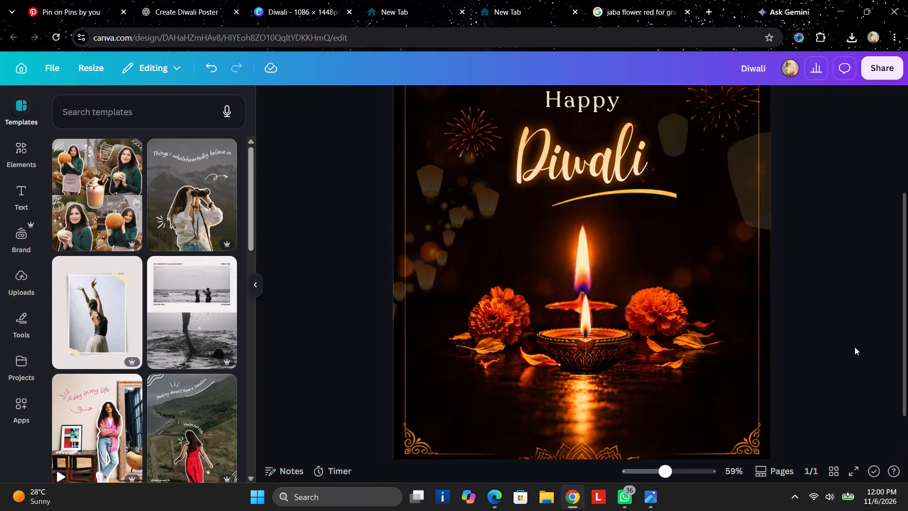
scroll(855, 347, "down", 3)
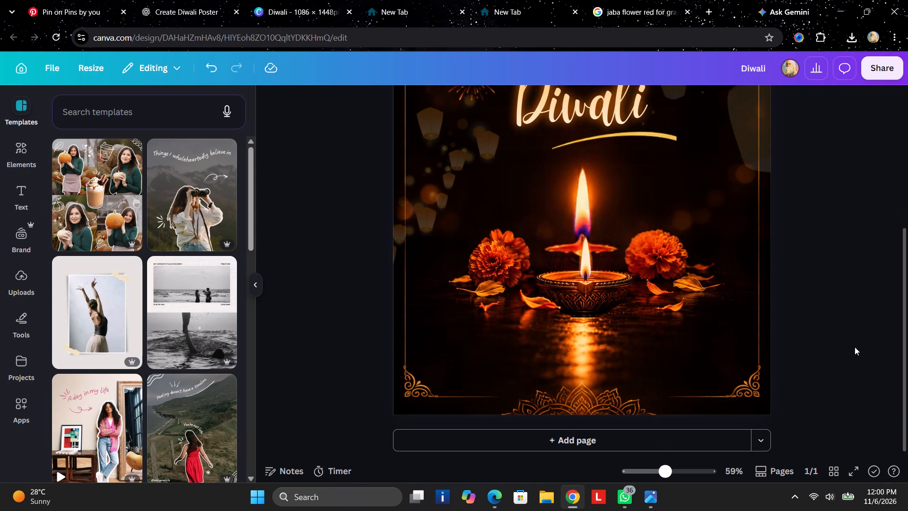
scroll(855, 347, "up", 4)
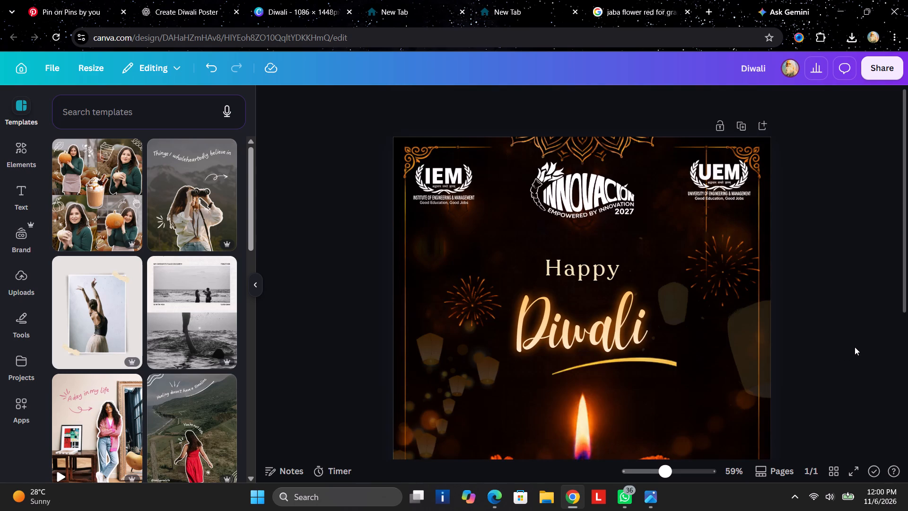
scroll(855, 347, "down", 1)
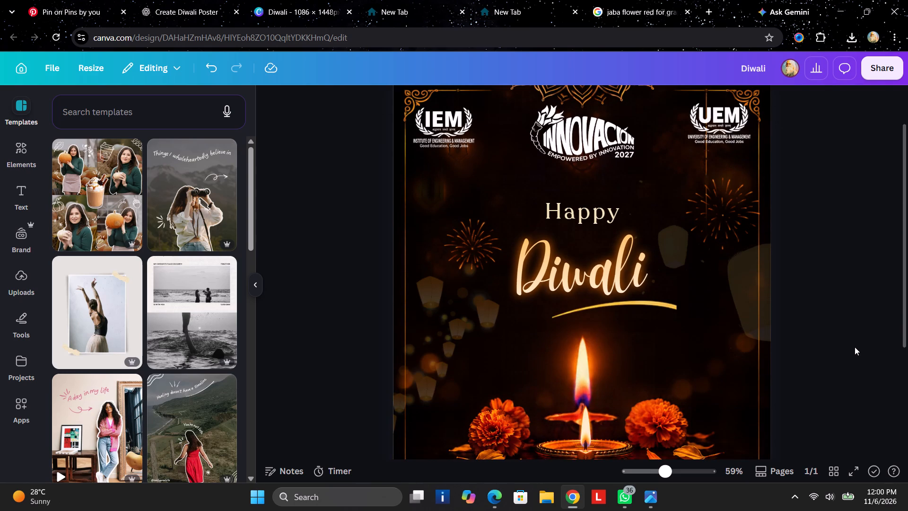
scroll(855, 347, "down", 3)
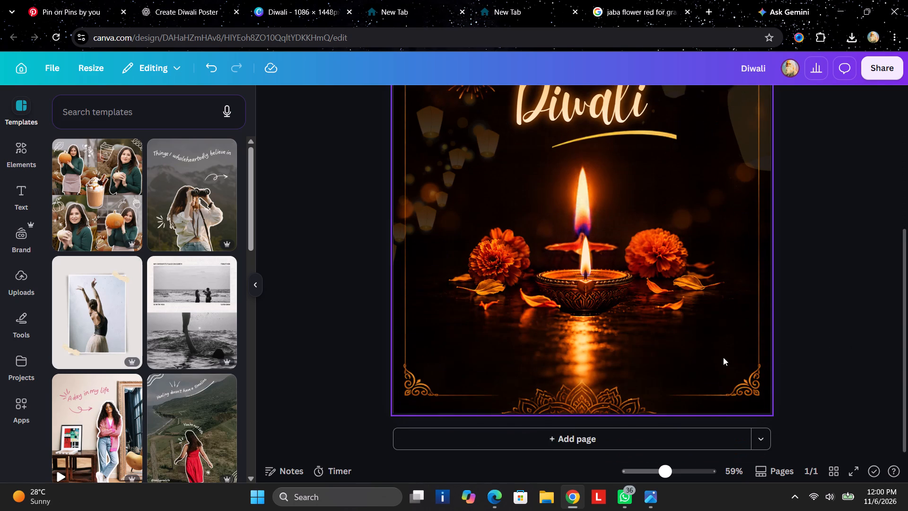
Move the poster's bottom-right corner ornament slightly down.
left_click(725, 376)
left_click(419, 392)
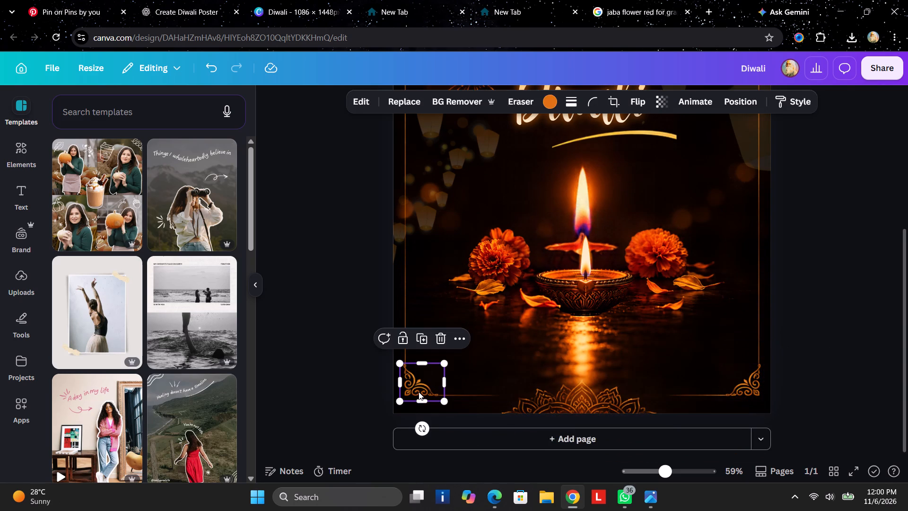
left_click(746, 393)
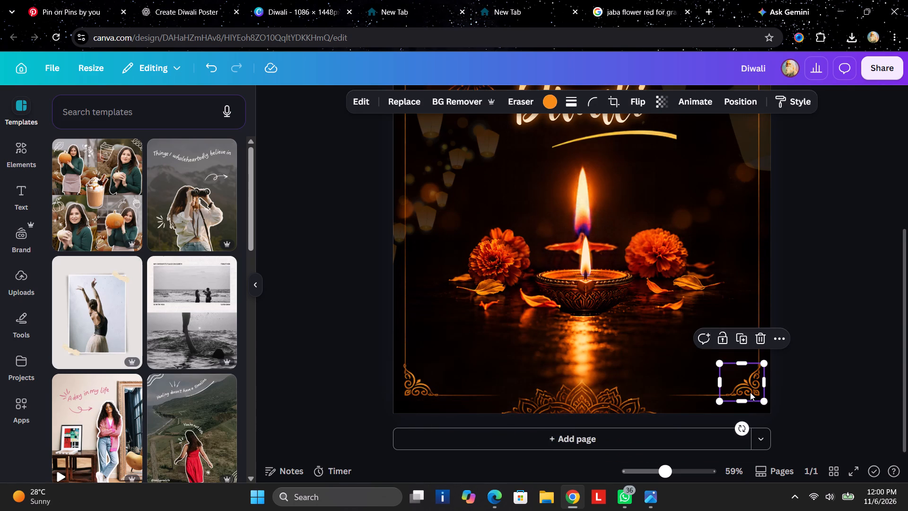
left_click_drag(749, 381, 748, 386)
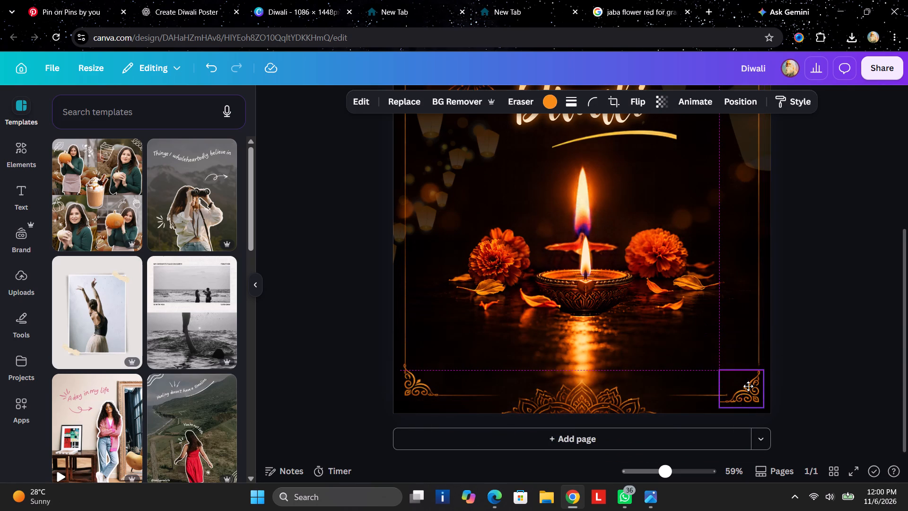
left_click_drag(748, 386, 747, 386)
left_click(822, 322)
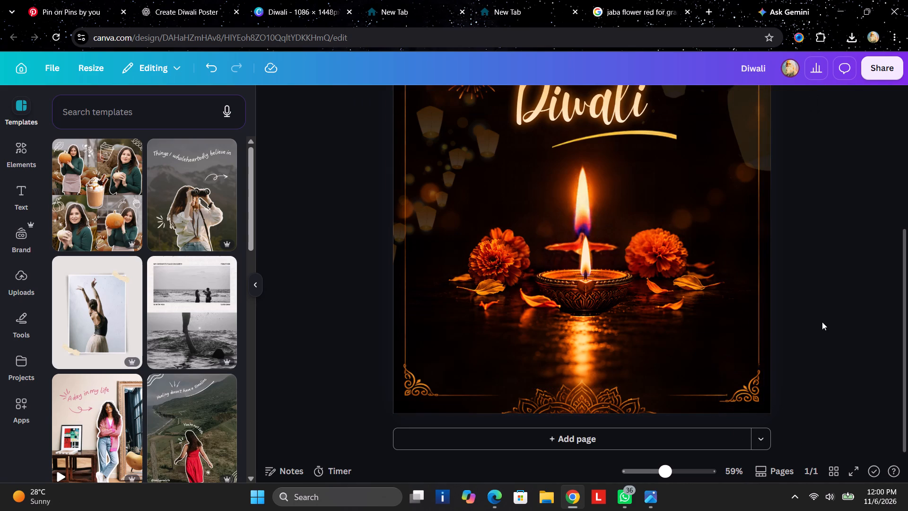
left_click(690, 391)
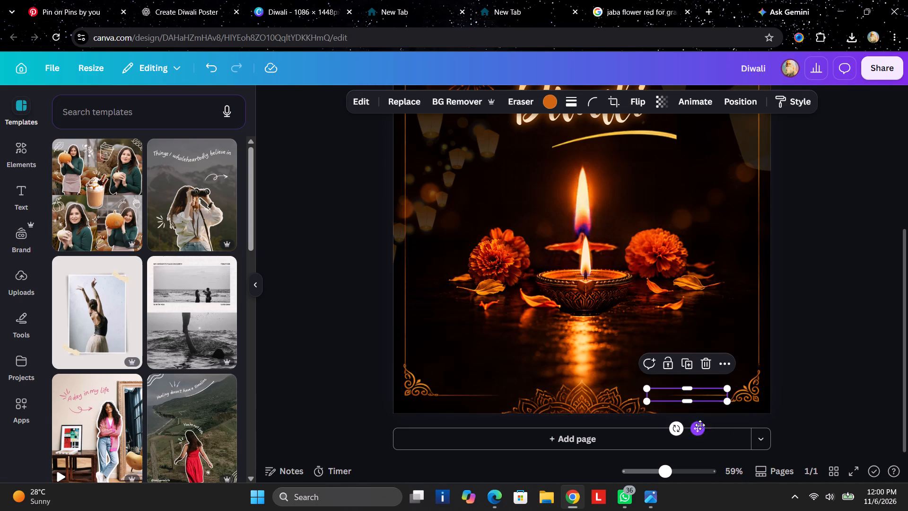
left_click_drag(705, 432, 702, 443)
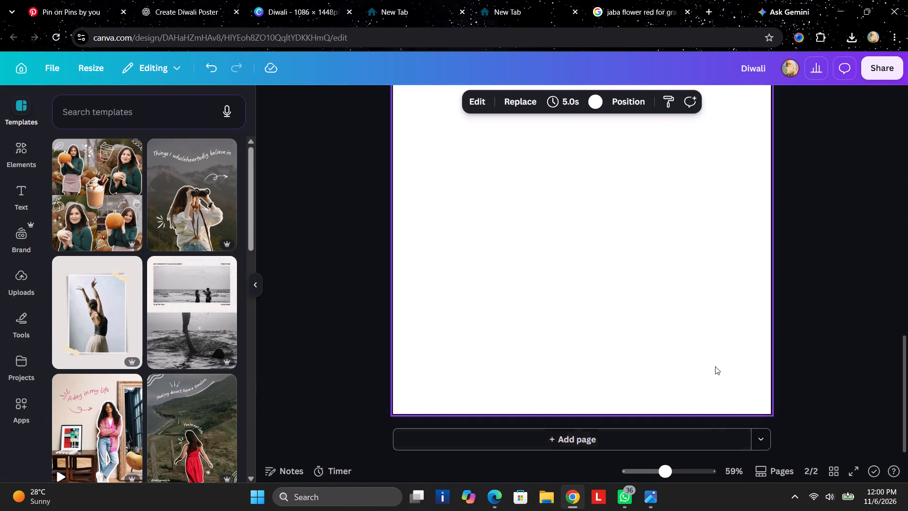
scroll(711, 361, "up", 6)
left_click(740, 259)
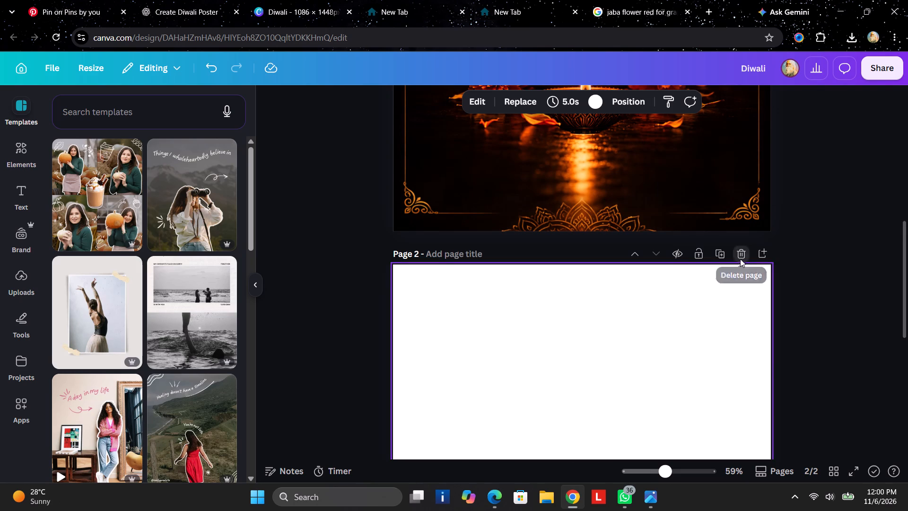
Move the horizontal border line beside the bottom-right corner ornament slightly down to line up with the ornament.
scroll(754, 264, "down", 8)
left_click(695, 393)
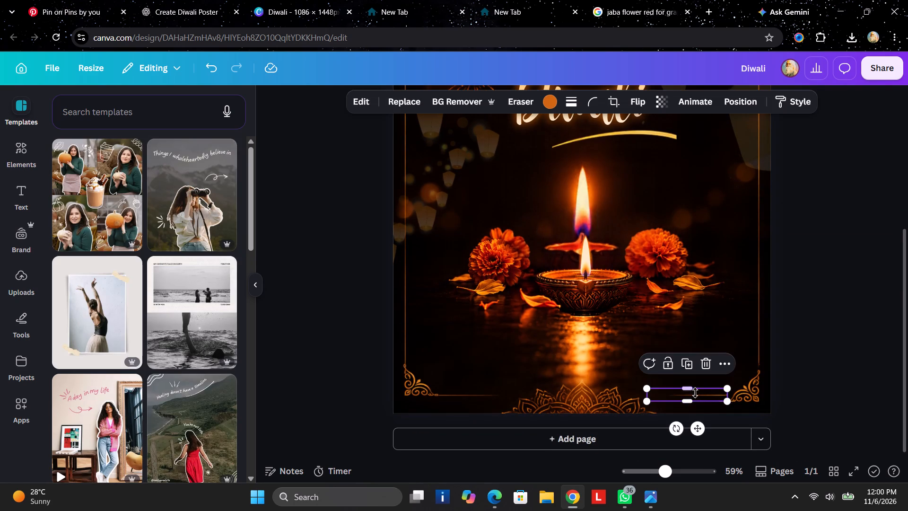
left_click_drag(698, 430, 694, 436)
left_click(838, 405)
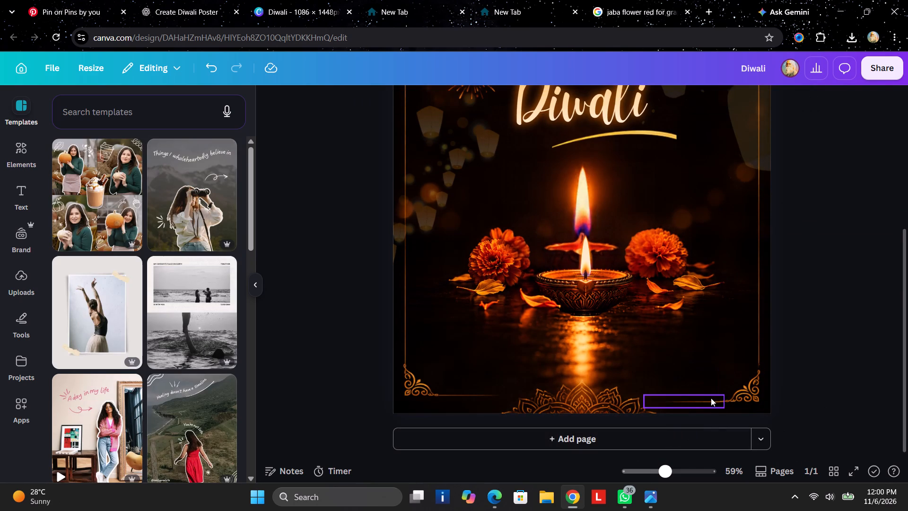
left_click(709, 398)
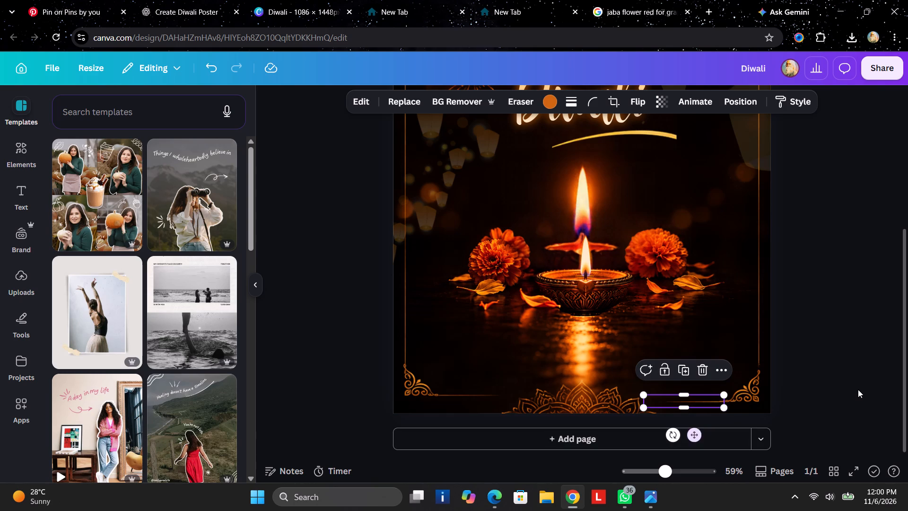
left_click(857, 388)
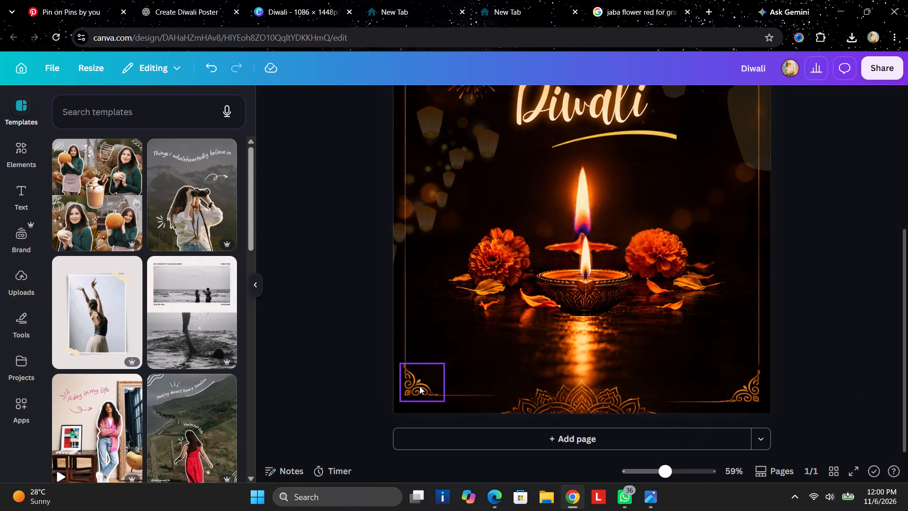
Stretch the poster's right vertical border line upward to about 1,233 high, and shift it slightly down toward the bottom corner ornament.
left_click(760, 353)
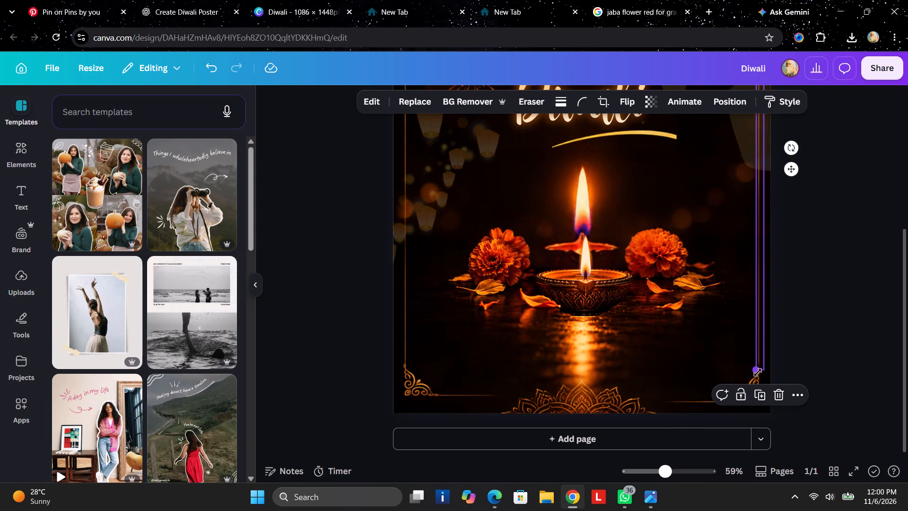
scroll(853, 257, "up", 6)
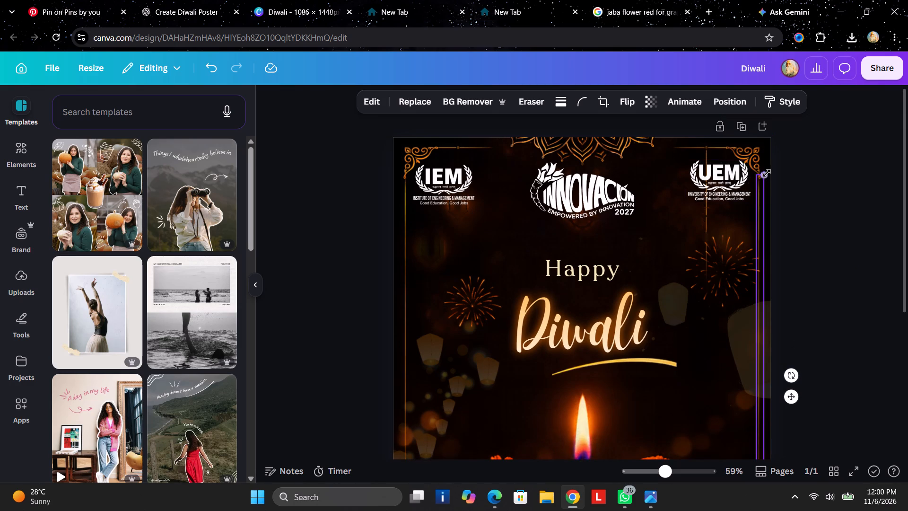
left_click(765, 173)
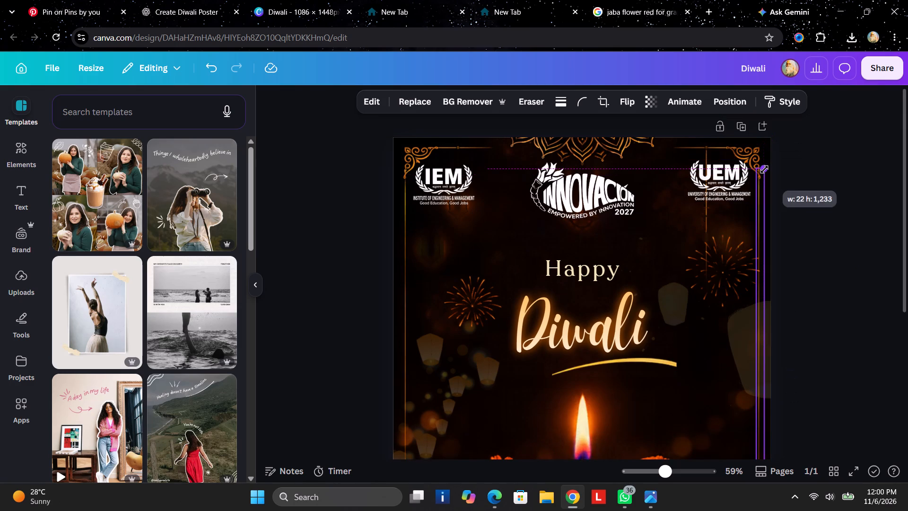
scroll(808, 177, "down", 8)
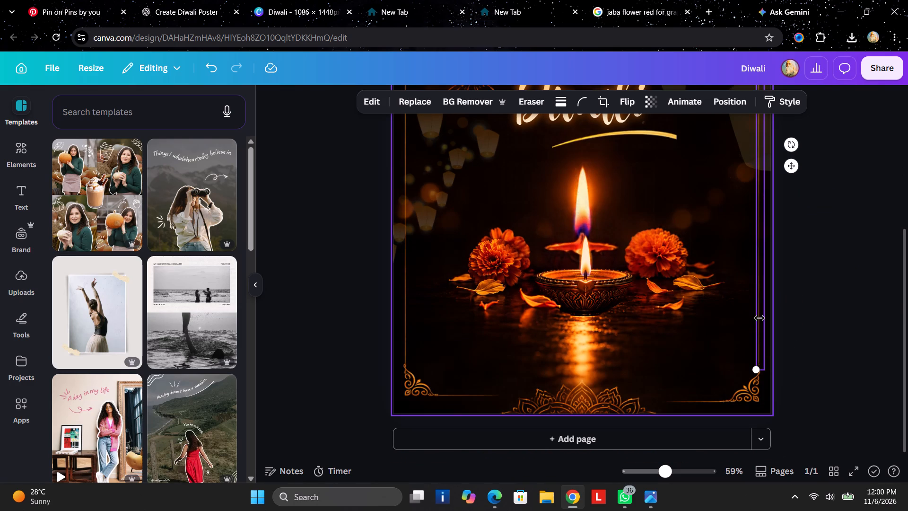
left_click_drag(790, 168, 790, 172)
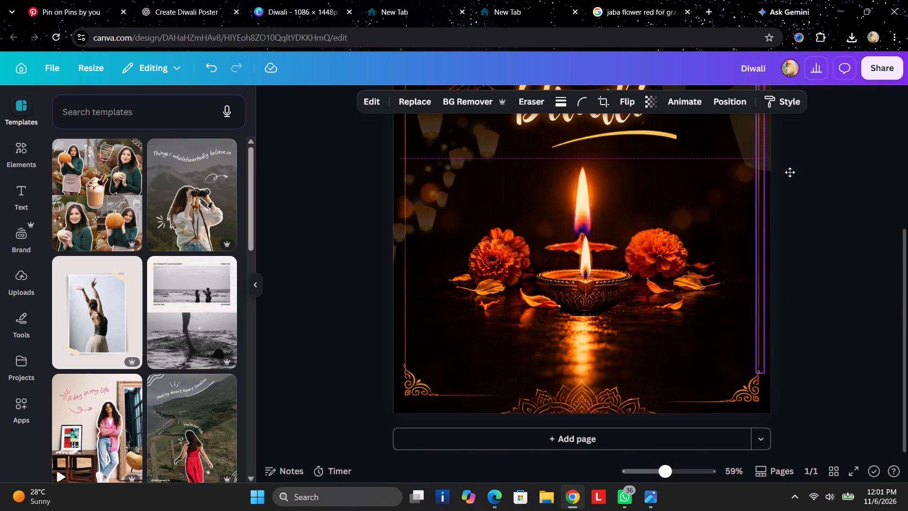
left_click_drag(790, 172, 789, 176)
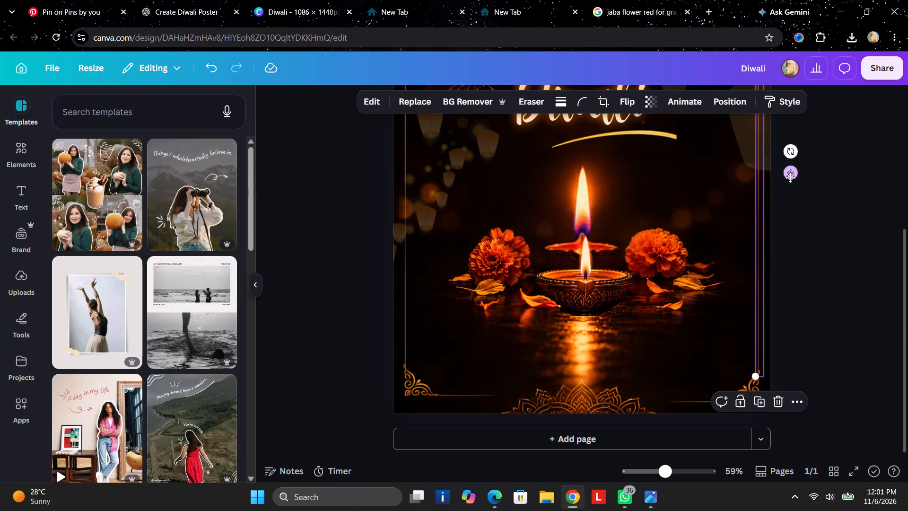
left_click(823, 234)
Adjust the right vertical border line's position beside the UEM logo, under the top-right corner ornament.
scroll(840, 317, "up", 5)
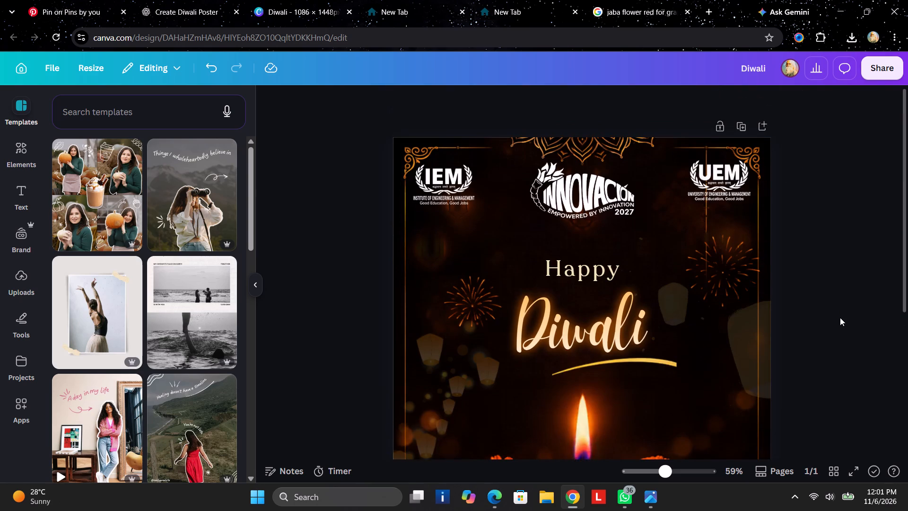
left_click(756, 200)
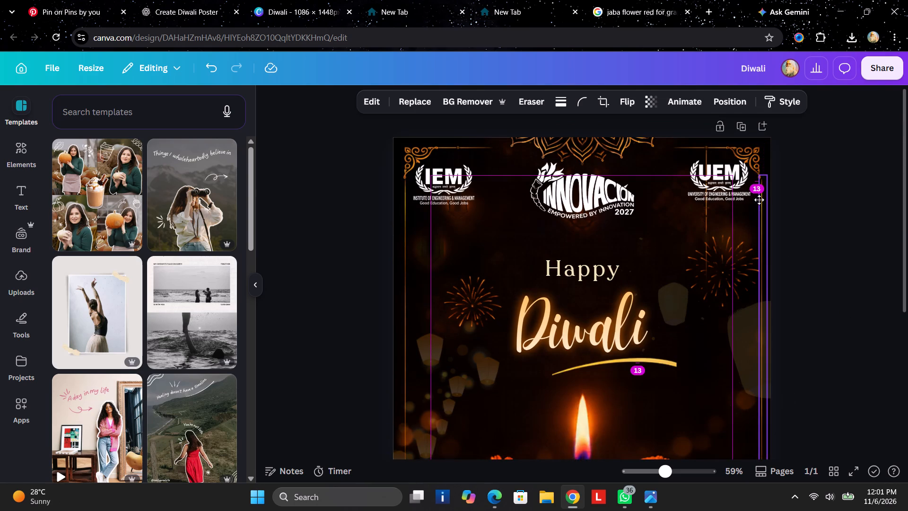
left_click(814, 198)
scroll(821, 203, "down", 7)
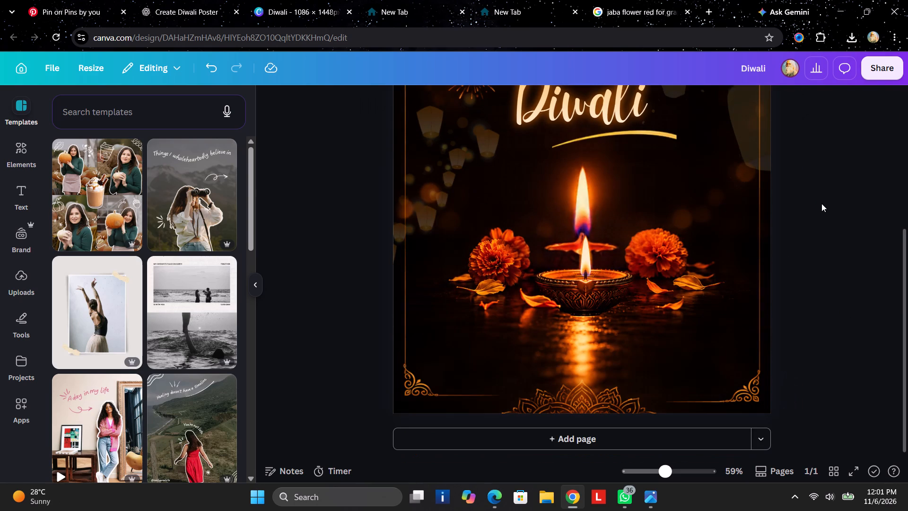
Move the poster's bottom-left corner ornament and the horizontal border line beside it slightly down to match the bottom-right corner.
left_click(751, 385)
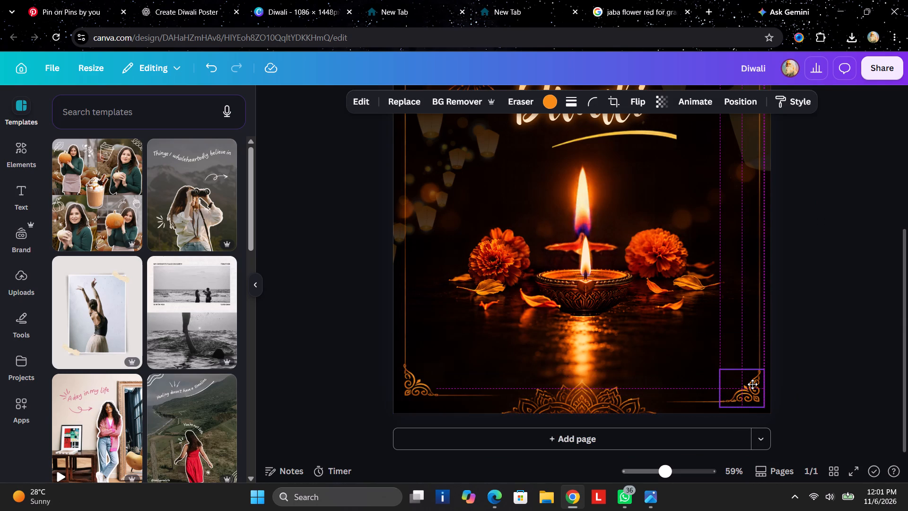
left_click(845, 391)
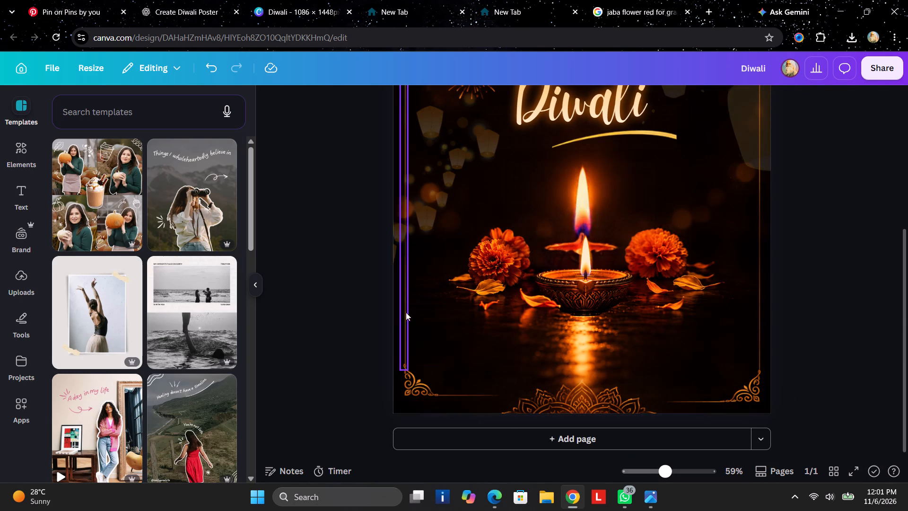
left_click_drag(413, 385, 413, 394)
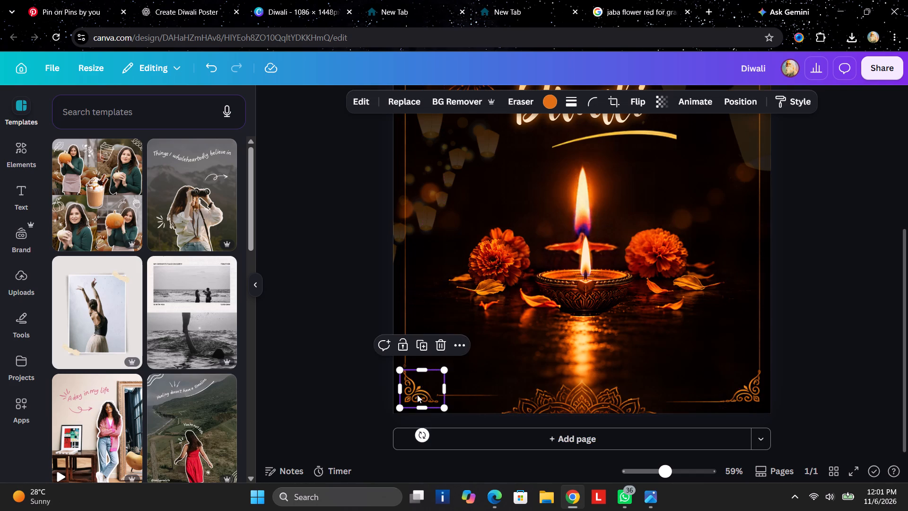
left_click(469, 393)
left_click_drag(469, 393, 467, 399)
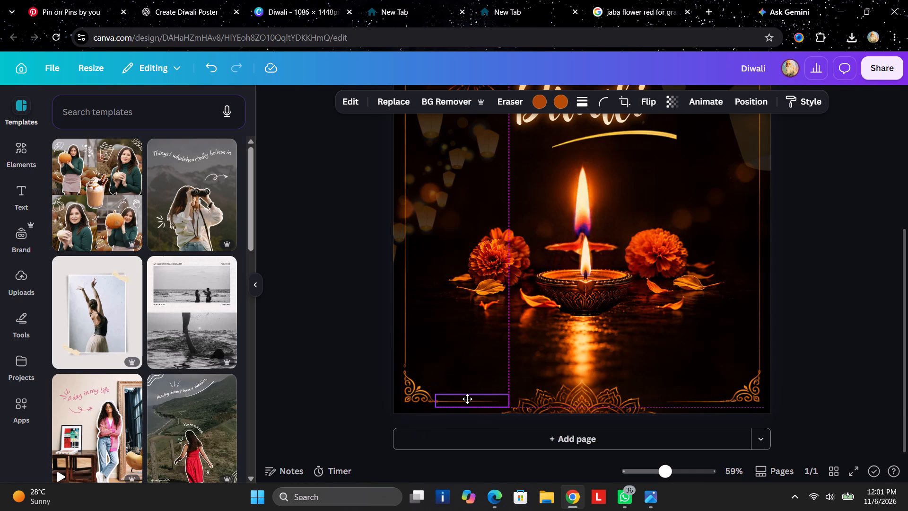
left_click_drag(467, 399, 467, 400)
Move the bottom-left and bottom-right corner ornaments a little further down, keeping both at the same height.
left_click_drag(412, 392, 411, 399)
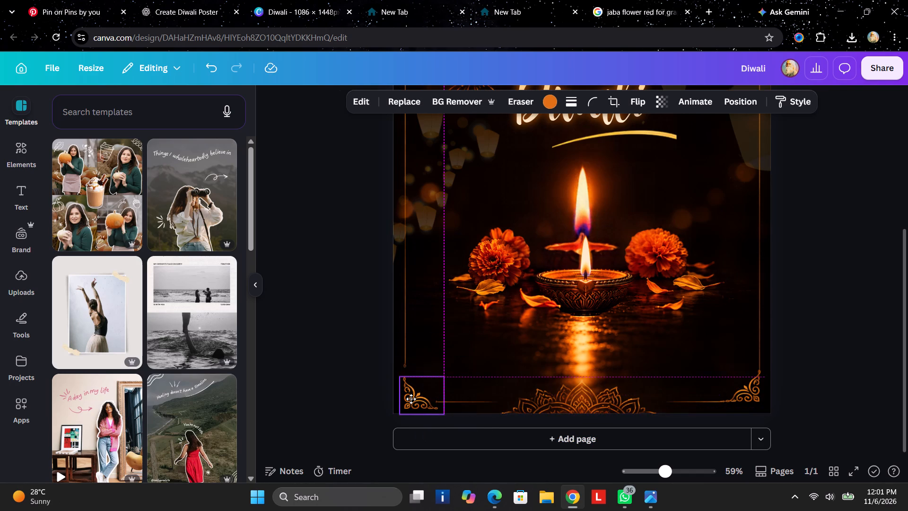
left_click_drag(411, 399, 411, 397)
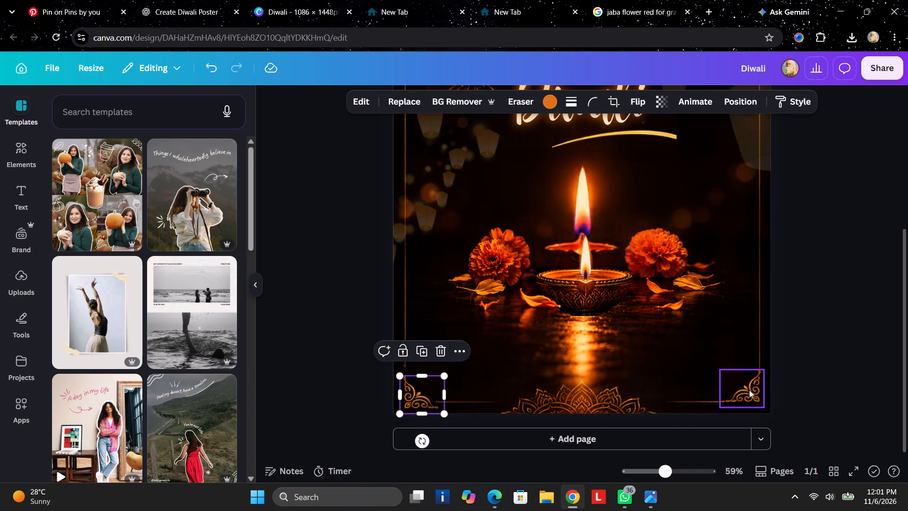
left_click_drag(749, 390, 750, 393)
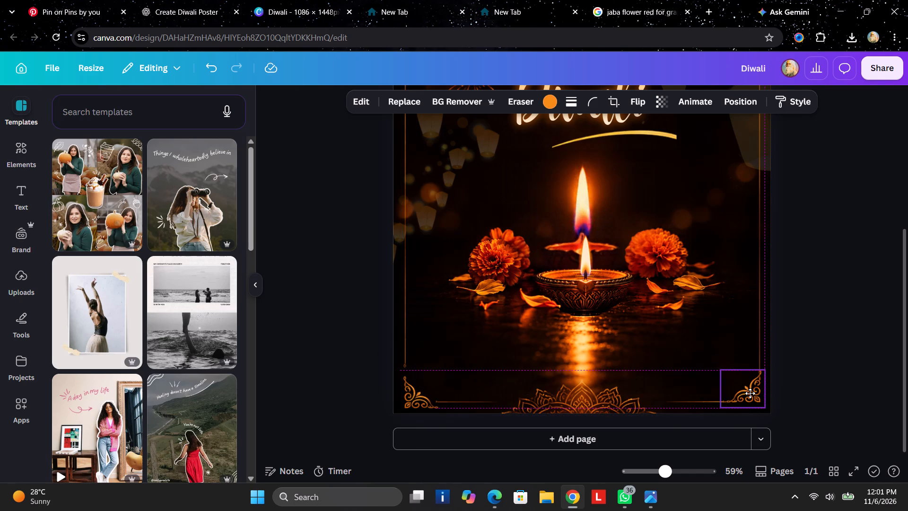
left_click_drag(750, 393, 750, 394)
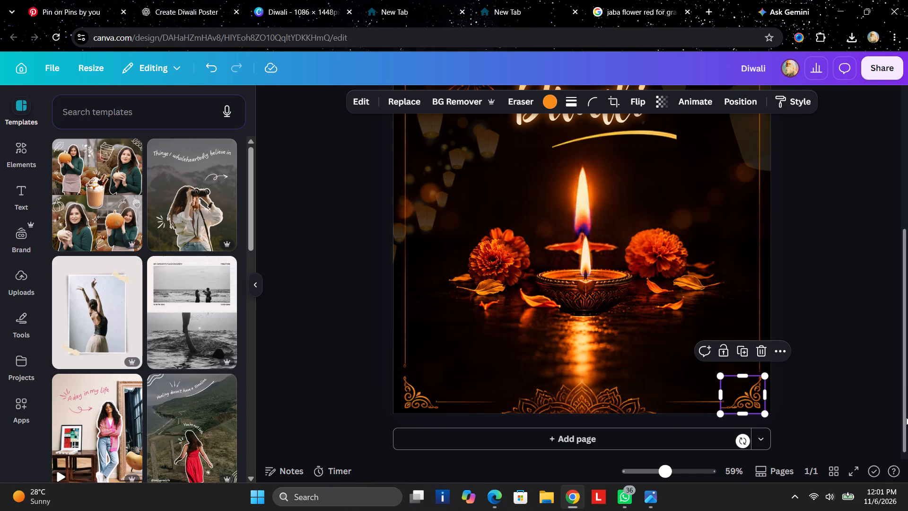
left_click(871, 404)
Stretch the right vertical border line downward to about 1,250 high so it reaches the bottom-right corner ornament.
left_click(761, 346)
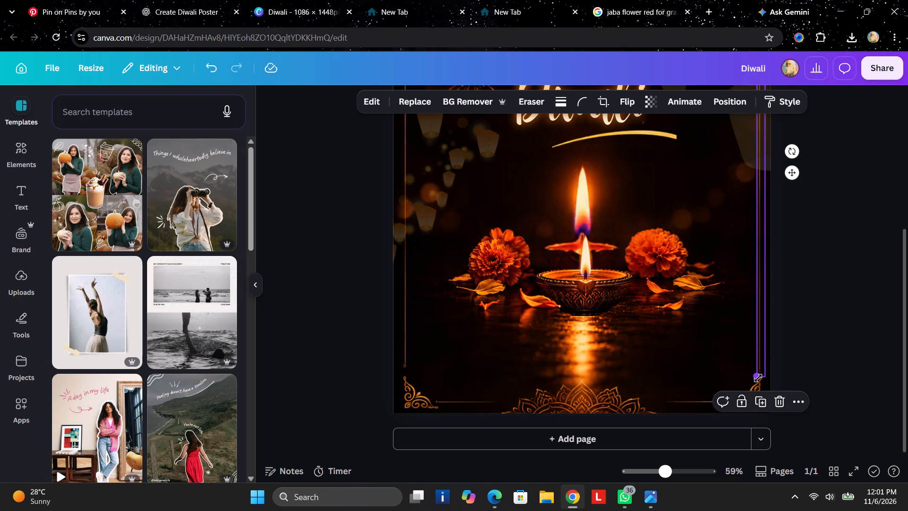
left_click_drag(757, 378, 754, 384)
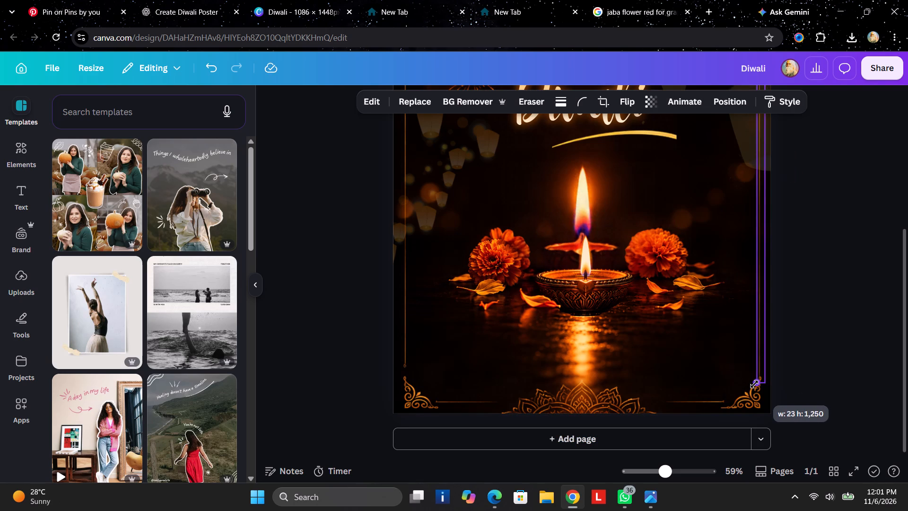
left_click_drag(754, 384, 754, 387)
left_click(809, 385)
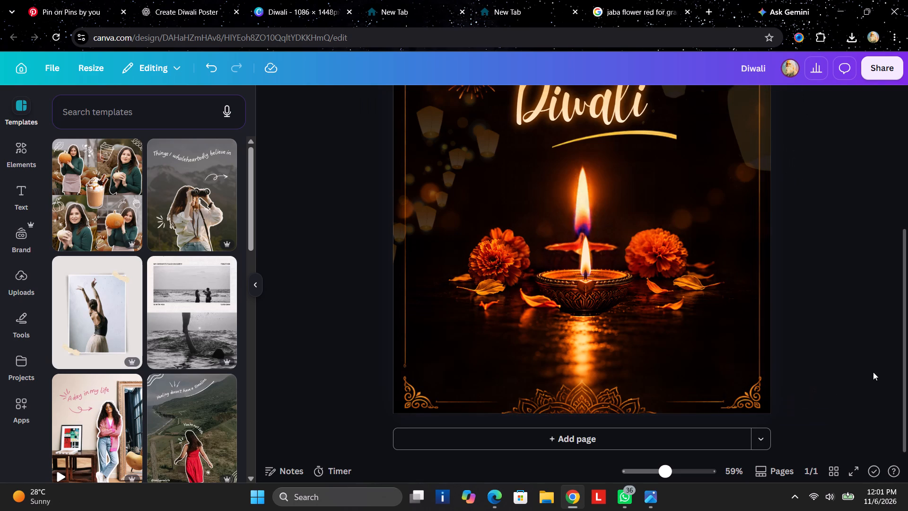
scroll(874, 367, "up", 6)
scroll(866, 363, "down", 6)
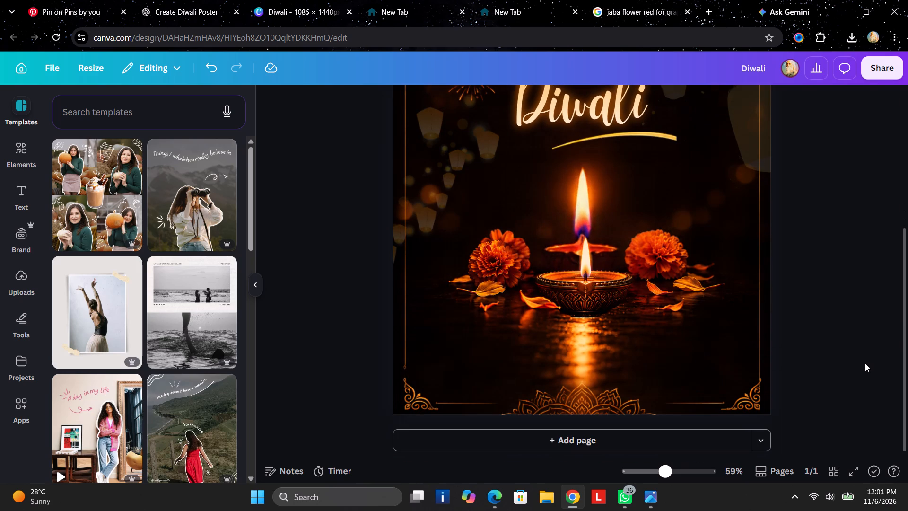
left_click(759, 325)
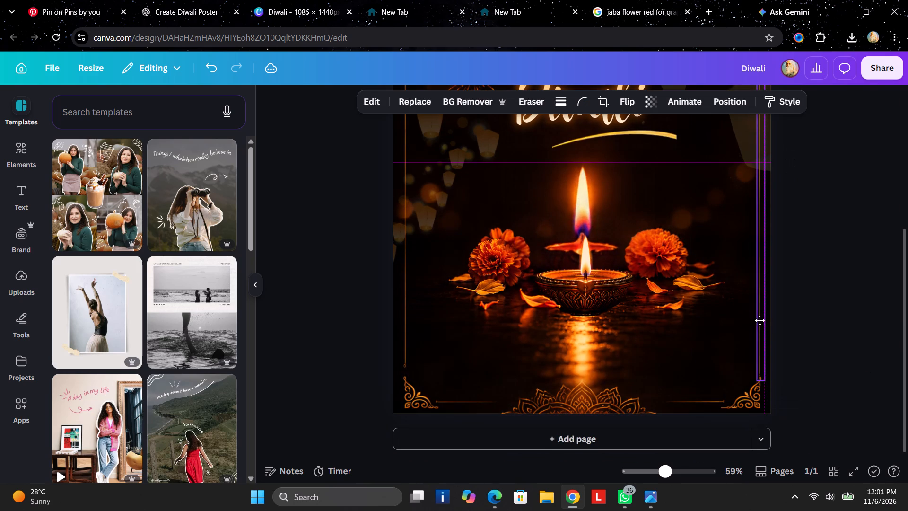
left_click(806, 330)
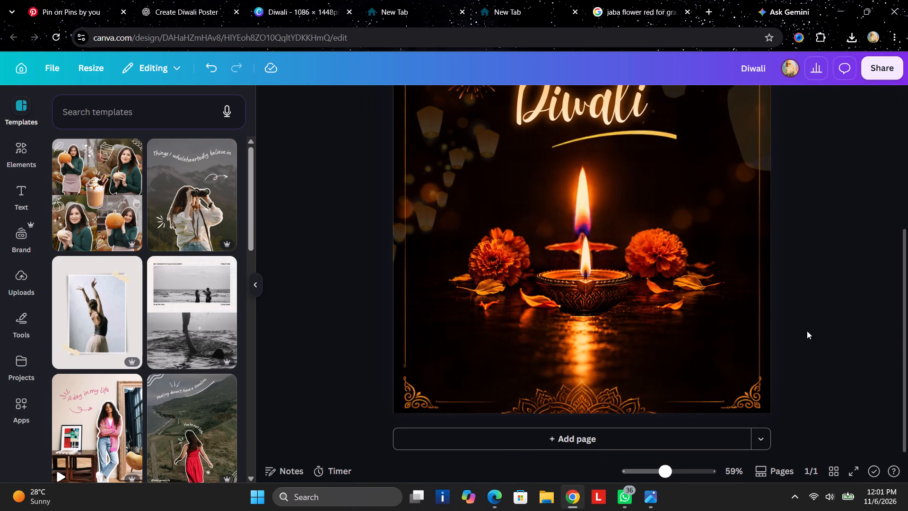
Lower the top end of the right vertical border line slightly, under the top-right corner ornament.
scroll(875, 350, "up", 5)
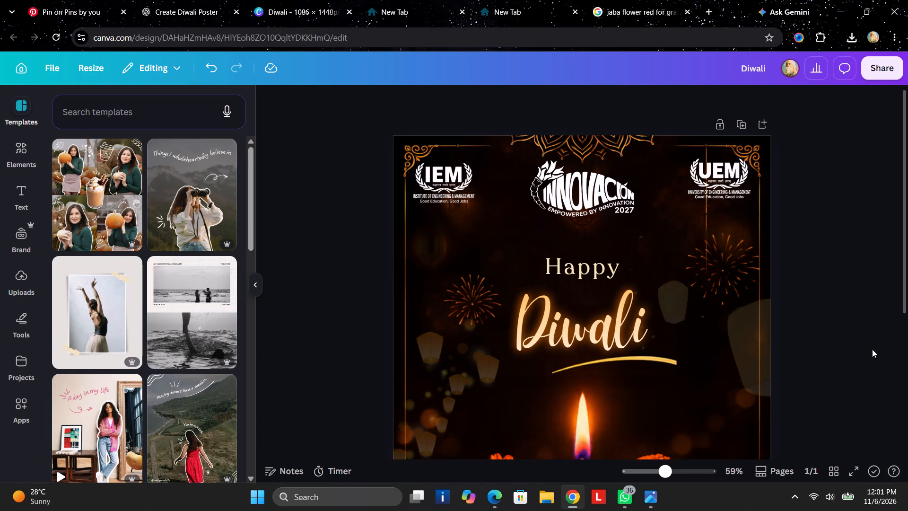
left_click(756, 309)
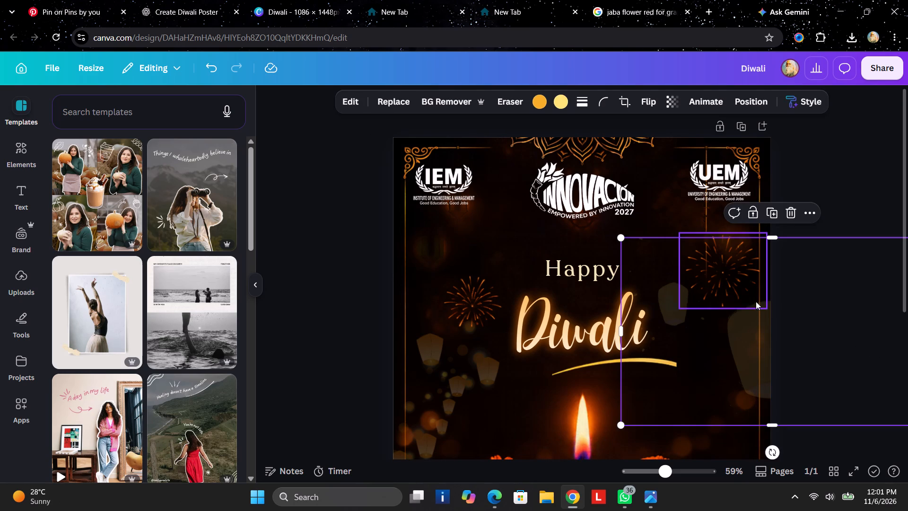
left_click(758, 326)
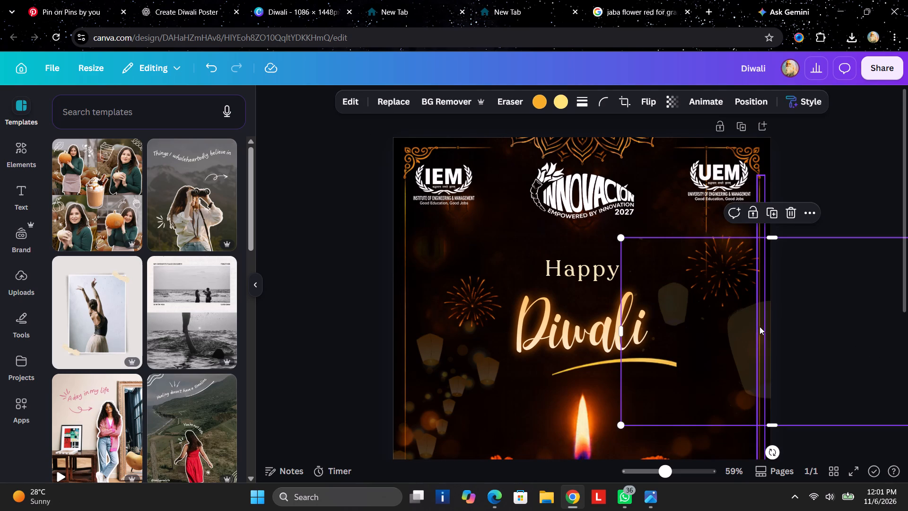
left_click(878, 186)
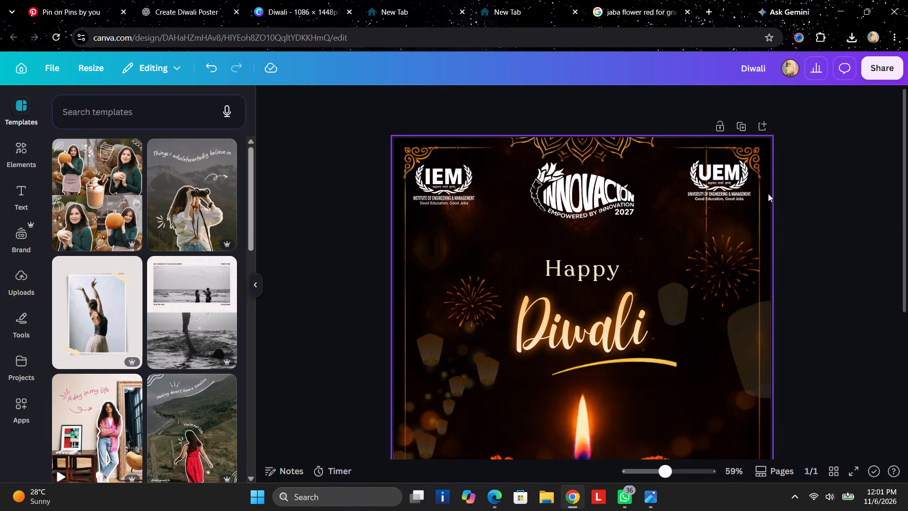
left_click(760, 196)
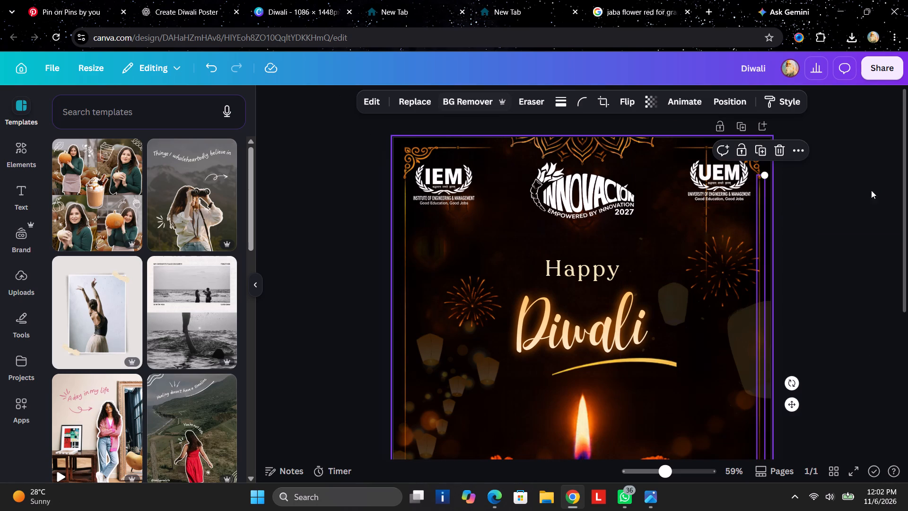
left_click_drag(766, 177, 766, 182)
left_click(847, 199)
Shift the right vertical border line slightly up and fine-tune its alignment with the bottom-right corner ornament.
scroll(847, 199, "down", 6)
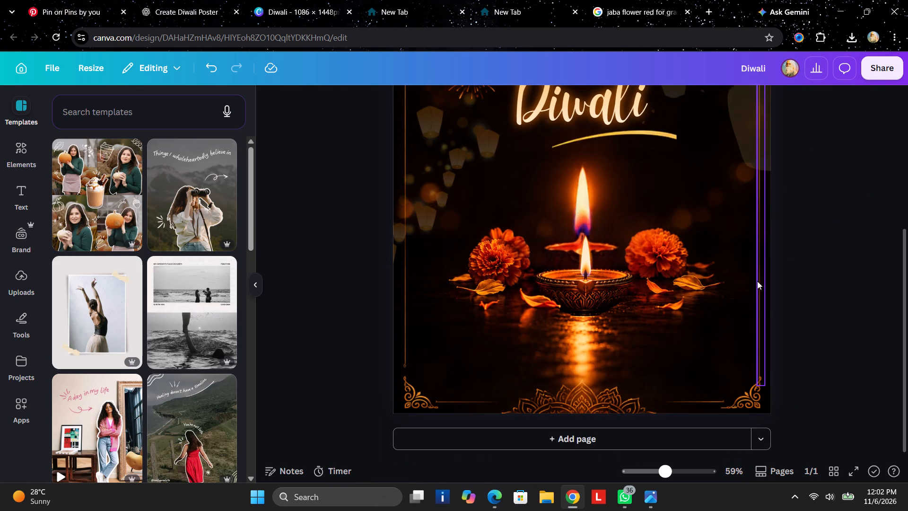
left_click_drag(762, 280, 761, 273)
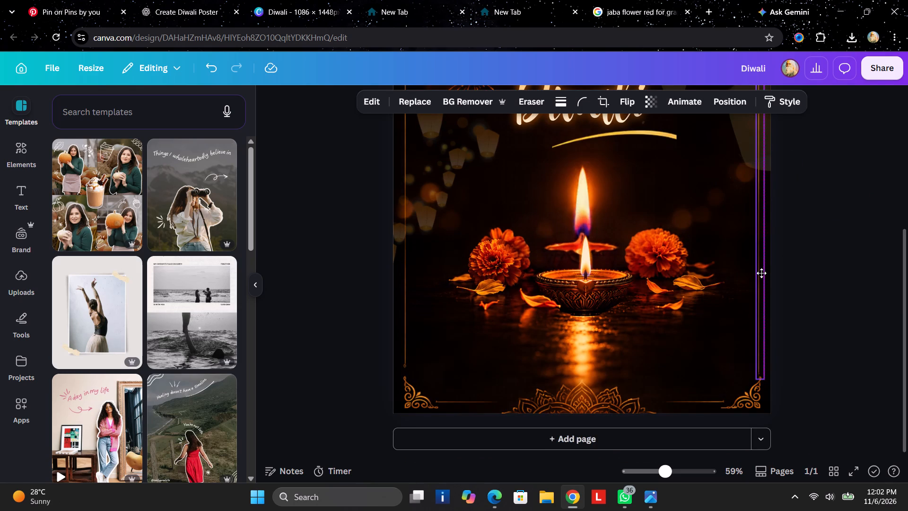
left_click_drag(761, 273, 763, 274)
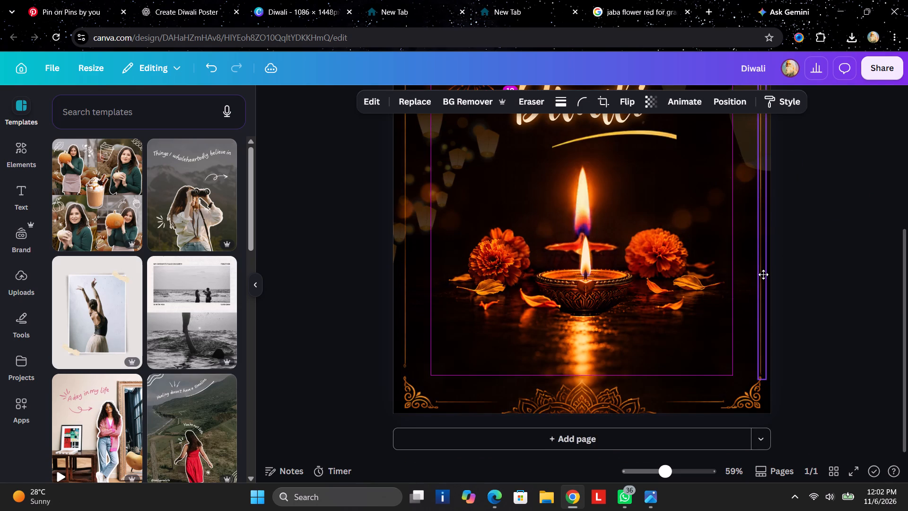
left_click_drag(763, 274, 763, 275)
left_click_drag(763, 275, 763, 275)
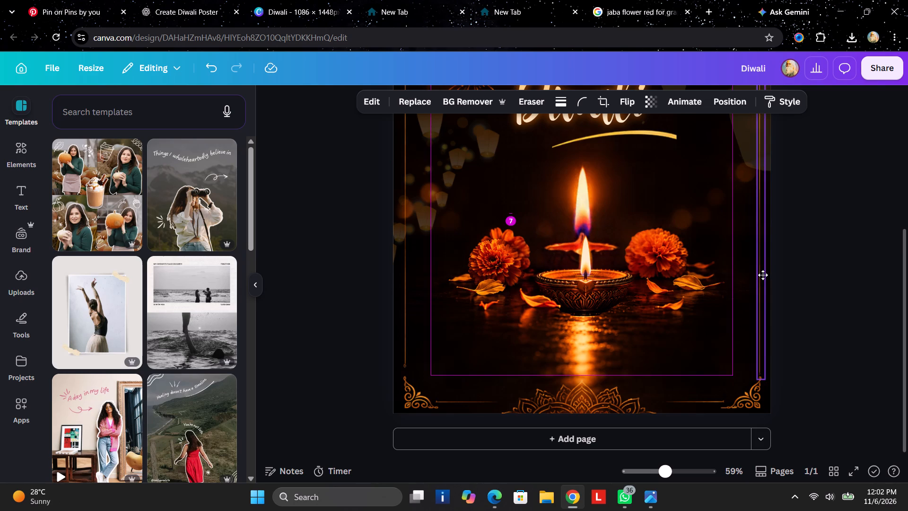
left_click_drag(763, 275, 763, 277)
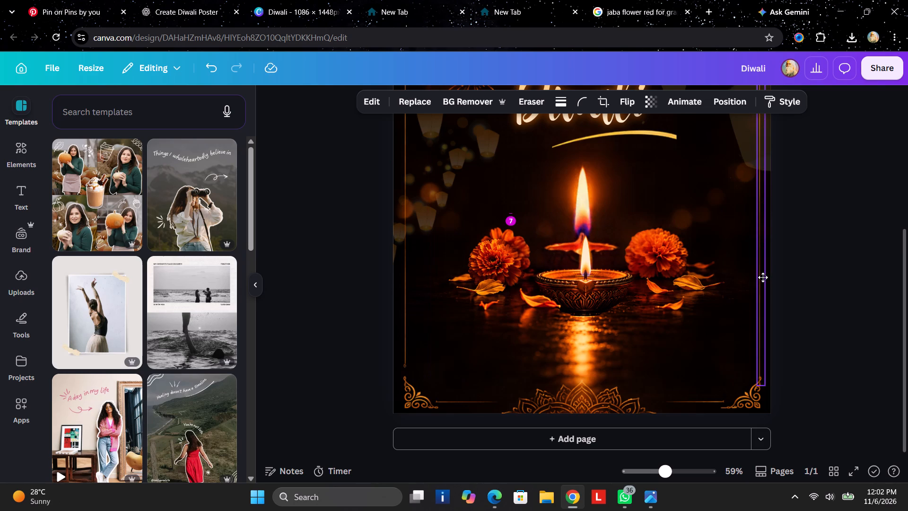
left_click_drag(763, 277, 763, 276)
left_click(827, 280)
Move the horizontal border lines beside the bottom-right and bottom-left corner ornaments slightly down toward the poster's bottom edge.
scroll(848, 281, "up", 3)
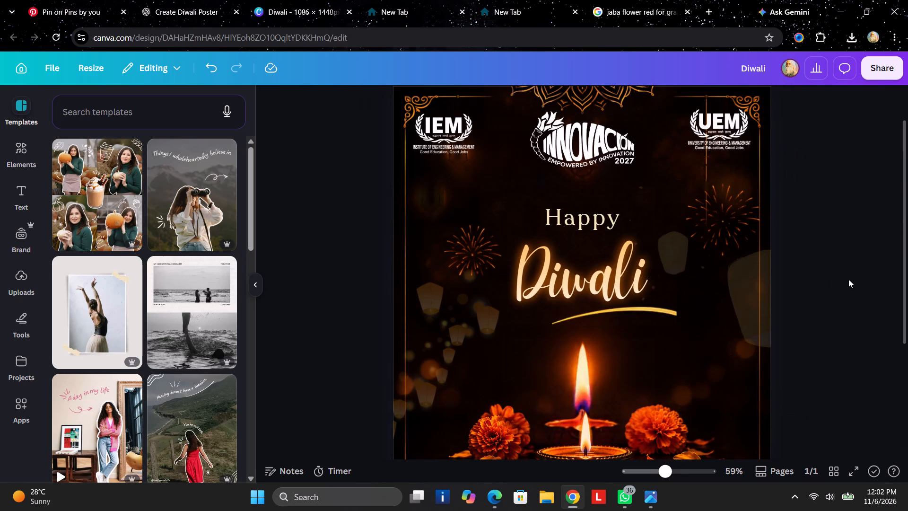
scroll(875, 271, "down", 7)
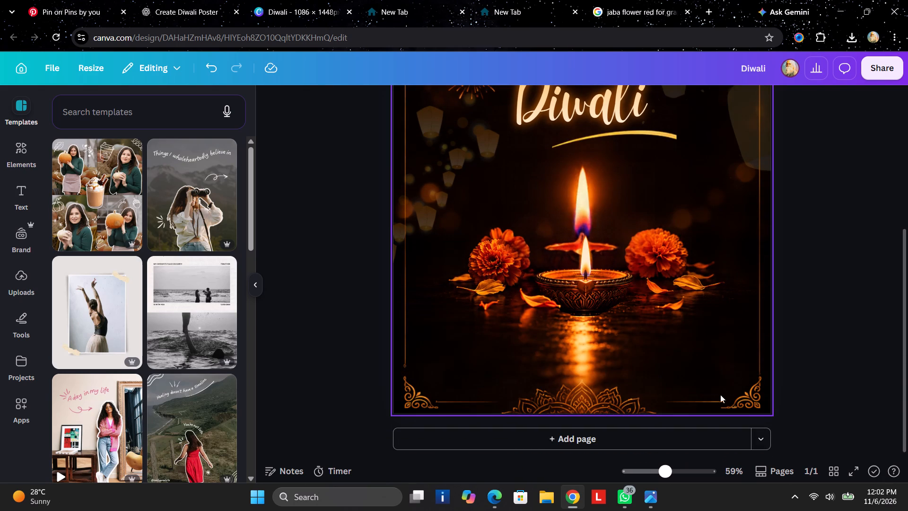
left_click_drag(702, 398, 703, 406)
left_click(907, 412)
left_click(829, 362)
left_click_drag(470, 396, 470, 403)
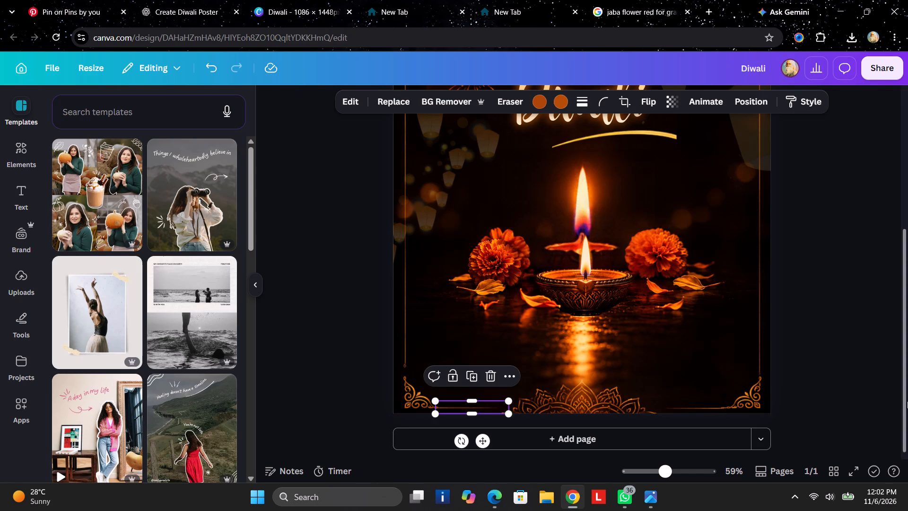
left_click(860, 370)
left_click(759, 347)
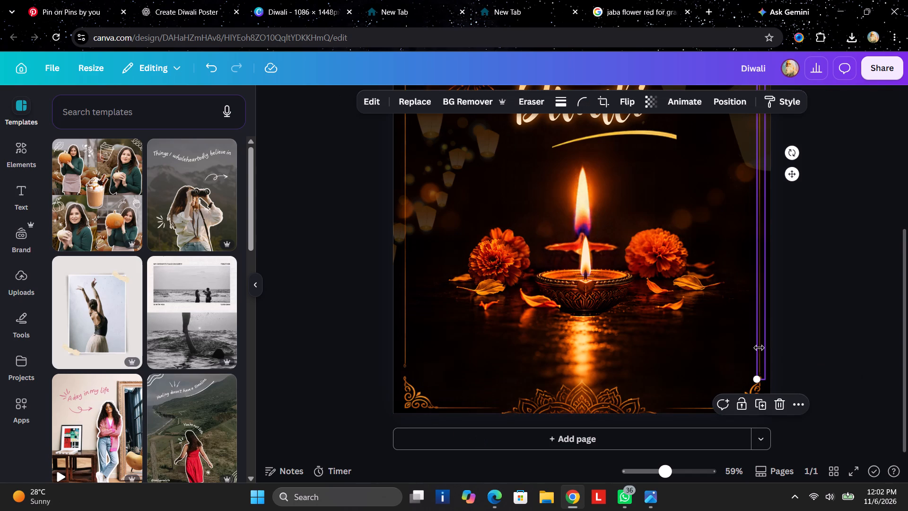
left_click(875, 359)
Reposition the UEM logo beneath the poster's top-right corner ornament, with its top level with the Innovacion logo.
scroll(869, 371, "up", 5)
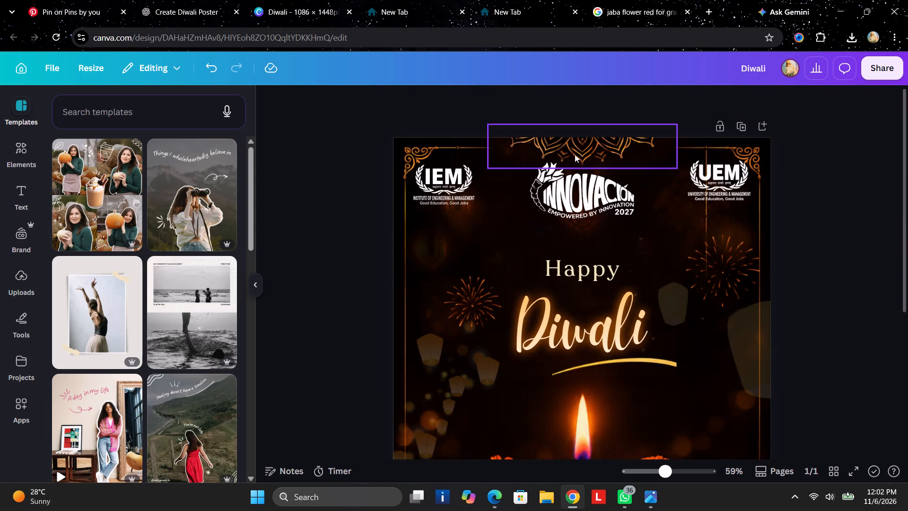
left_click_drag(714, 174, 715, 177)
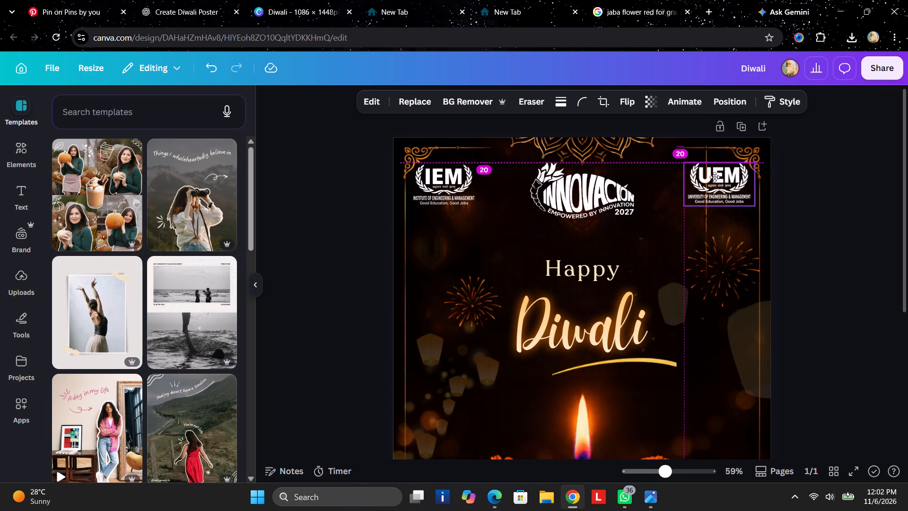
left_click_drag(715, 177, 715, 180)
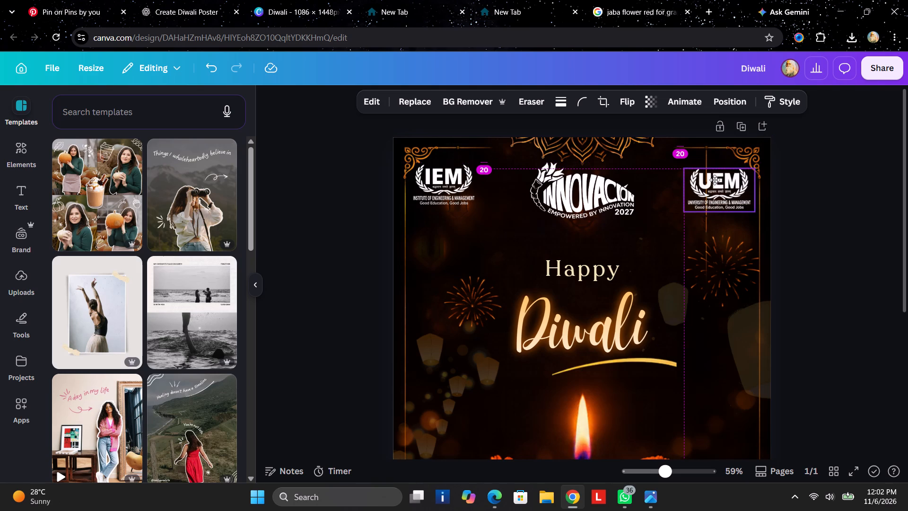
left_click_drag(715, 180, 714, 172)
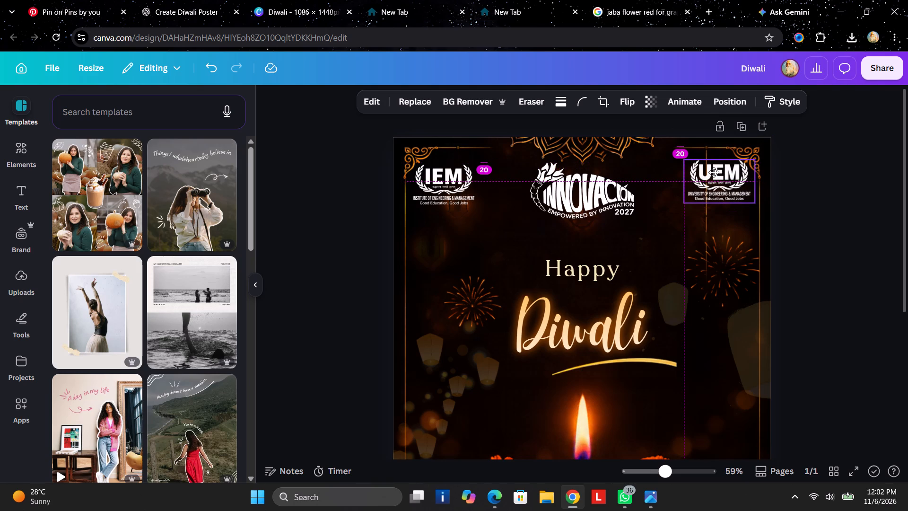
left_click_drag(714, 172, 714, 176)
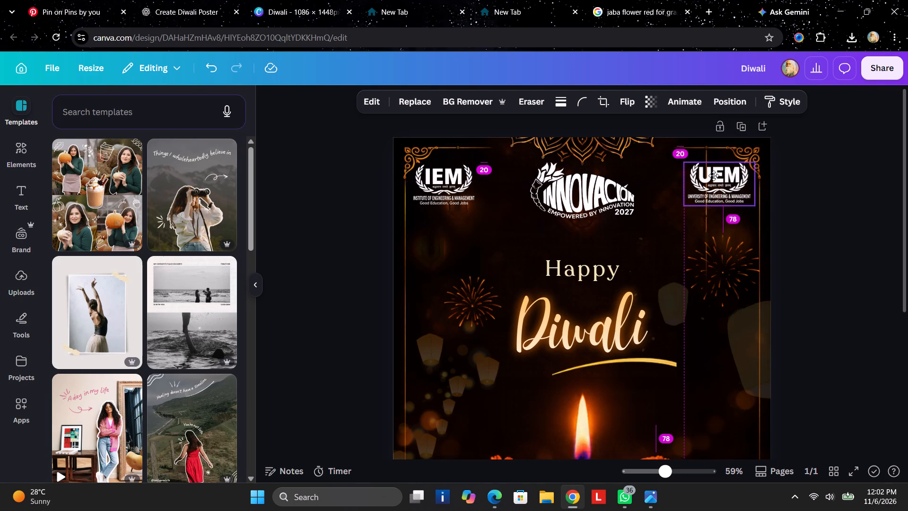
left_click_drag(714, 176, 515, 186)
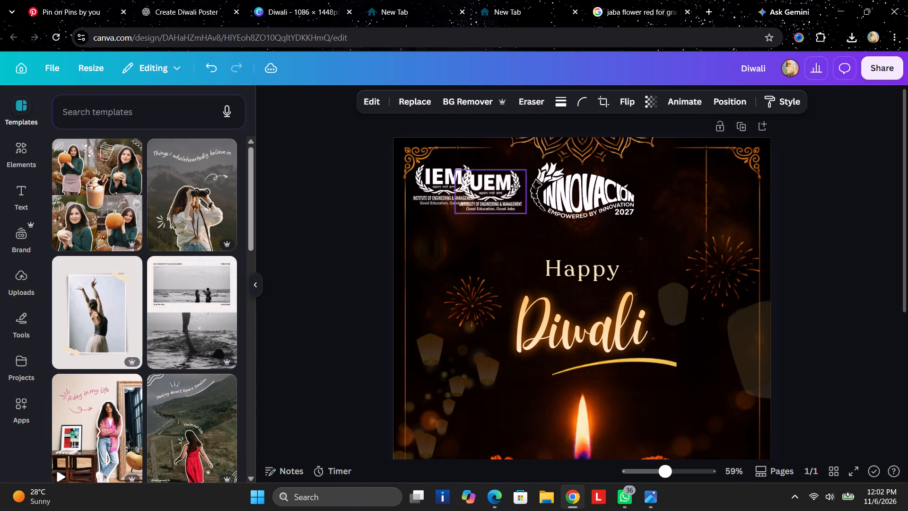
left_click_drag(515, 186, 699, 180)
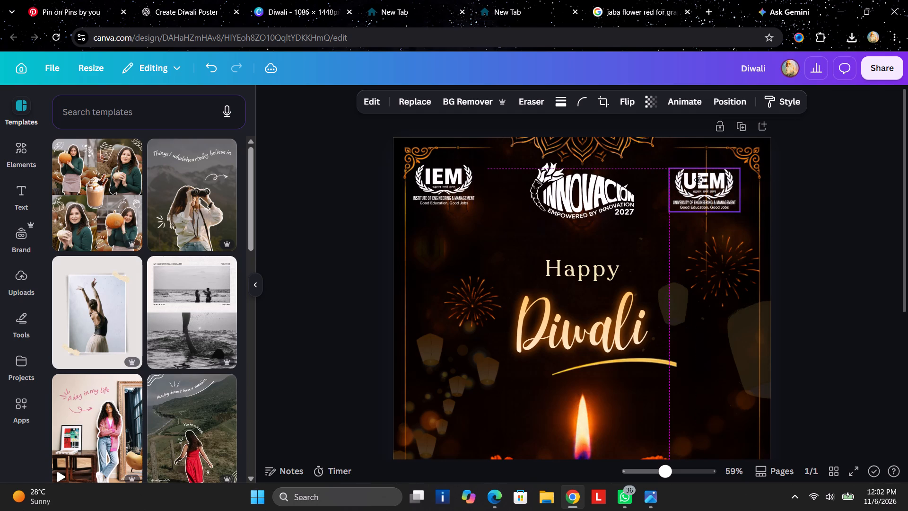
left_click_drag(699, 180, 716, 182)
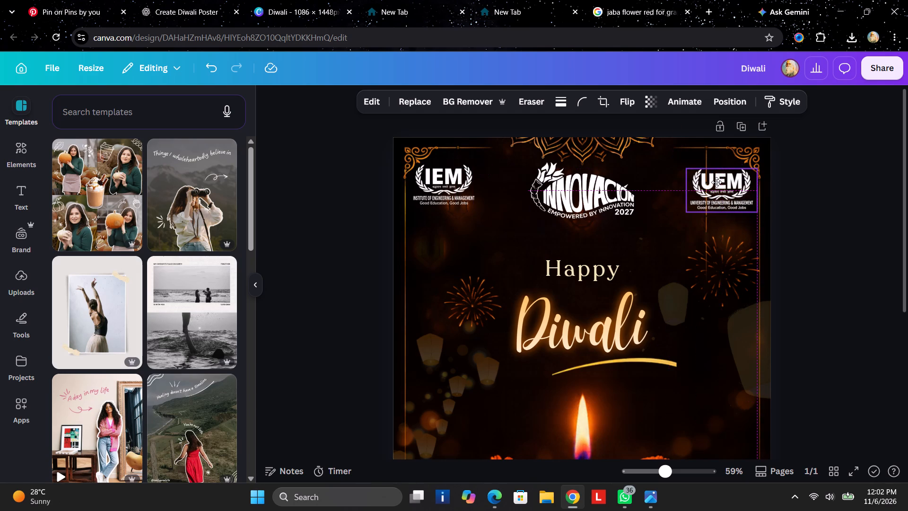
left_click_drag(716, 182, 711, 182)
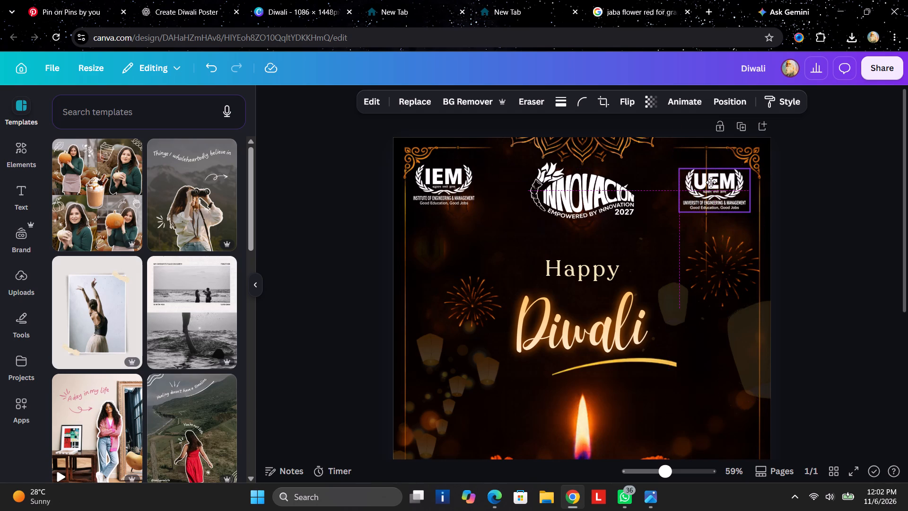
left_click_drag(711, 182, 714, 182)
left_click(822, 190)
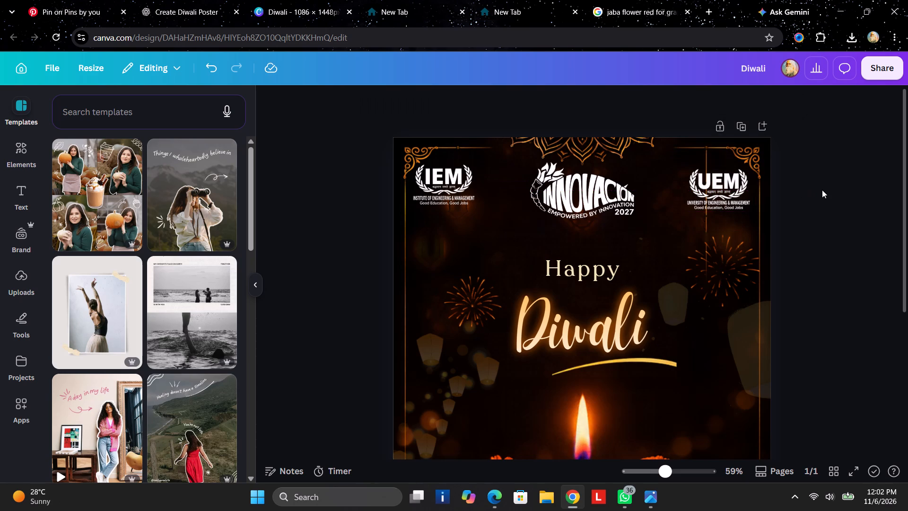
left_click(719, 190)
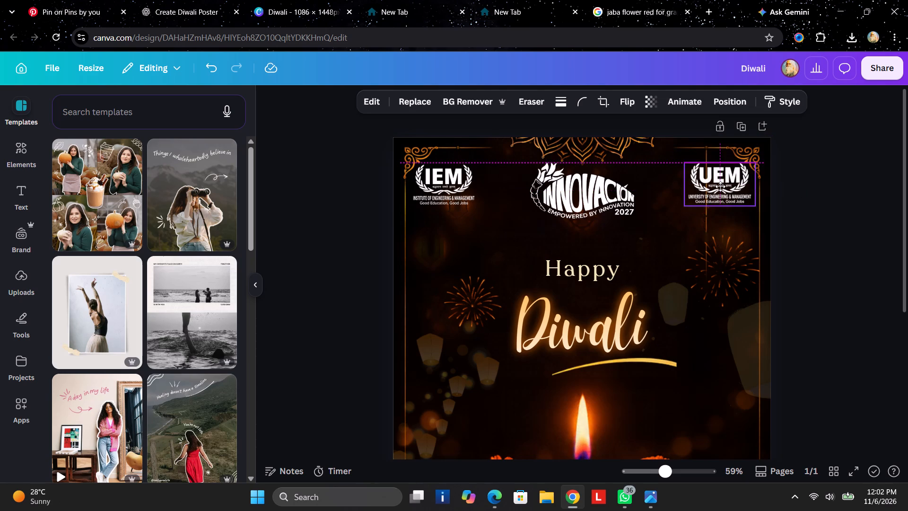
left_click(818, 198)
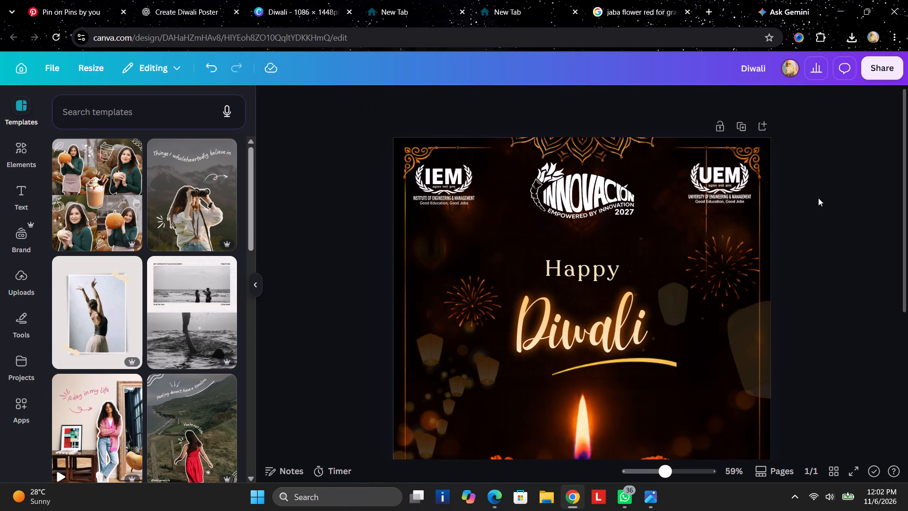
Crop the right side of the UEM logo image slightly, bringing its frame closer to the lettering.
left_click(720, 177)
left_click(684, 178)
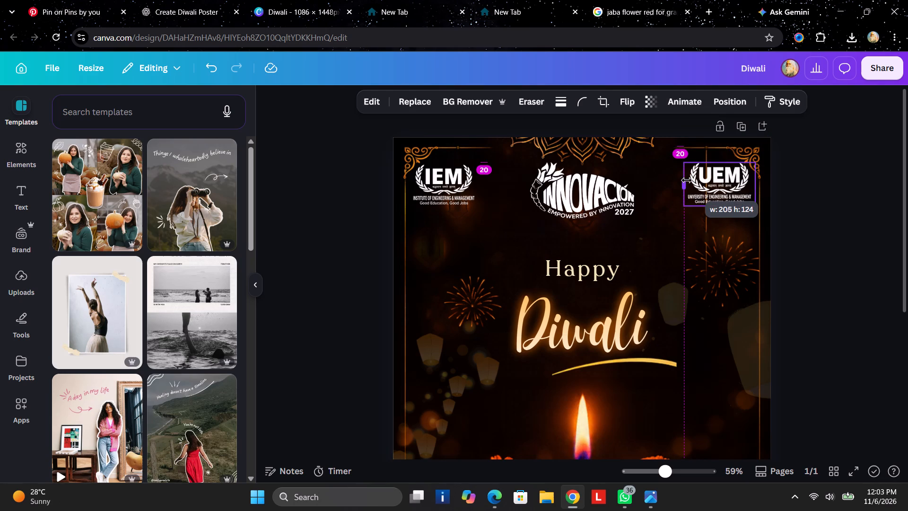
left_click(753, 182)
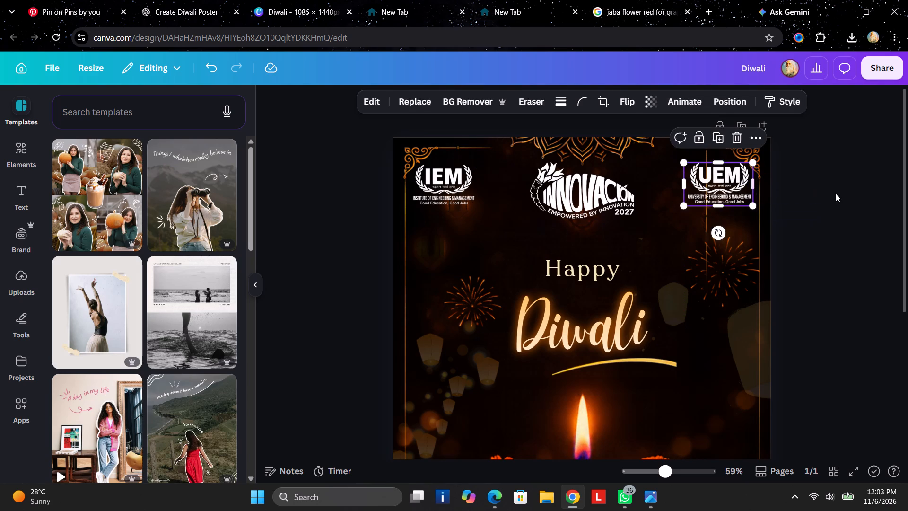
left_click(836, 194)
left_click(737, 180)
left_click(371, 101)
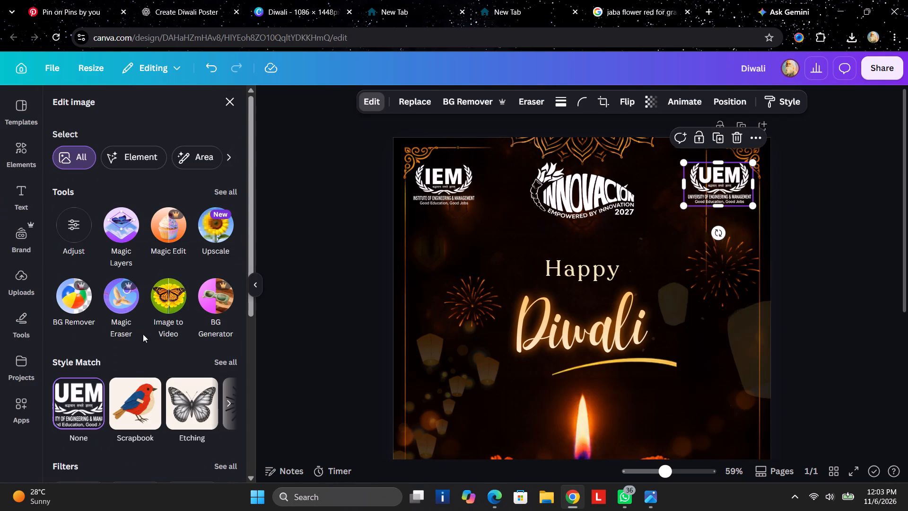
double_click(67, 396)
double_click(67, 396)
Readjust the left crop edge of the UEM logo image so the frame sits close to the lettering.
left_click(682, 176)
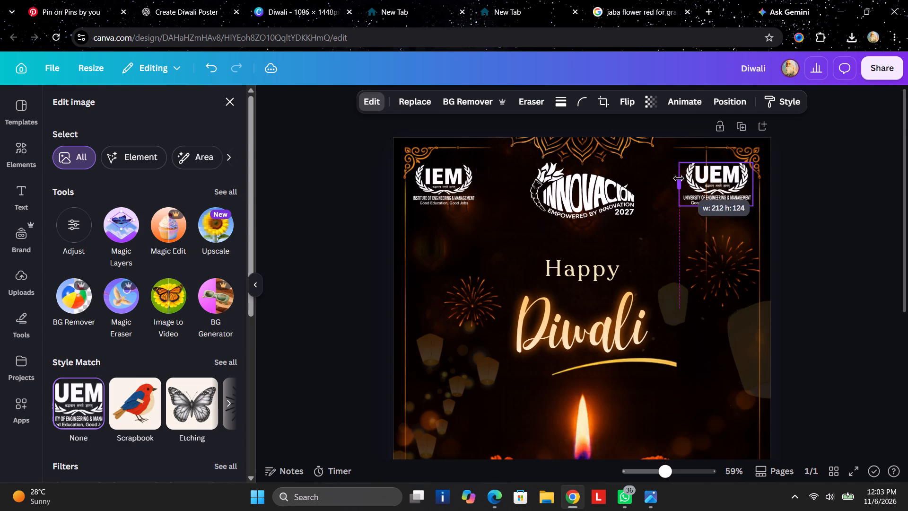
left_click_drag(662, 465, 677, 472)
scroll(907, 216, "up", 5)
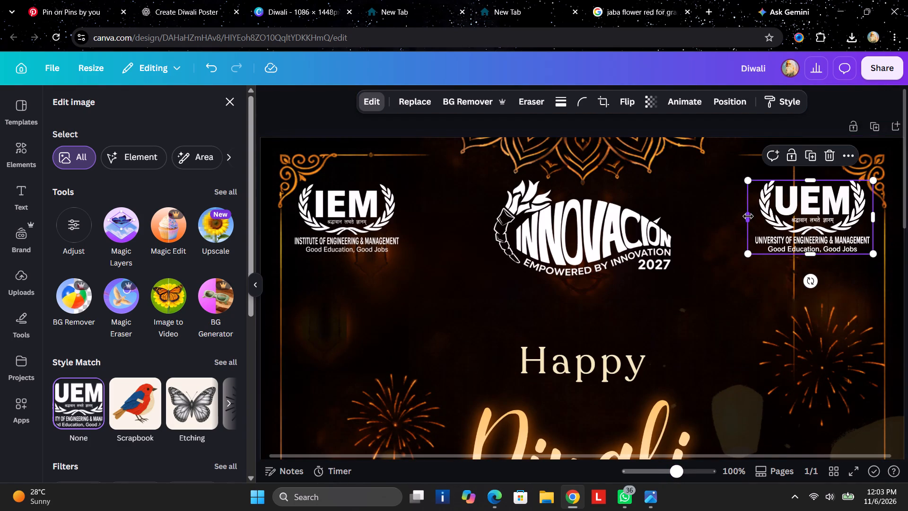
left_click(748, 216)
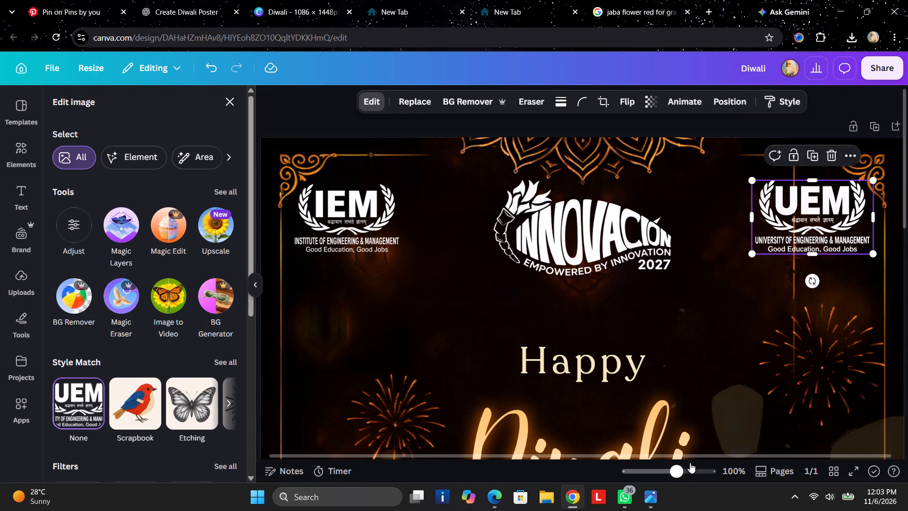
Scale the UEM logo down slightly from its lower-right corner to about the IEM logo's size.
left_click_drag(674, 469, 658, 470)
left_click(872, 219)
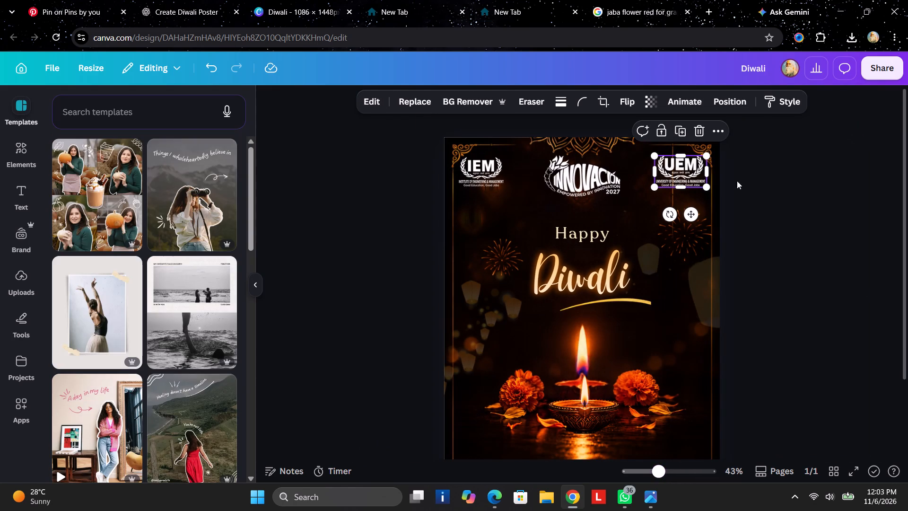
left_click_drag(706, 187, 700, 186)
left_click(829, 209)
Fine-tune the resized UEM logo's position beneath the poster's top-right corner ornament, roughly level with the IEM logo.
left_click_drag(672, 172, 680, 176)
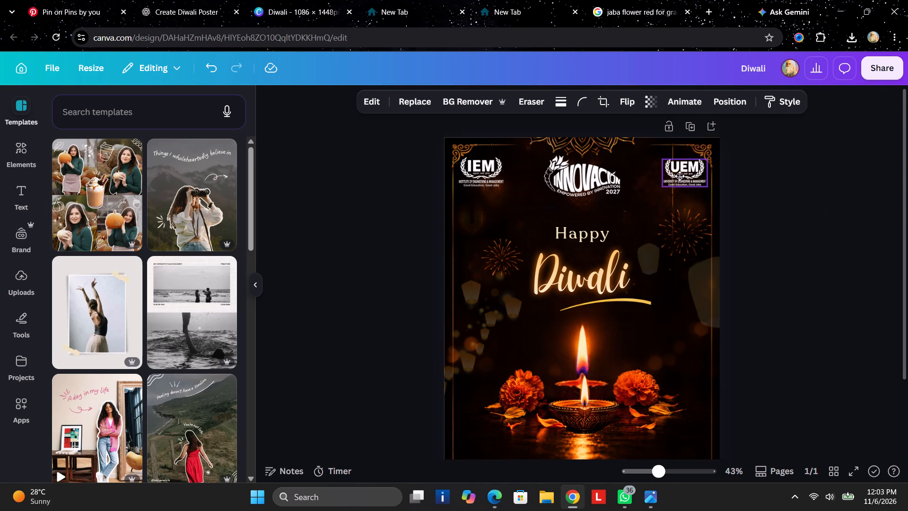
left_click_drag(680, 176, 675, 171)
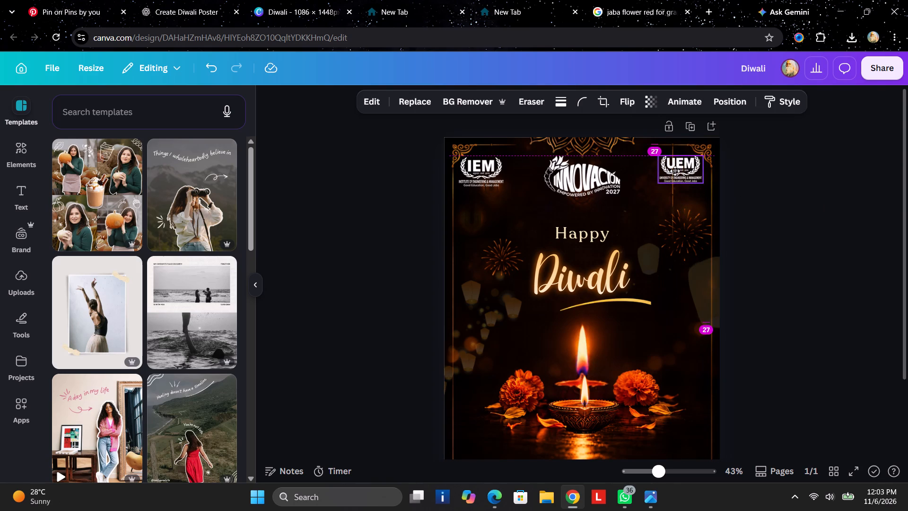
left_click_drag(675, 171, 672, 171)
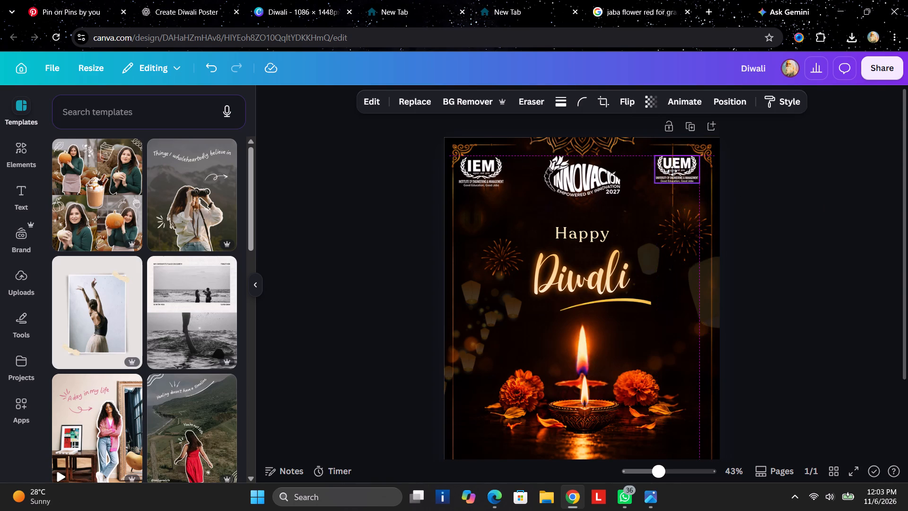
left_click_drag(672, 171, 667, 175)
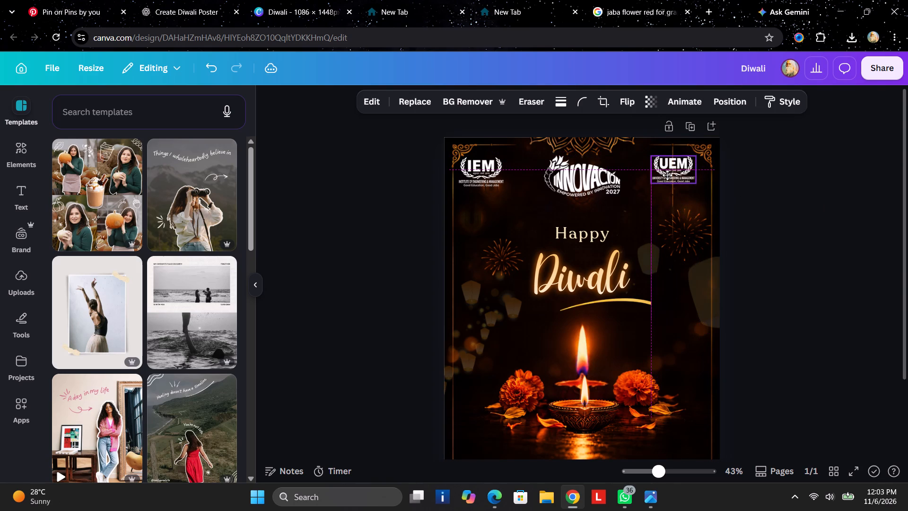
left_click_drag(667, 175, 674, 175)
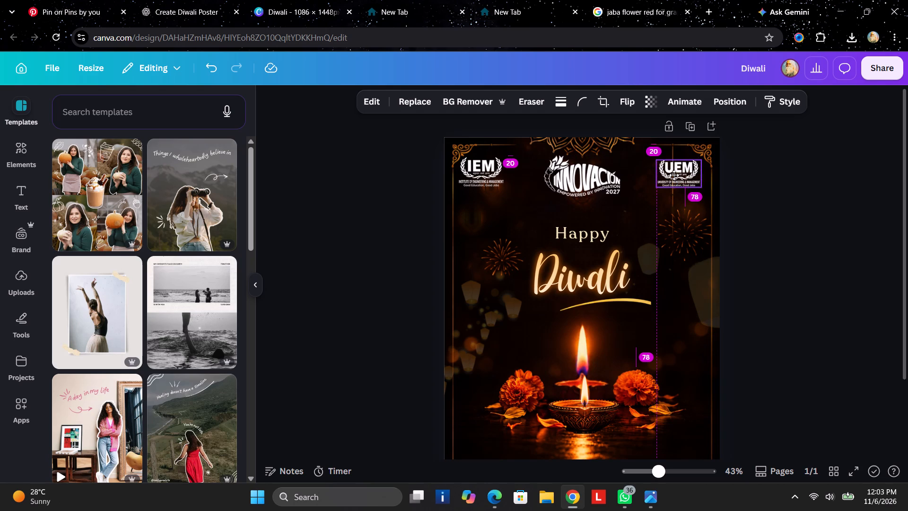
left_click_drag(674, 175, 673, 171)
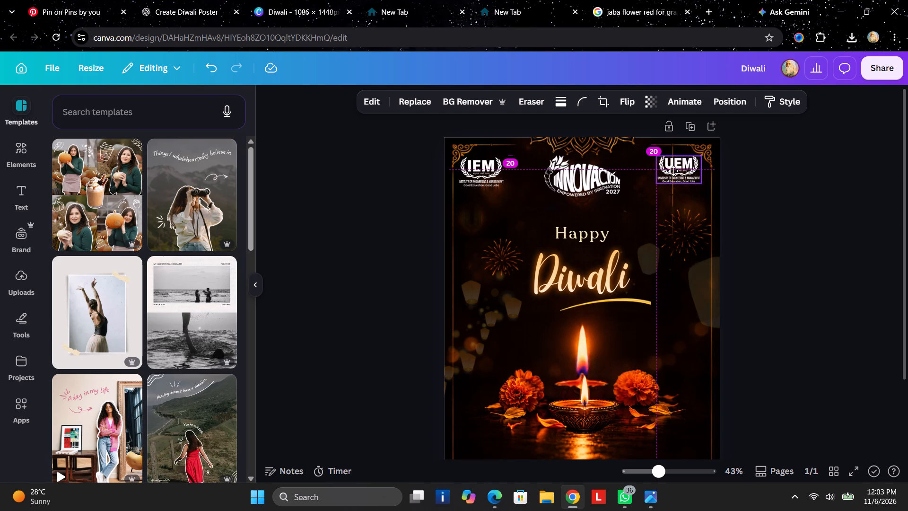
left_click_drag(673, 171, 665, 170)
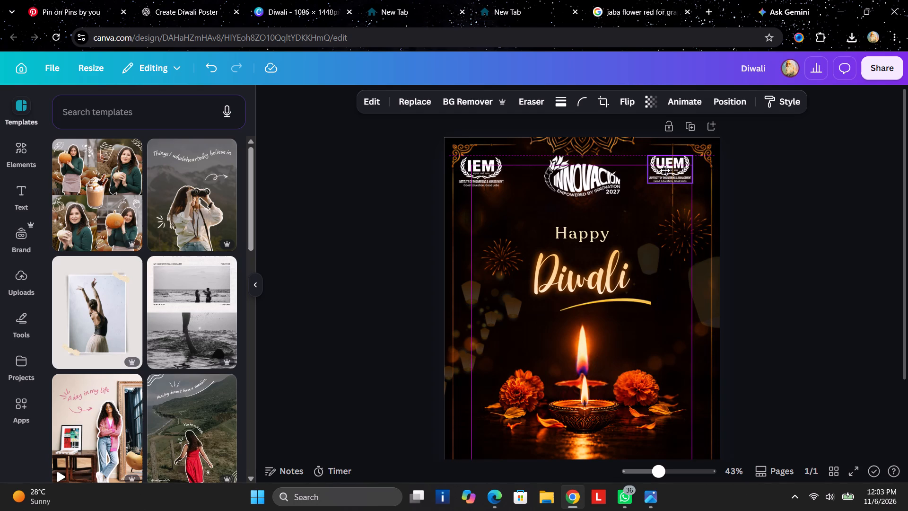
left_click_drag(665, 170, 670, 171)
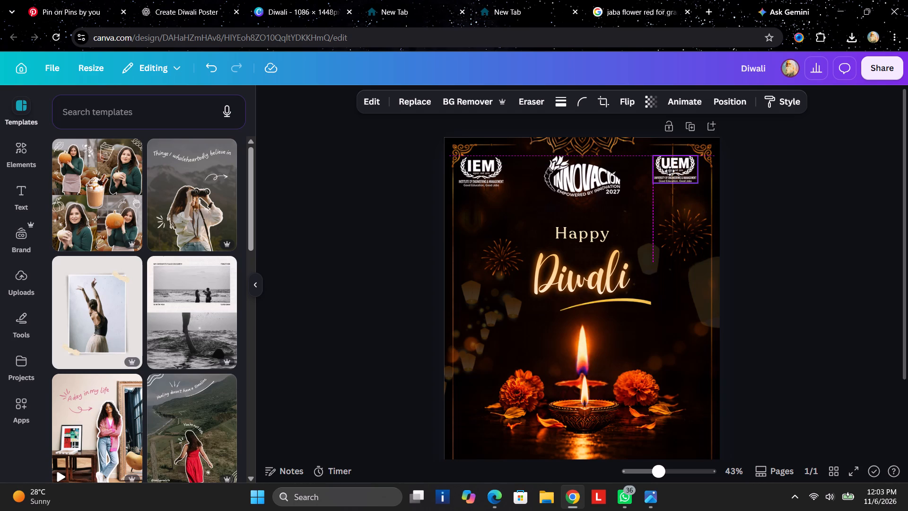
left_click_drag(670, 171, 674, 173)
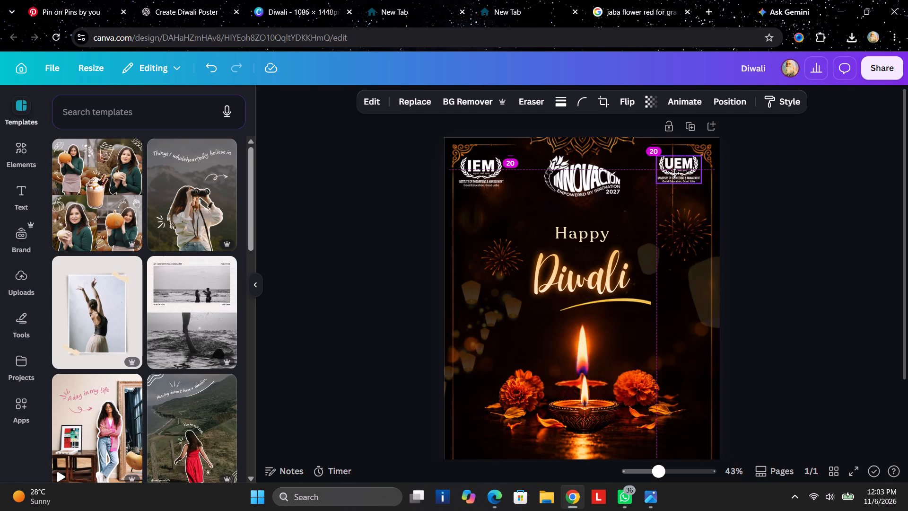
left_click_drag(674, 173, 678, 174)
left_click(769, 187)
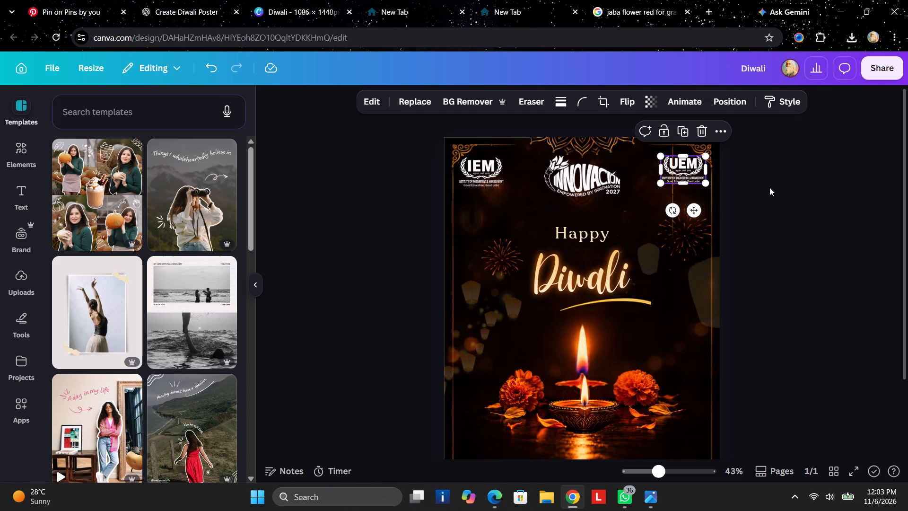
left_click(854, 220)
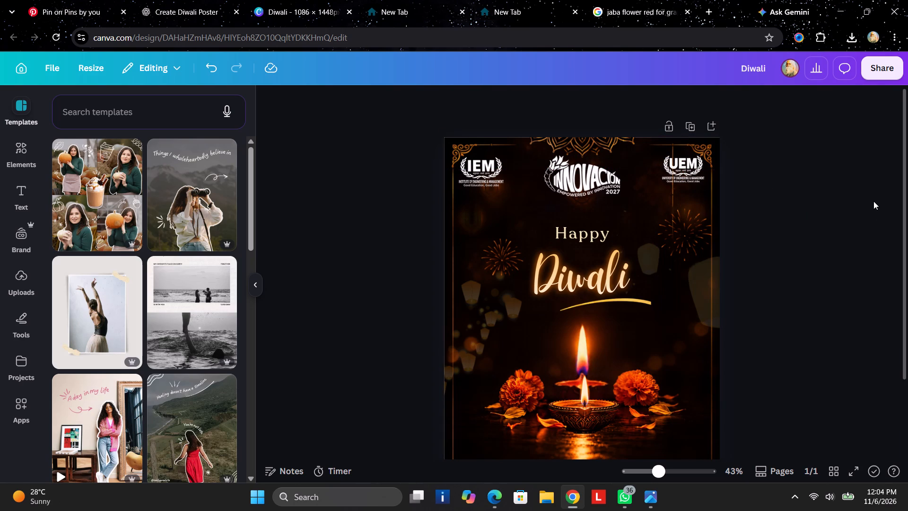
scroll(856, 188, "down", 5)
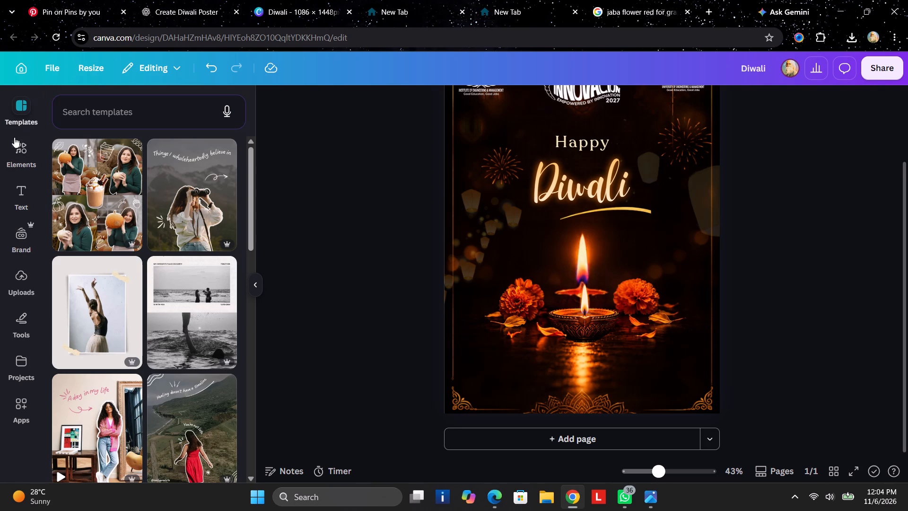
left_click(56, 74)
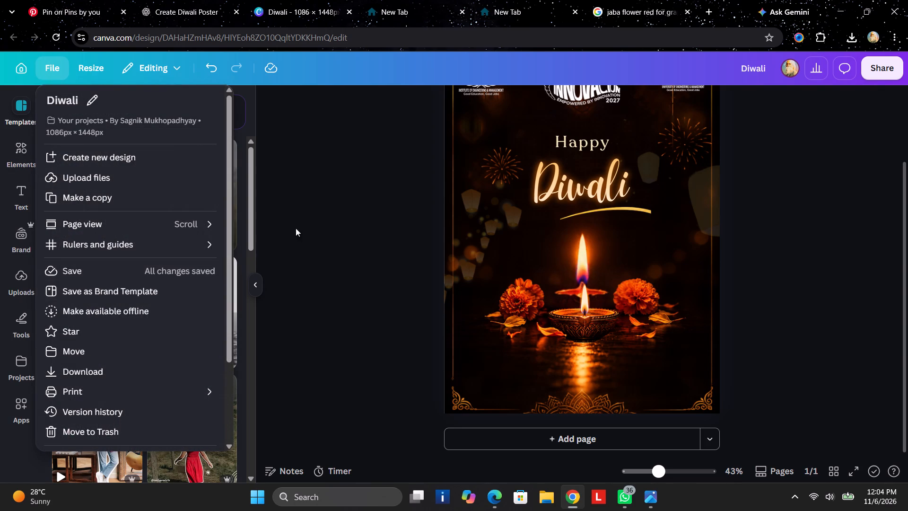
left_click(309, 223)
Open the canva.com home page in the empty browser tab beside the Diwali design.
left_click(410, 0)
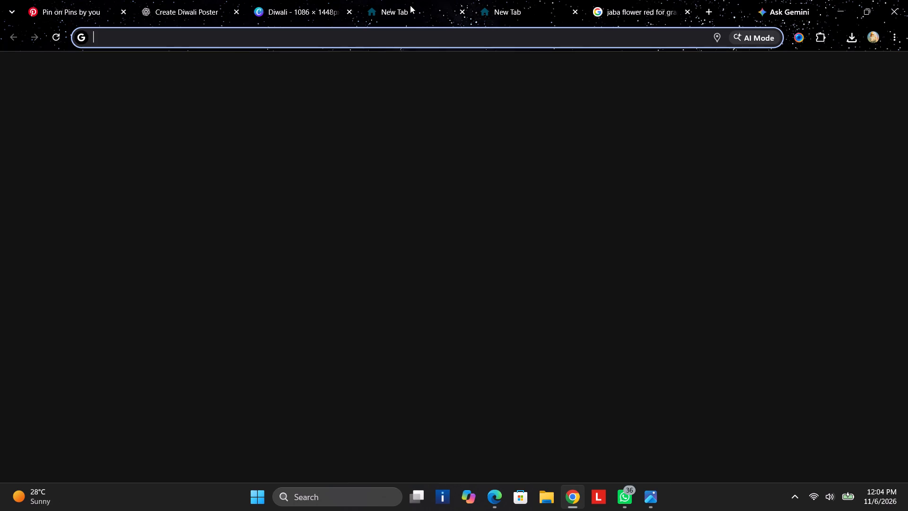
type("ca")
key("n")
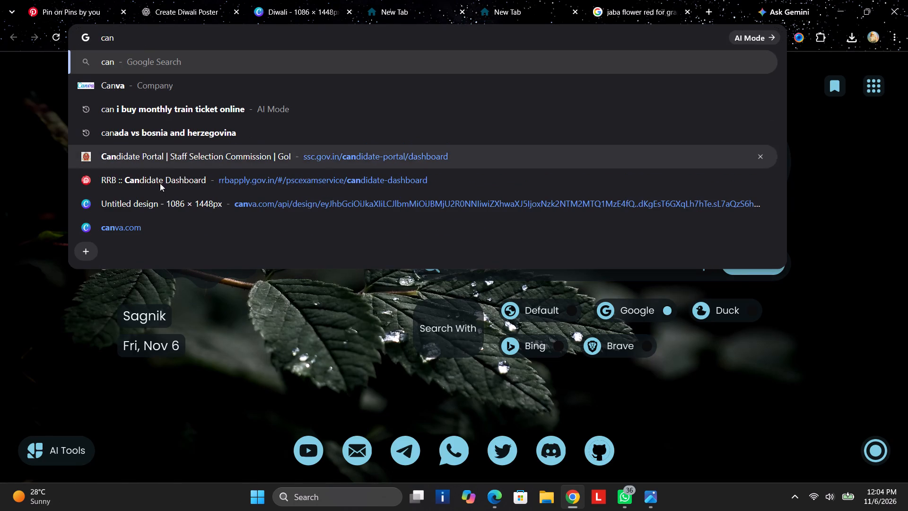
left_click(106, 226)
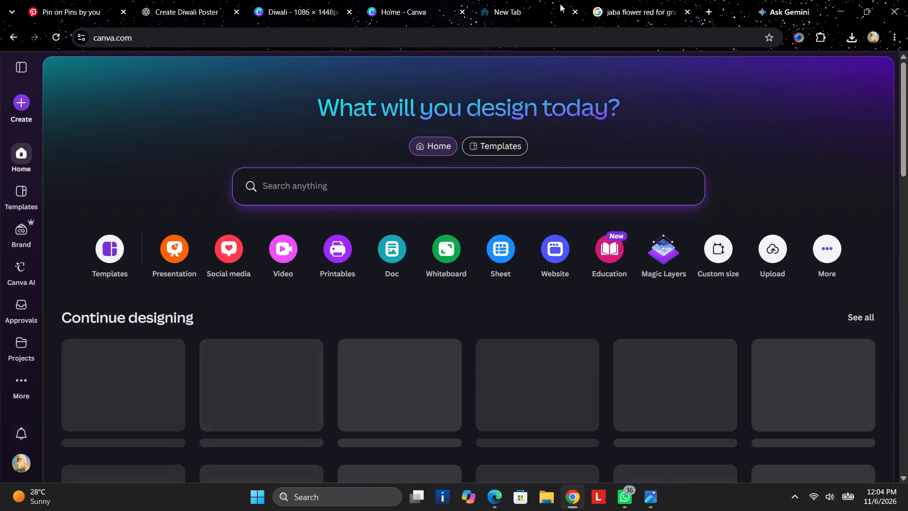
Look through the recent designs and suggested templates on the Canva home page.
scroll(538, 384, "down", 1)
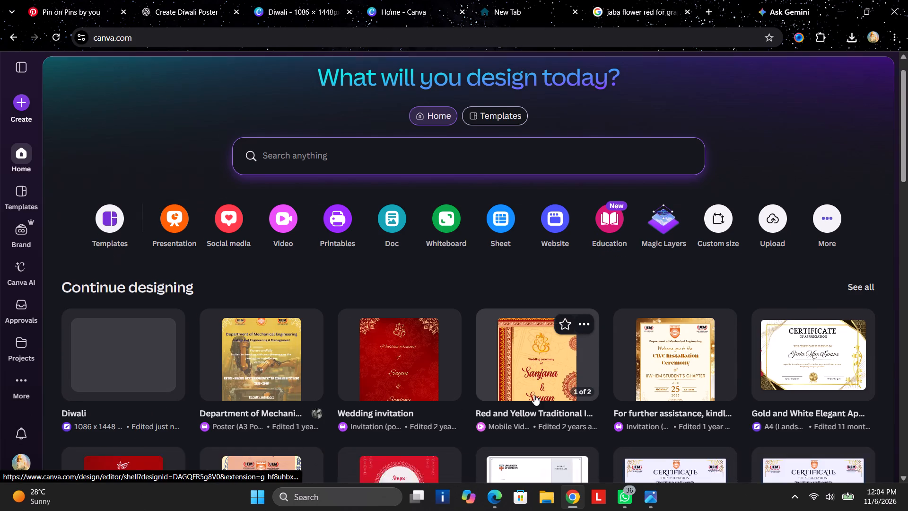
scroll(534, 395, "down", 2)
scroll(131, 211, "down", 6)
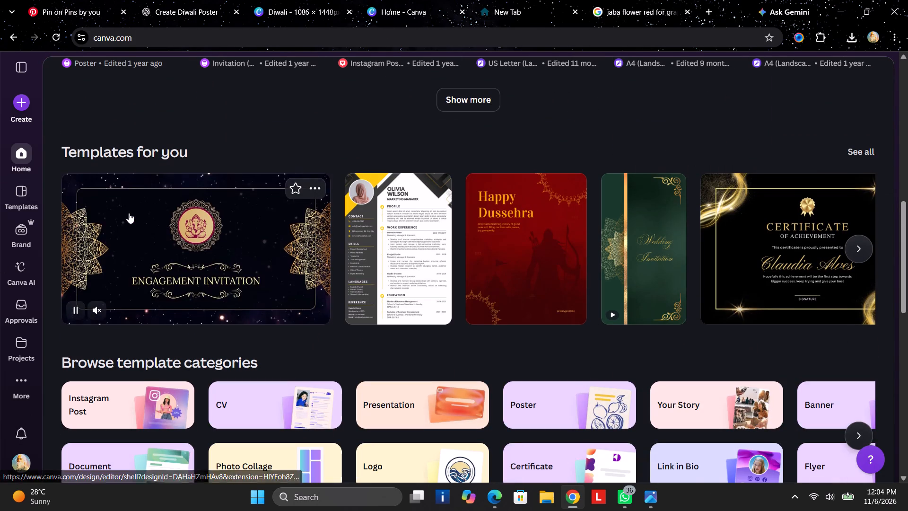
scroll(129, 213, "up", 7)
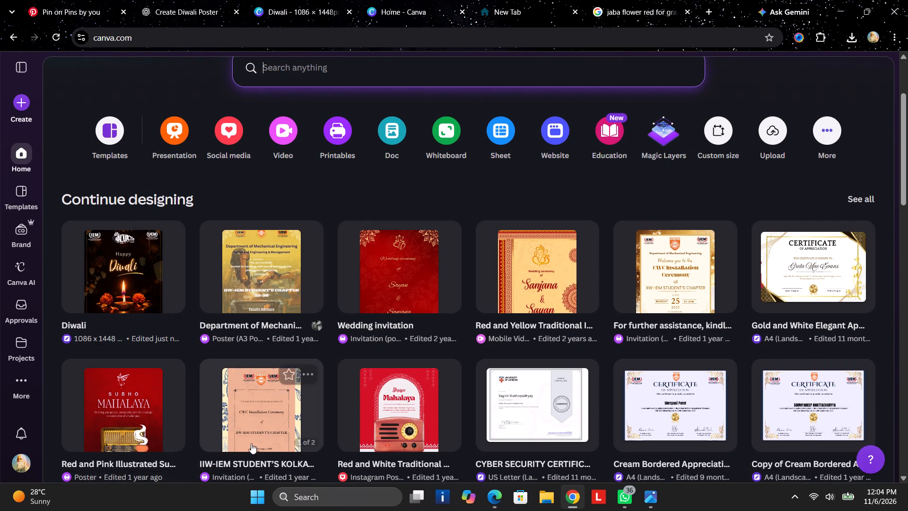
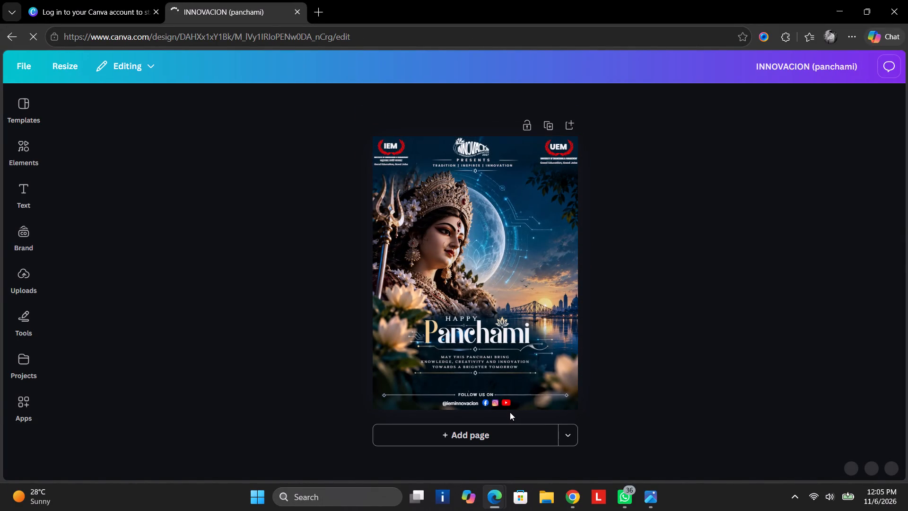
left_click(473, 405)
scroll(471, 405, "up", 7)
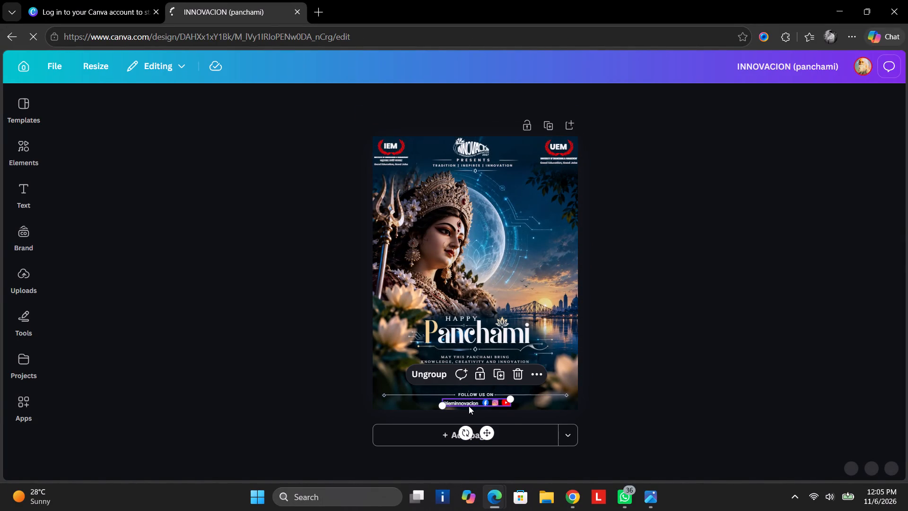
scroll(723, 401, "up", 2)
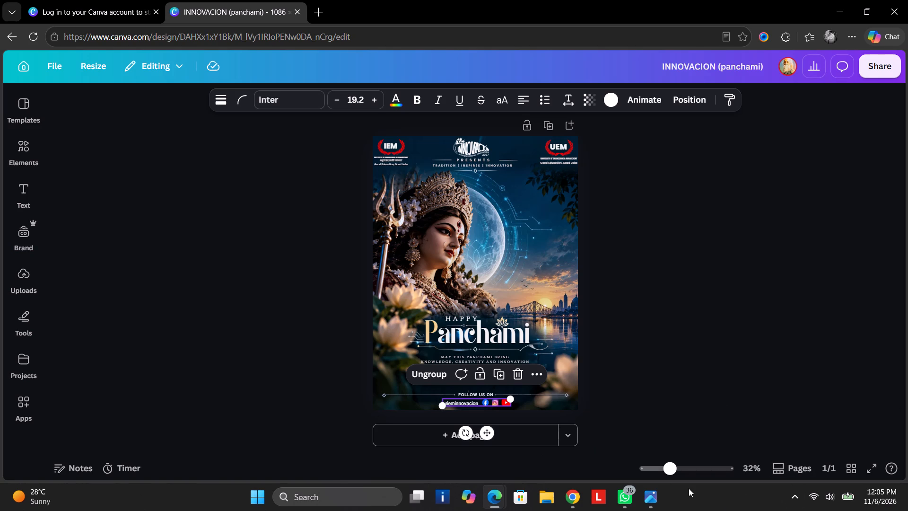
left_click_drag(671, 473, 702, 473)
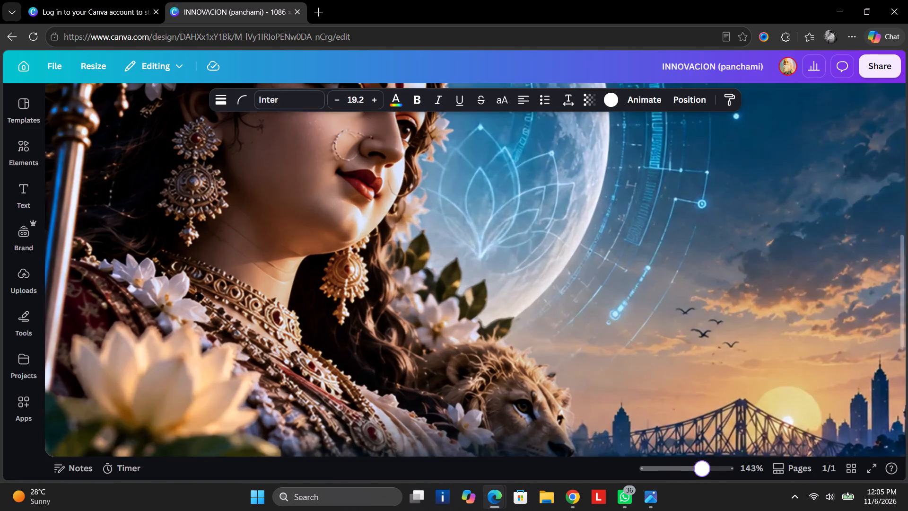
left_click_drag(702, 473, 686, 473)
scroll(548, 252, "down", 7)
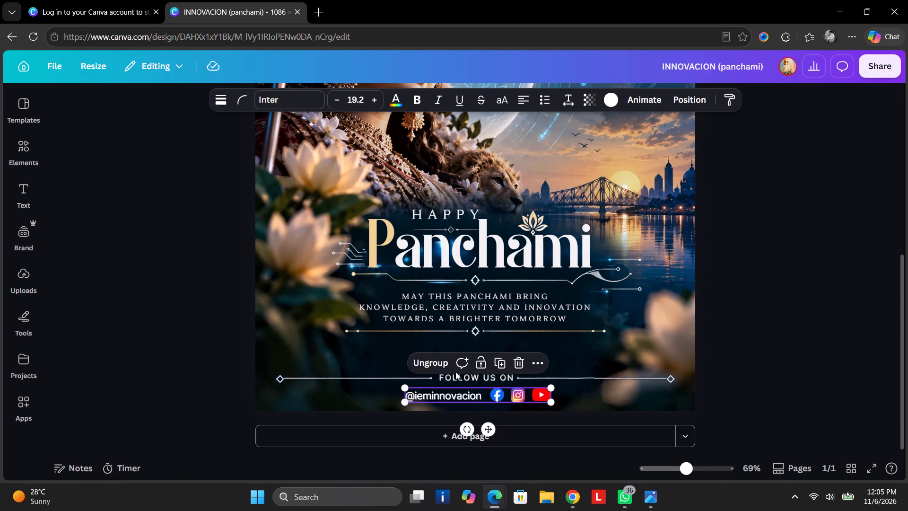
left_click(419, 379)
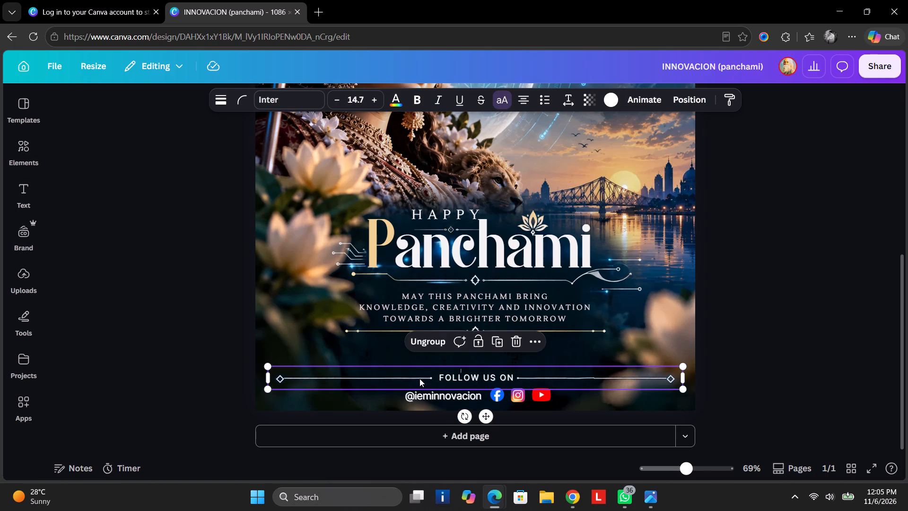
key("ctrl+c")
left_click(447, 391)
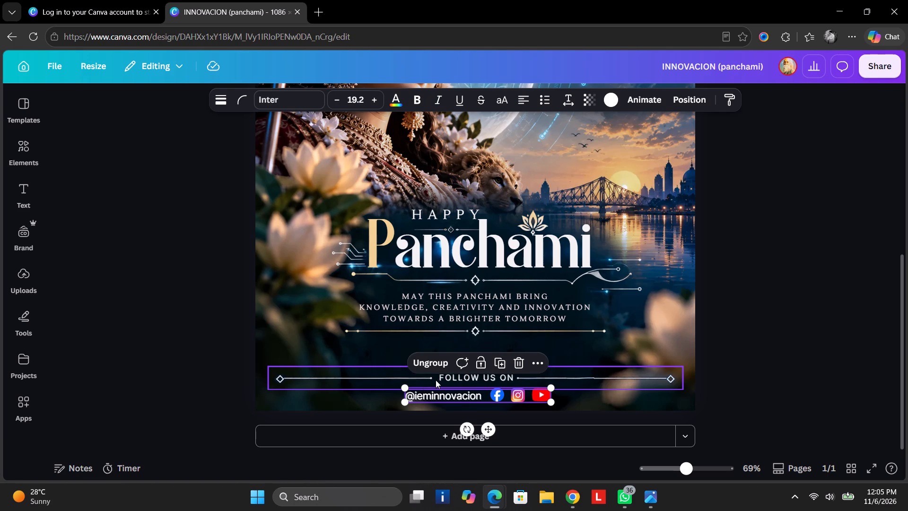
left_click(436, 380)
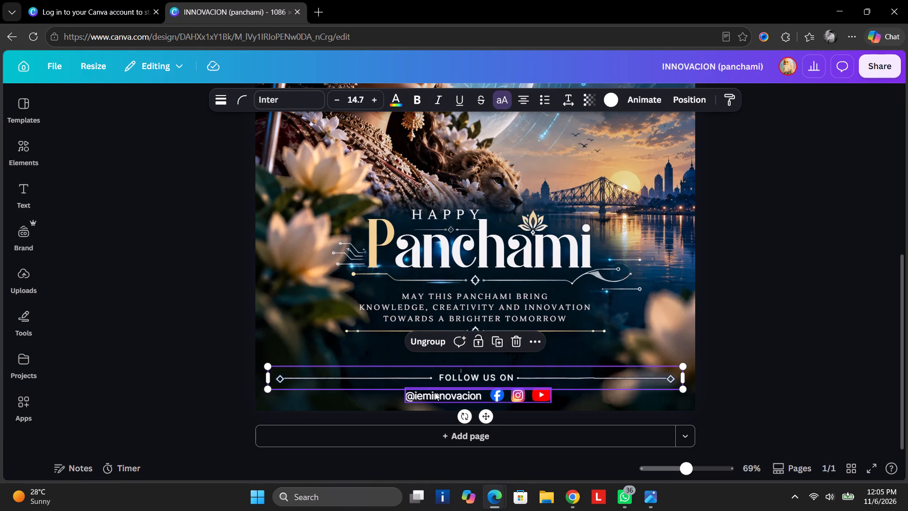
left_click(435, 395, "shift")
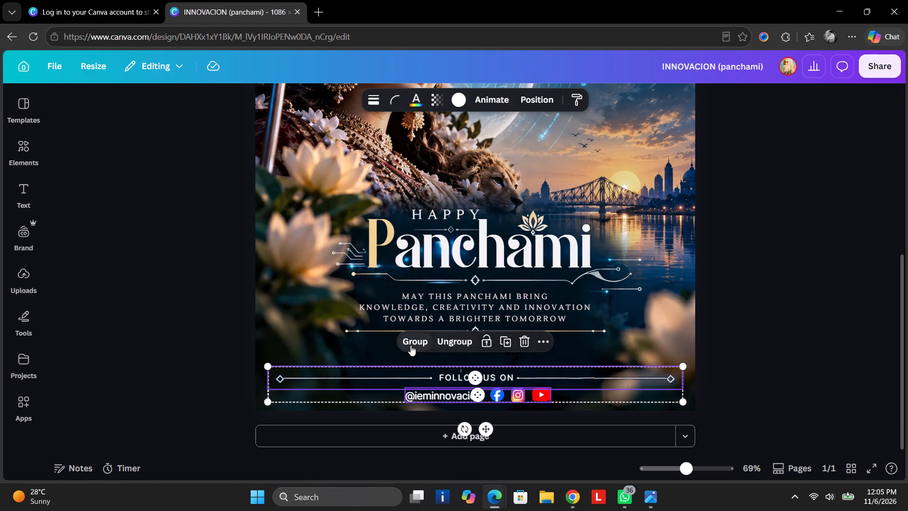
left_click(410, 345, "shift")
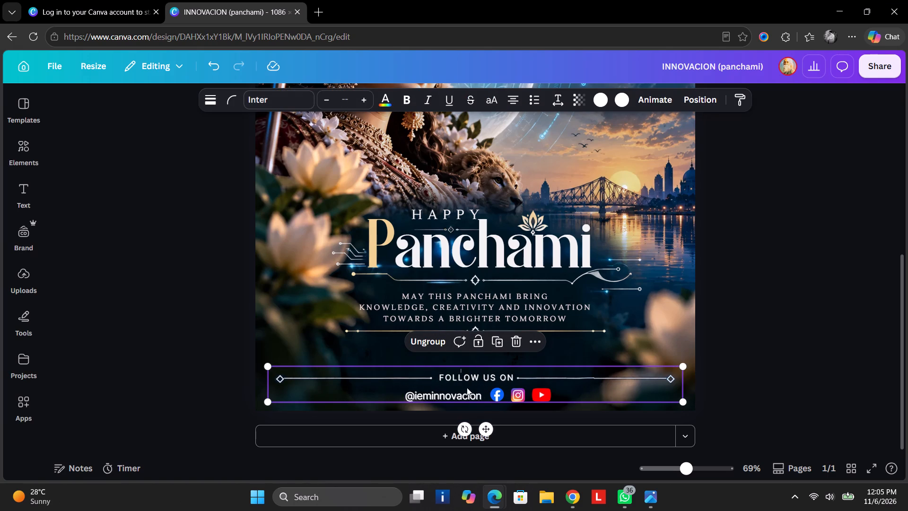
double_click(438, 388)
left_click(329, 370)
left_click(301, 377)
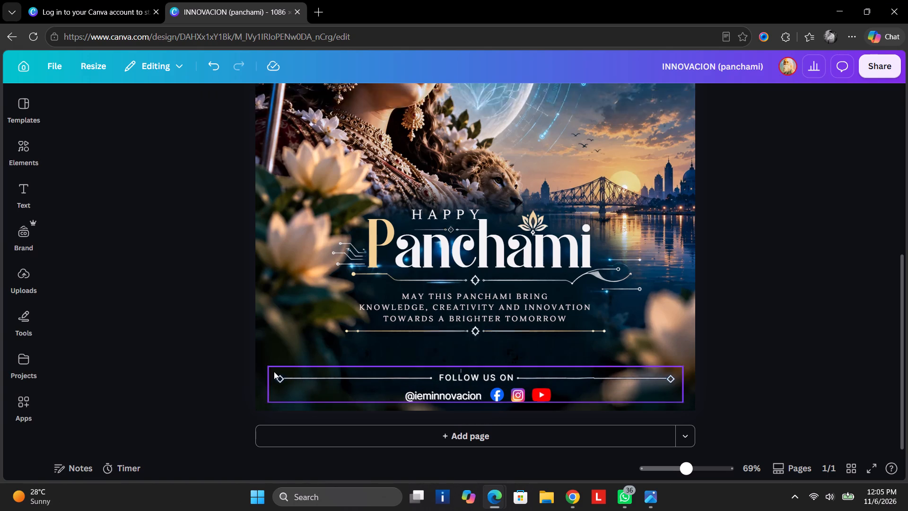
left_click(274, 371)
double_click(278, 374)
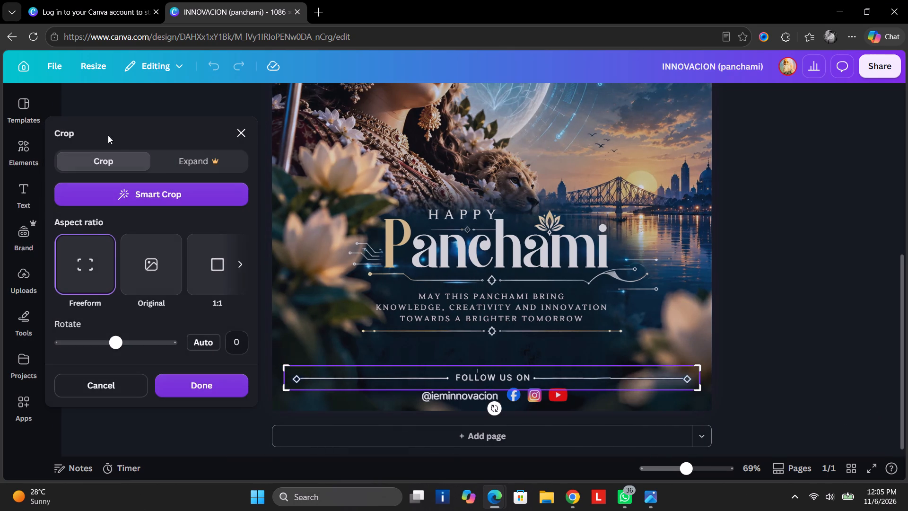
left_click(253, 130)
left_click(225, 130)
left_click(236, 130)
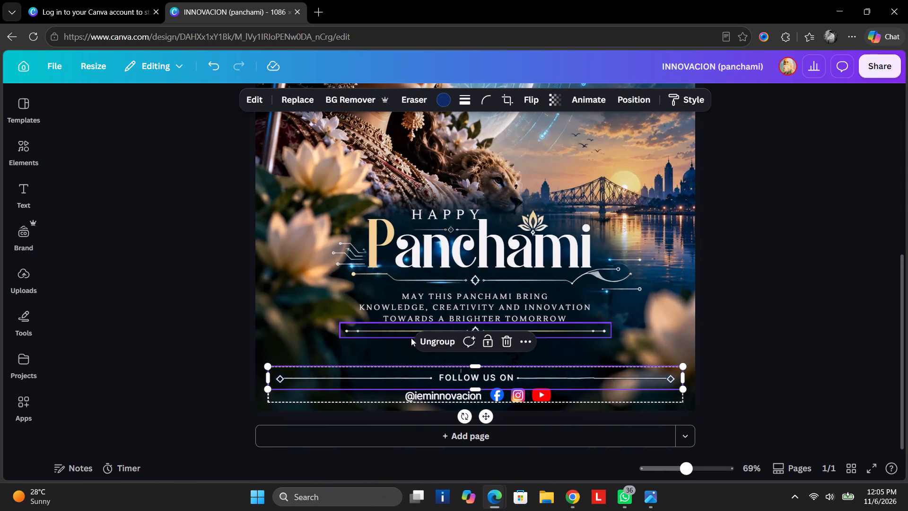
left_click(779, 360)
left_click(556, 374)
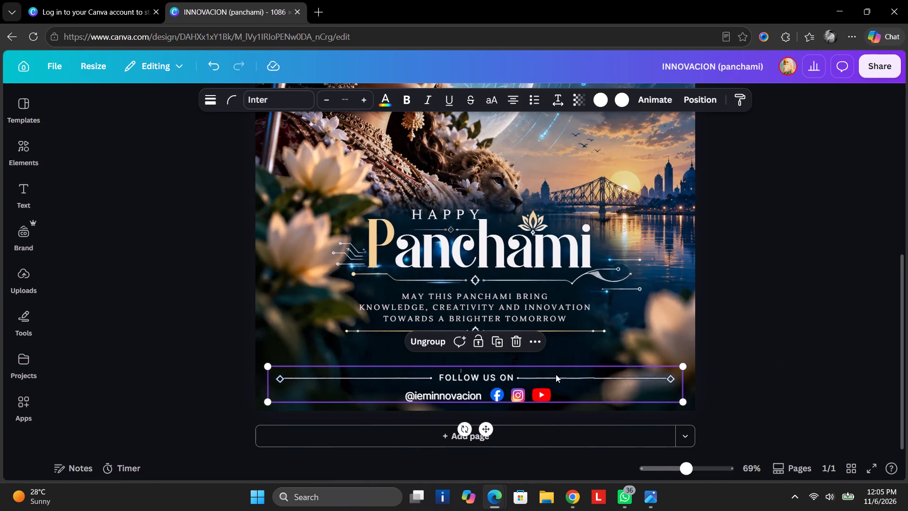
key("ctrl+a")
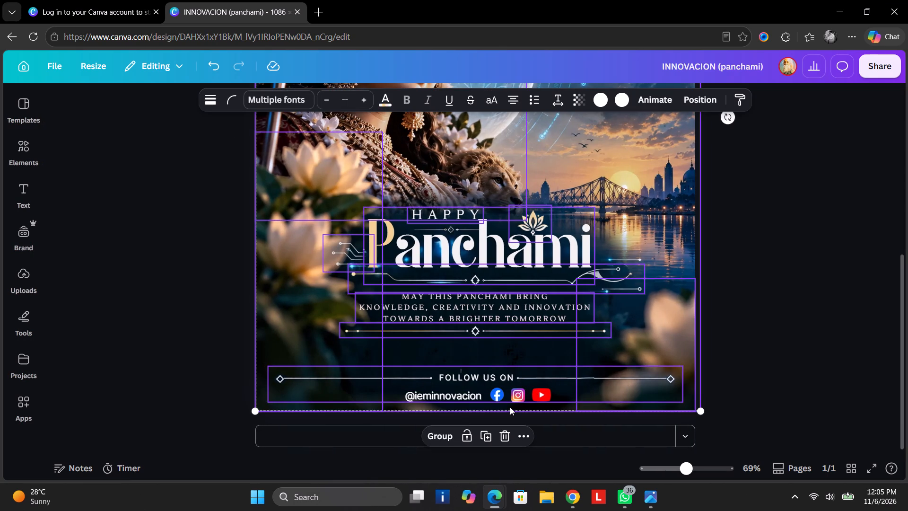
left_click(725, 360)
Copy the grouped FOLLOW US ON footer from the Panchami poster and paste it into the Diwali design in Chrome.
left_click(466, 383)
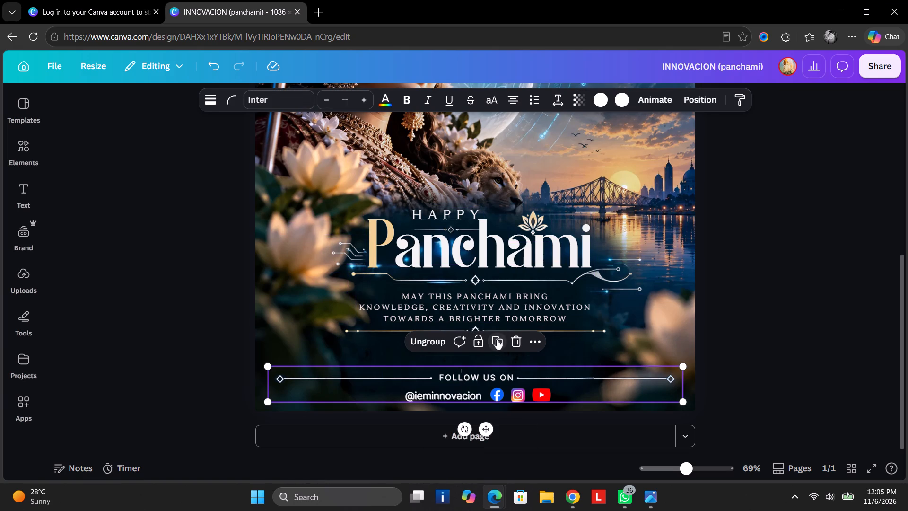
left_click(535, 341)
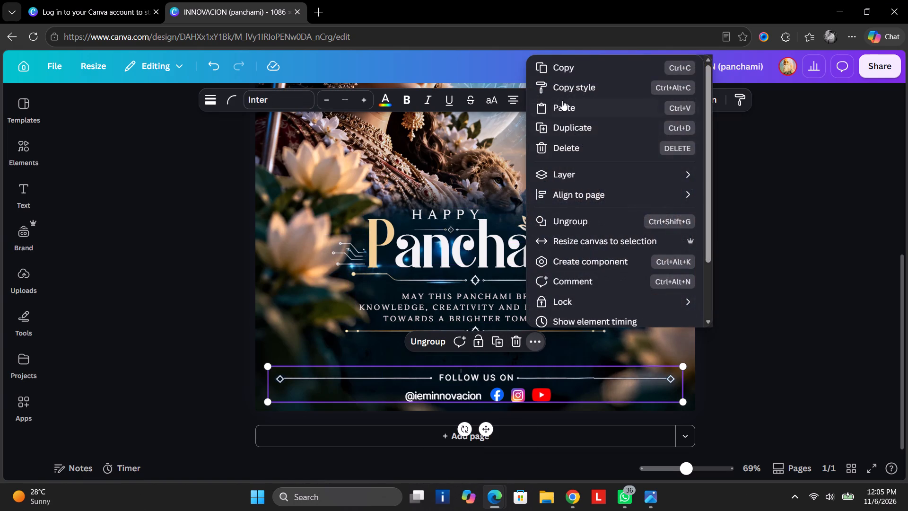
left_click(568, 65)
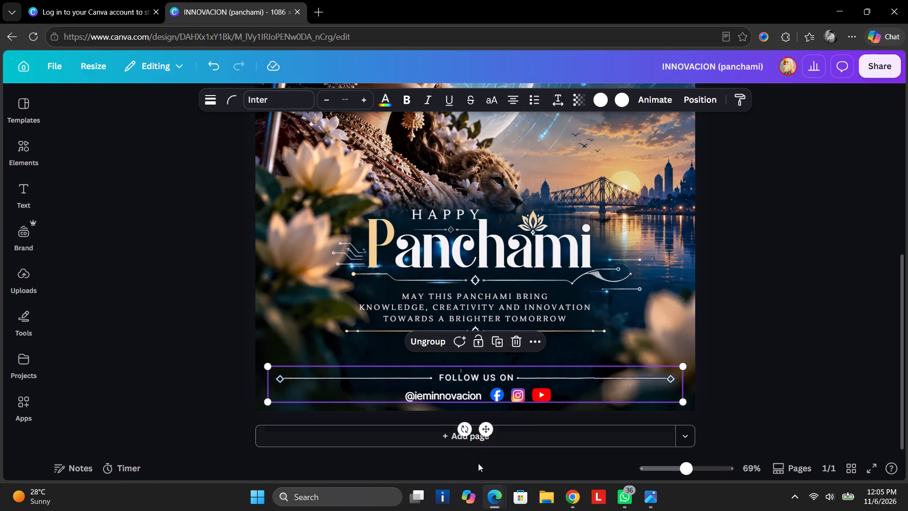
left_click(568, 493)
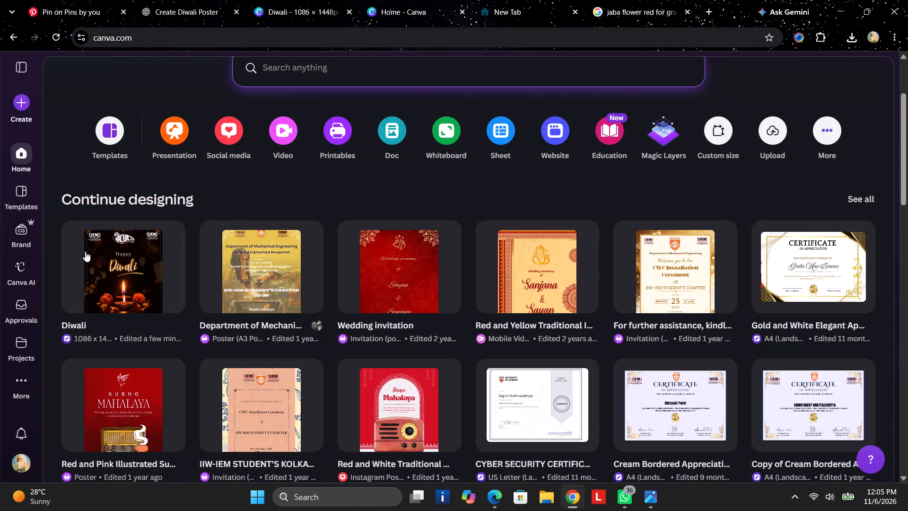
left_click(90, 277)
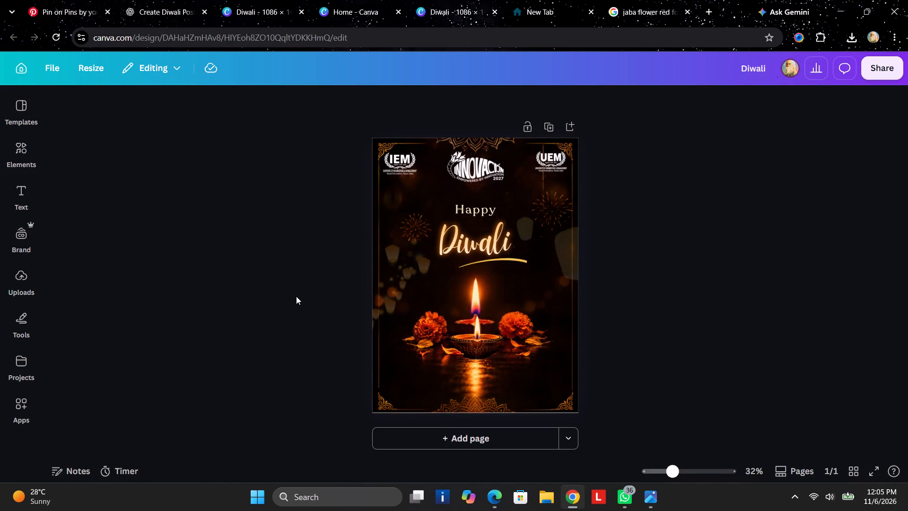
key("ctrl+v")
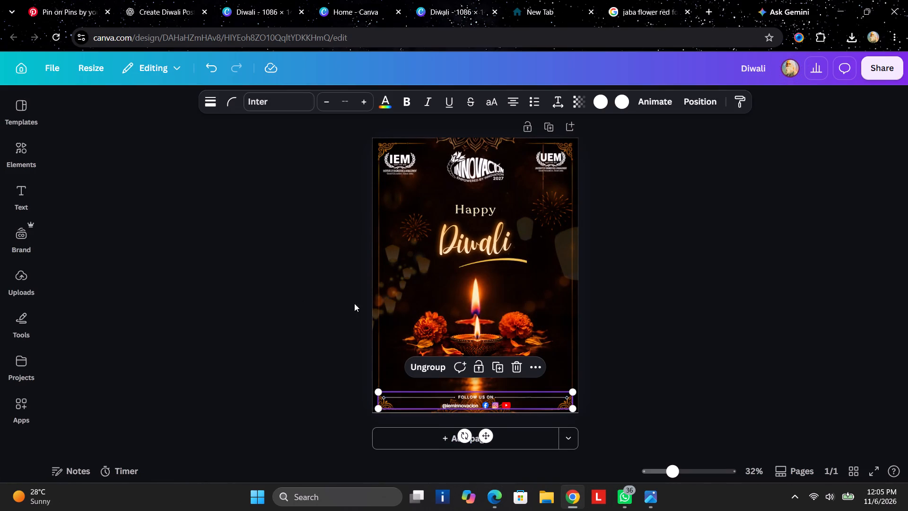
left_click(646, 388)
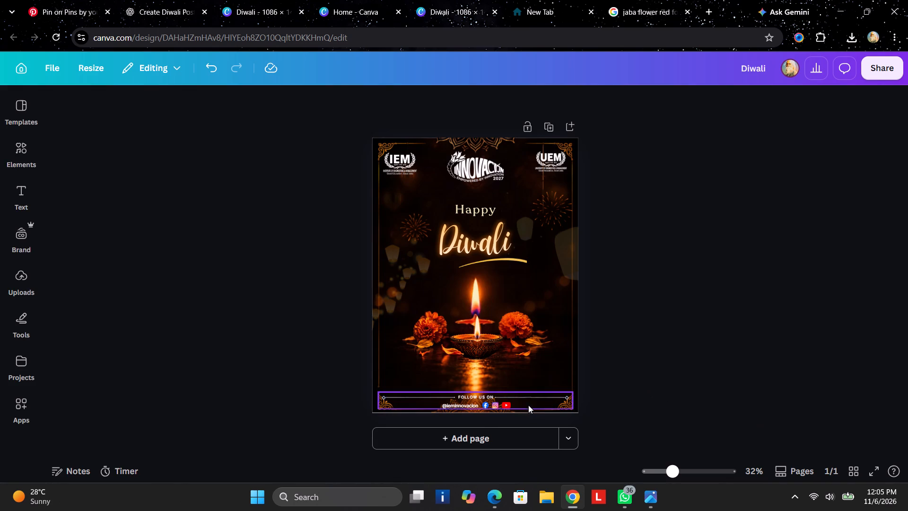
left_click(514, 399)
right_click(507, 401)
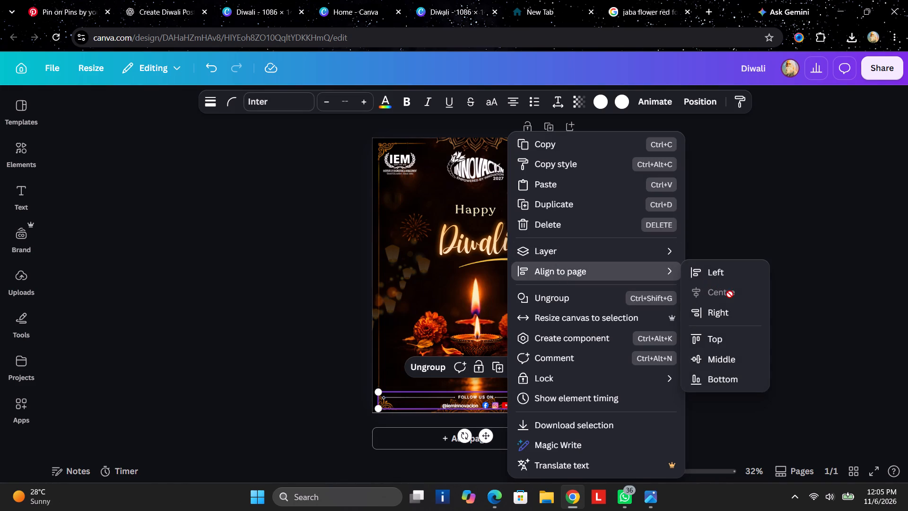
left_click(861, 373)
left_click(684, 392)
Move the pasted footer group up slightly, keeping it horizontally centred just above the Diwali poster's bottom border ornaments.
left_click_drag(487, 397, 486, 392)
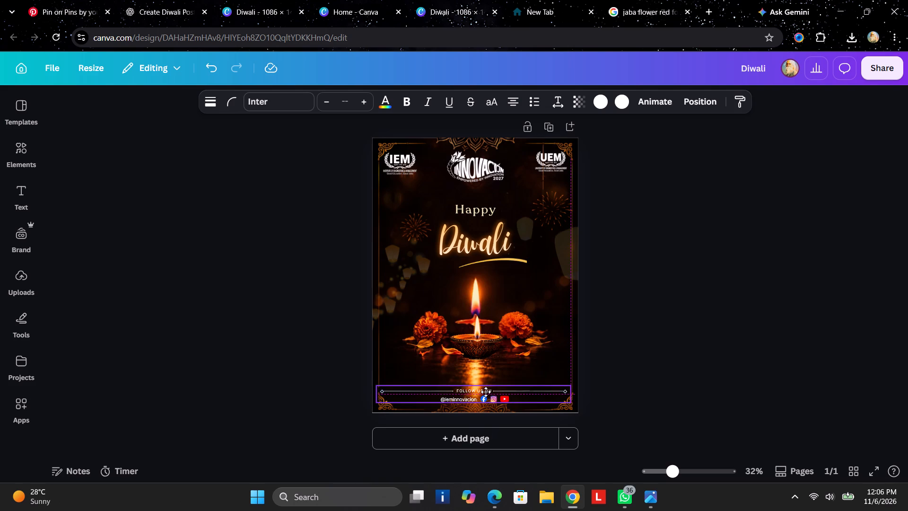
left_click_drag(486, 392, 489, 388)
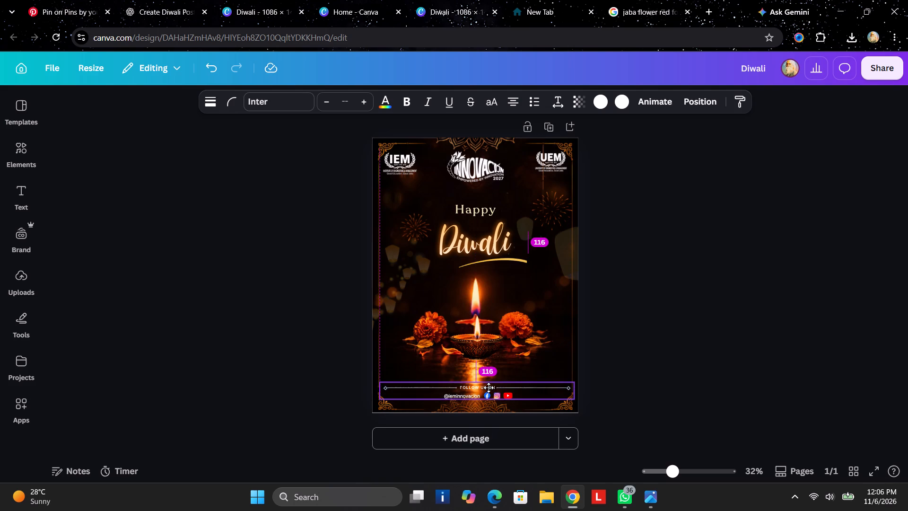
left_click_drag(489, 388, 488, 387)
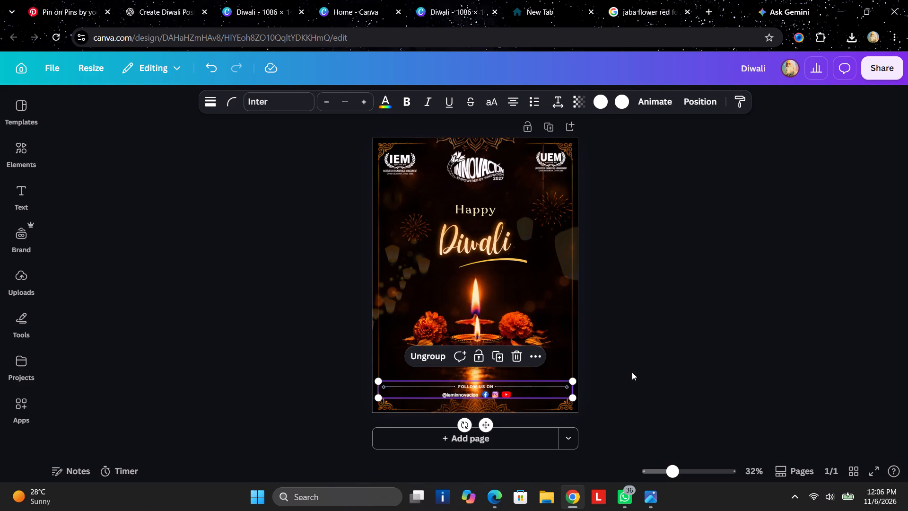
left_click(632, 372)
left_click(661, 370)
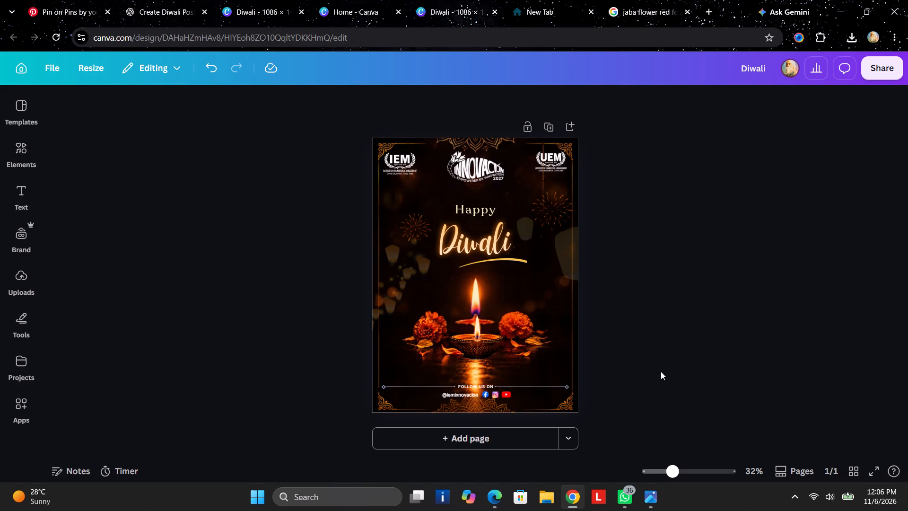
Try pastel yellow #fee083 and light yellow #f4e6bb as the footer group's first effect colour, and settle on the diya photo's orange.
left_click(396, 388)
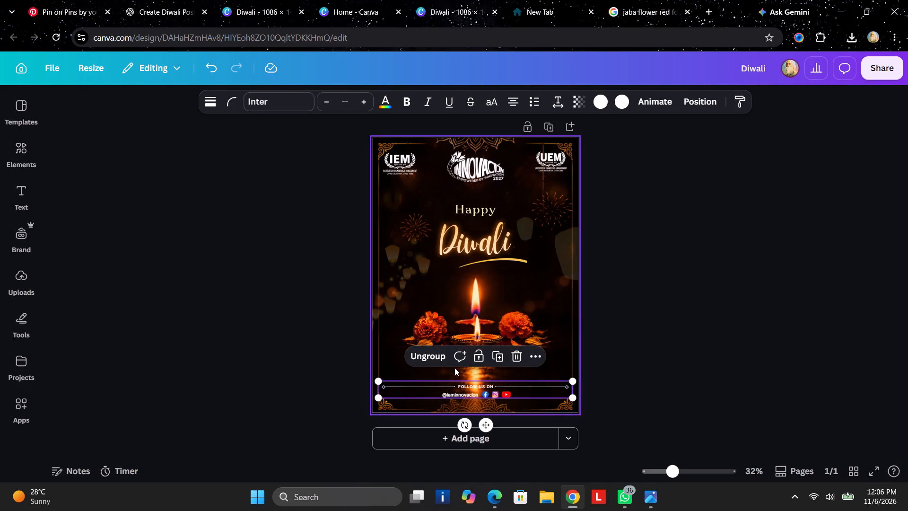
left_click(595, 107)
left_click(194, 270)
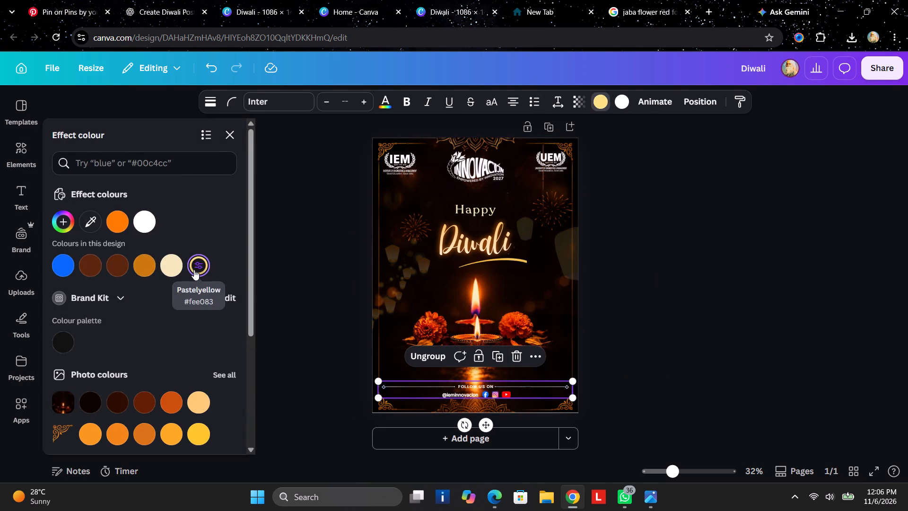
left_click(167, 265)
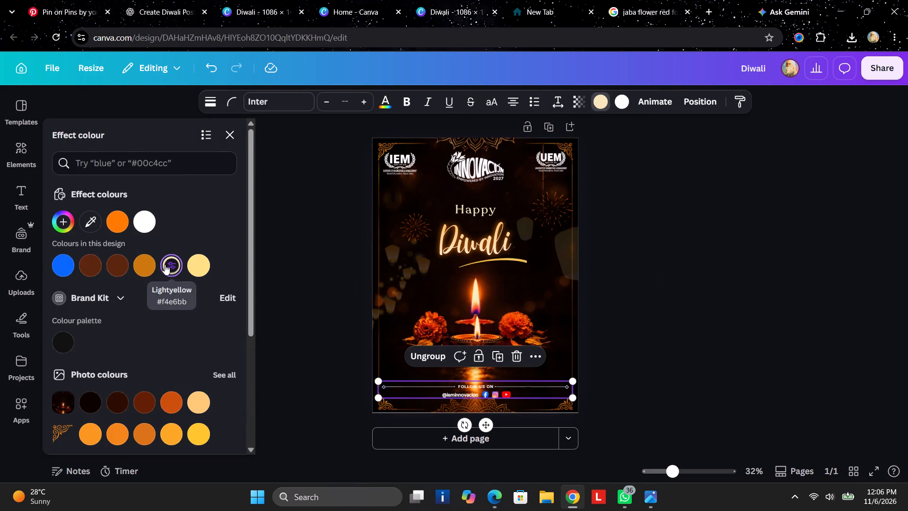
scroll(115, 321, "down", 5)
left_click(194, 225)
left_click(179, 224)
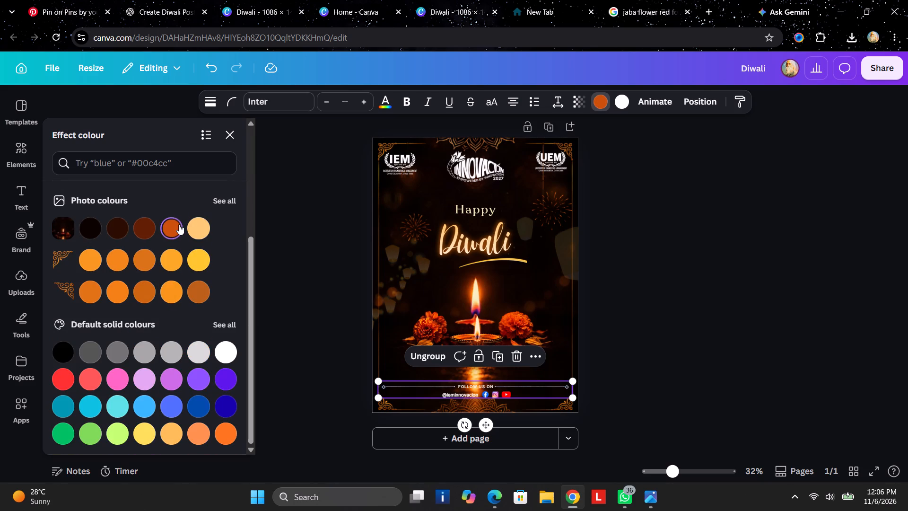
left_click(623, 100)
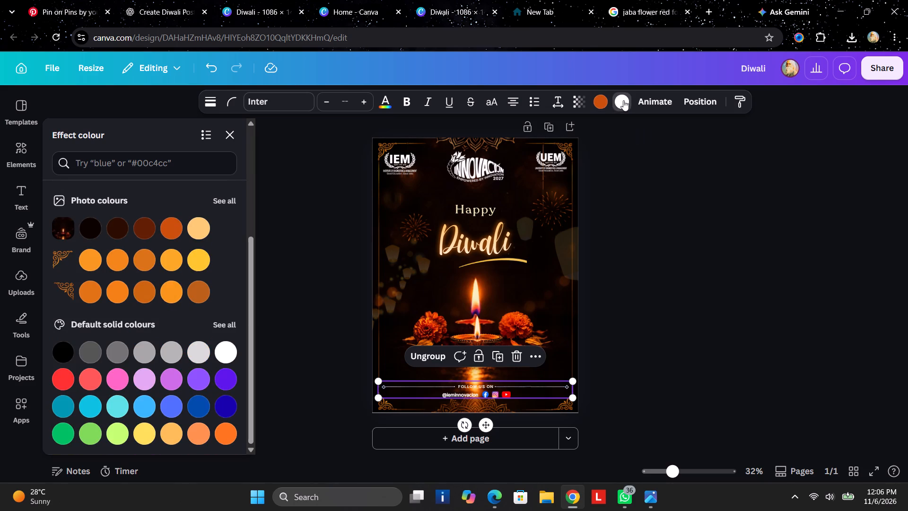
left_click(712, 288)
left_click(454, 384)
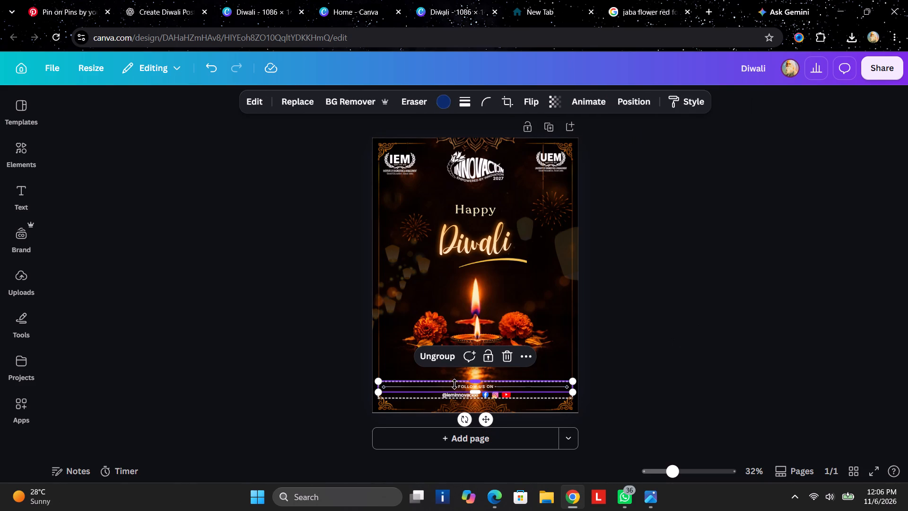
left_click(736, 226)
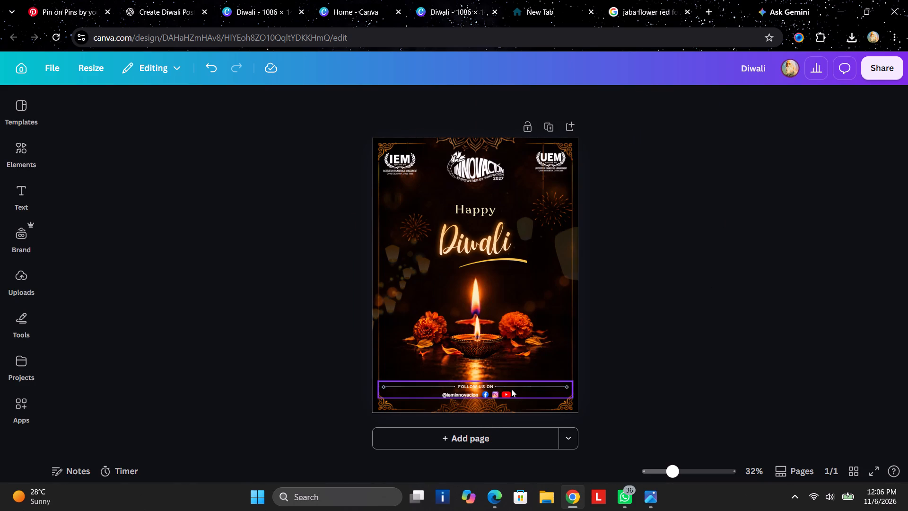
Change the FOLLOW US ON footer group's second effect colour to an orange from the corner ornament's photo colours.
left_click(511, 389)
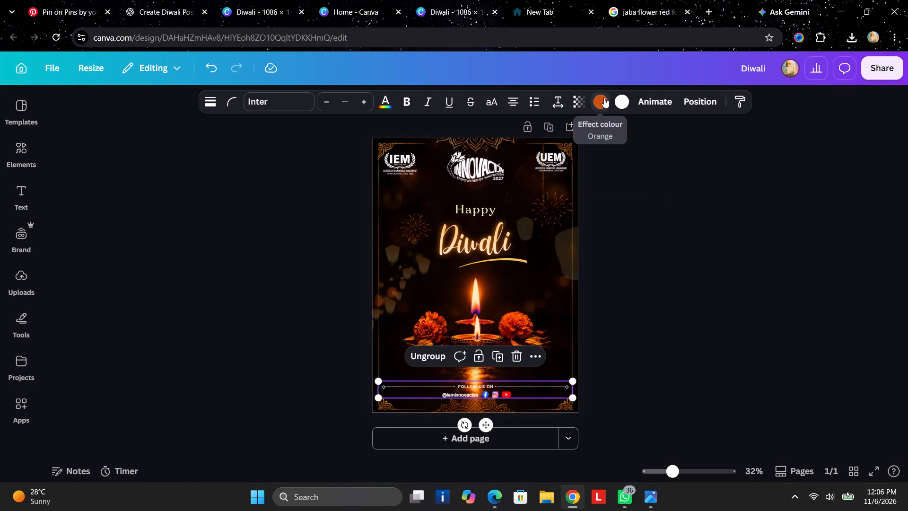
left_click(628, 97)
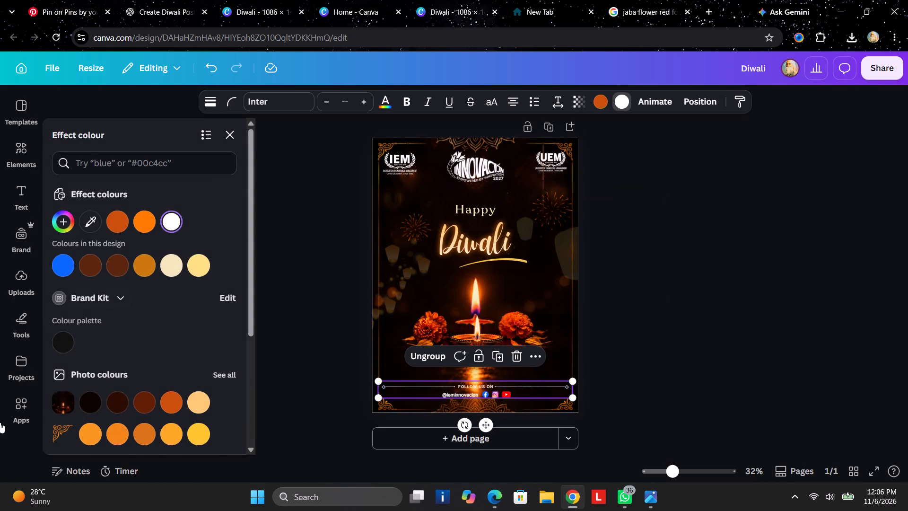
scroll(228, 358, "down", 4)
scroll(163, 361, "down", 7)
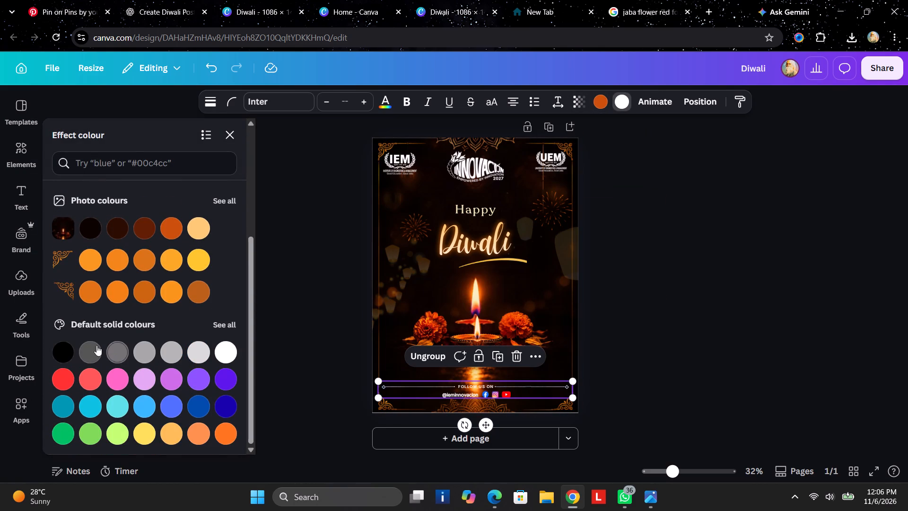
left_click(137, 291)
left_click(114, 291)
left_click(92, 286)
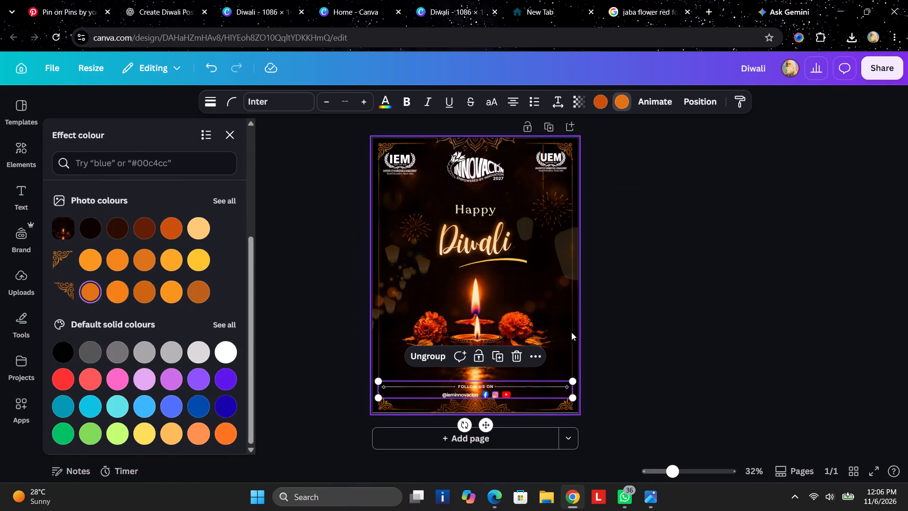
left_click(572, 332)
left_click_drag(673, 470, 689, 471)
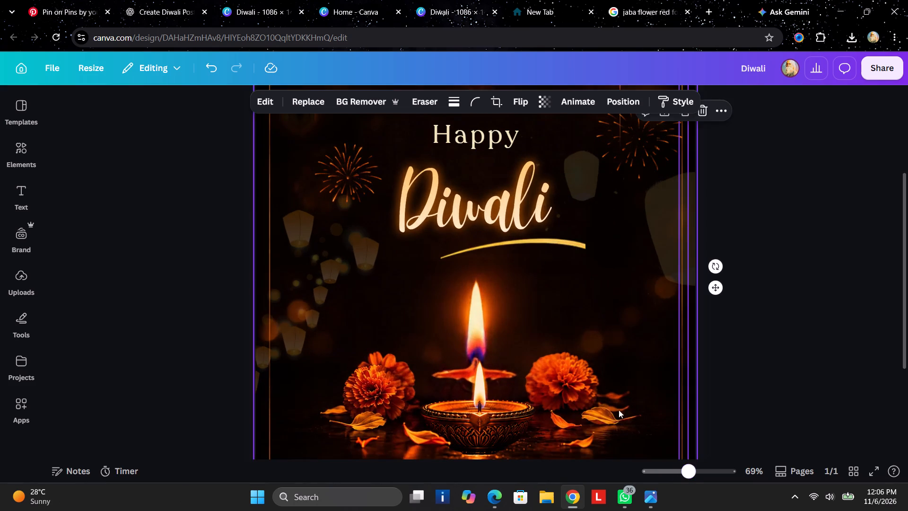
scroll(601, 396, "down", 6)
left_click(413, 368)
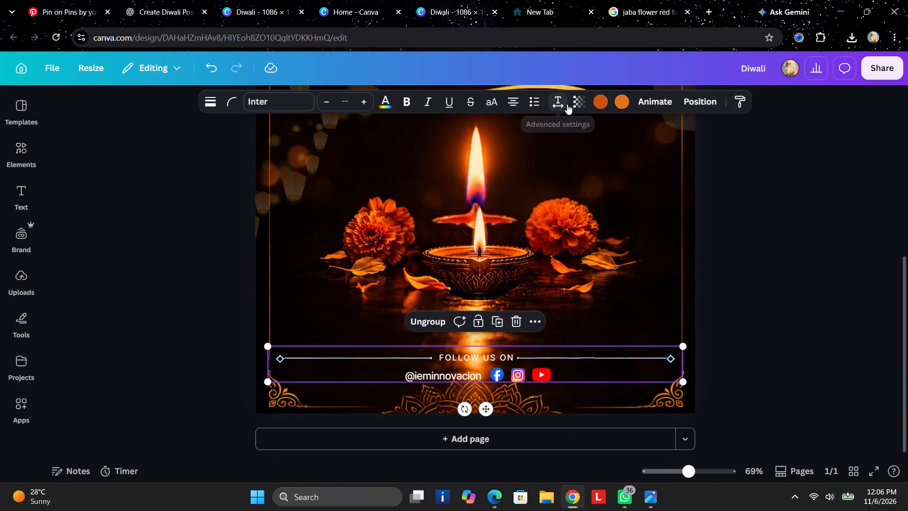
left_click(383, 100)
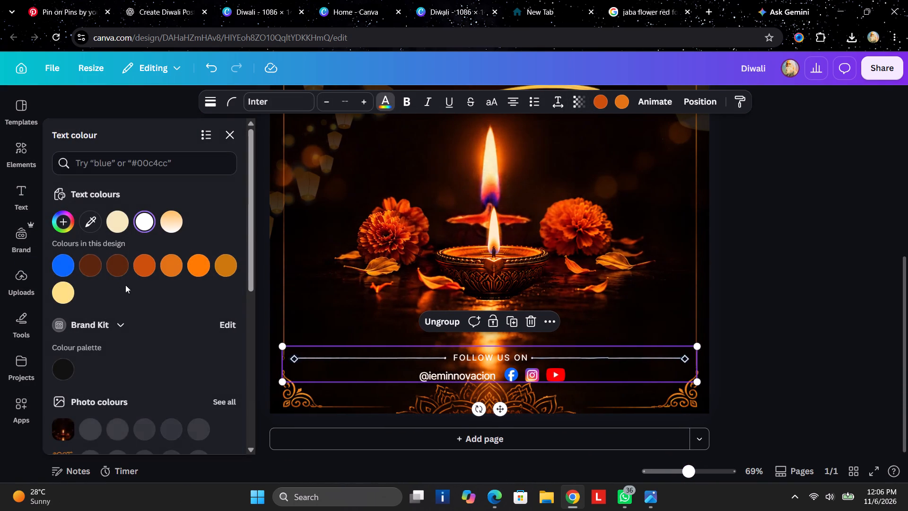
left_click(171, 220)
left_click(882, 343)
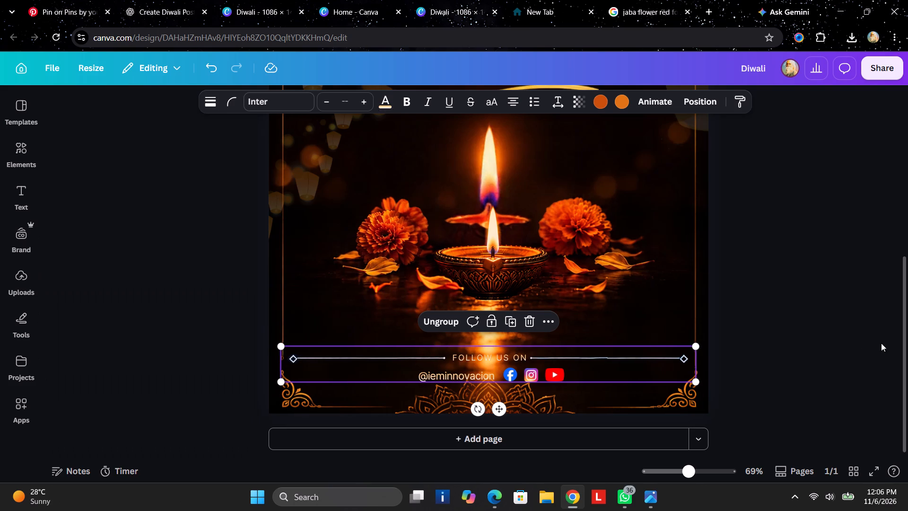
left_click(842, 334)
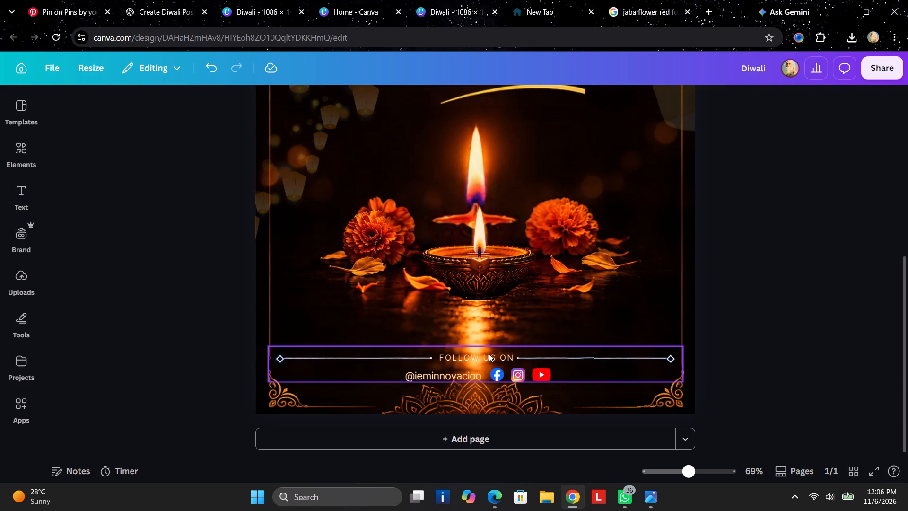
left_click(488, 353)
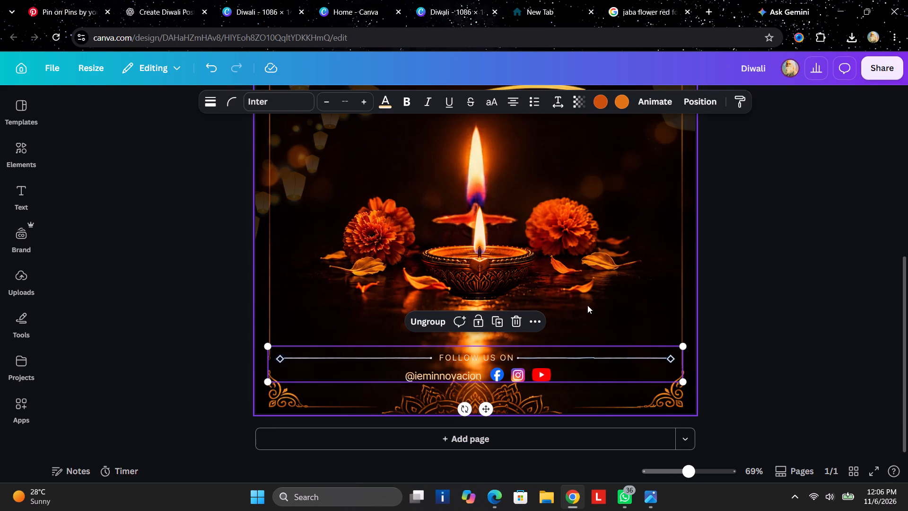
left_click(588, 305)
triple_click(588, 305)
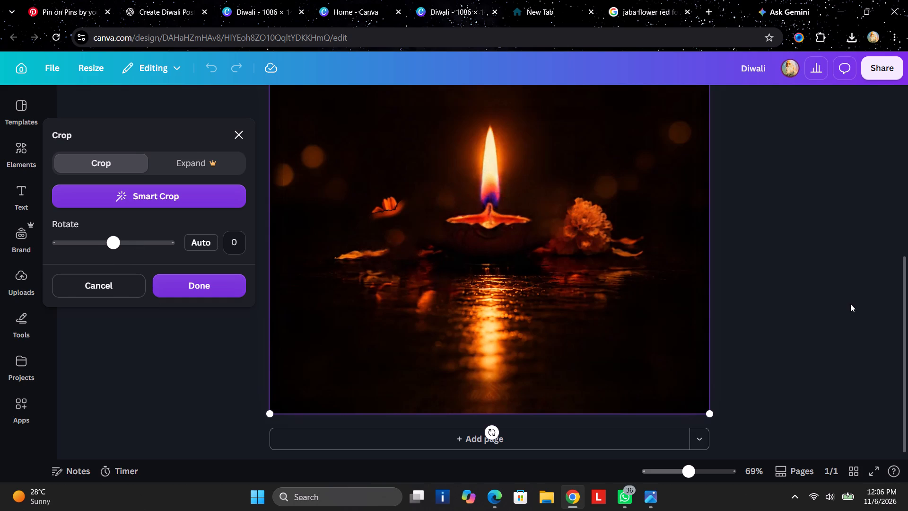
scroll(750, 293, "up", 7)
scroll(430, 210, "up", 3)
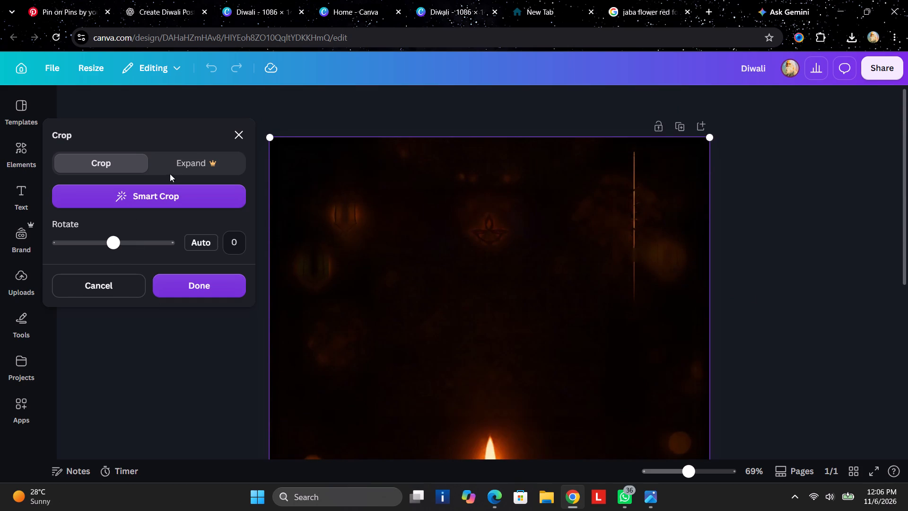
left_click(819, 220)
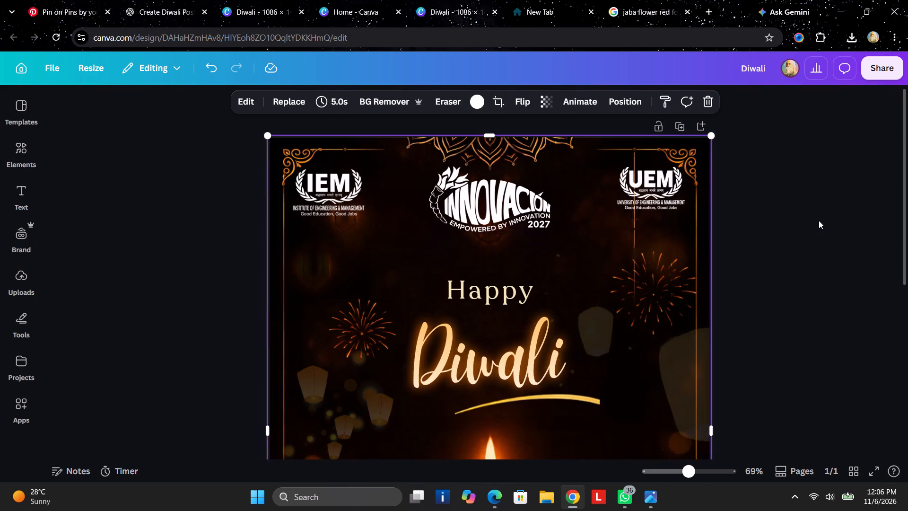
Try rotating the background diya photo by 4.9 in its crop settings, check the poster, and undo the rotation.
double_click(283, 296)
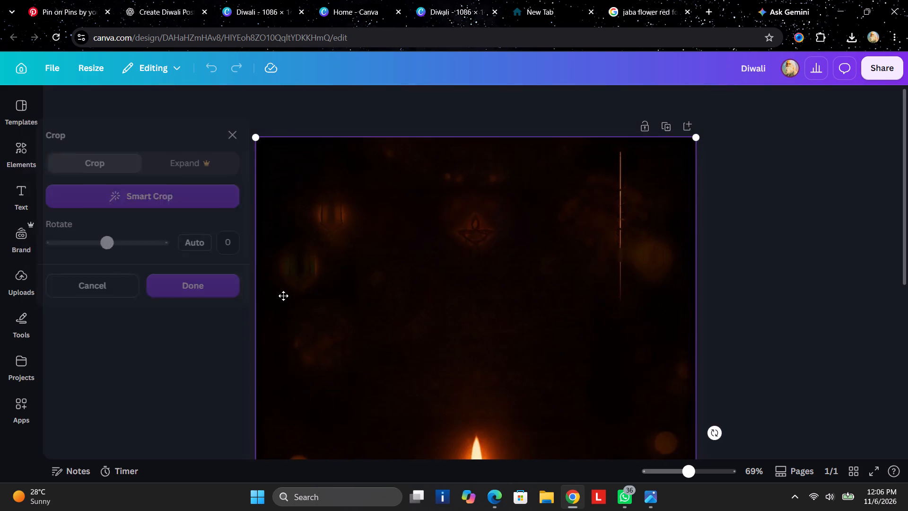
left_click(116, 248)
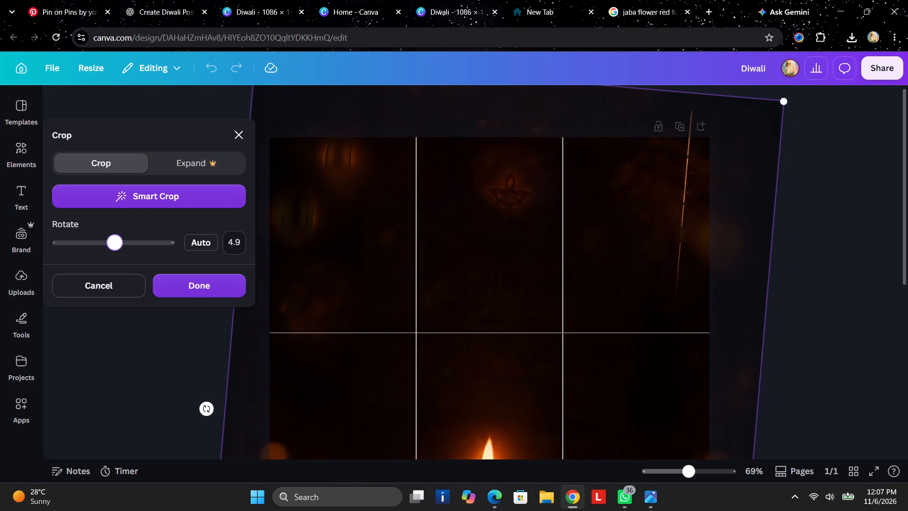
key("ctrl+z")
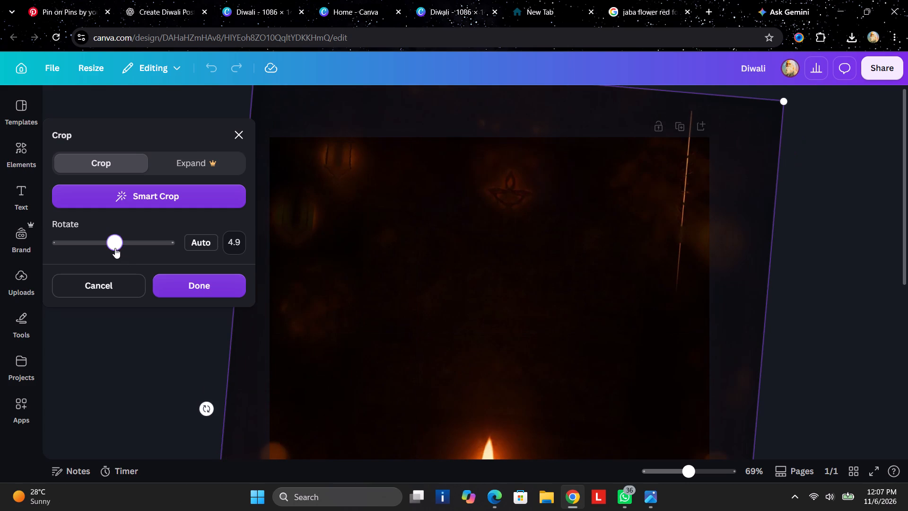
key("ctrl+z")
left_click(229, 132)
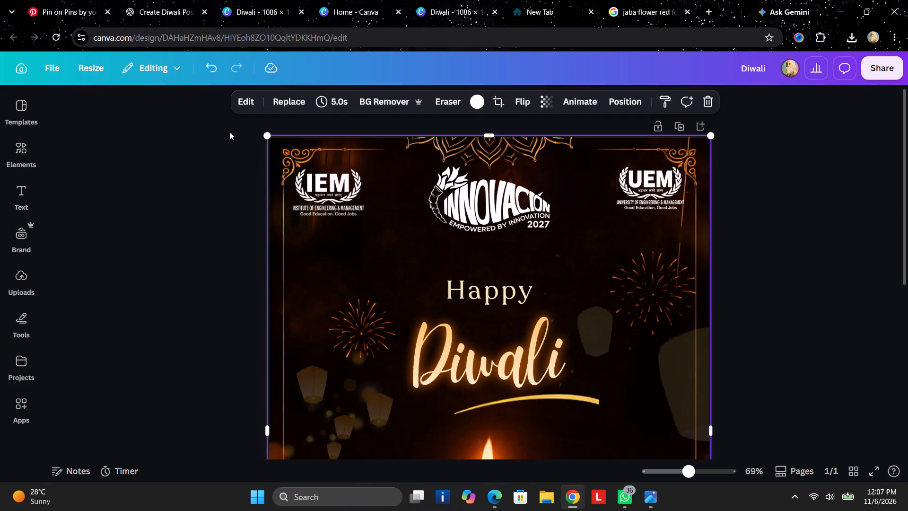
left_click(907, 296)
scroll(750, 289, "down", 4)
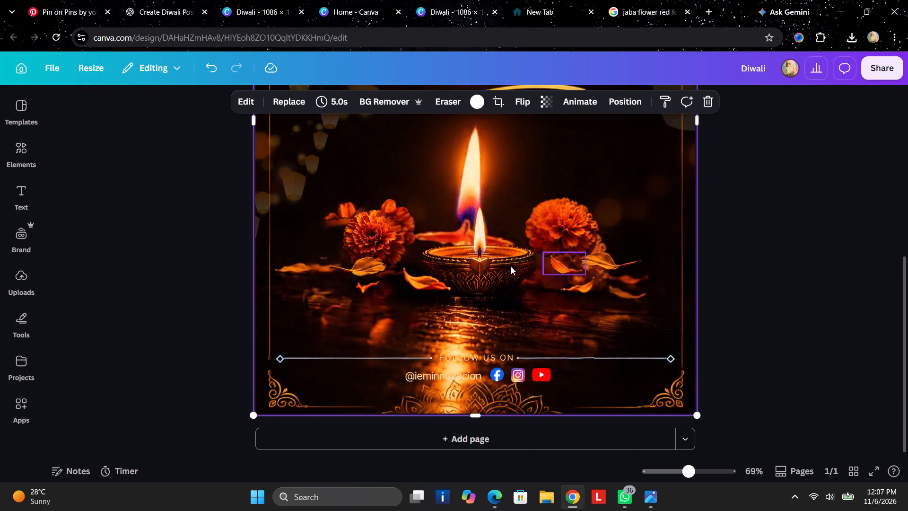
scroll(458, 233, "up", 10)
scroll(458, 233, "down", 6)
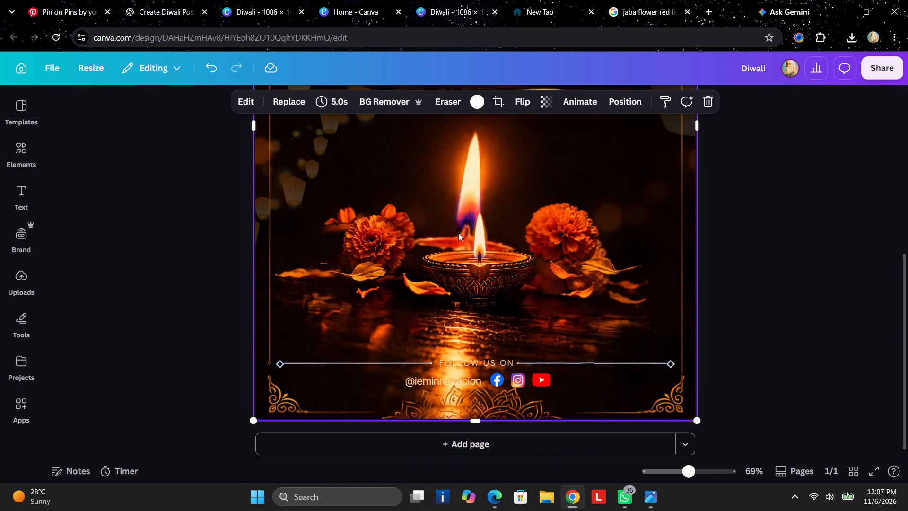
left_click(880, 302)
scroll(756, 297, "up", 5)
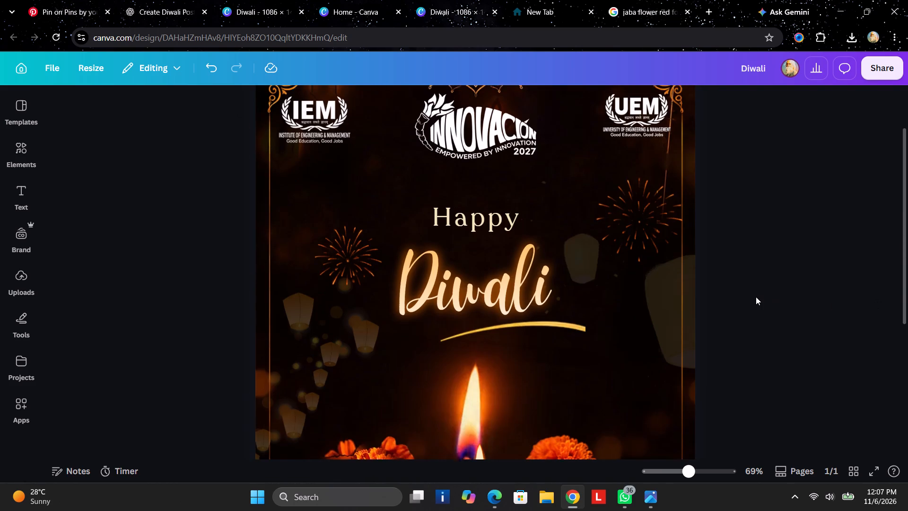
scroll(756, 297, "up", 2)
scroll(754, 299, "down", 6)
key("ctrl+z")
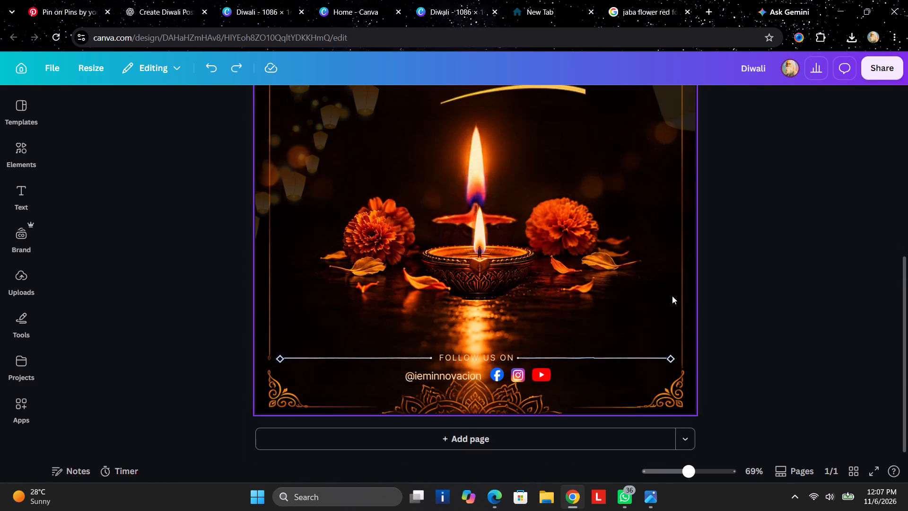
Set the transparency of the mandala ornament at the poster's bottom centre to 52.
left_click(722, 297)
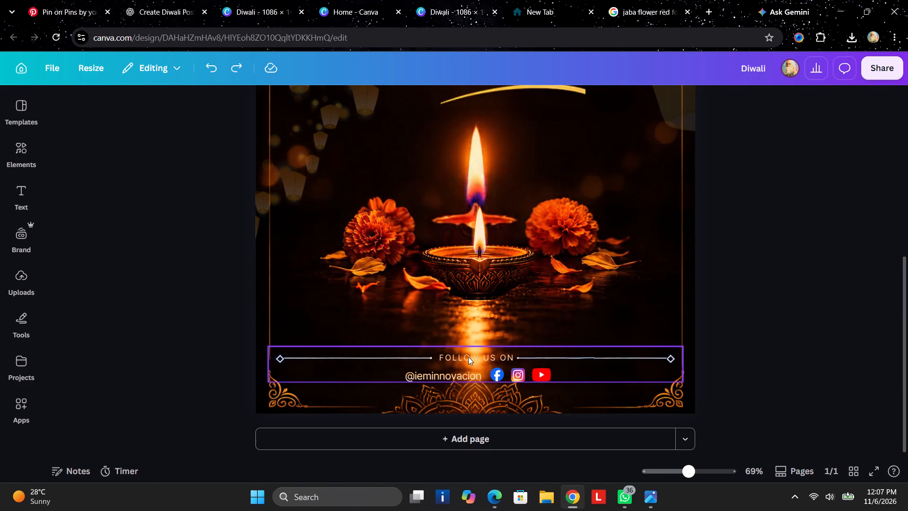
left_click(466, 358)
left_click(480, 398)
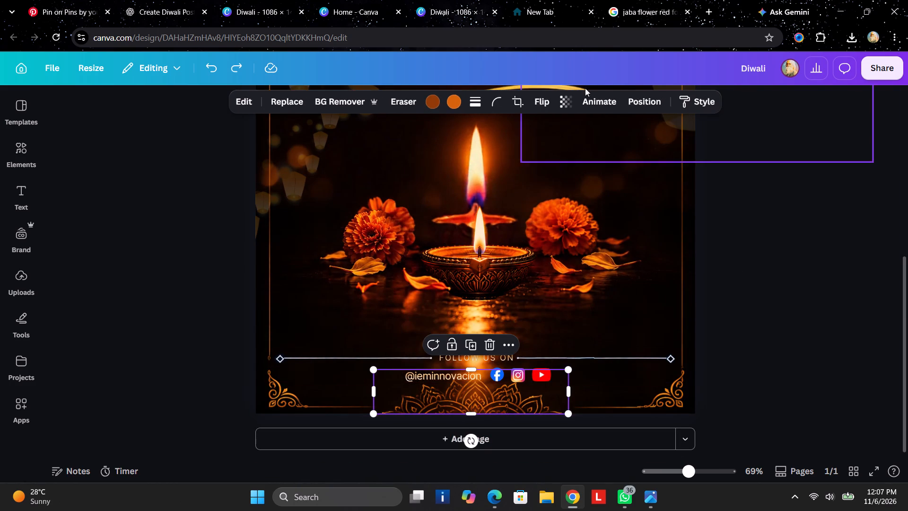
left_click(571, 98)
left_click(569, 156)
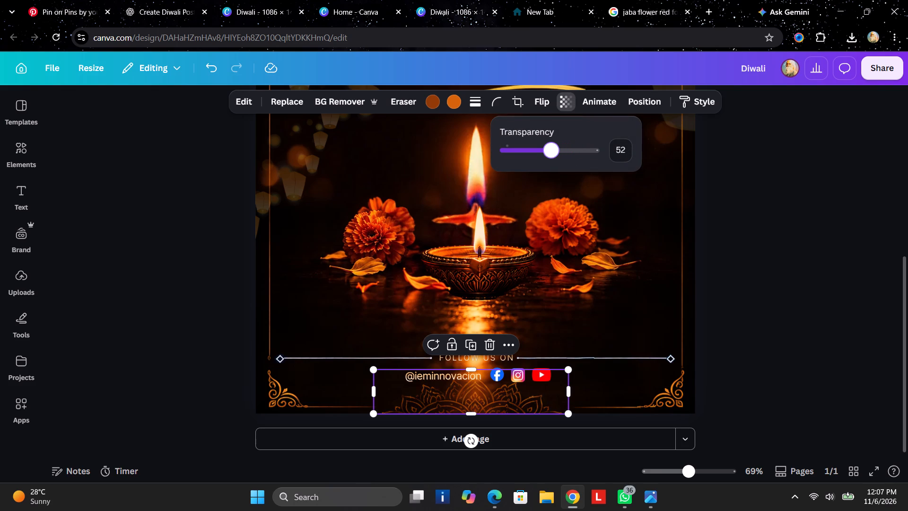
left_click(905, 247)
scroll(707, 304, "down", 10)
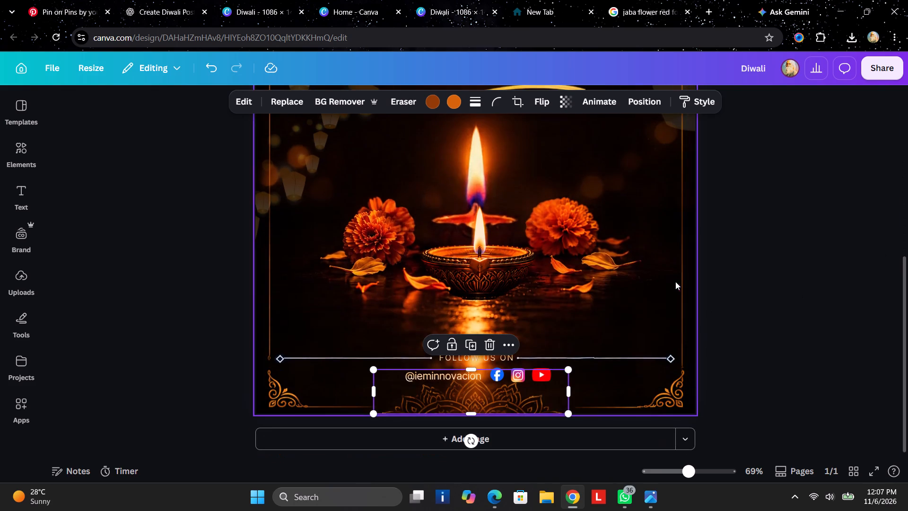
Move the FOLLOW US ON footer group slightly down, keeping it horizontally centred over the bottom mandala ornament.
left_click(650, 362)
left_click_drag(650, 362, 650, 379)
left_click(822, 345)
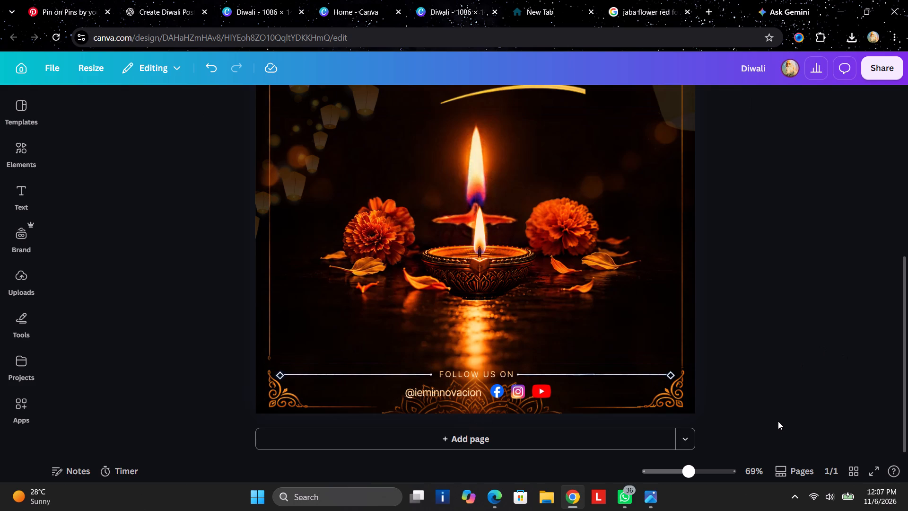
Try orange #fec52c and the corner ornament's lighter oranges as the footer group's second effect colour.
triple_click(349, 371)
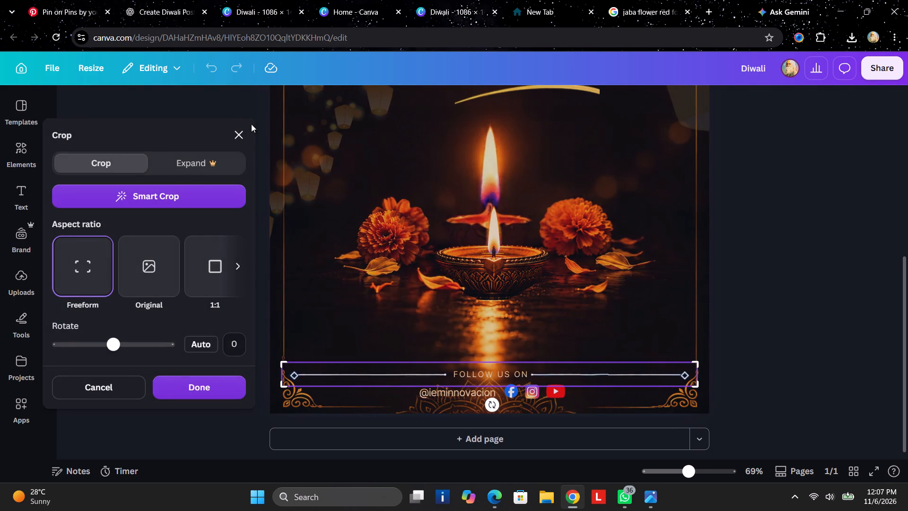
left_click(245, 131)
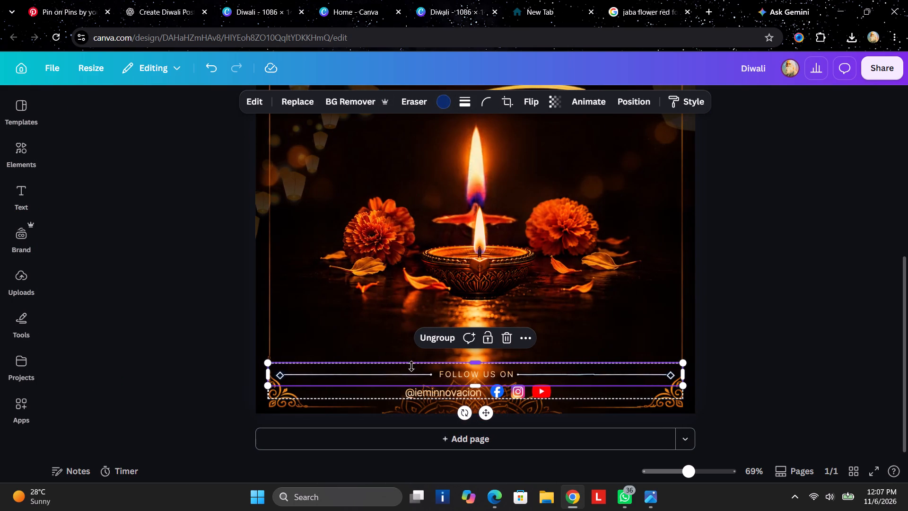
left_click(411, 366)
double_click(412, 380)
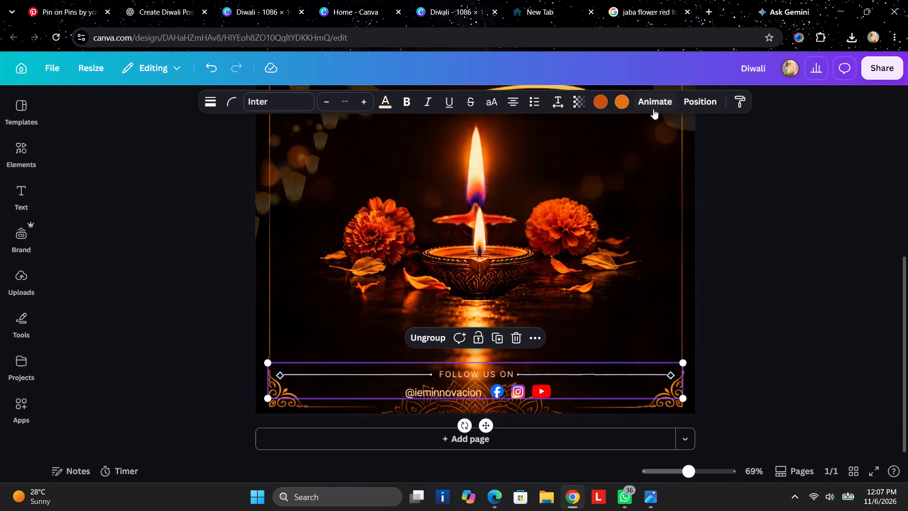
left_click(620, 101)
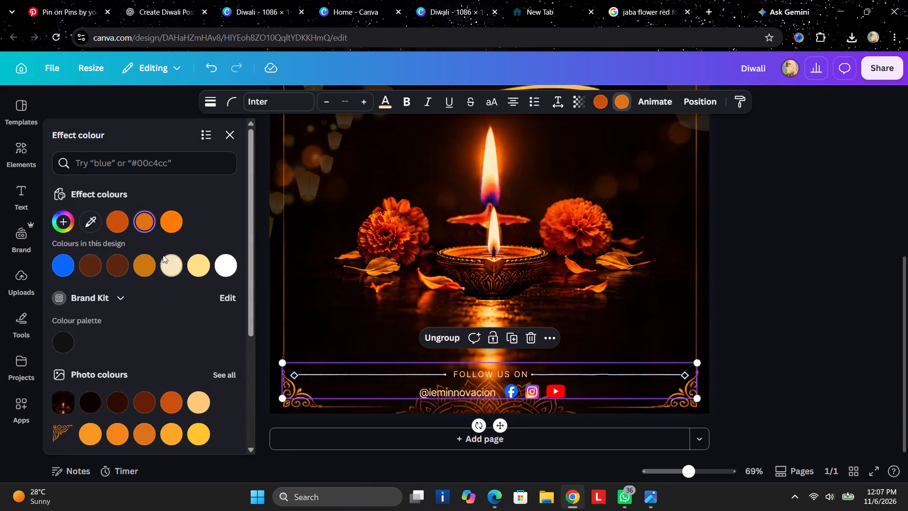
scroll(76, 331, "down", 4)
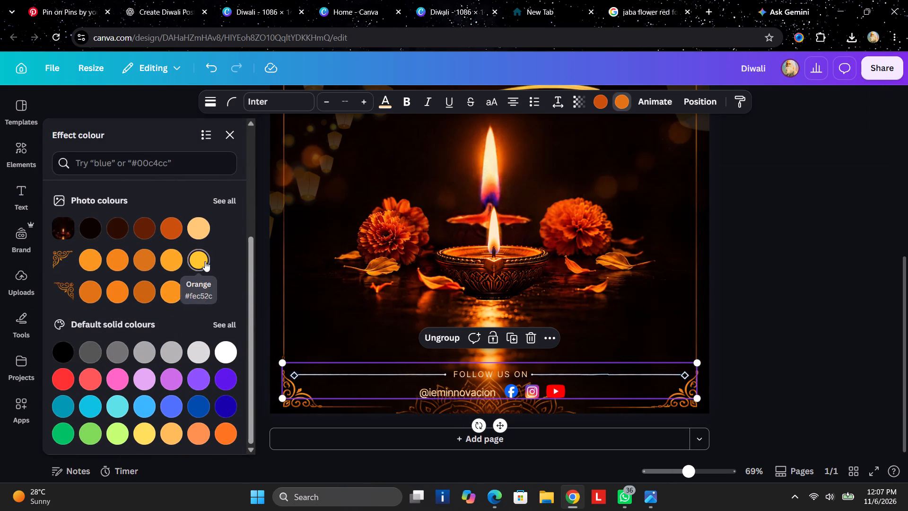
left_click(205, 261)
left_click(205, 261)
left_click(199, 260)
left_click(181, 256)
left_click(126, 250)
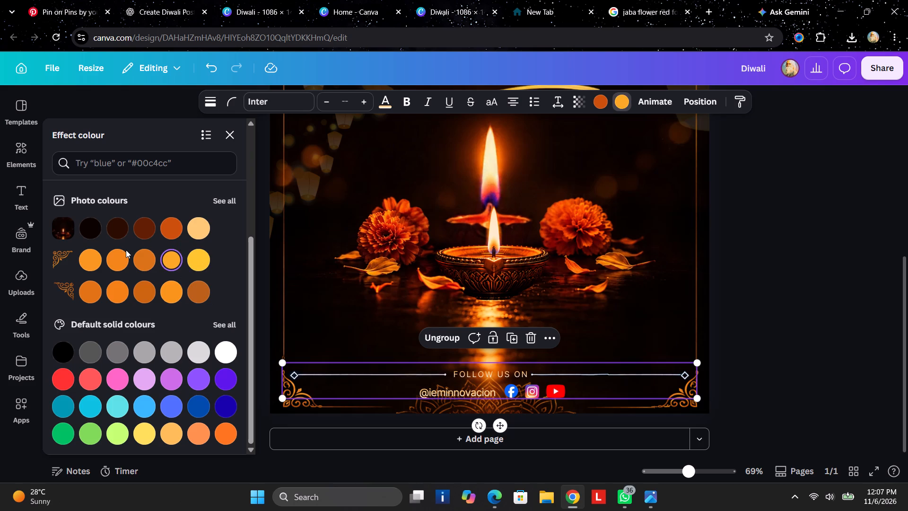
left_click(92, 250)
Ungroup the footer so the divider line image is separate from the FOLLOW US ON text and social icons.
triple_click(296, 373)
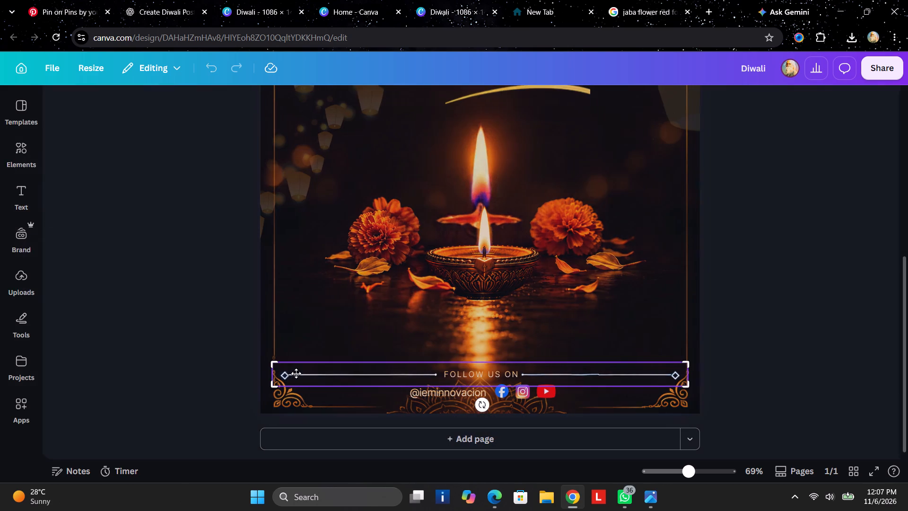
left_click(327, 378)
left_click(828, 328)
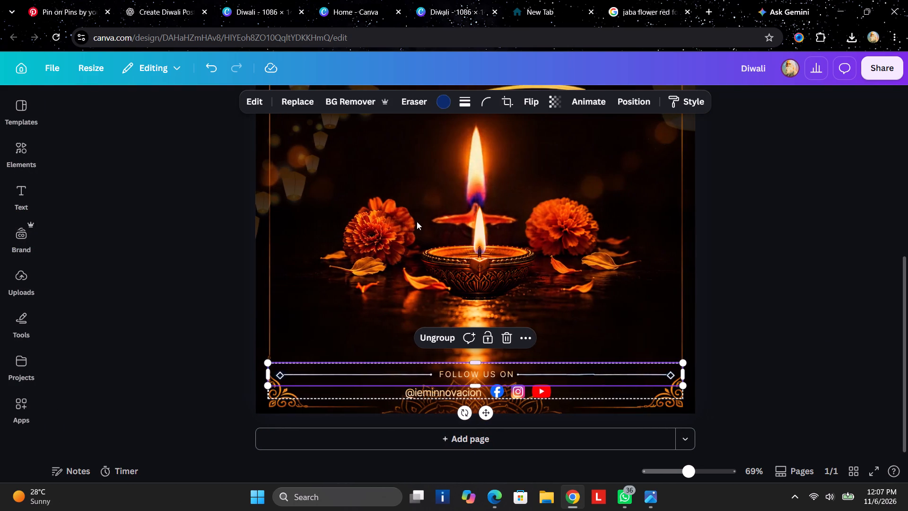
left_click(443, 336)
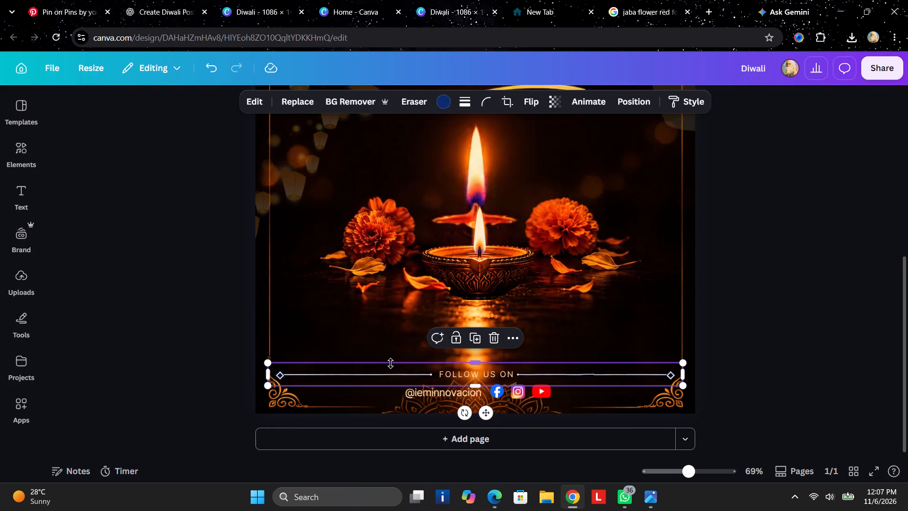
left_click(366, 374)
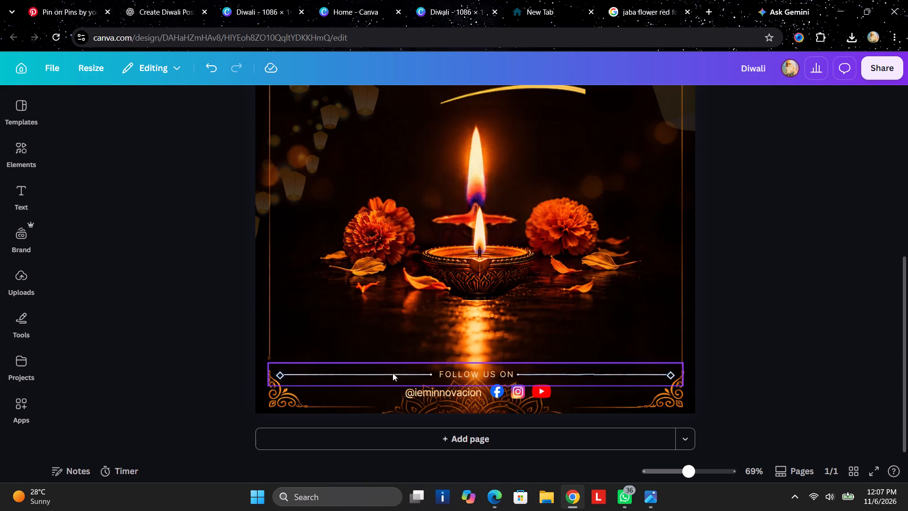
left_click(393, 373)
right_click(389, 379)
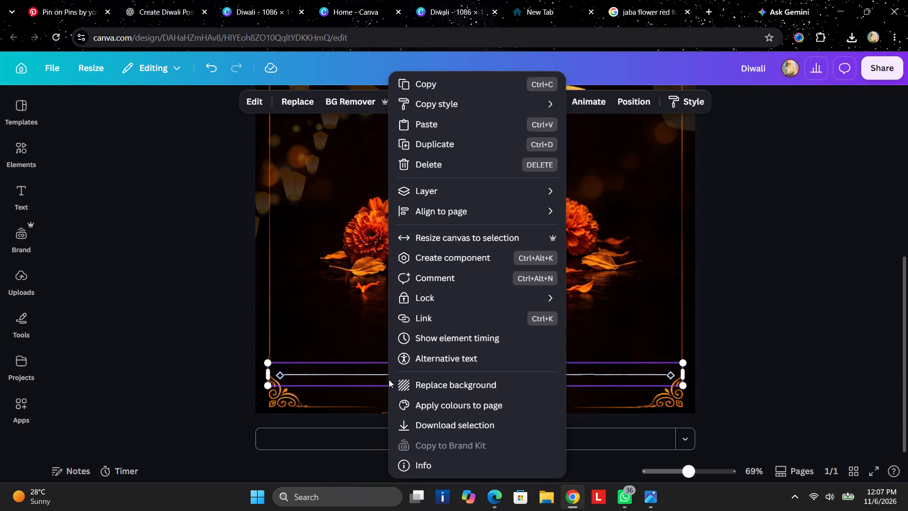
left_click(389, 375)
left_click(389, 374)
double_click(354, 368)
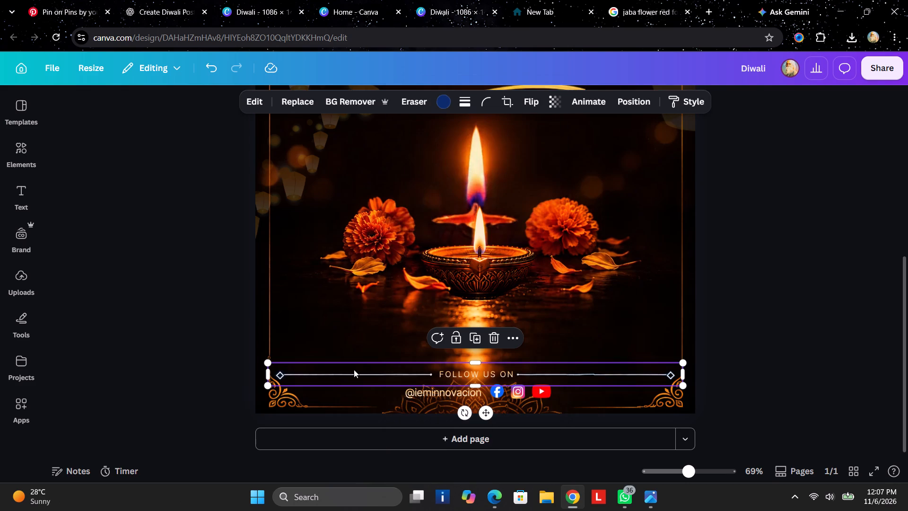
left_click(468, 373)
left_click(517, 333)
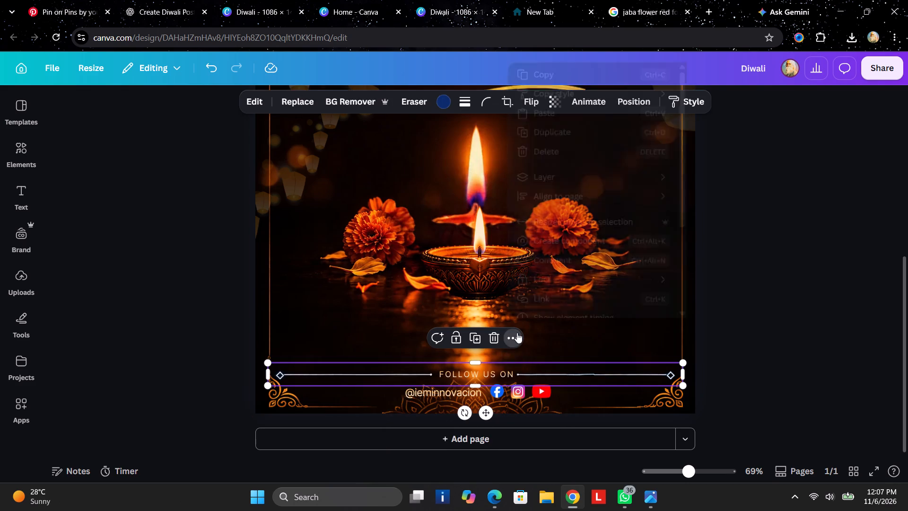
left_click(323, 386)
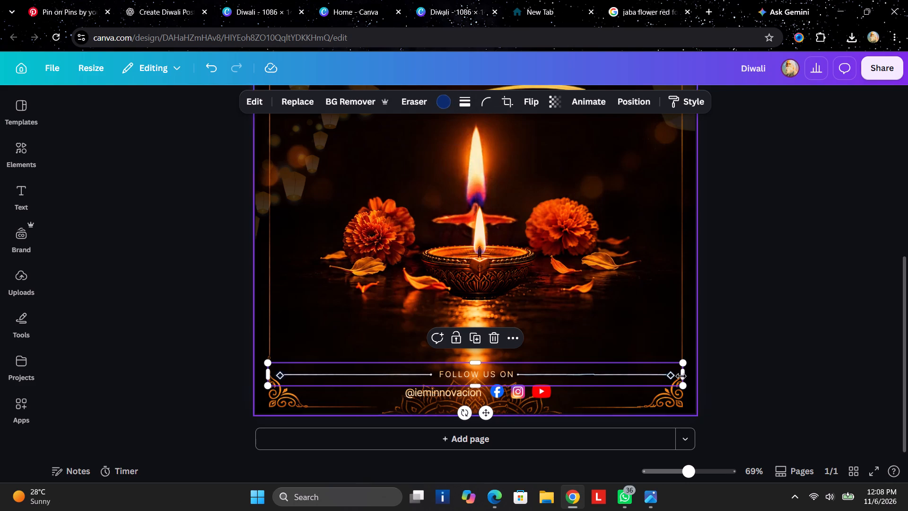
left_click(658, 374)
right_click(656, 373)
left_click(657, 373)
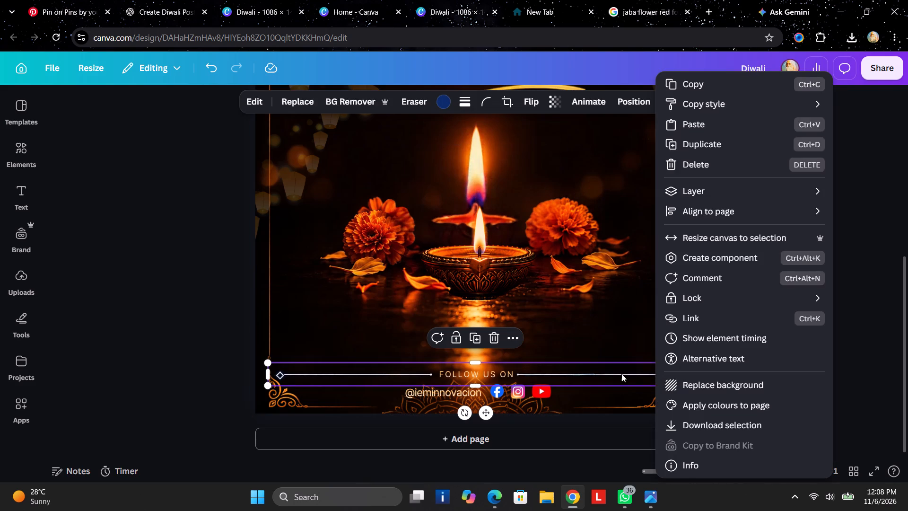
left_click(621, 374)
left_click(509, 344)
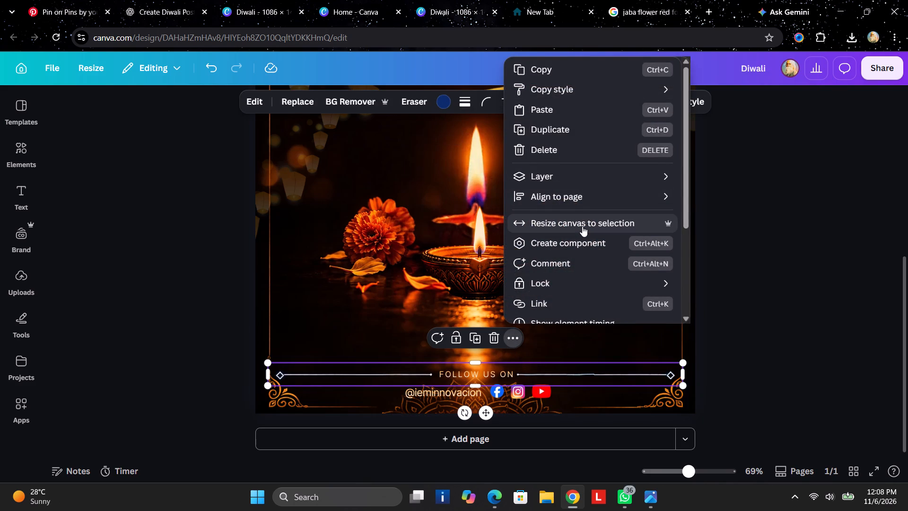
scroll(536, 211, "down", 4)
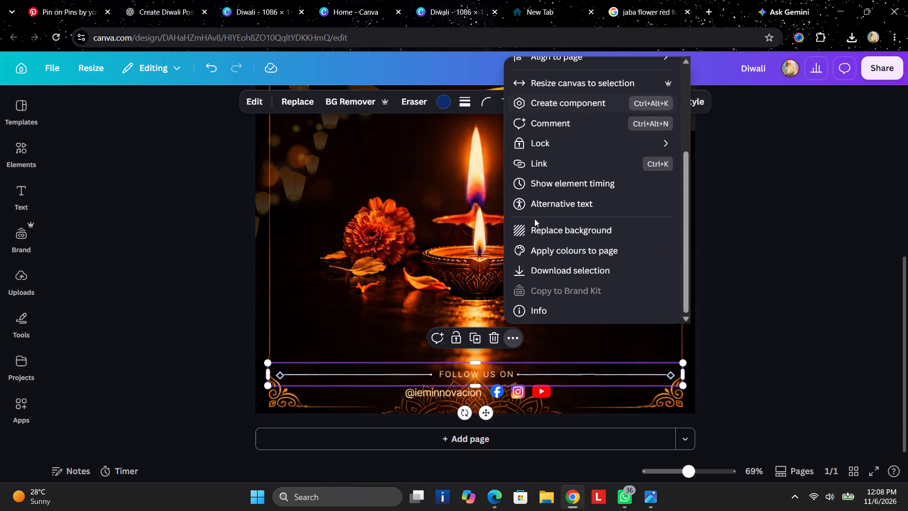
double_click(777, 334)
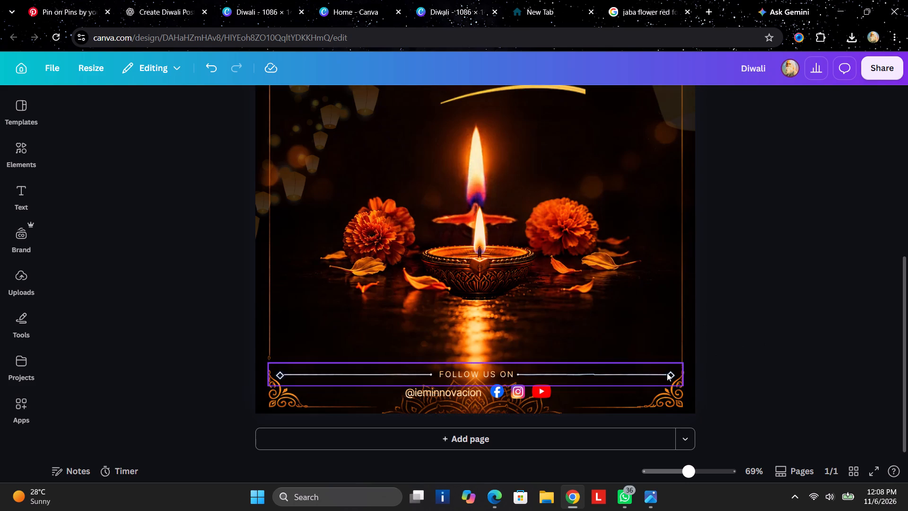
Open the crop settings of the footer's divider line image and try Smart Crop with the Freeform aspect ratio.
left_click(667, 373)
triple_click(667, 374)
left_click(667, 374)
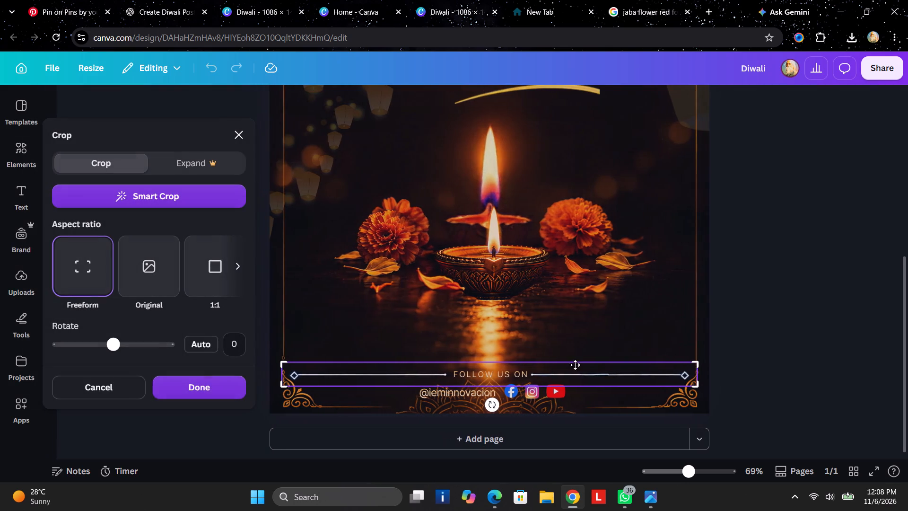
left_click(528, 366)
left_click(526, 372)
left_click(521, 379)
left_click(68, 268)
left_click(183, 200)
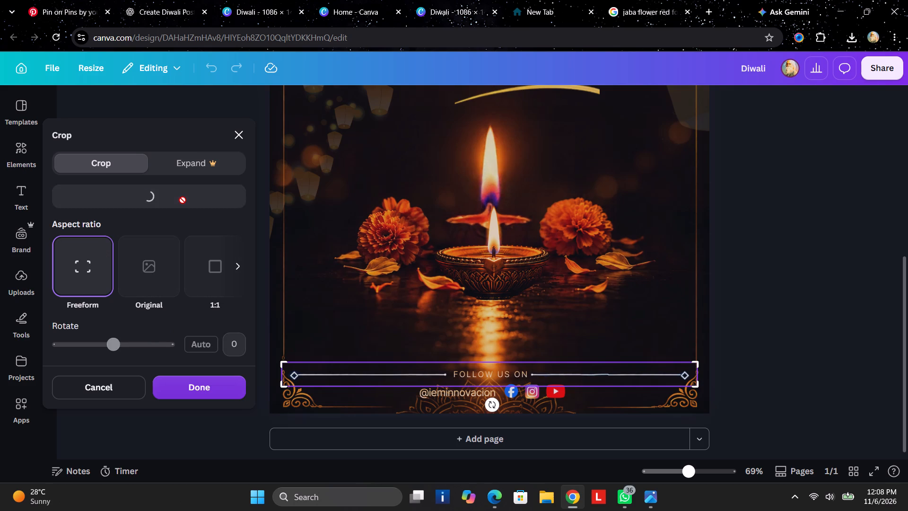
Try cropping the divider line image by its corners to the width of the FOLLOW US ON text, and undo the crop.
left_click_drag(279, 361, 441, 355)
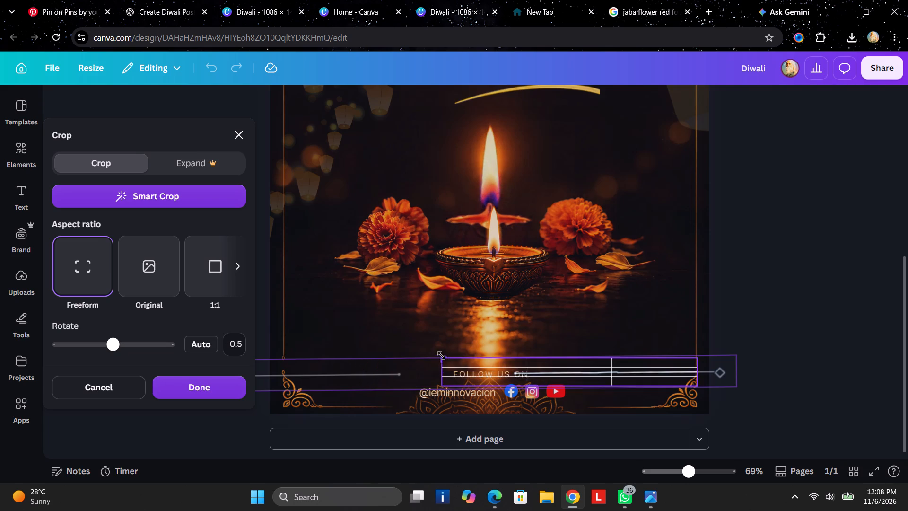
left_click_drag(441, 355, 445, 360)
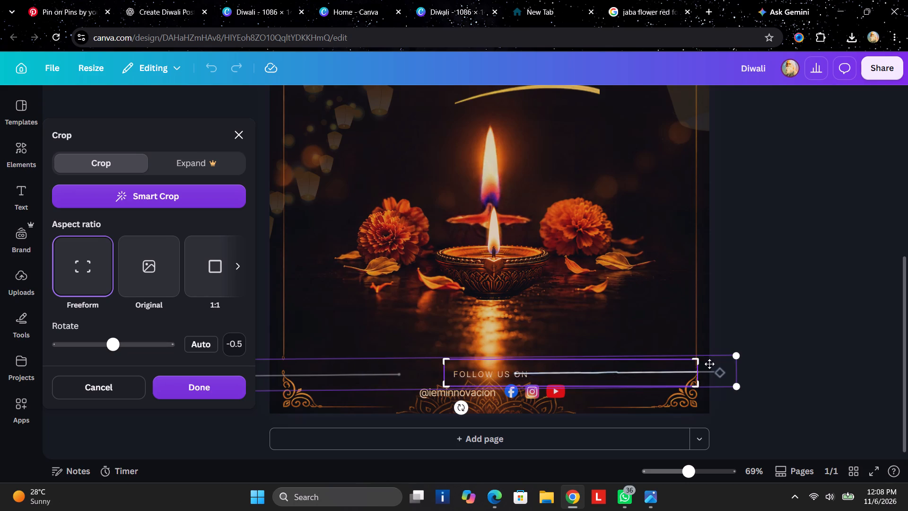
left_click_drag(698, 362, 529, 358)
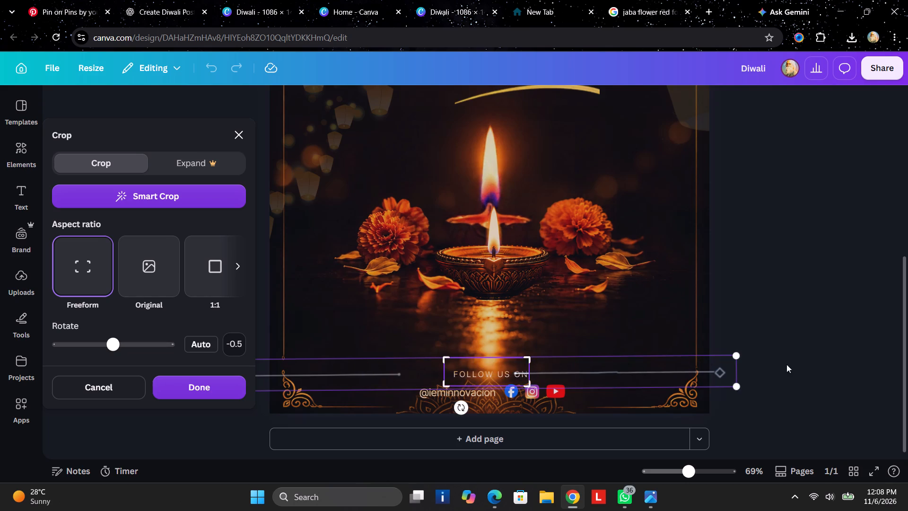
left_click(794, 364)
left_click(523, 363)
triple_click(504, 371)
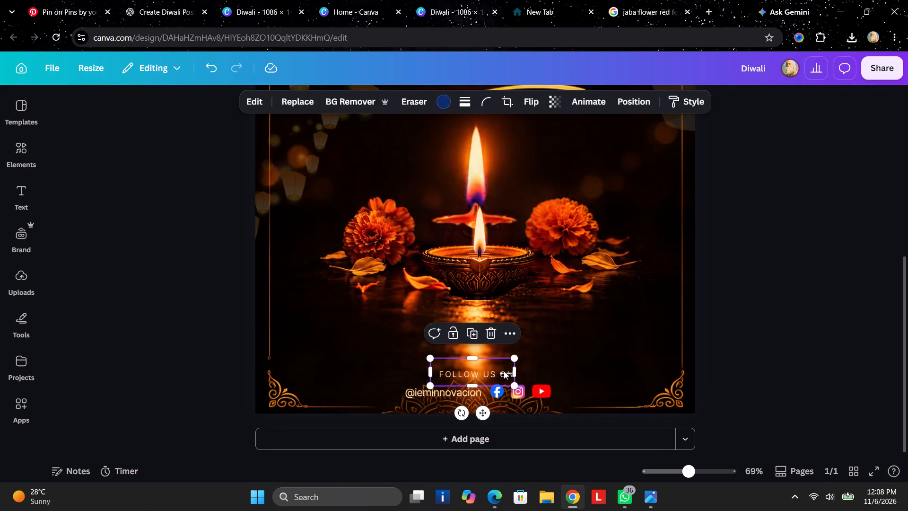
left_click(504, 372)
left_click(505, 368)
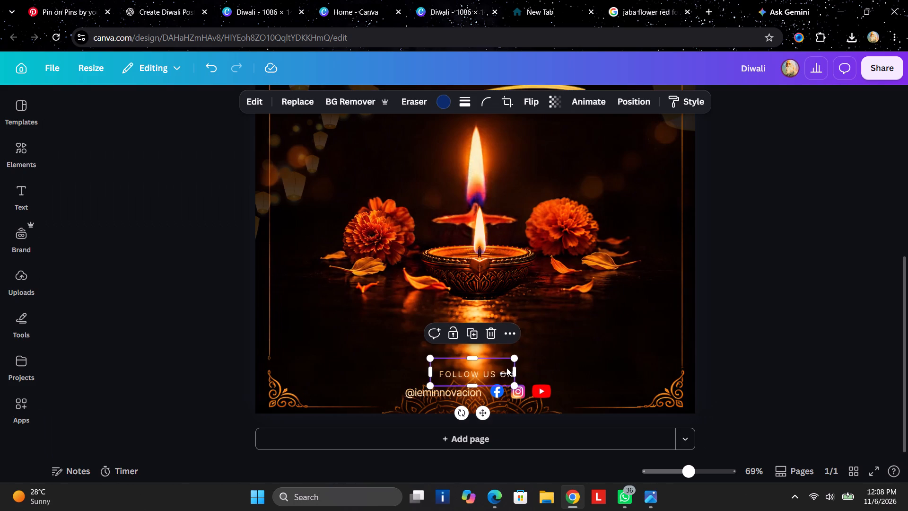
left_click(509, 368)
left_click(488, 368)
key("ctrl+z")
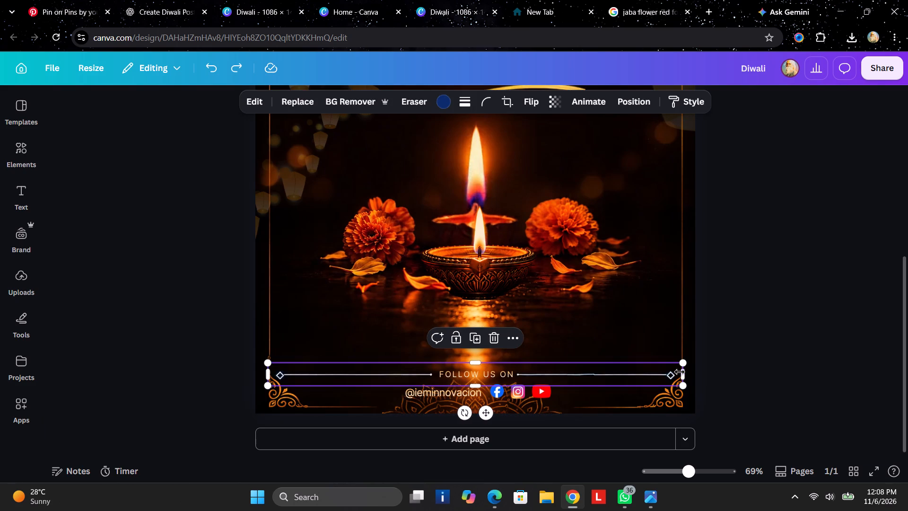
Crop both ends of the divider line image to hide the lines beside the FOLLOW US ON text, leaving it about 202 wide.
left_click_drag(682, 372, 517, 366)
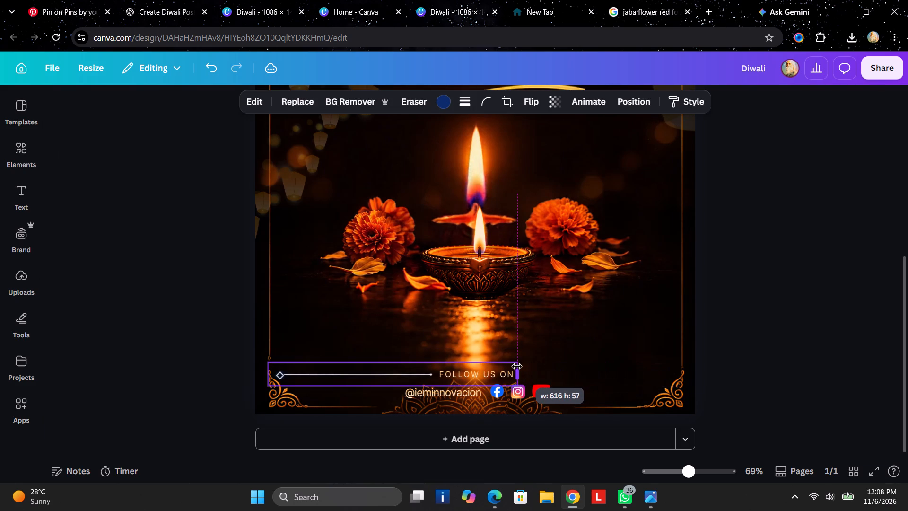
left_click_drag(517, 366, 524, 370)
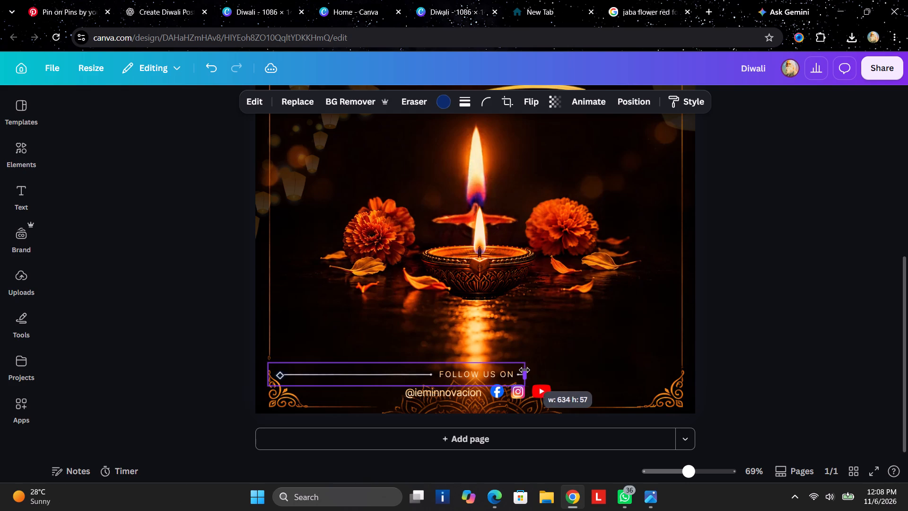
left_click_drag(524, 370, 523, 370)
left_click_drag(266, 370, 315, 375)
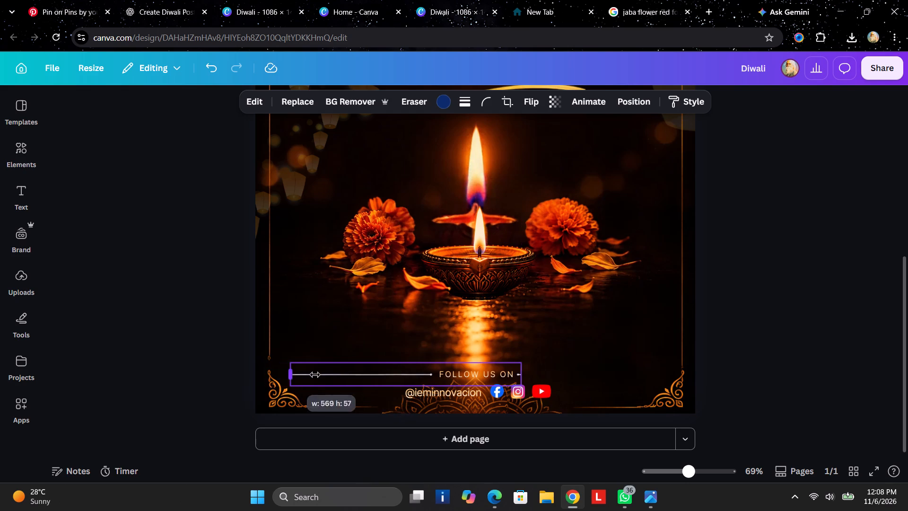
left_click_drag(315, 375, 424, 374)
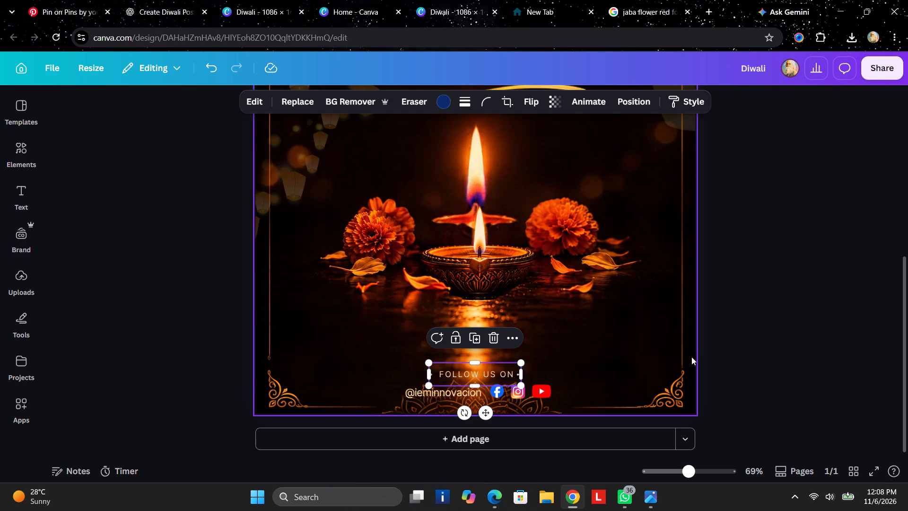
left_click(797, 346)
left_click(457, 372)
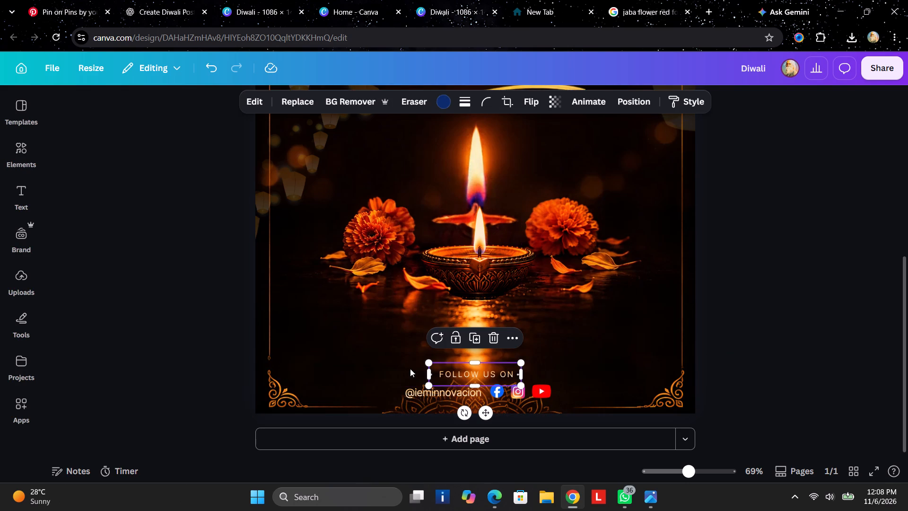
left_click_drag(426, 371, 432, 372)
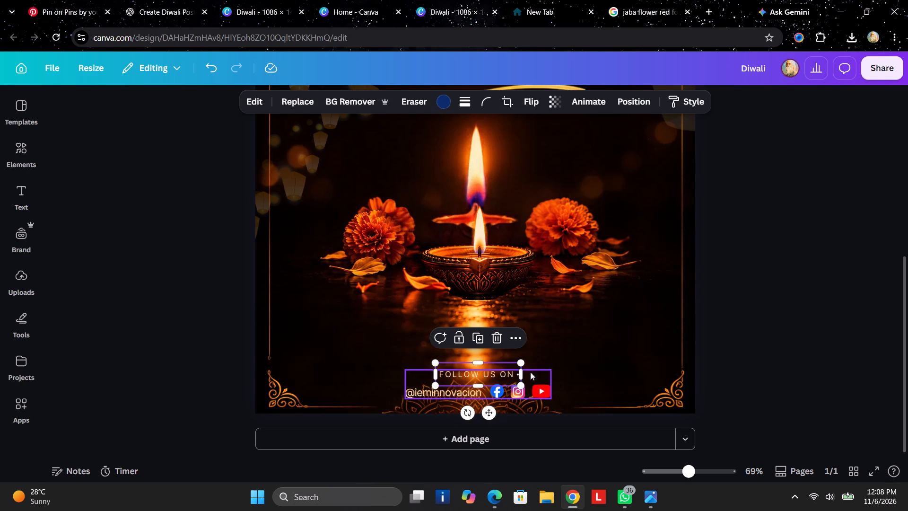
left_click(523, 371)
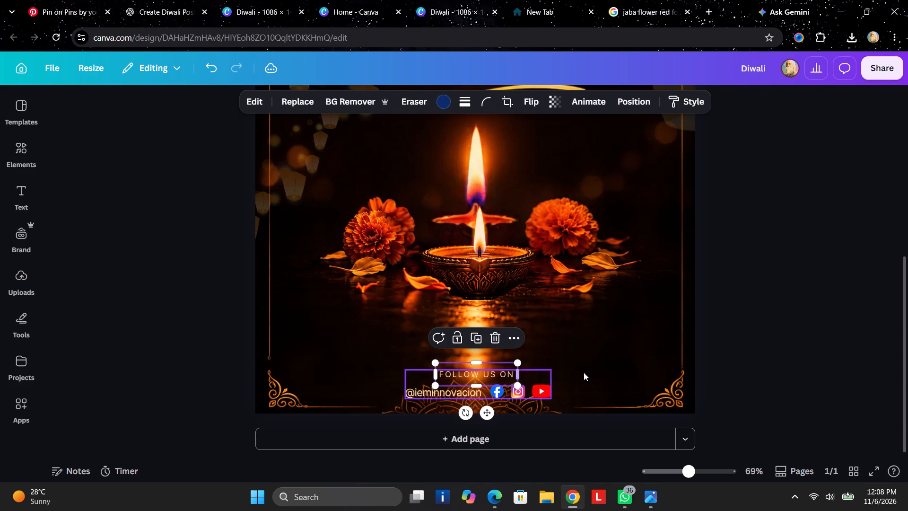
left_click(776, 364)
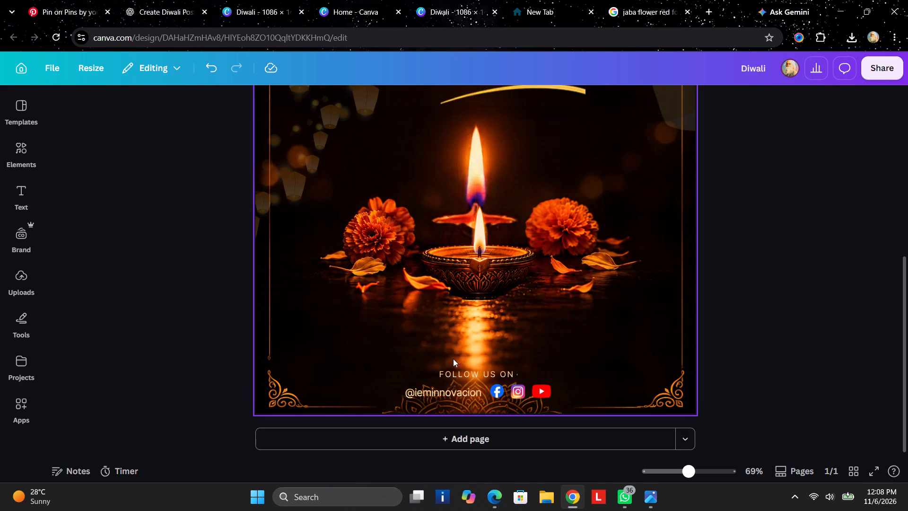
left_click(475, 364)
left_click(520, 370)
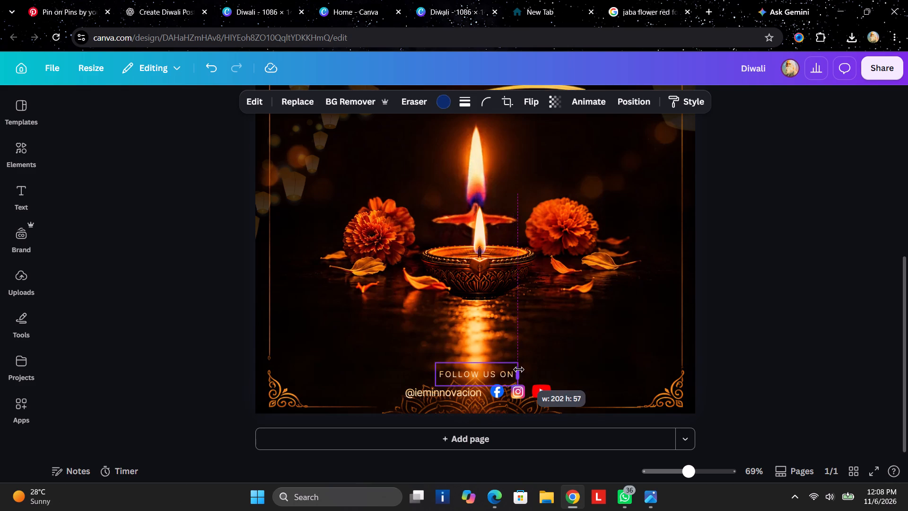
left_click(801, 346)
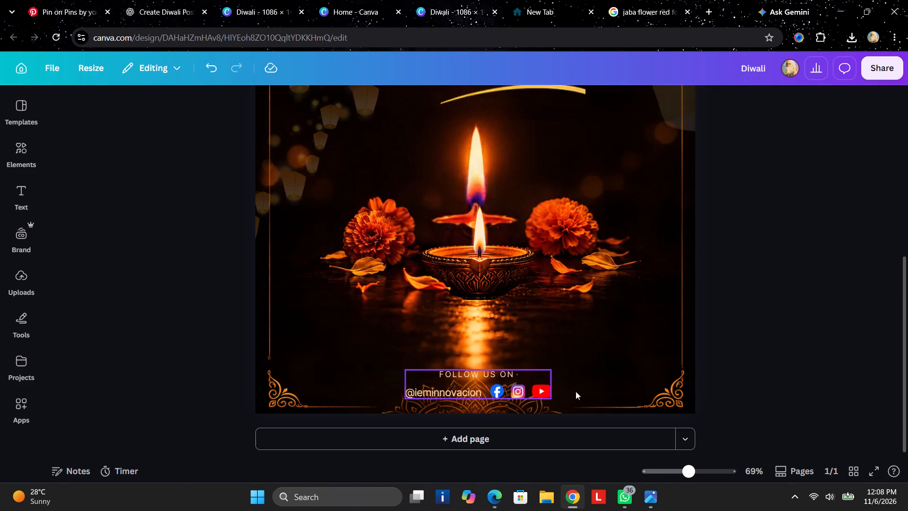
Move the cropped divider line image up, clear of the FOLLOW US ON text, and delete it.
left_click(486, 372)
left_click_drag(486, 372, 485, 366)
left_click(502, 364)
double_click(494, 364)
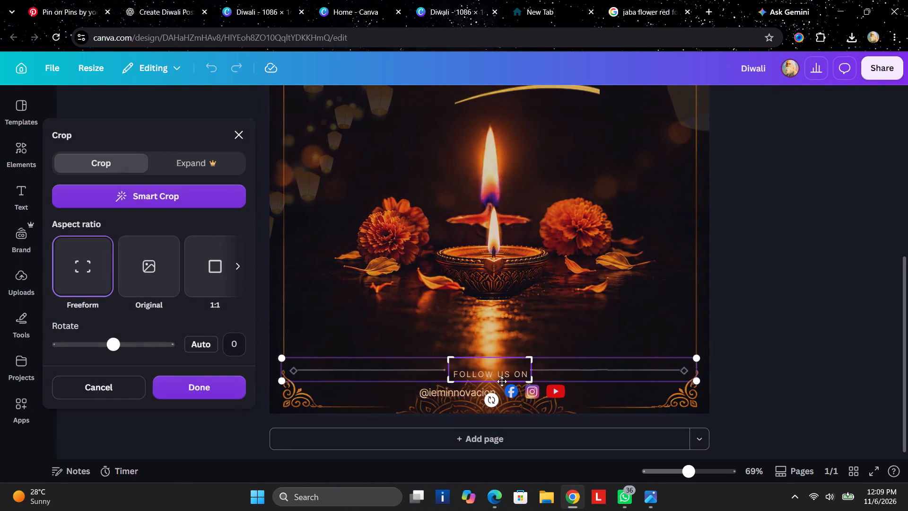
left_click(794, 386)
left_click_drag(484, 406, 490, 362)
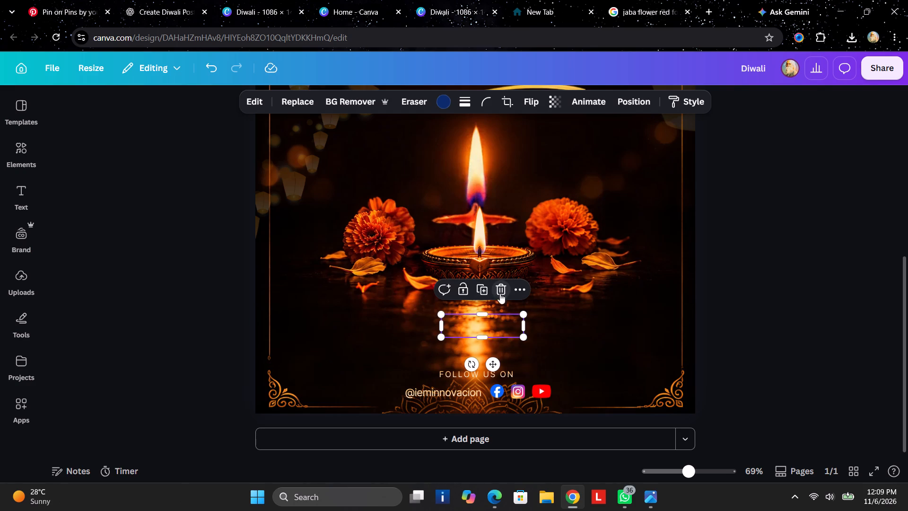
left_click(500, 293)
Move the FOLLOW US ON footer group slightly down, closer to the poster's bottom edge.
left_click(476, 372)
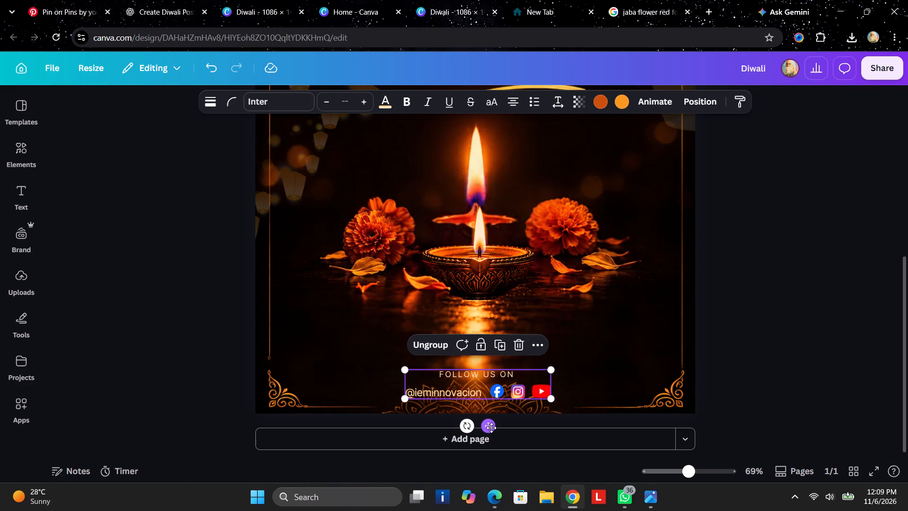
left_click_drag(490, 428, 489, 409)
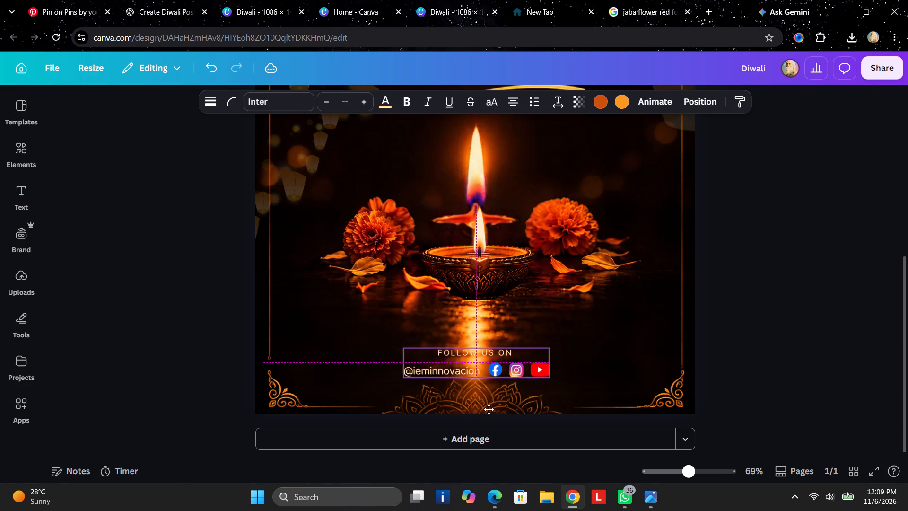
left_click_drag(489, 409, 486, 438)
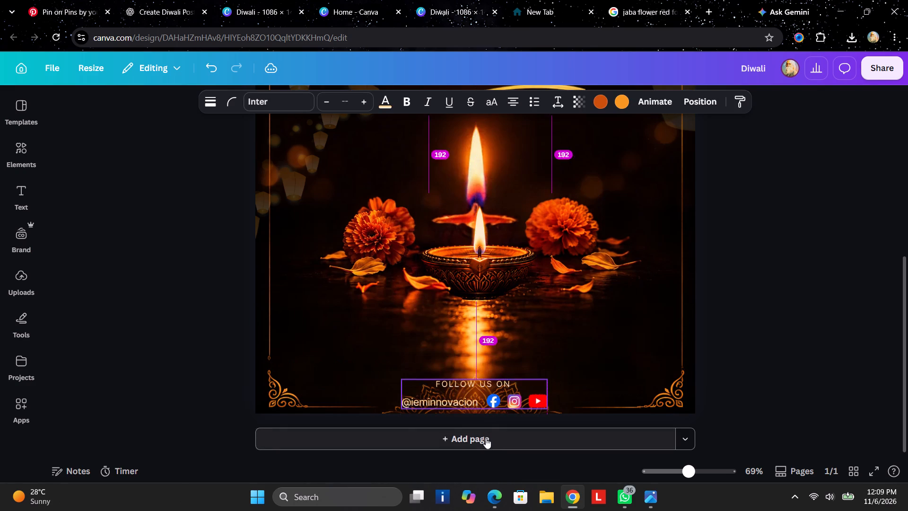
left_click_drag(486, 438, 486, 435)
left_click(791, 339)
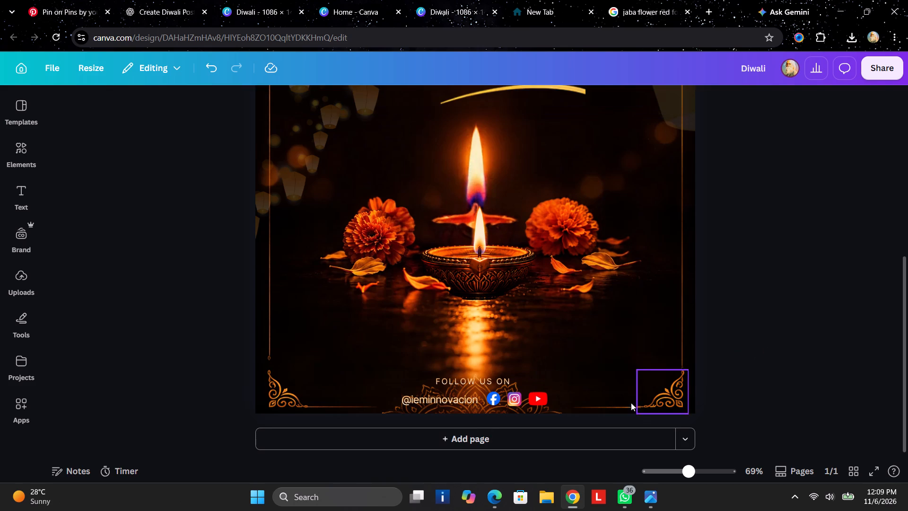
Align the FOLLOW US ON footer group horizontally to the centre of the page.
left_click(531, 388)
right_click(530, 388)
right_click(530, 388)
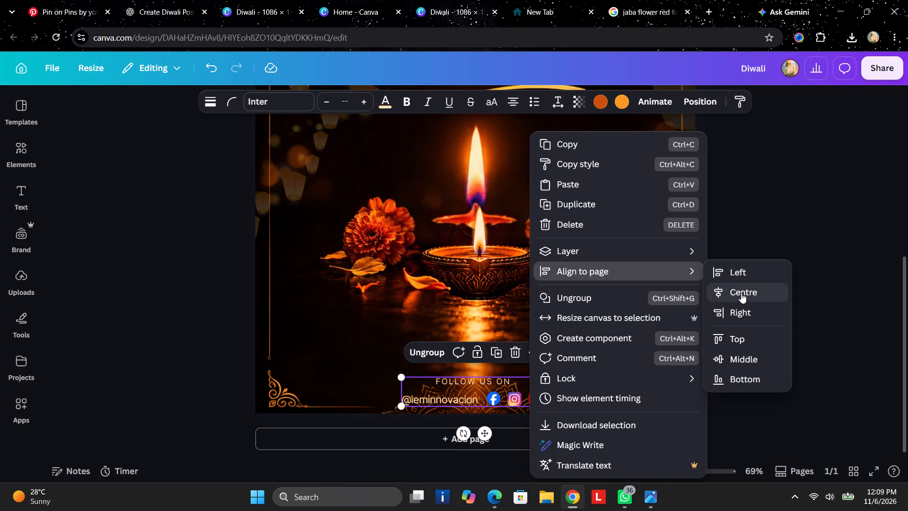
left_click(751, 298)
left_click(871, 293)
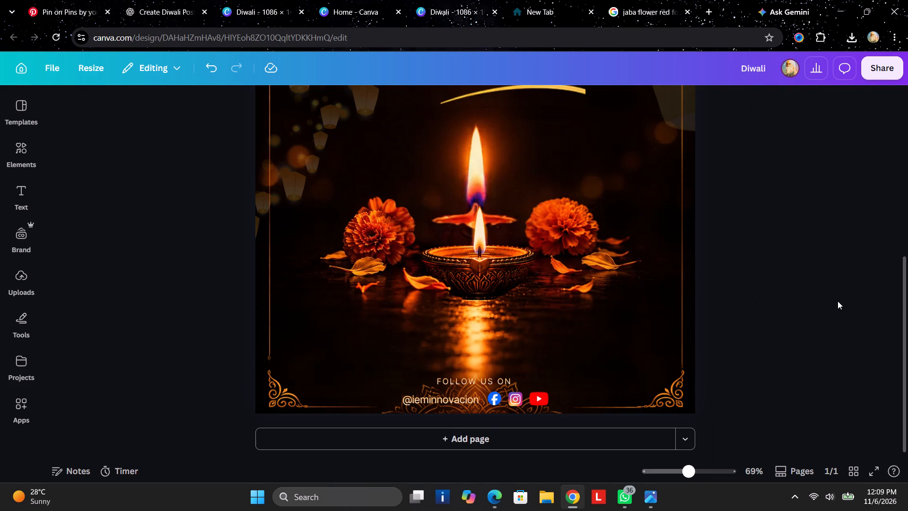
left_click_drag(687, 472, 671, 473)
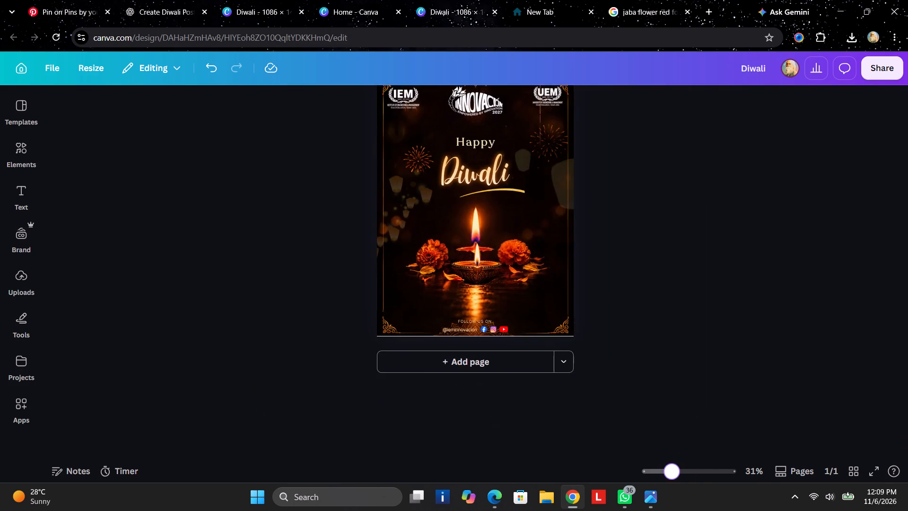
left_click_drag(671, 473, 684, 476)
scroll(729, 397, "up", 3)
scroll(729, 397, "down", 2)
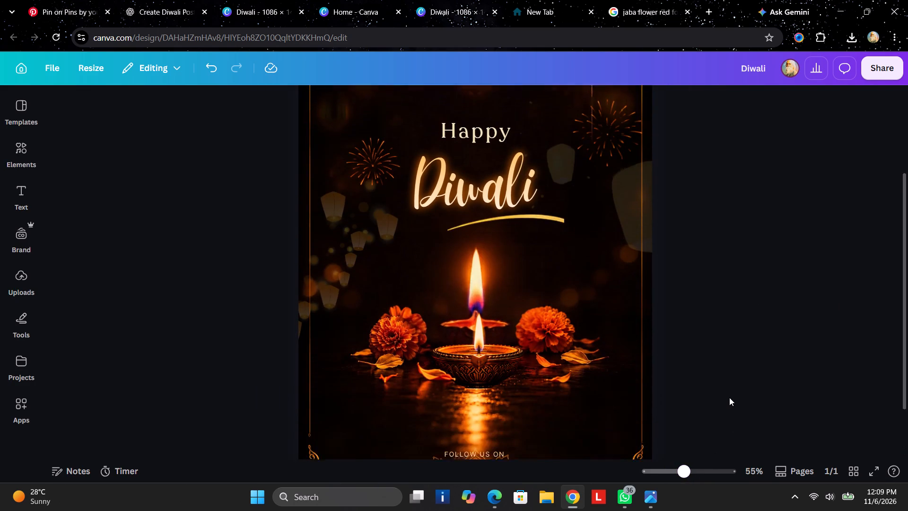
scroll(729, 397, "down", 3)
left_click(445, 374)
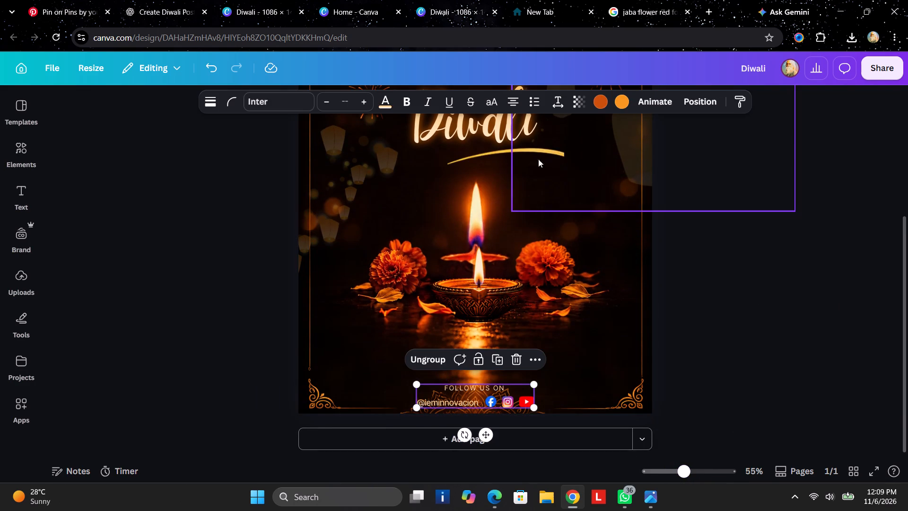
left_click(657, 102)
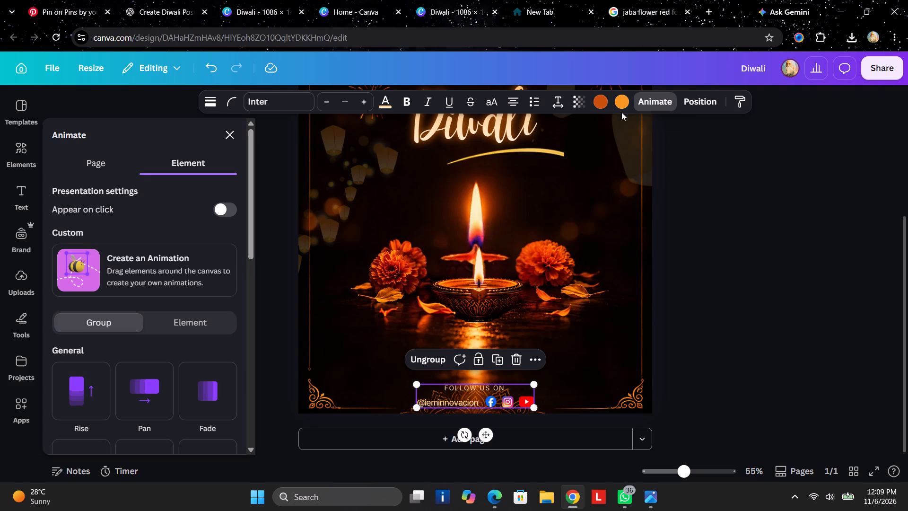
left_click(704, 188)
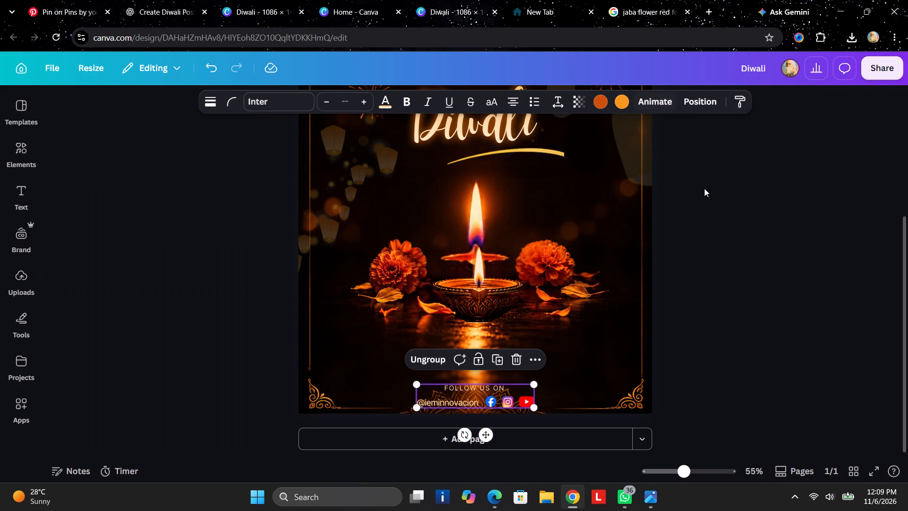
Replace the FOLLOW US ON text's drop shadow with the Neon effect at intensity 81.
left_click(449, 390)
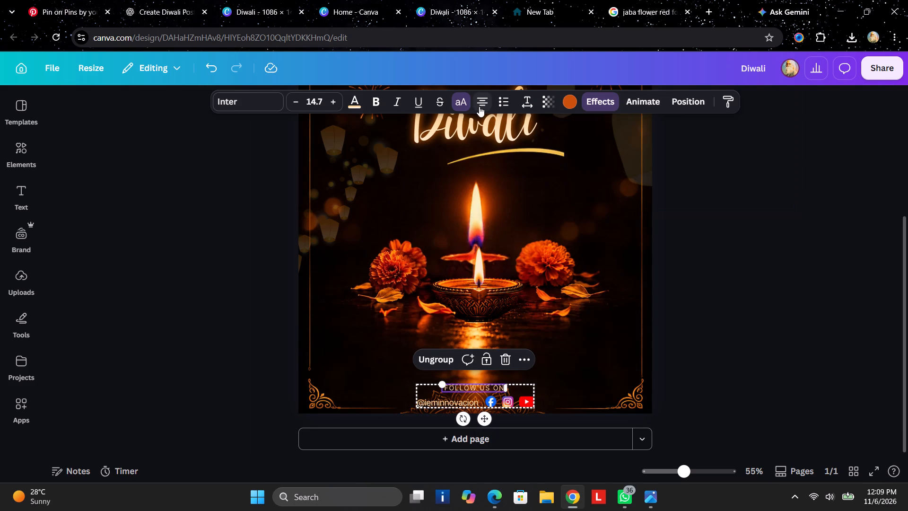
left_click(596, 103)
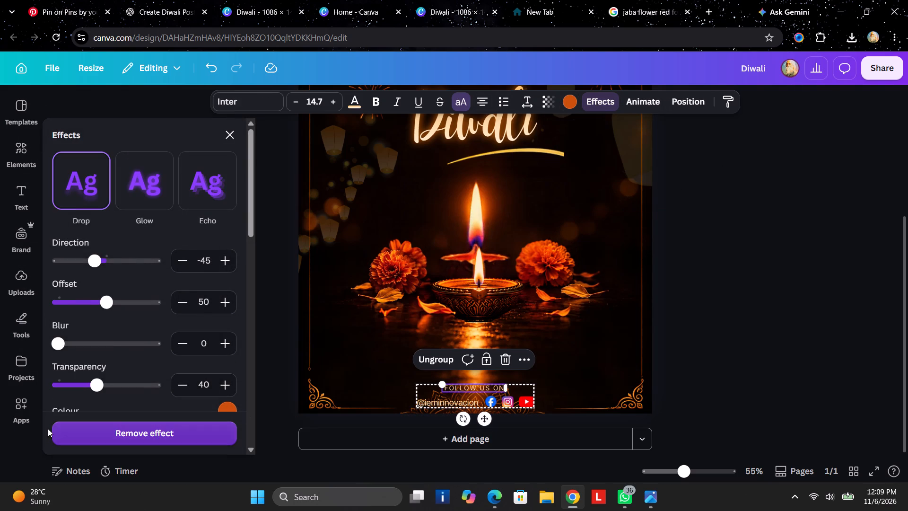
left_click(158, 197)
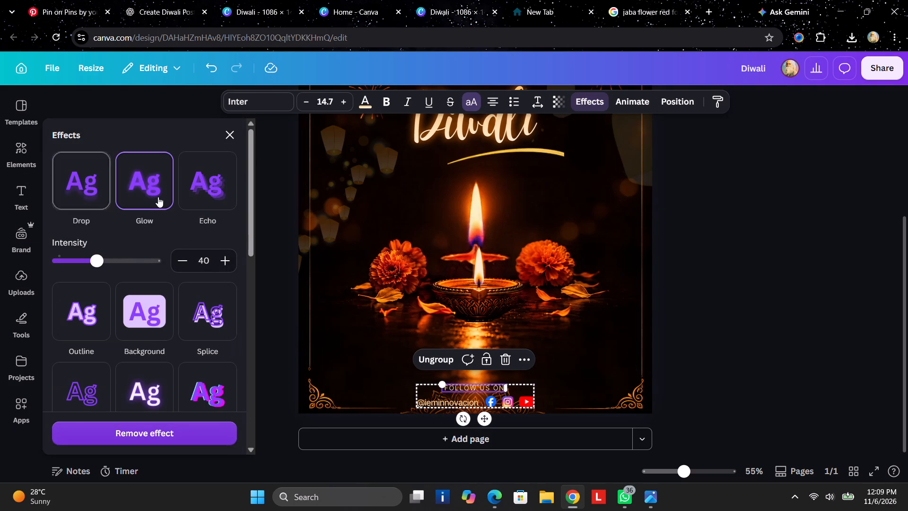
scroll(135, 359, "down", 2)
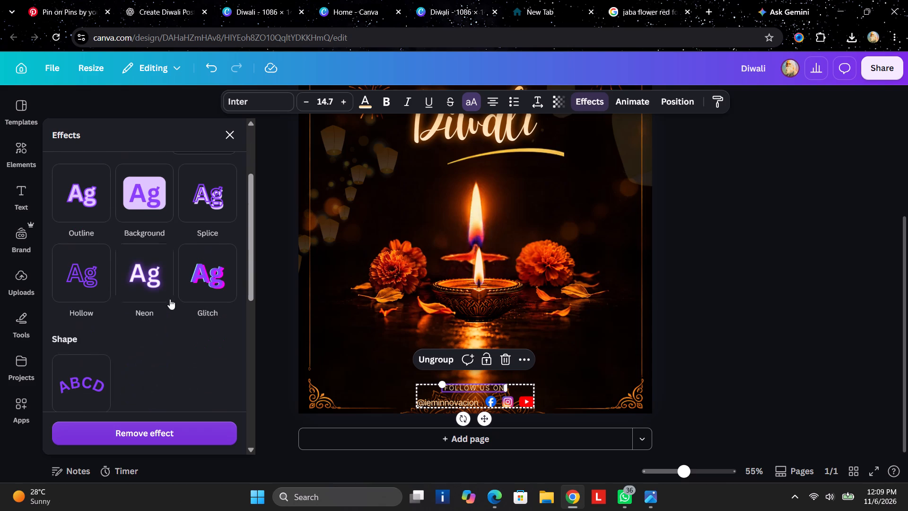
left_click(133, 277)
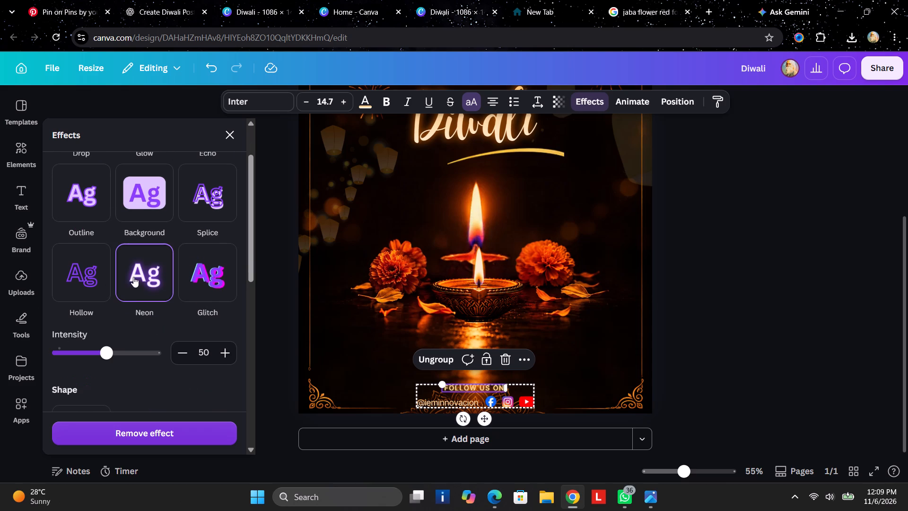
left_click_drag(110, 357, 115, 360)
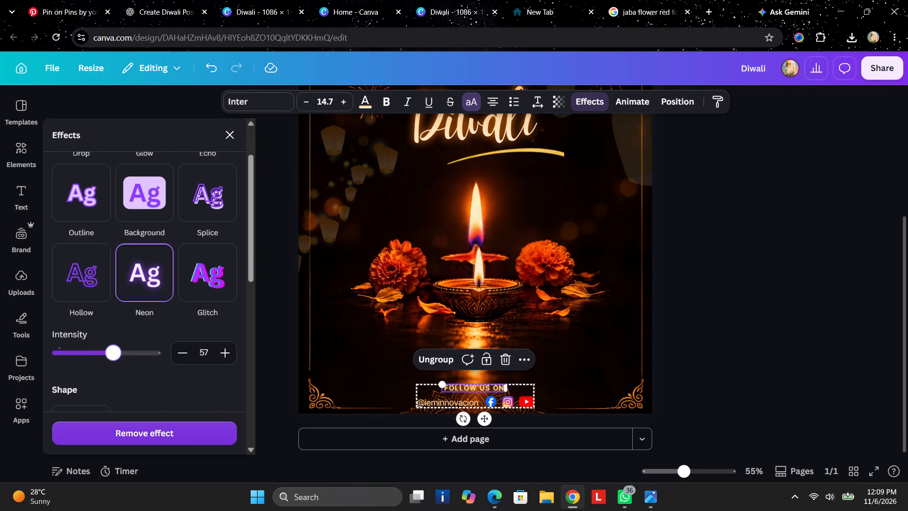
left_click_drag(115, 360, 138, 360)
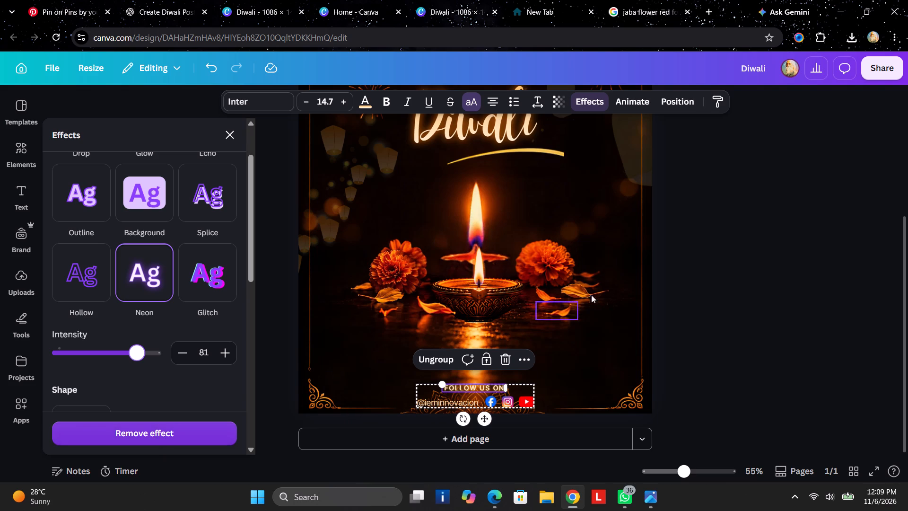
double_click(749, 281)
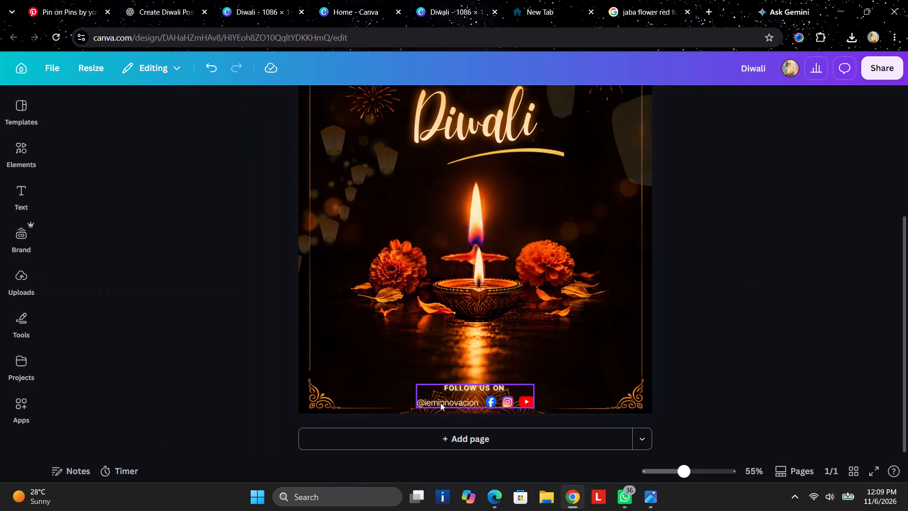
left_click(440, 403)
triple_click(440, 403)
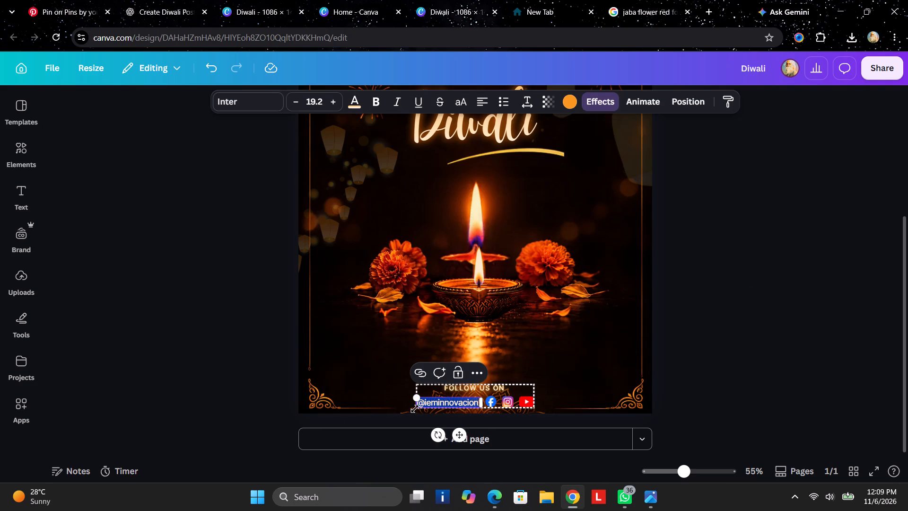
left_click(610, 104)
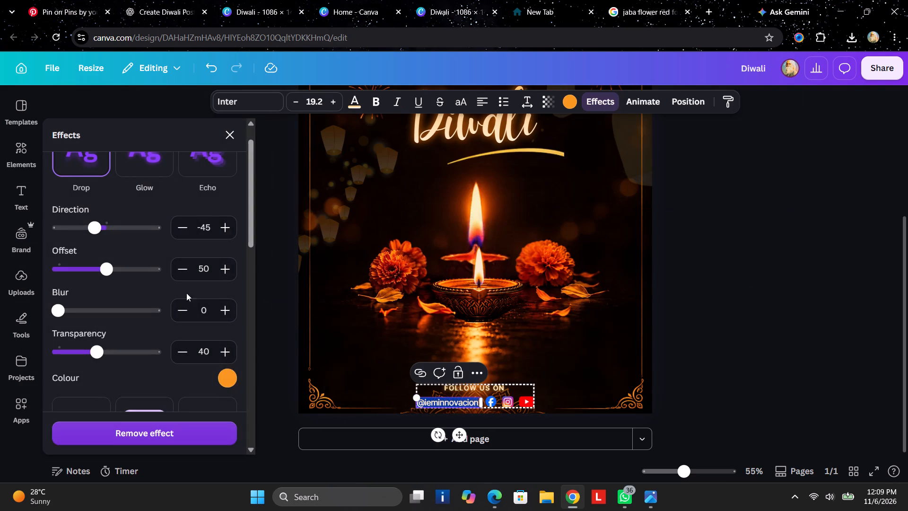
scroll(127, 275, "up", 1)
scroll(128, 274, "down", 5)
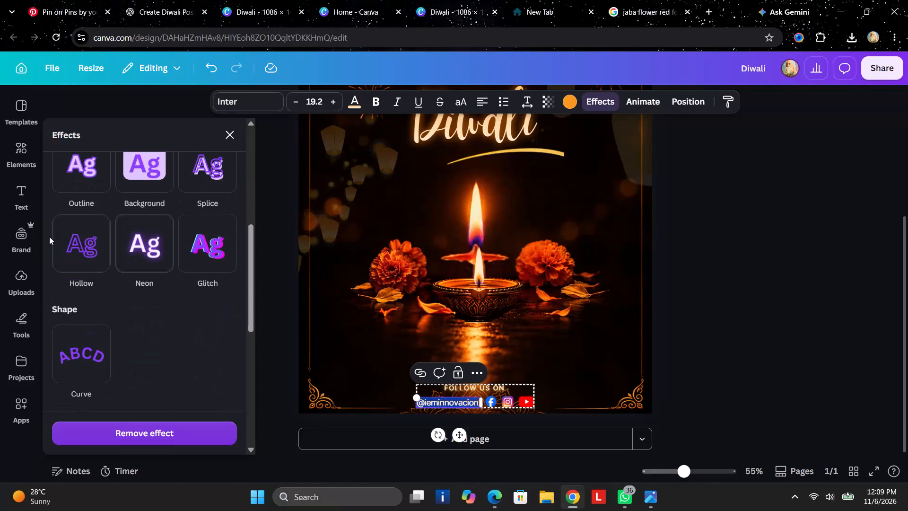
left_click(133, 244)
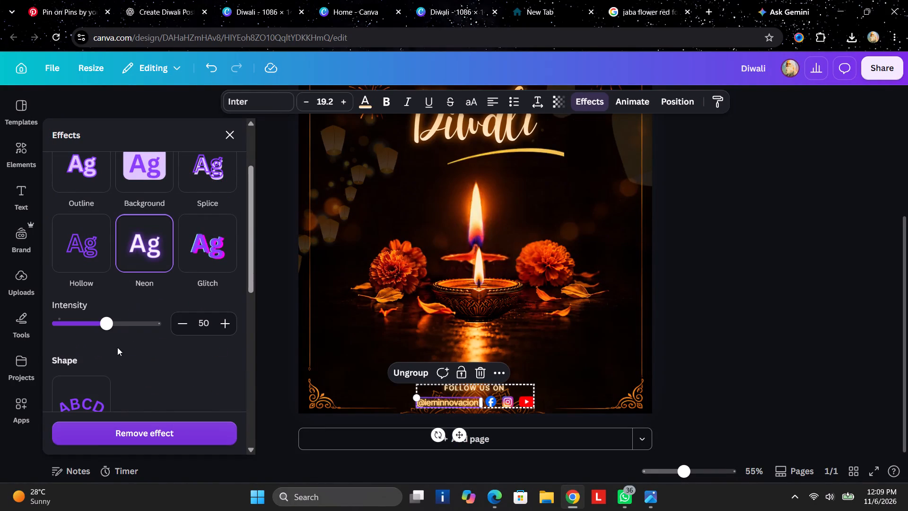
left_click_drag(111, 326, 118, 327)
double_click(118, 327)
triple_click(124, 327)
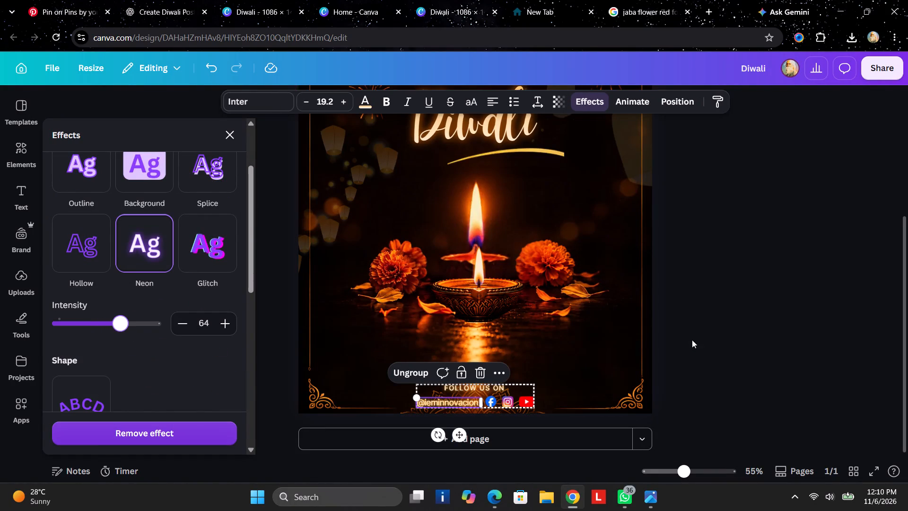
double_click(823, 324)
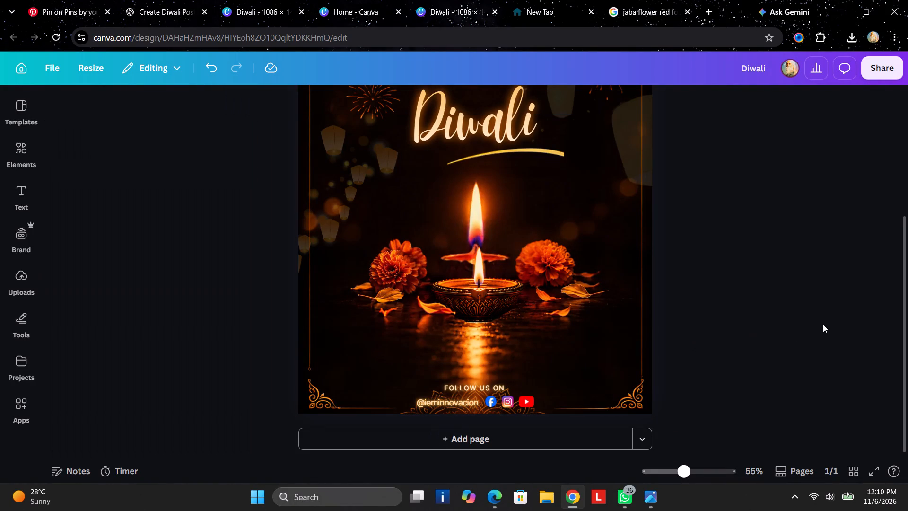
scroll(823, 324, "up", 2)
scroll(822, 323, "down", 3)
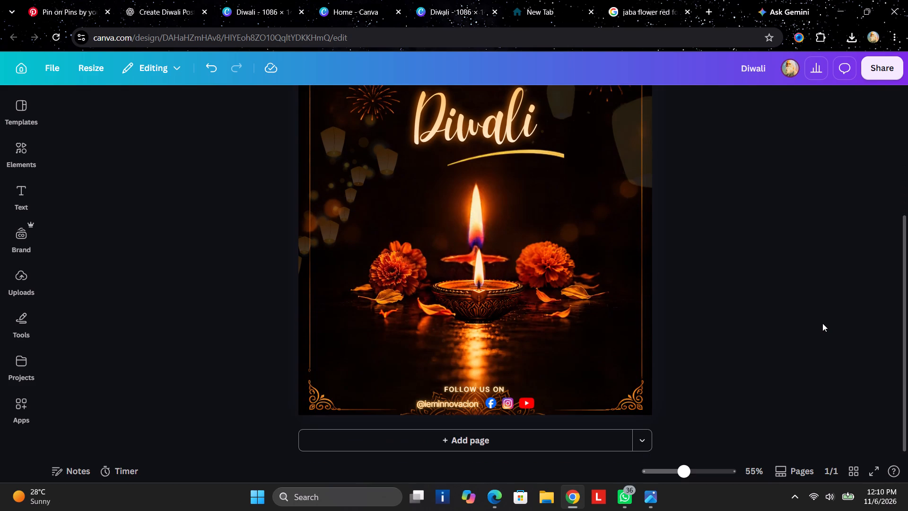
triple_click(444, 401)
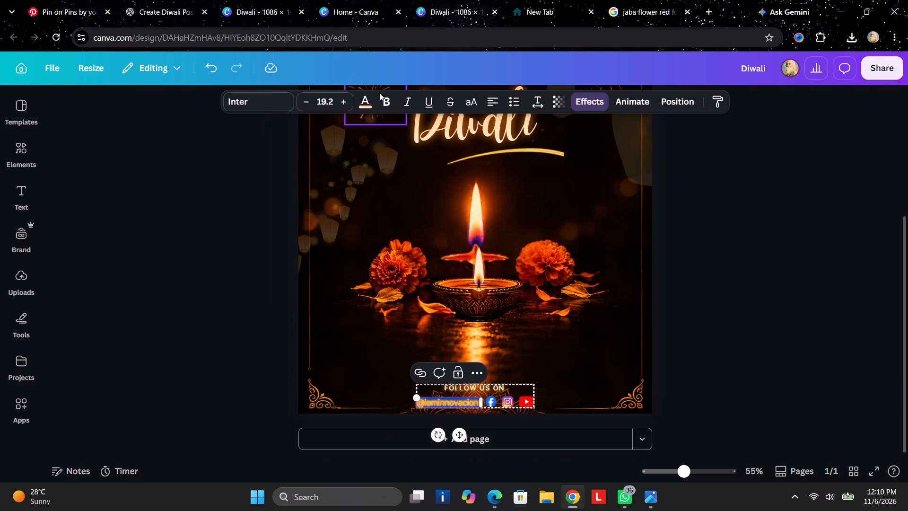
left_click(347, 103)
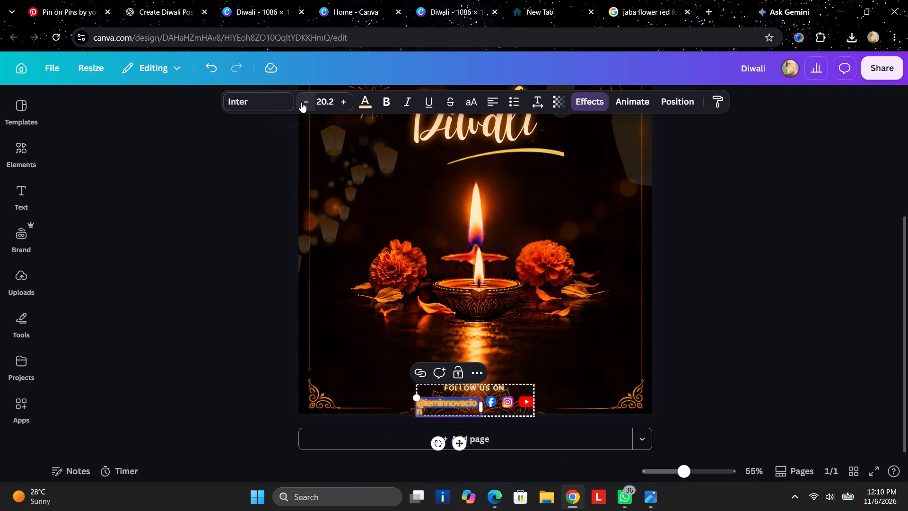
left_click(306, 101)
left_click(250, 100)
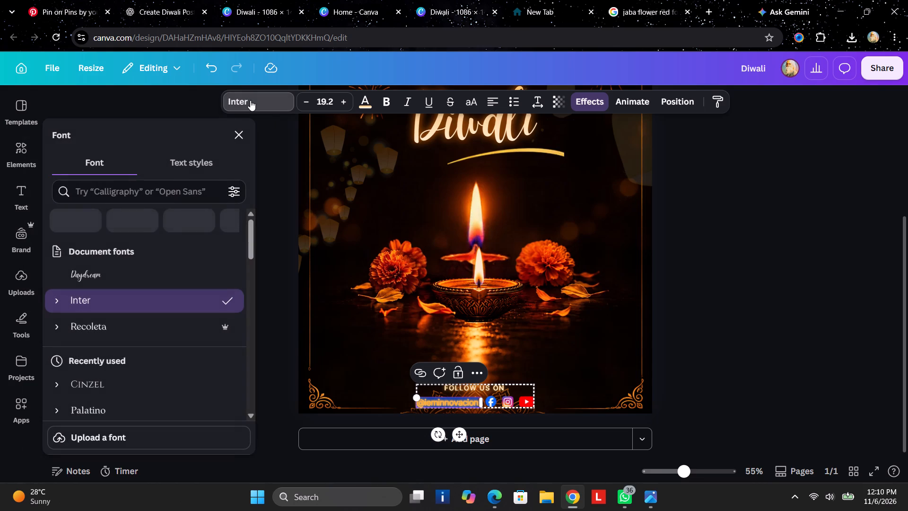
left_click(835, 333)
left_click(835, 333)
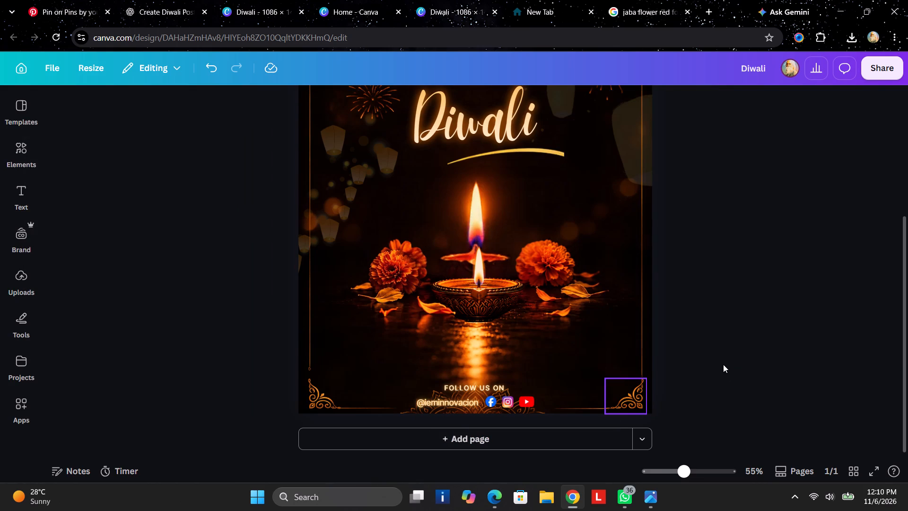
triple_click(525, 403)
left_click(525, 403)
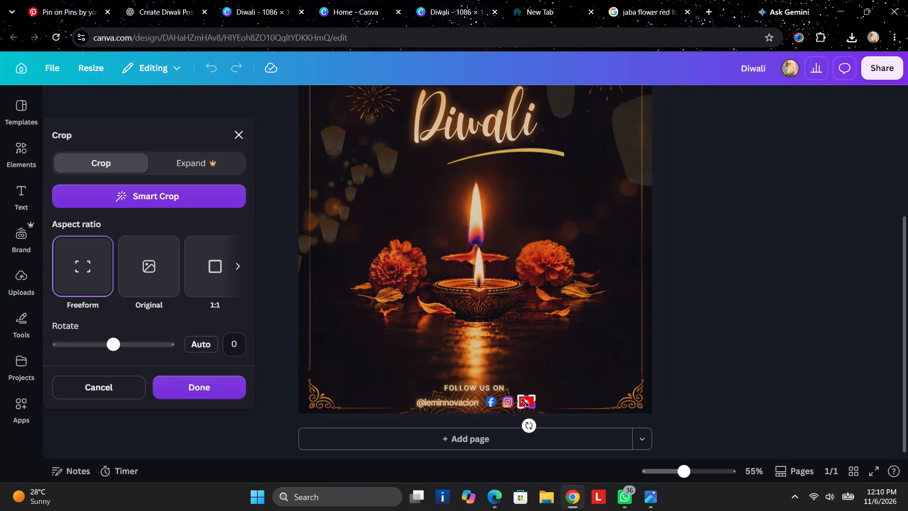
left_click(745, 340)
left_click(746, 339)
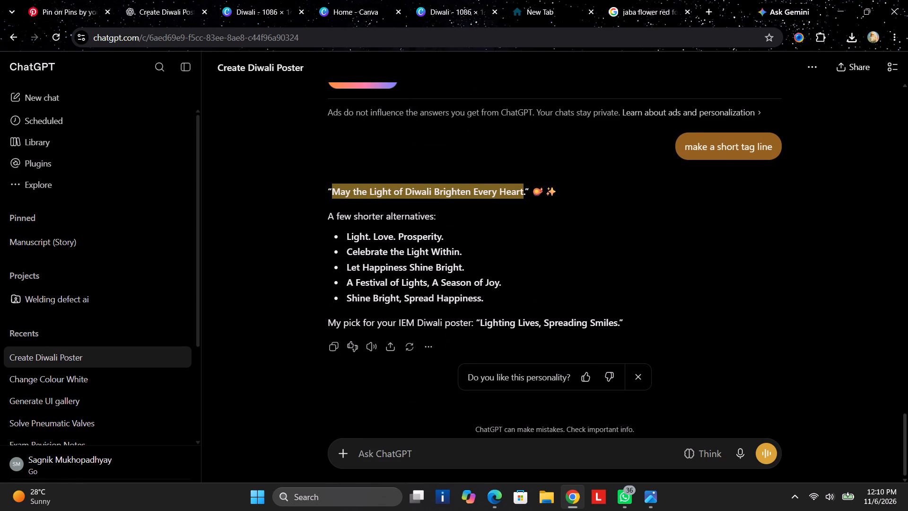
key("ctrl+c")
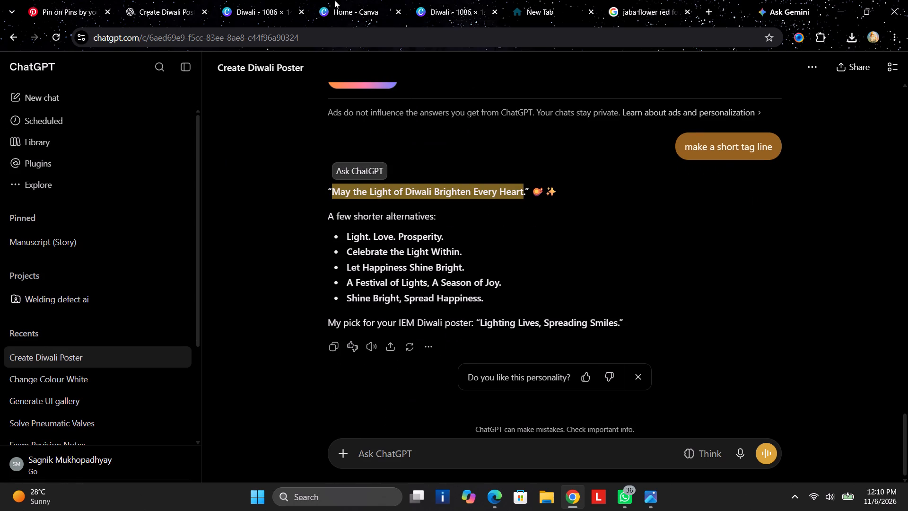
Return to the Canva Diwali design and add a body text box containing the copied tagline "May the Light of Diwali Brighten Every Heart".
left_click(262, 3)
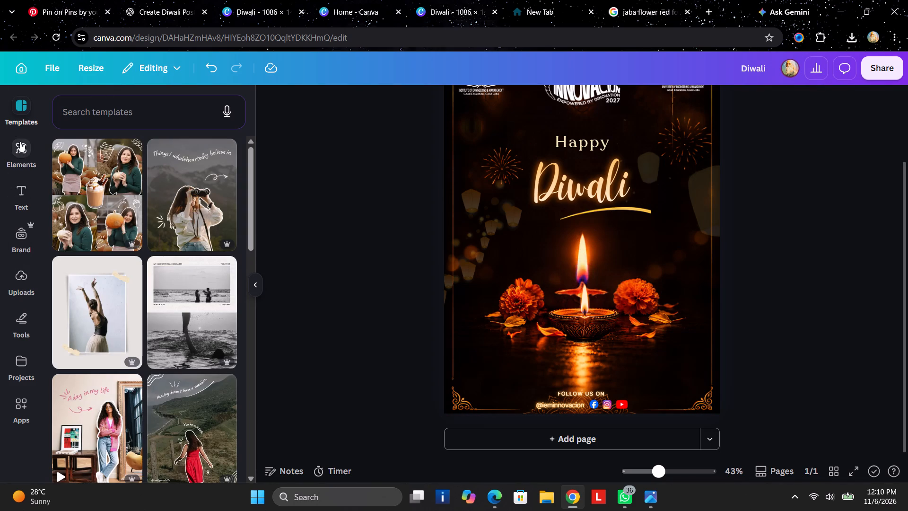
scroll(692, 262, "up", 4)
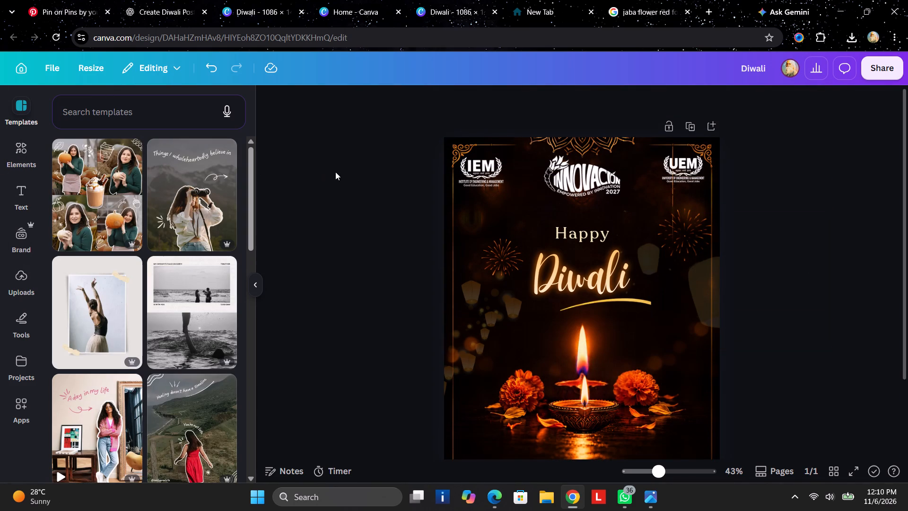
left_click(335, 172)
left_click(15, 146)
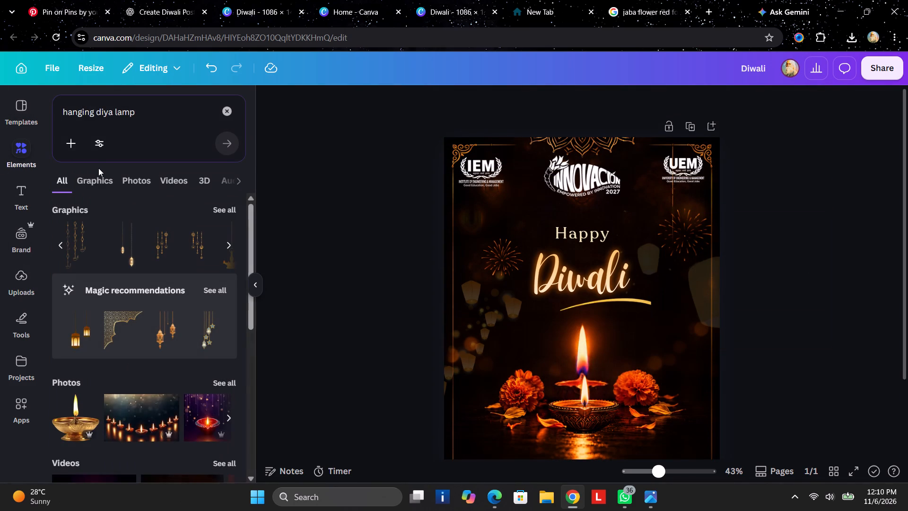
left_click(21, 190)
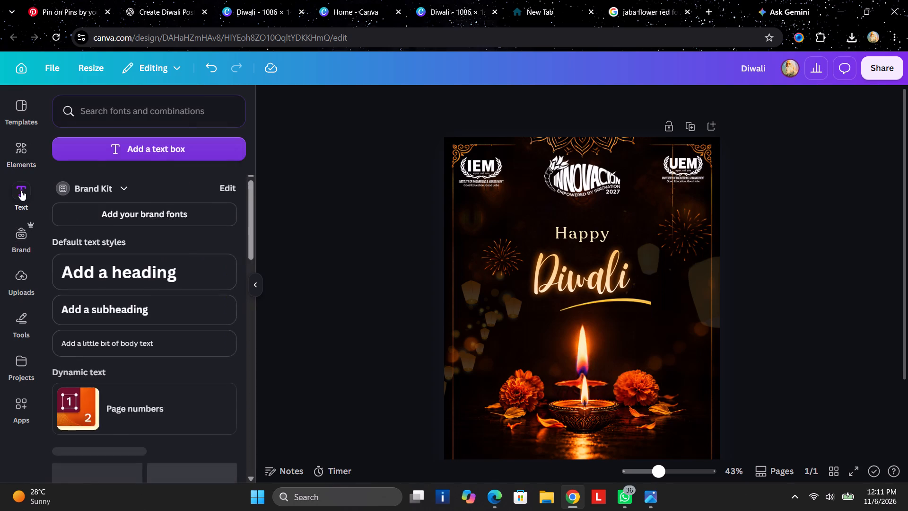
scroll(151, 349, "down", 2)
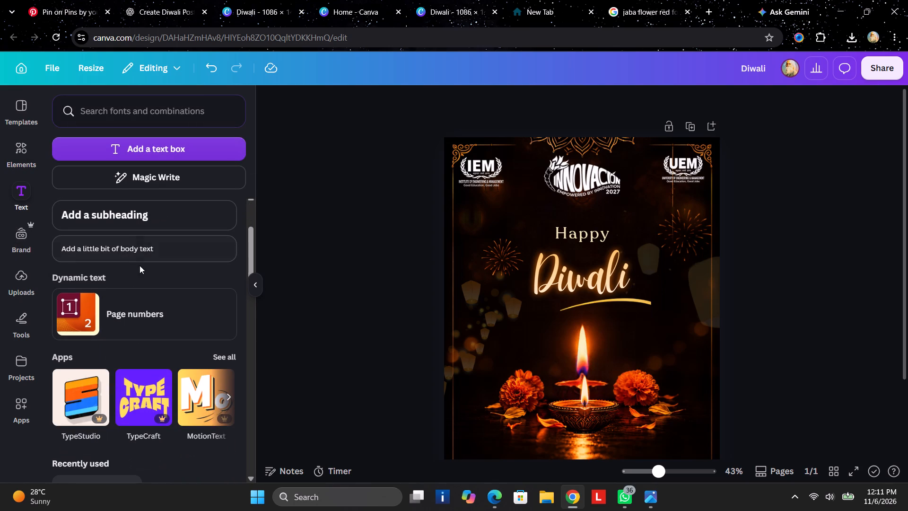
left_click(157, 251)
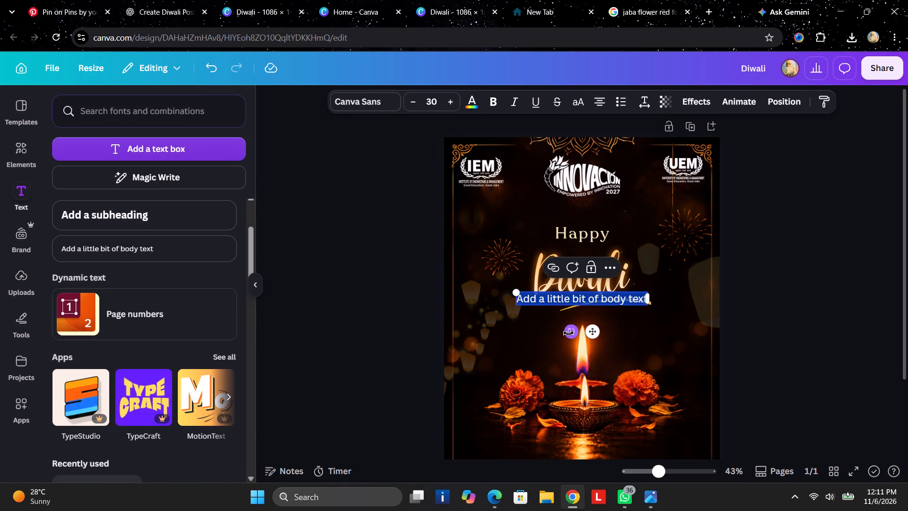
key("ctrl+v")
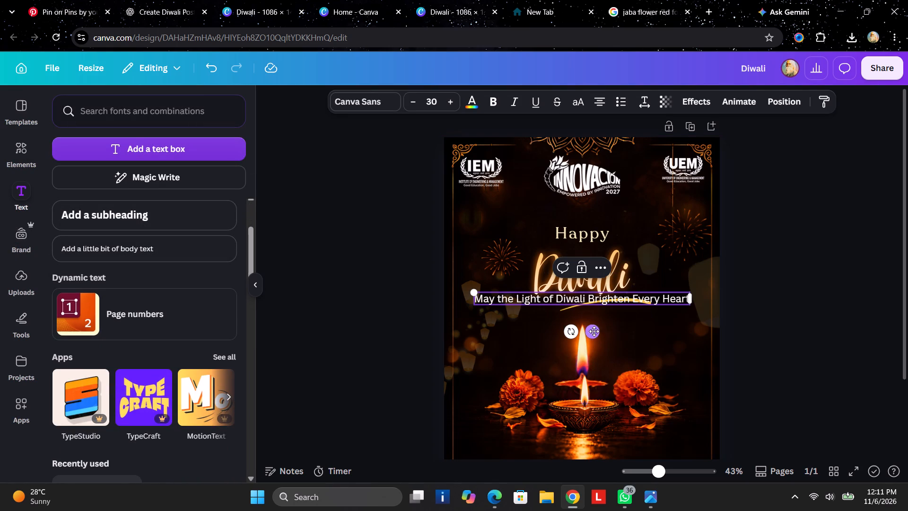
Move the tagline below the diya, centred horizontally with a small gap above the FOLLOW US ON footer.
left_click_drag(587, 330, 586, 469)
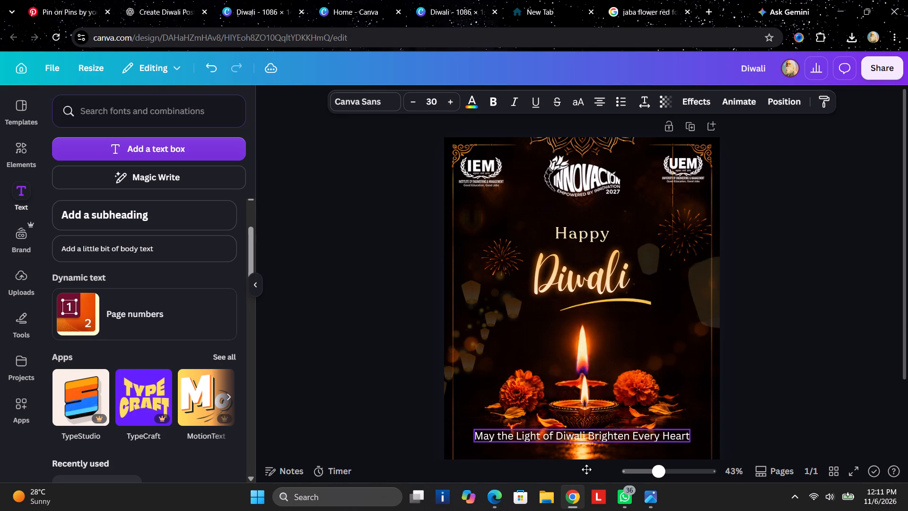
left_click_drag(586, 469, 586, 483)
left_click(807, 358)
scroll(813, 330, "down", 4)
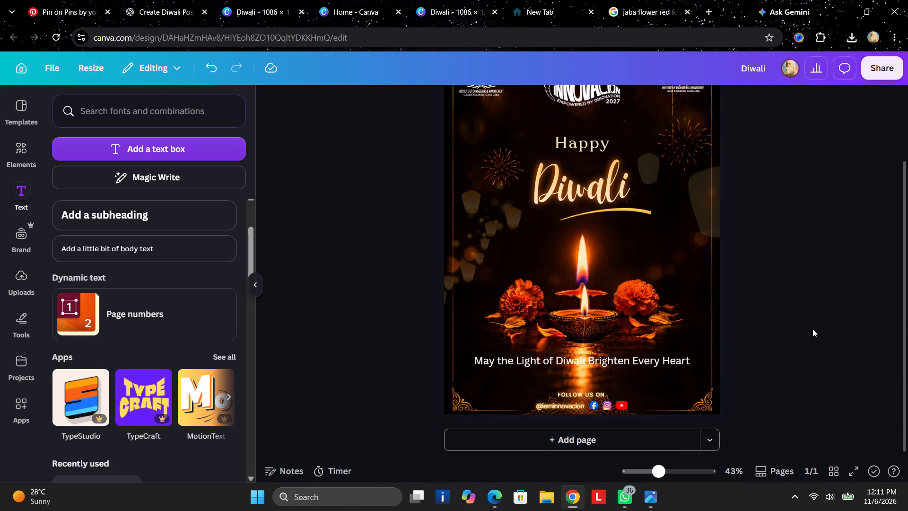
left_click(597, 361)
left_click_drag(594, 391, 594, 396)
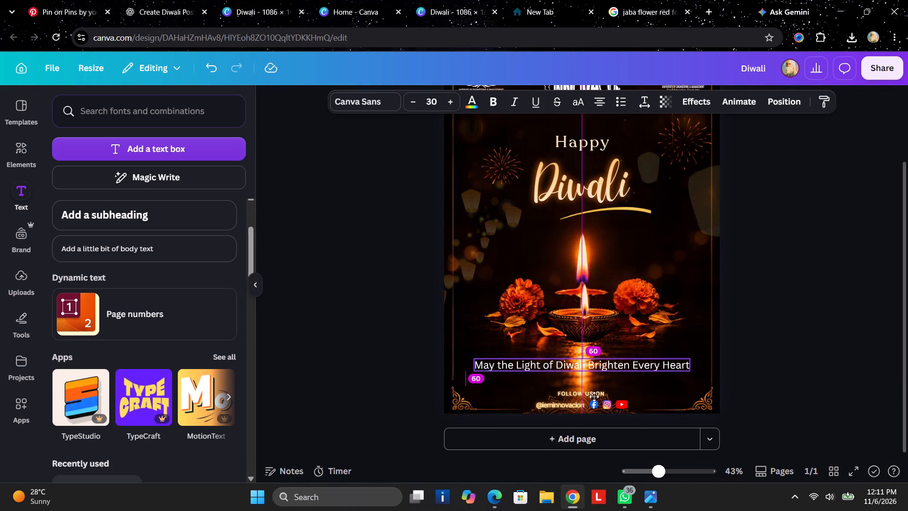
left_click_drag(594, 396, 594, 406)
left_click(856, 323)
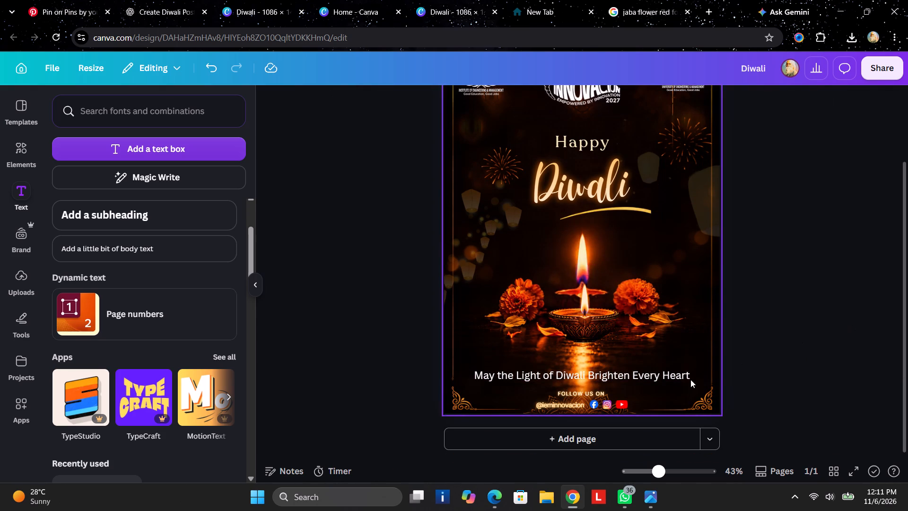
left_click(616, 373)
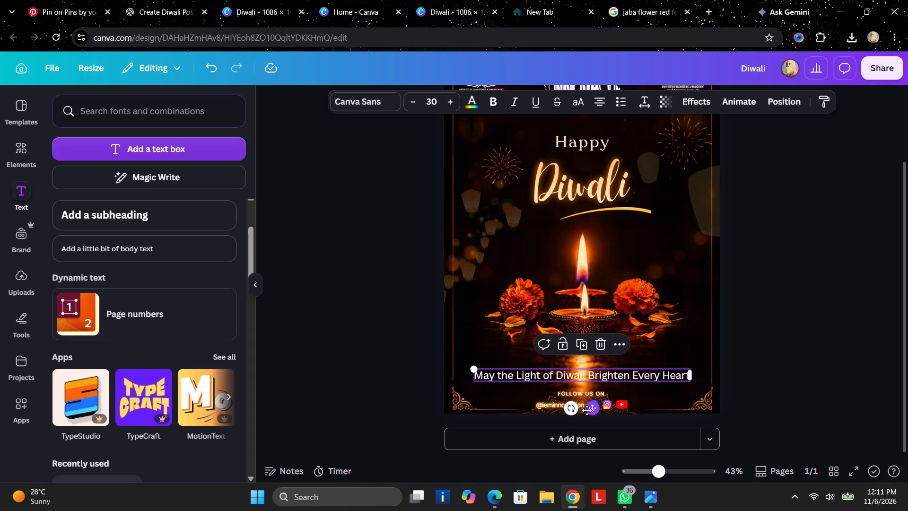
left_click_drag(590, 408, 590, 397)
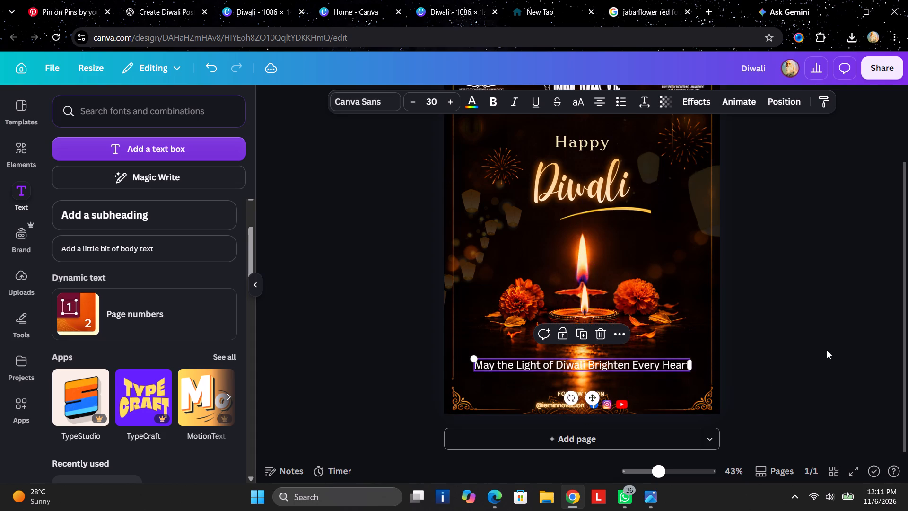
left_click(830, 351)
Apply the Neon effect to the tagline at intensity 100.
left_click(647, 366)
left_click(696, 100)
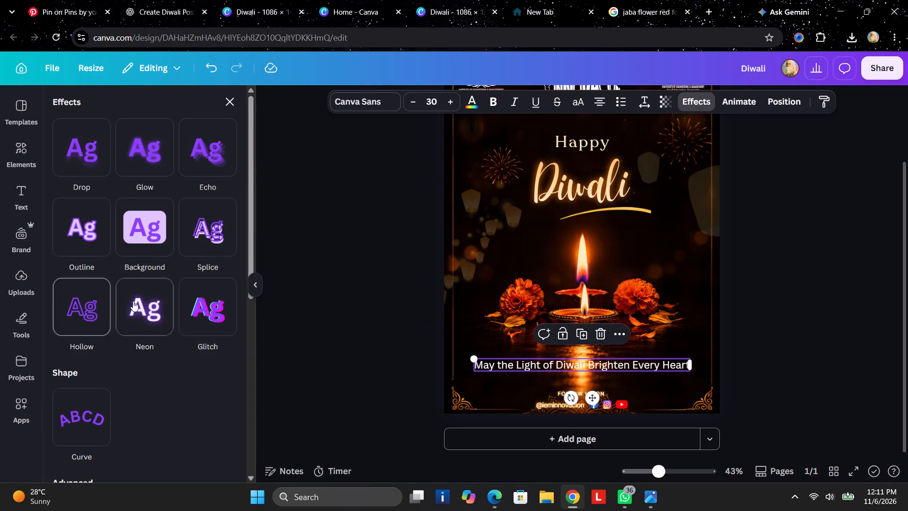
left_click(129, 298)
scroll(158, 310, "down", 1)
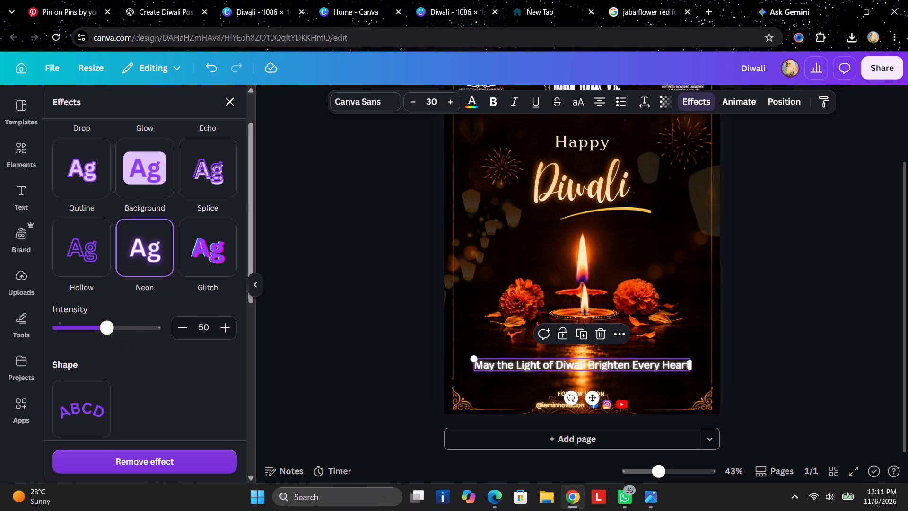
left_click_drag(107, 331, 208, 336)
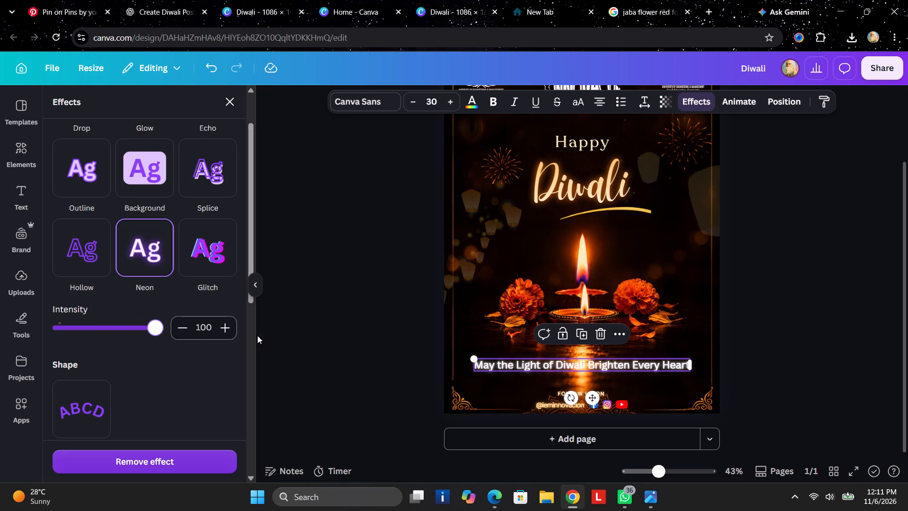
left_click(317, 320)
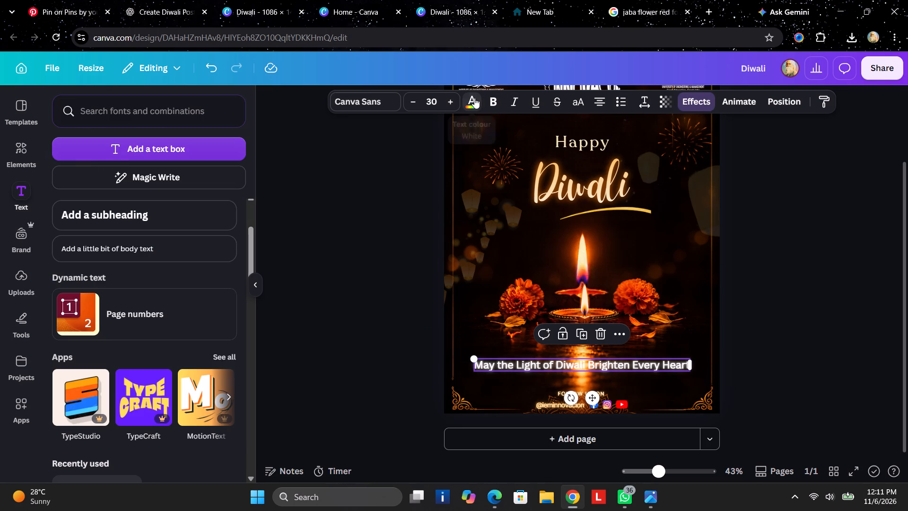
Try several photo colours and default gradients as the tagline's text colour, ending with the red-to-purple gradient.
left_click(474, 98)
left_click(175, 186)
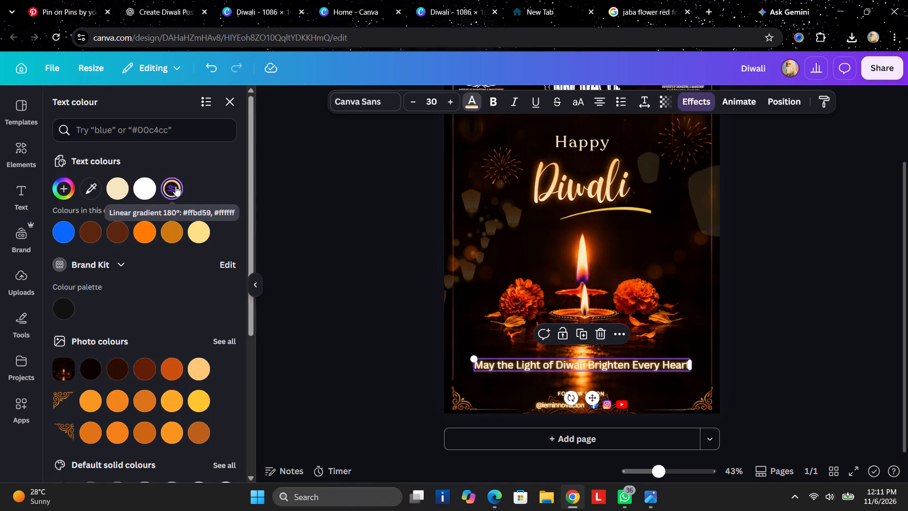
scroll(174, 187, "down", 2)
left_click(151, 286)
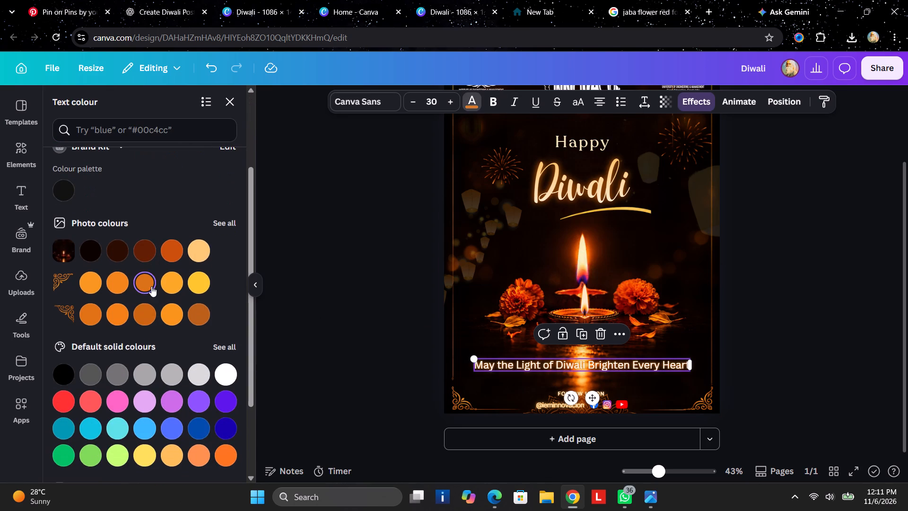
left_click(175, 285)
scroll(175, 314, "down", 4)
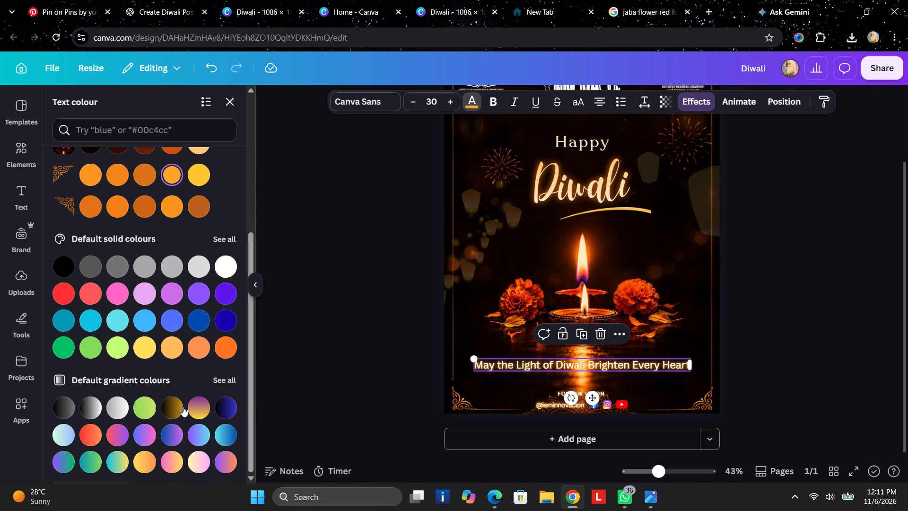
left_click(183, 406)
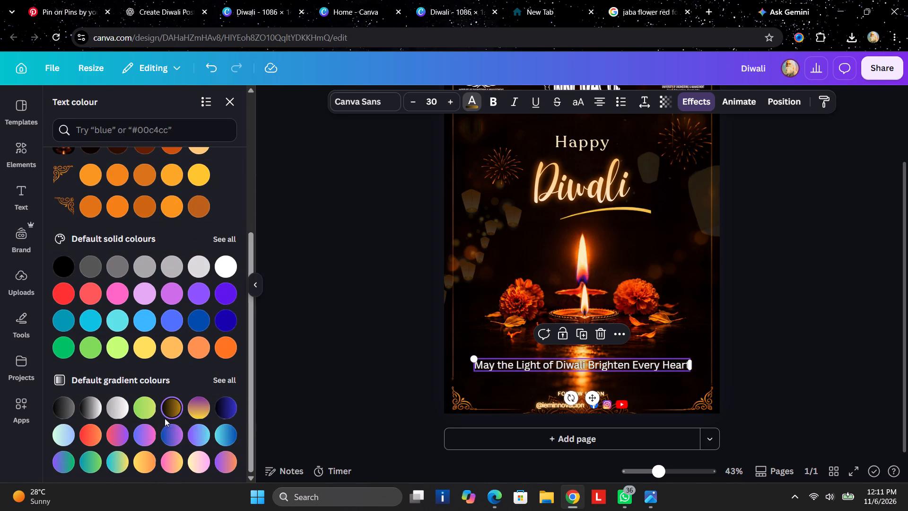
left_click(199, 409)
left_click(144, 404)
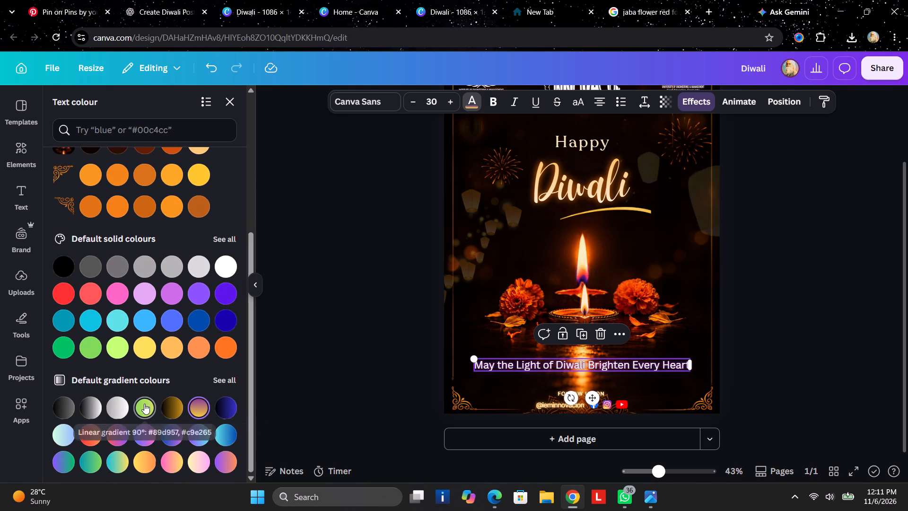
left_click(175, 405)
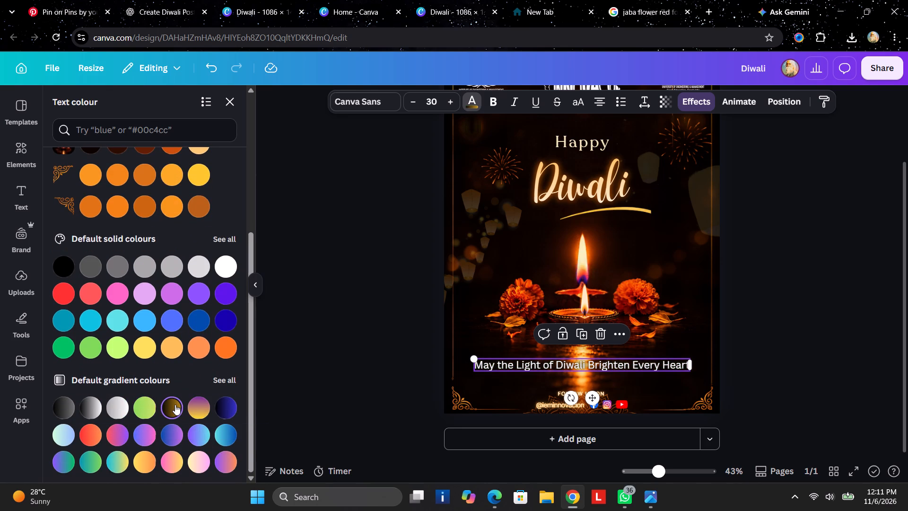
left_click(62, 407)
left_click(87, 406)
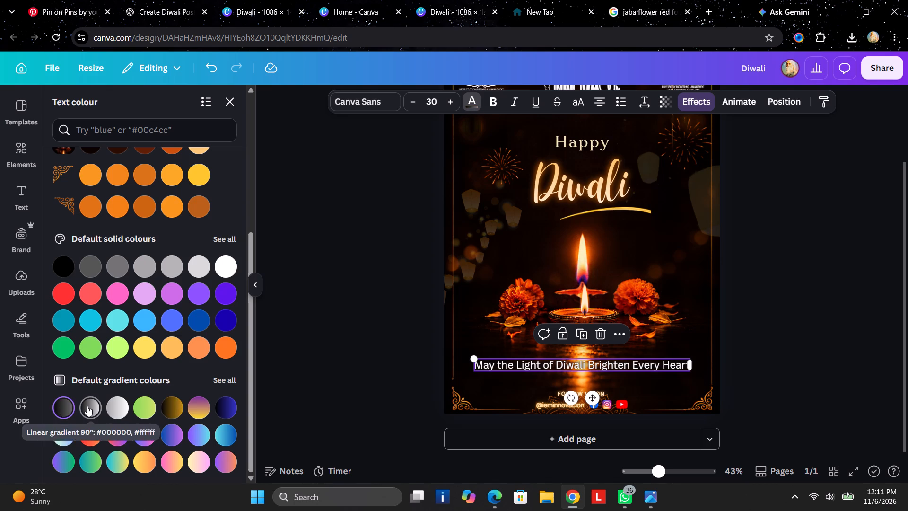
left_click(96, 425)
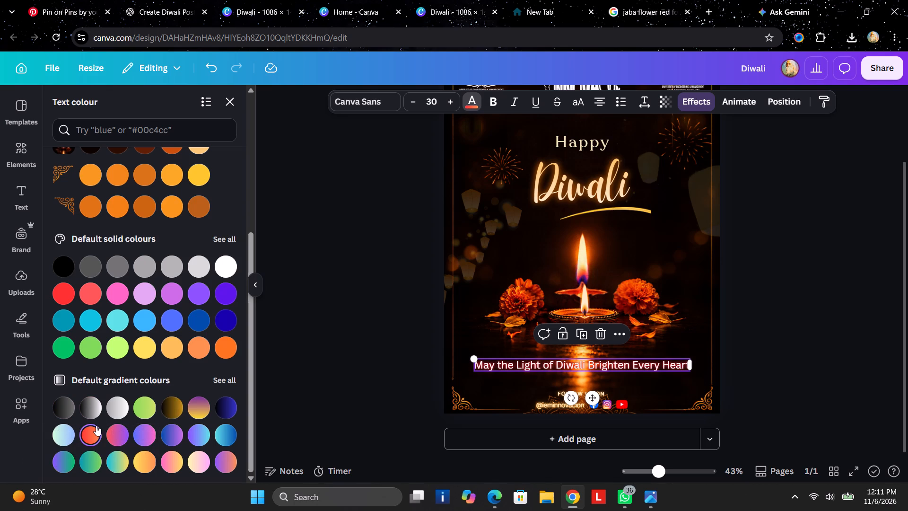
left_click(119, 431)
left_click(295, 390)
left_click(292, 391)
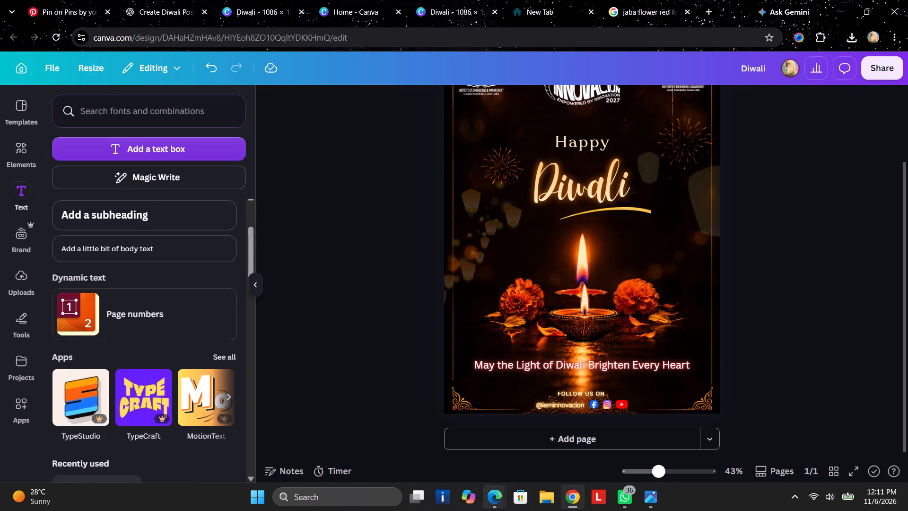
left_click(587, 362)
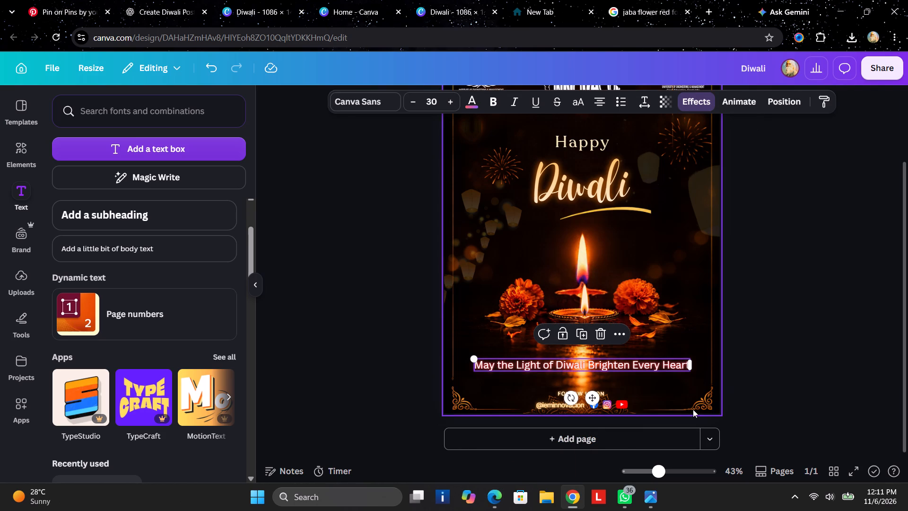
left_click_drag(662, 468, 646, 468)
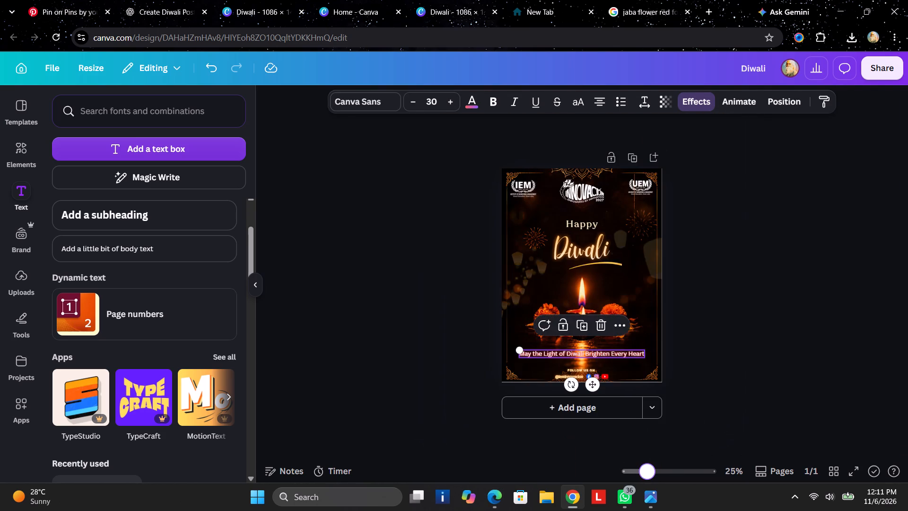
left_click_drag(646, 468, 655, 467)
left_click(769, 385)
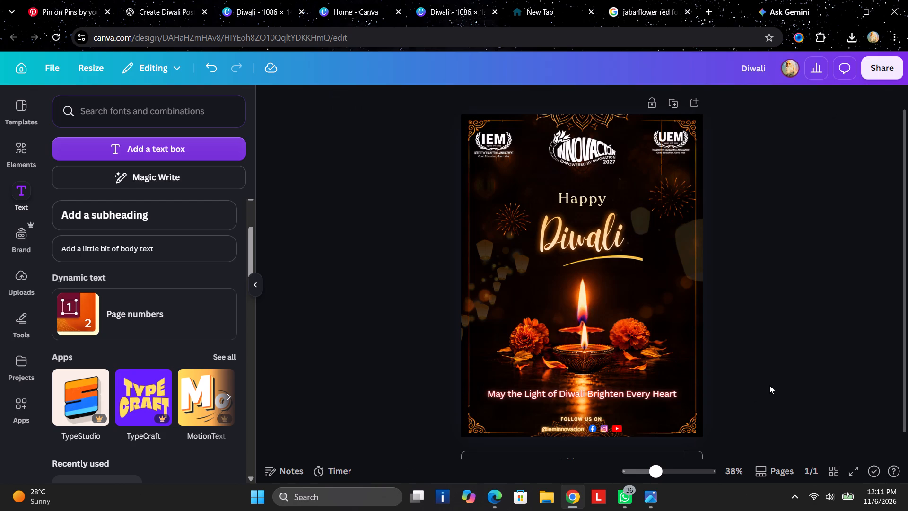
Make the tagline "May the Light of Diwali Brighten Every Heart" bold.
left_click(610, 393)
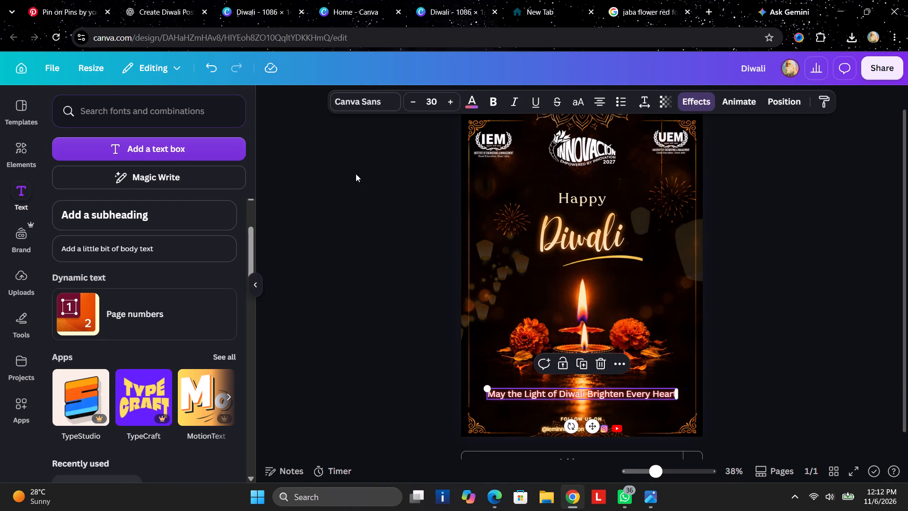
left_click(475, 100)
left_click(493, 103)
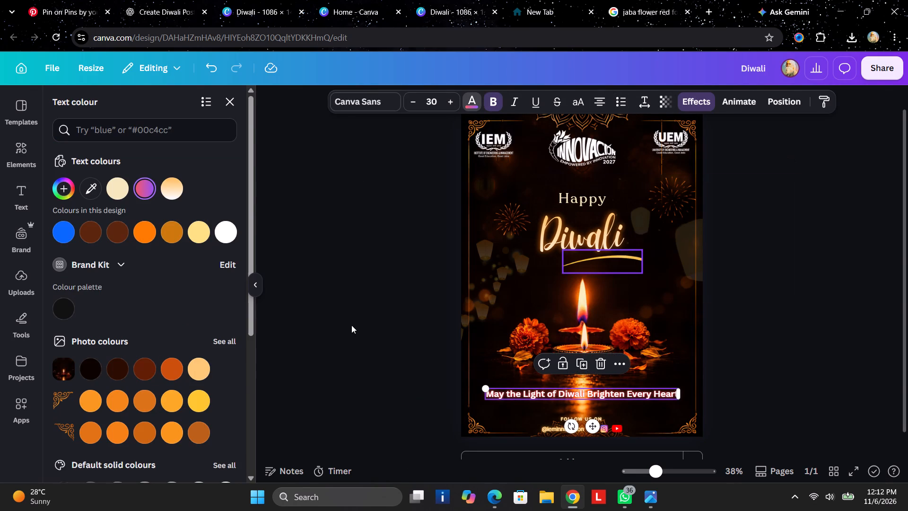
Try monochromatic gradients on the tagline and set its text colour to the purple linear gradient #450050, #e753fe.
scroll(125, 323, "down", 12)
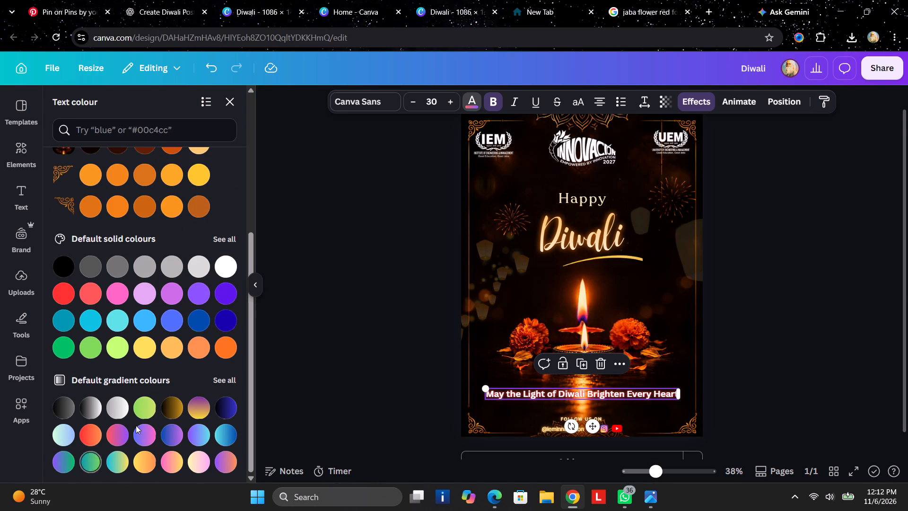
left_click(232, 375)
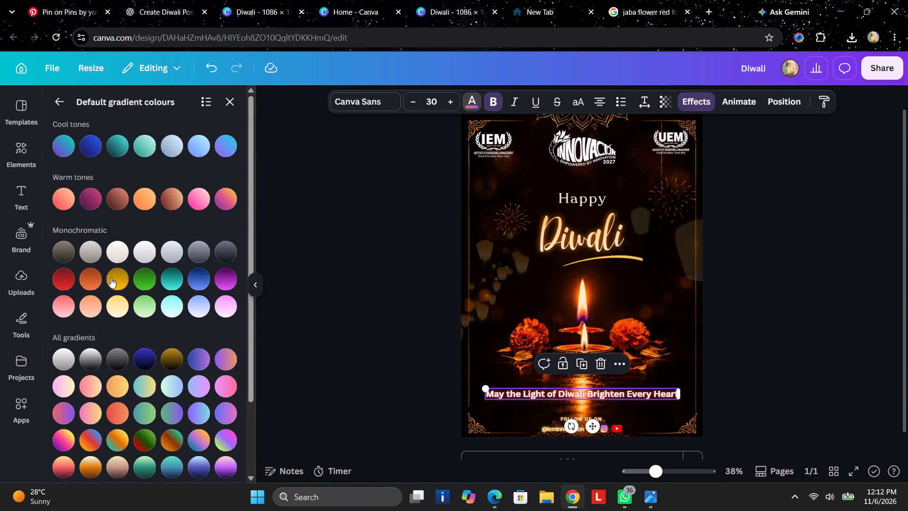
scroll(111, 278, "down", 6)
scroll(121, 325, "down", 7)
scroll(121, 326, "up", 6)
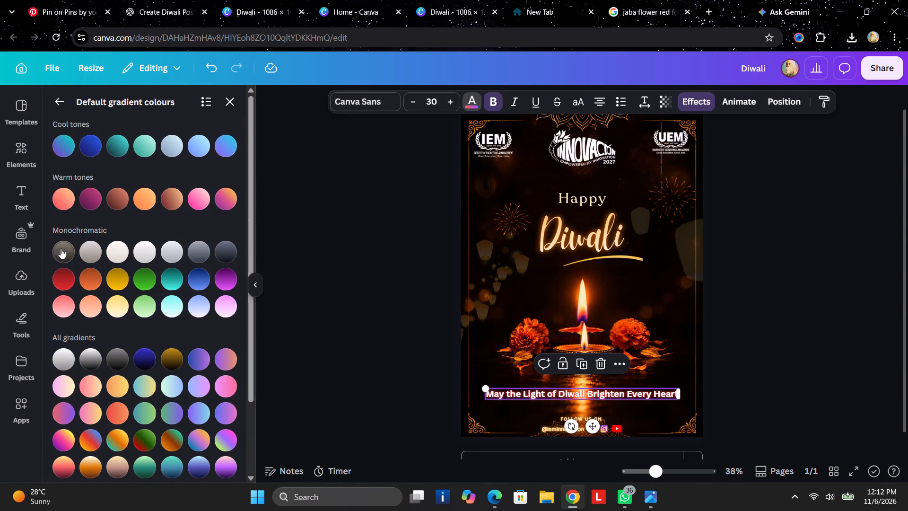
left_click(60, 252)
left_click(94, 252)
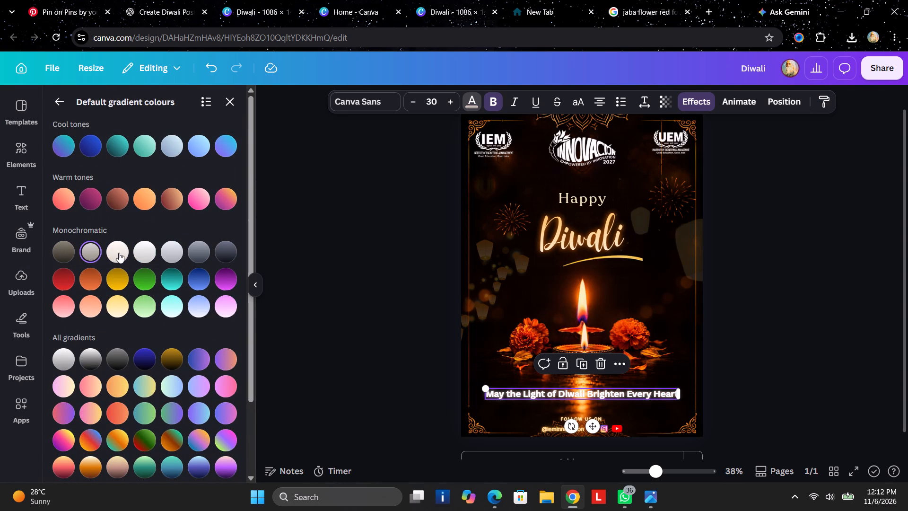
left_click(119, 253)
left_click(141, 253)
left_click(223, 255)
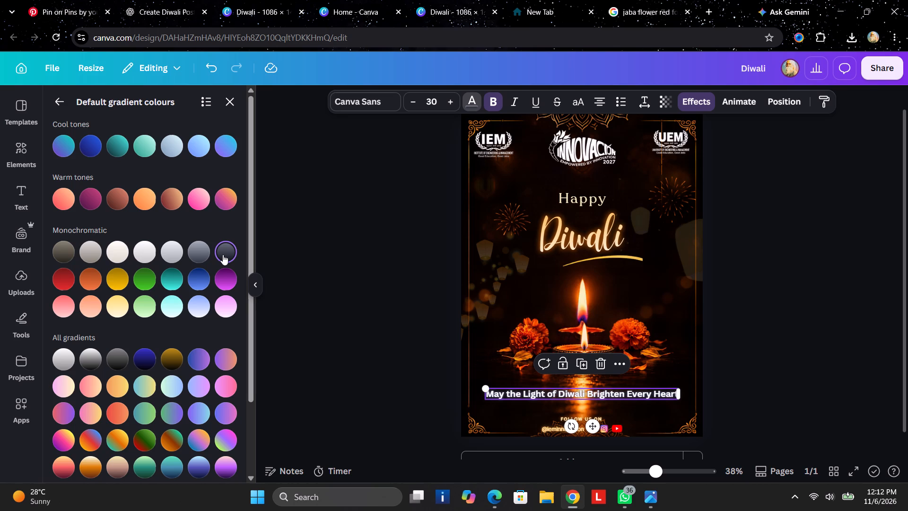
left_click(224, 276)
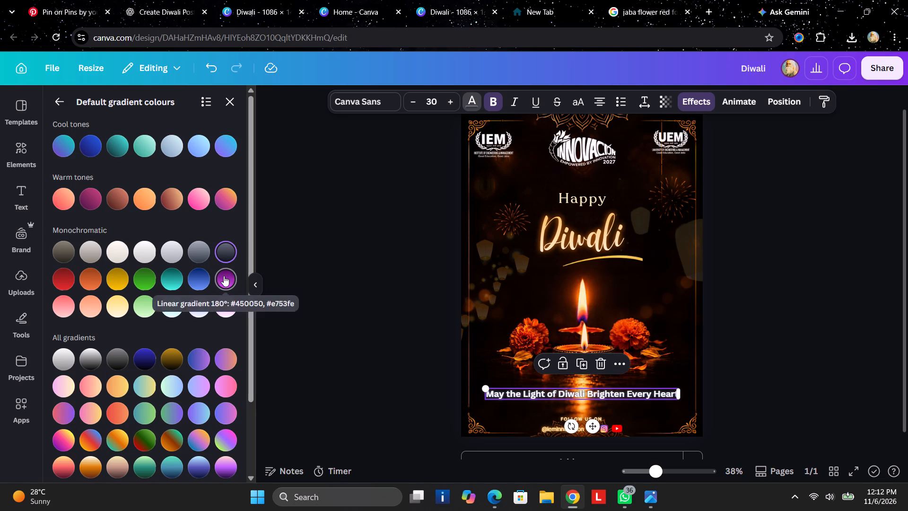
left_click(194, 277)
left_click(213, 277)
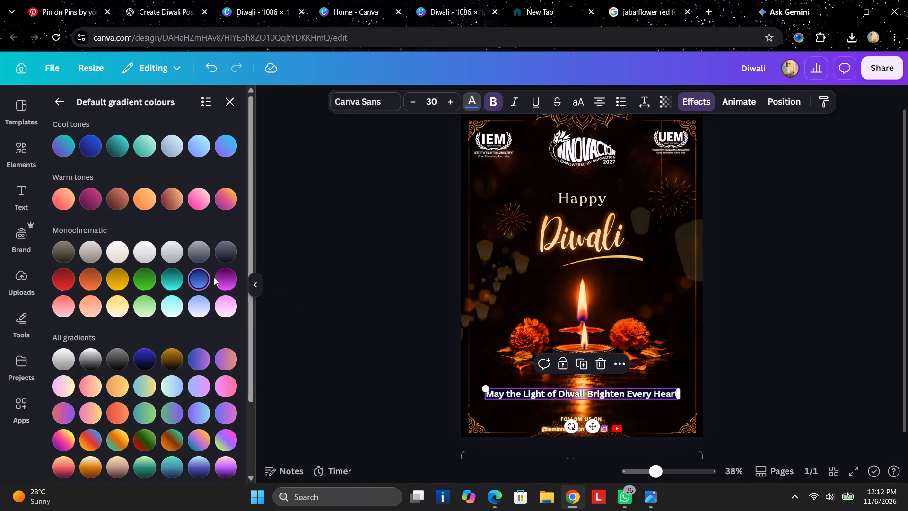
left_click(224, 298)
left_click(229, 283)
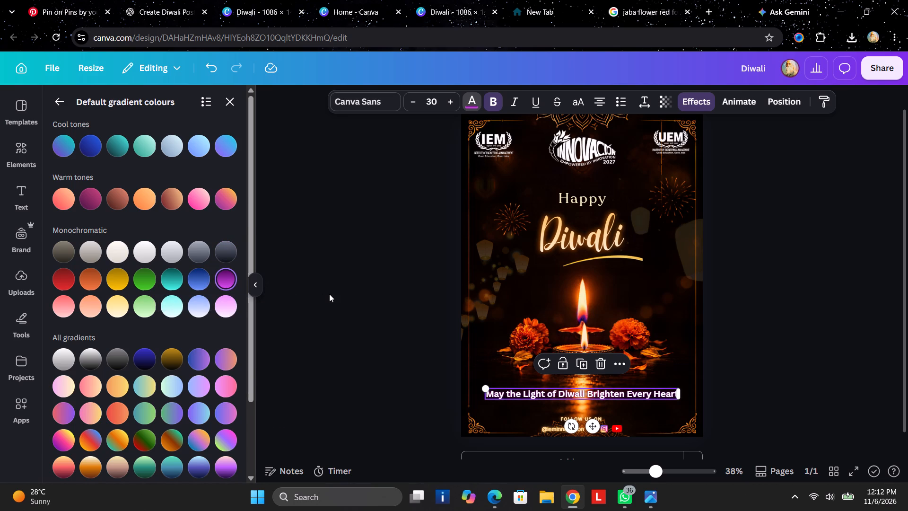
double_click(329, 294)
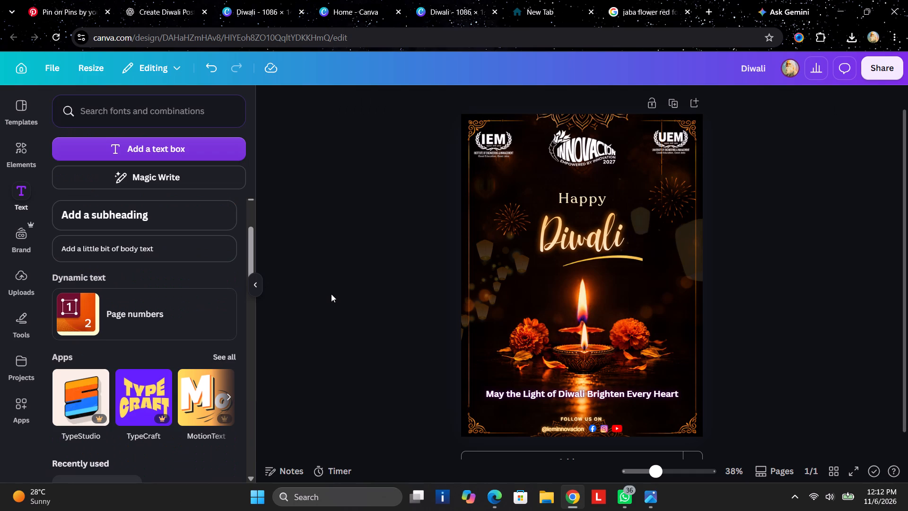
Extend the poster's left vertical border line down to the bottom-left corner ornament, to a height of about 1,231.
left_click(469, 369)
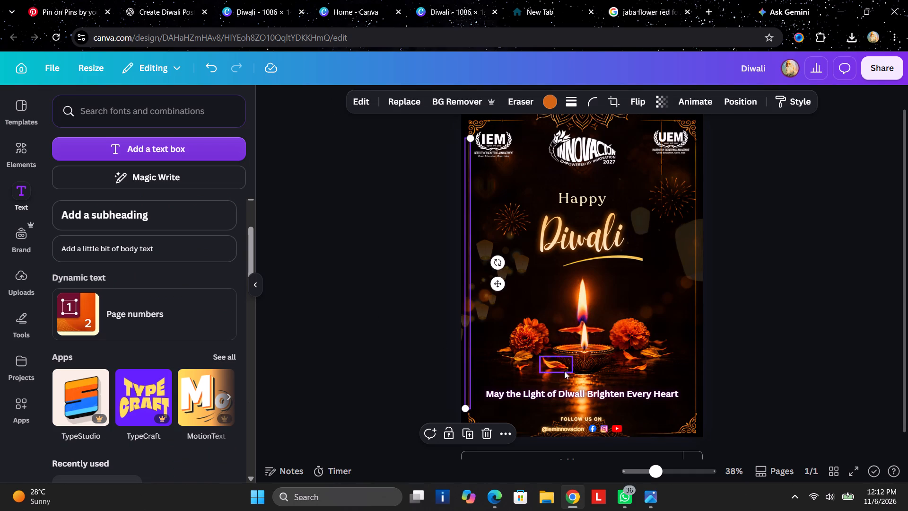
left_click(665, 472)
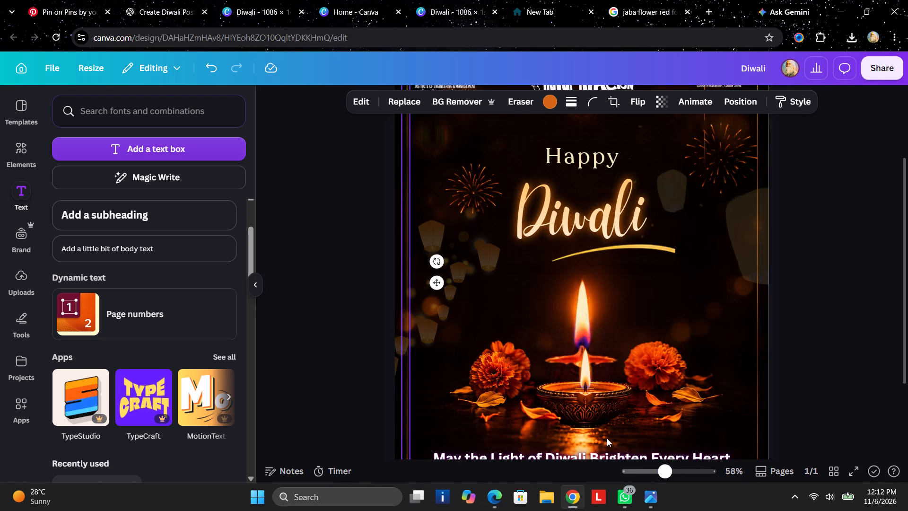
scroll(480, 330, "down", 7)
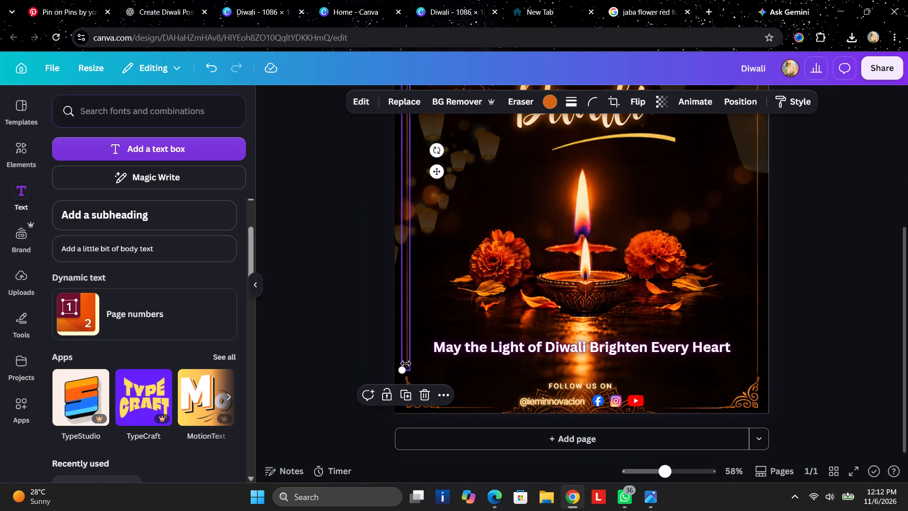
left_click_drag(401, 370, 401, 373)
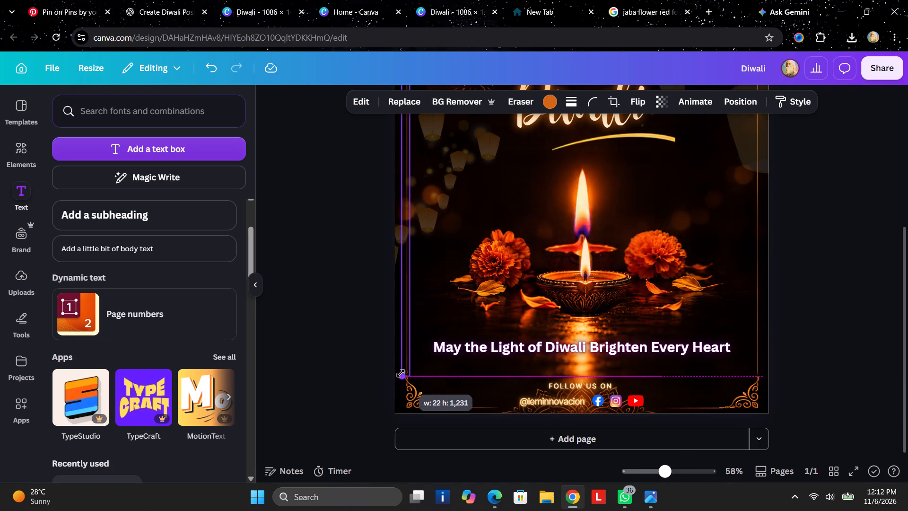
left_click_drag(401, 373, 401, 377)
left_click(853, 329)
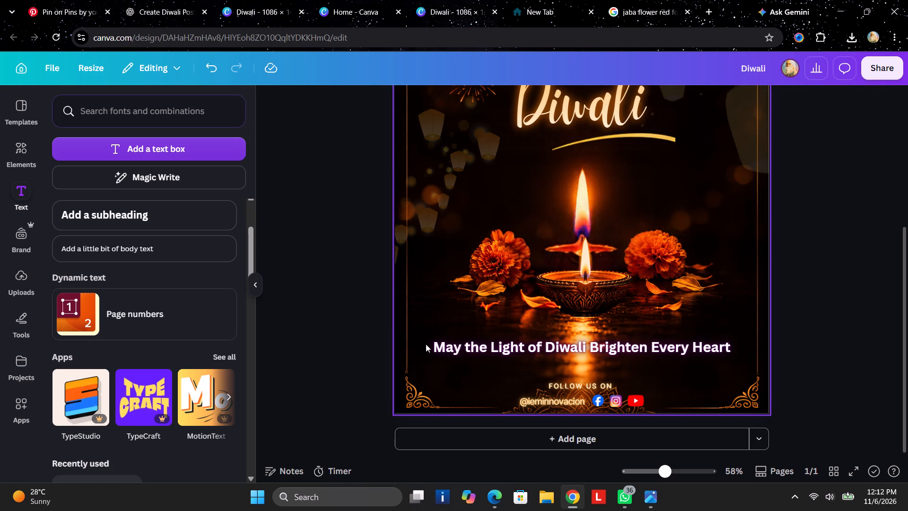
left_click(406, 349)
left_click(398, 374)
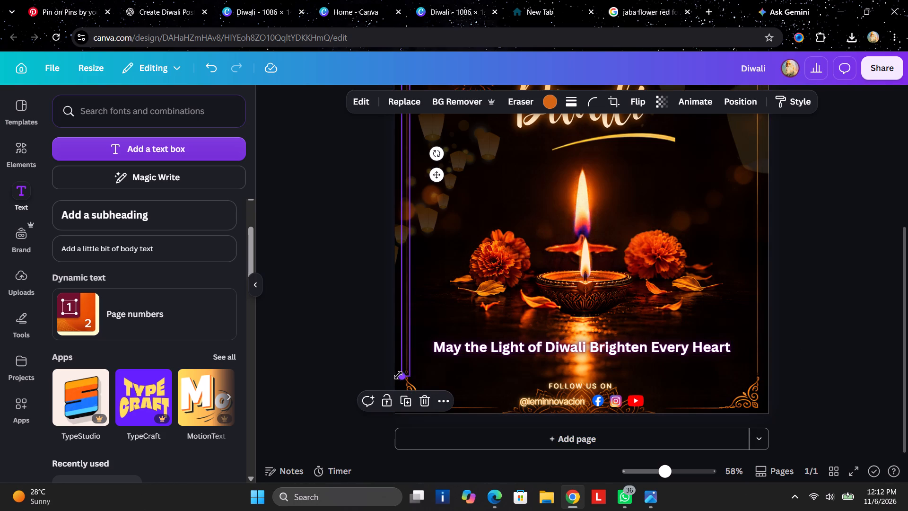
left_click(897, 317)
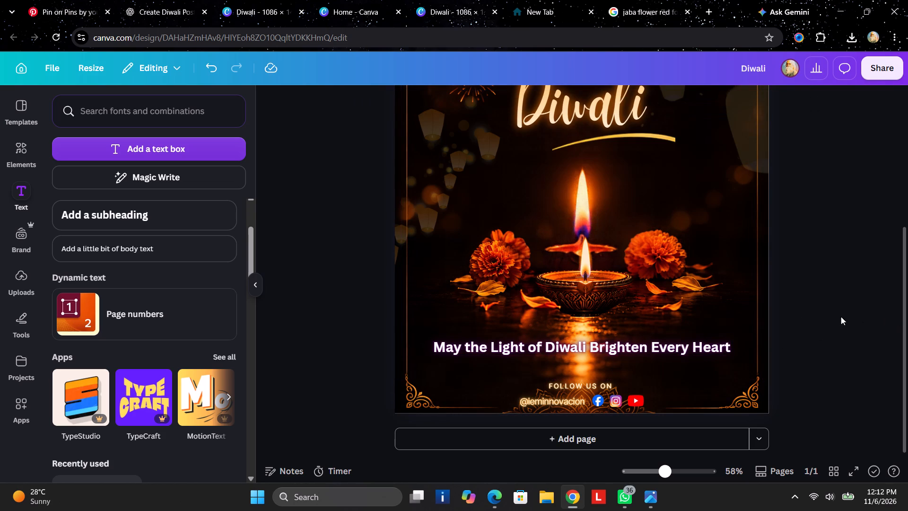
Extend the poster's right vertical border line slightly downward to meet the bottom-right corner ornament.
left_click(755, 349)
left_click(819, 362)
left_click(756, 342)
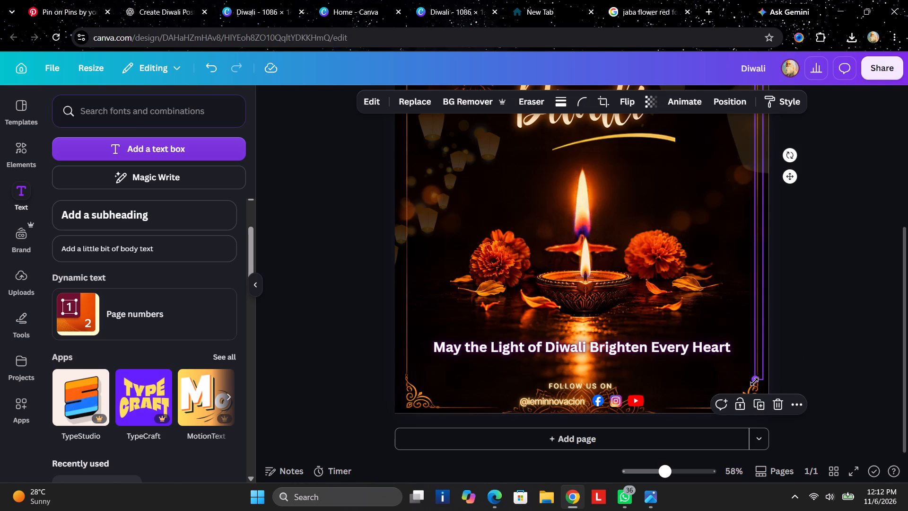
left_click(754, 382)
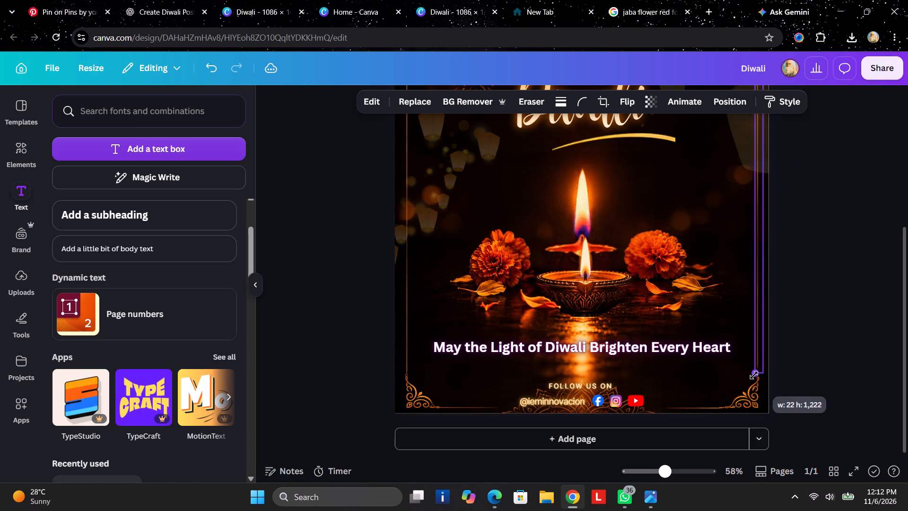
left_click(811, 369)
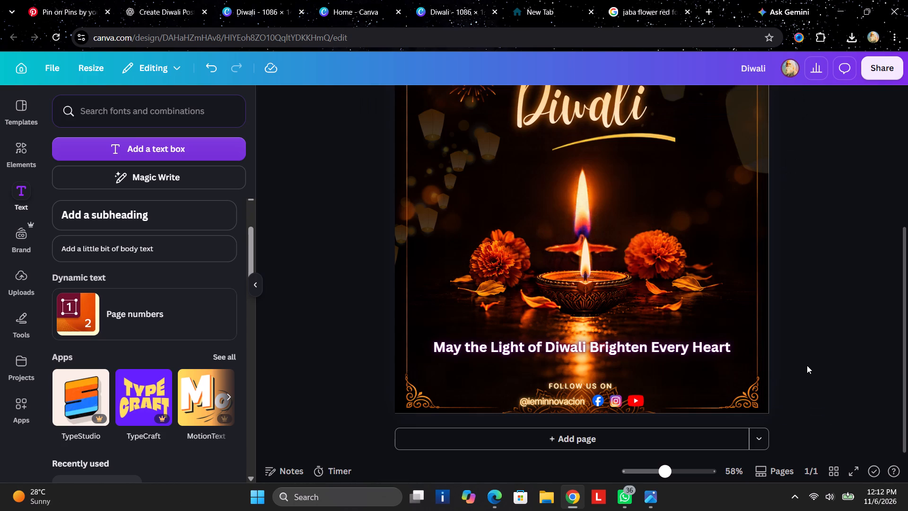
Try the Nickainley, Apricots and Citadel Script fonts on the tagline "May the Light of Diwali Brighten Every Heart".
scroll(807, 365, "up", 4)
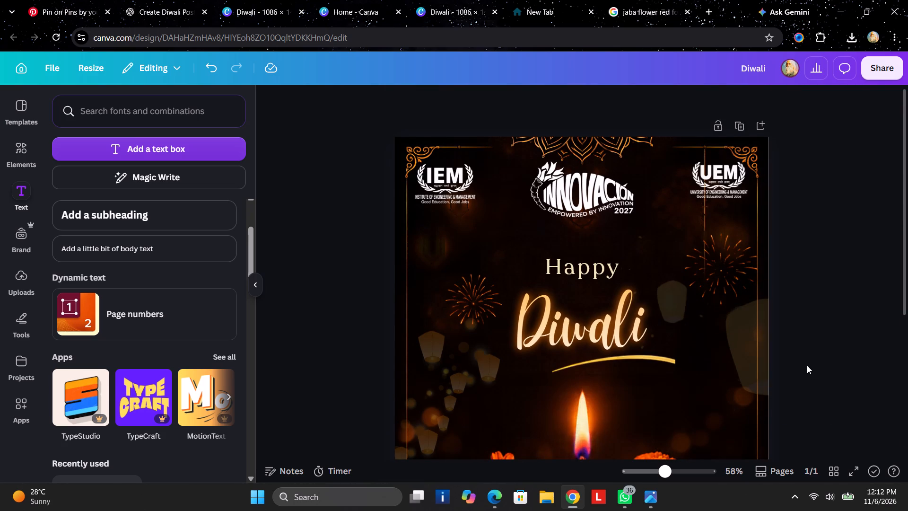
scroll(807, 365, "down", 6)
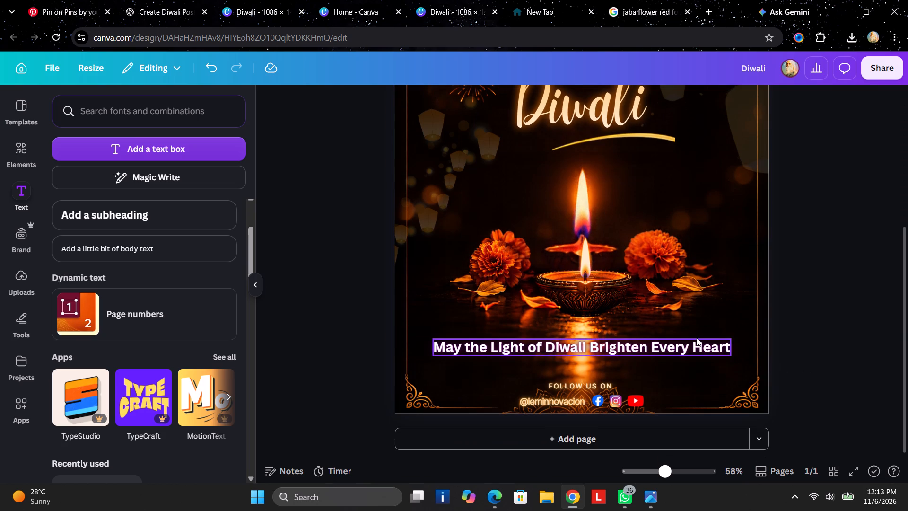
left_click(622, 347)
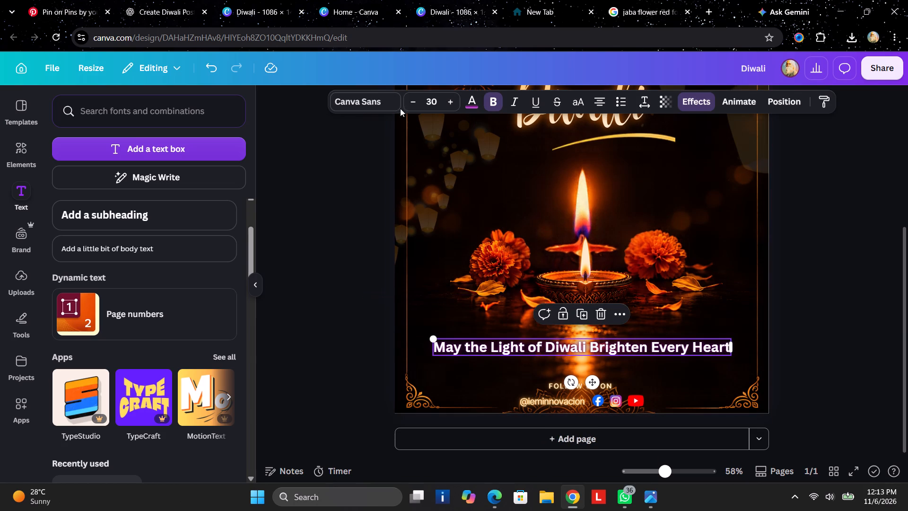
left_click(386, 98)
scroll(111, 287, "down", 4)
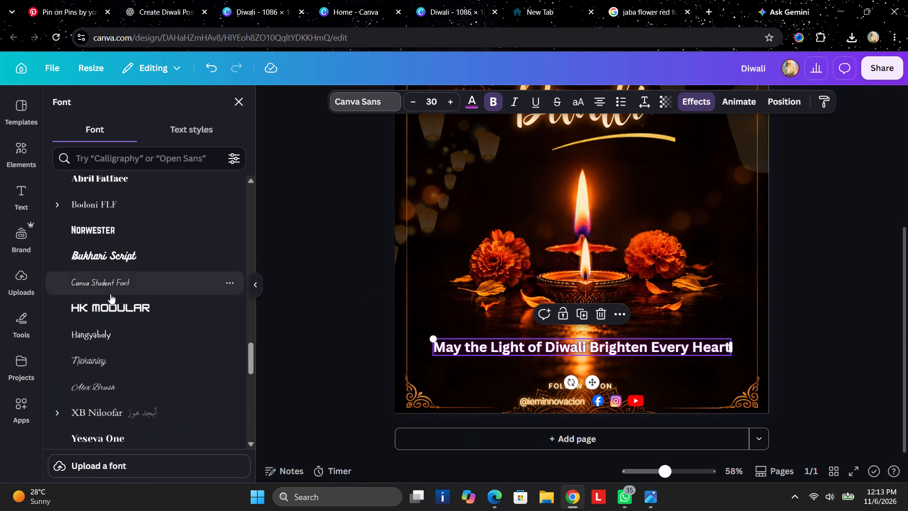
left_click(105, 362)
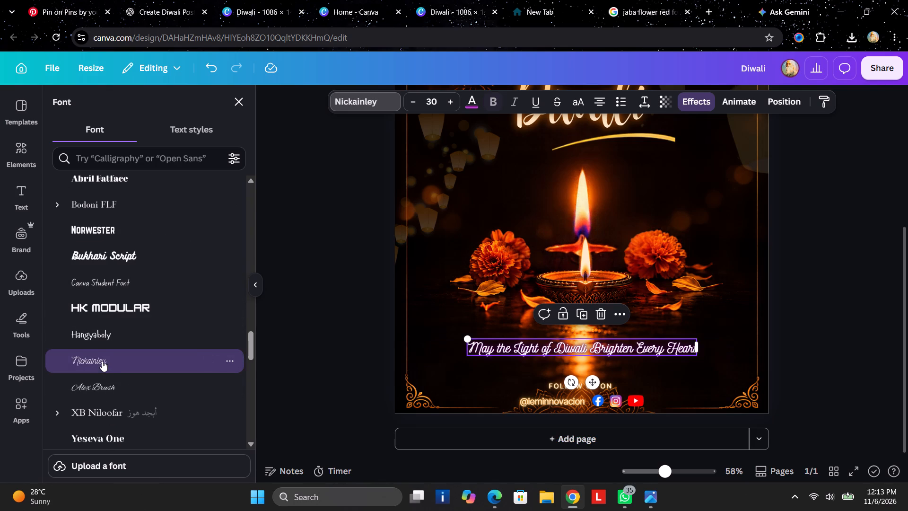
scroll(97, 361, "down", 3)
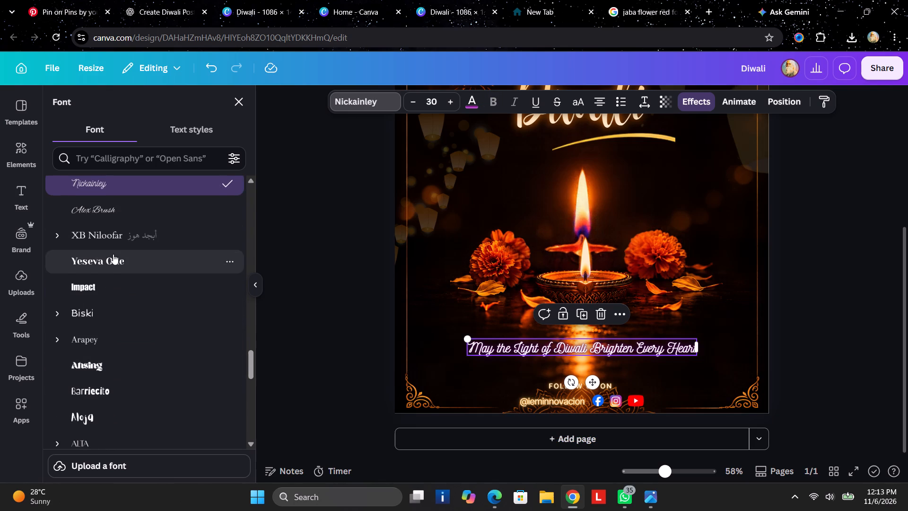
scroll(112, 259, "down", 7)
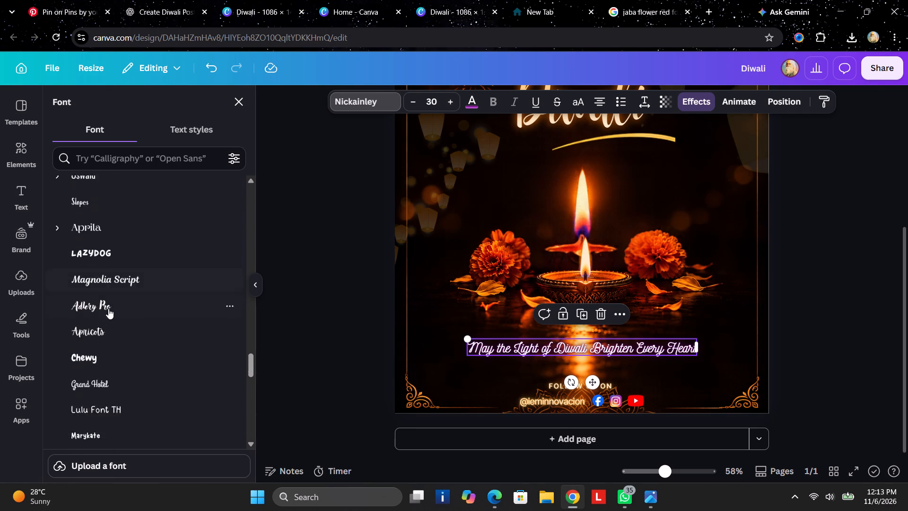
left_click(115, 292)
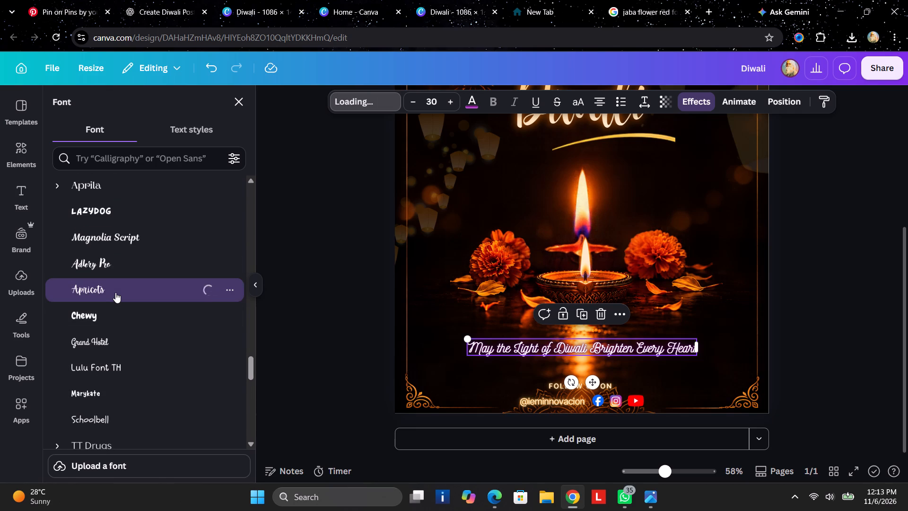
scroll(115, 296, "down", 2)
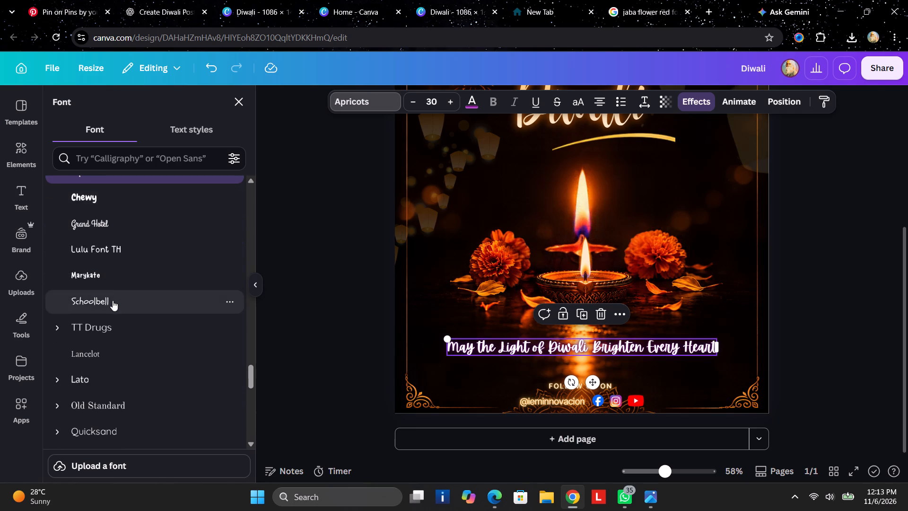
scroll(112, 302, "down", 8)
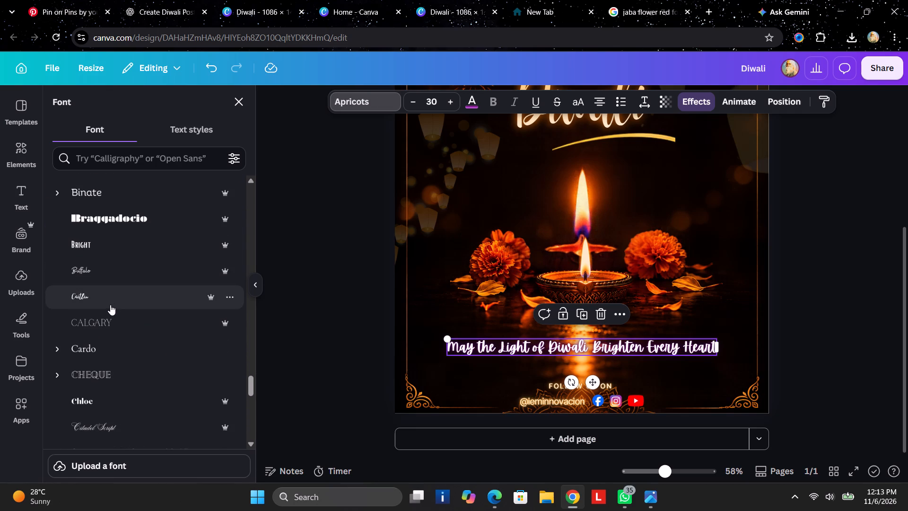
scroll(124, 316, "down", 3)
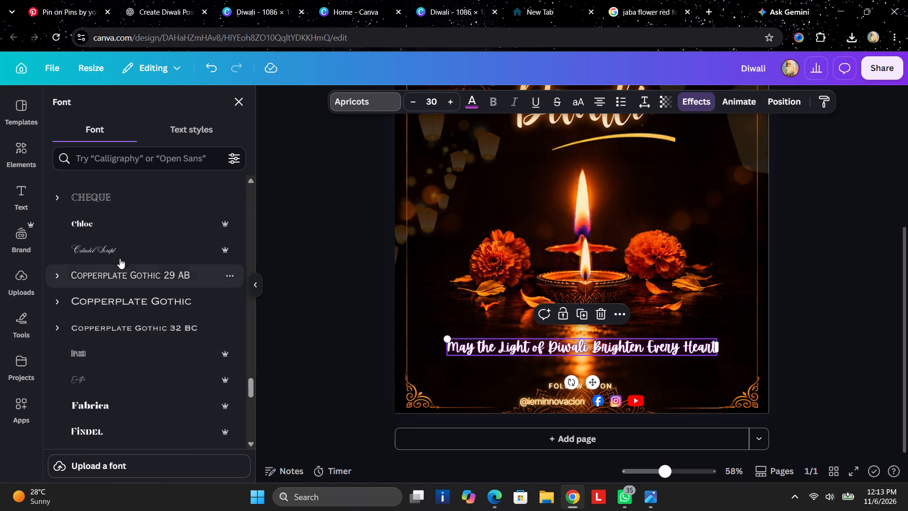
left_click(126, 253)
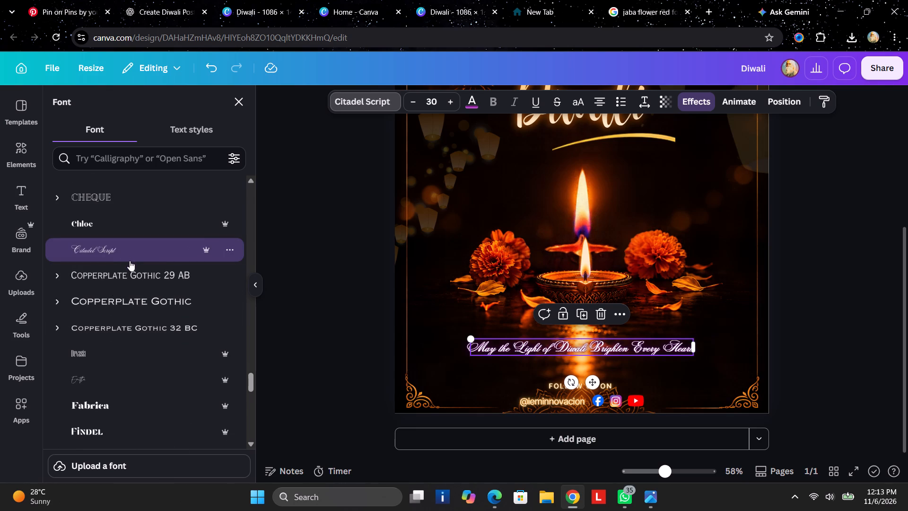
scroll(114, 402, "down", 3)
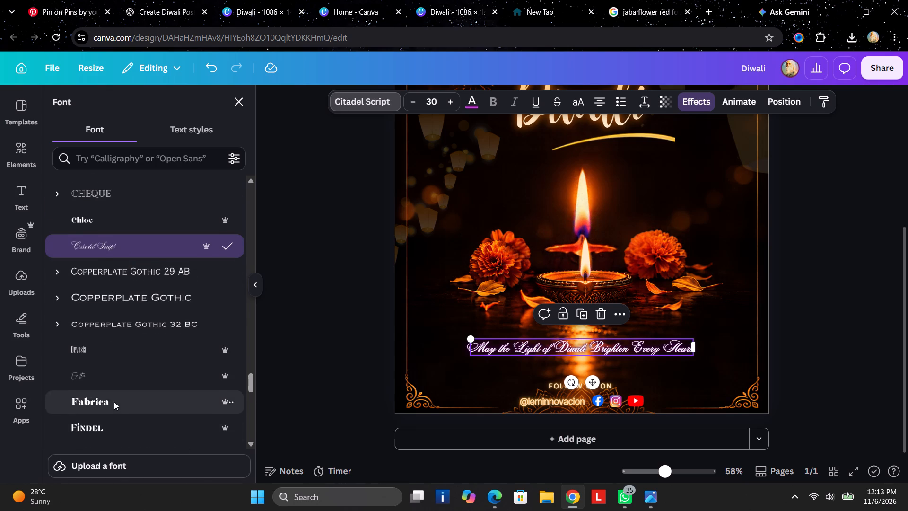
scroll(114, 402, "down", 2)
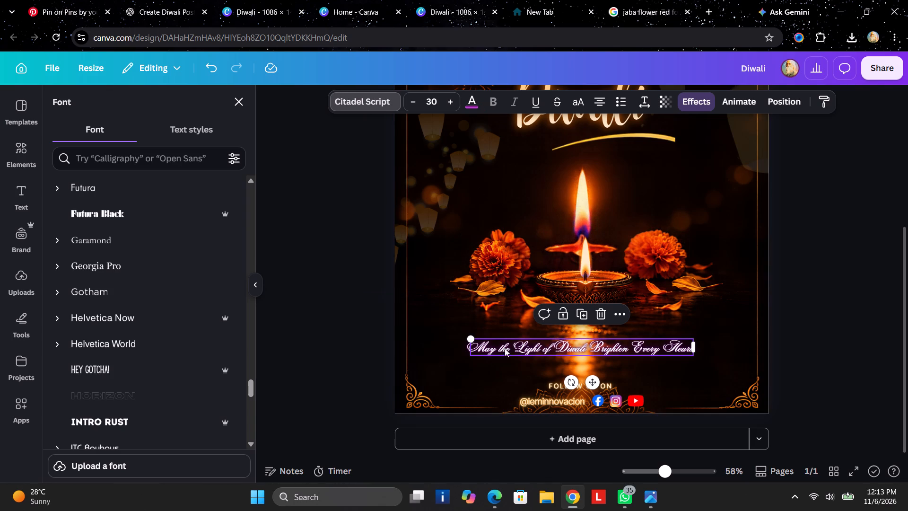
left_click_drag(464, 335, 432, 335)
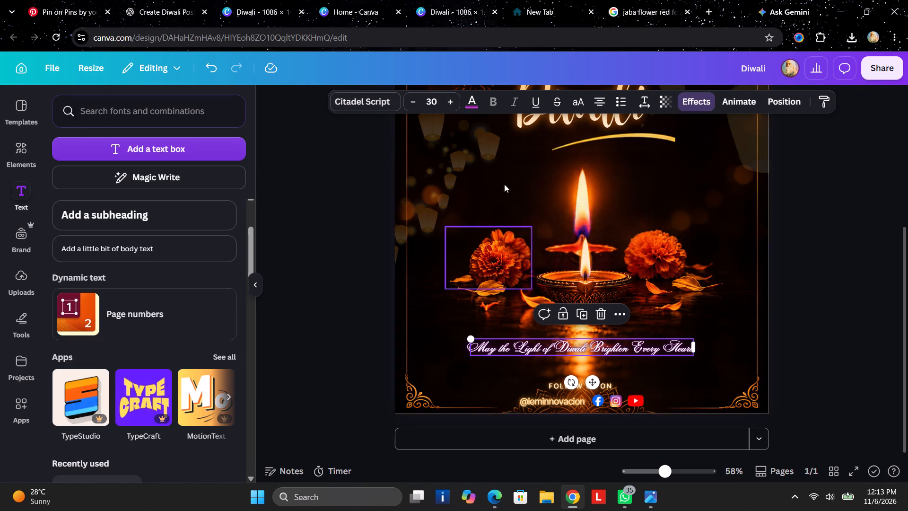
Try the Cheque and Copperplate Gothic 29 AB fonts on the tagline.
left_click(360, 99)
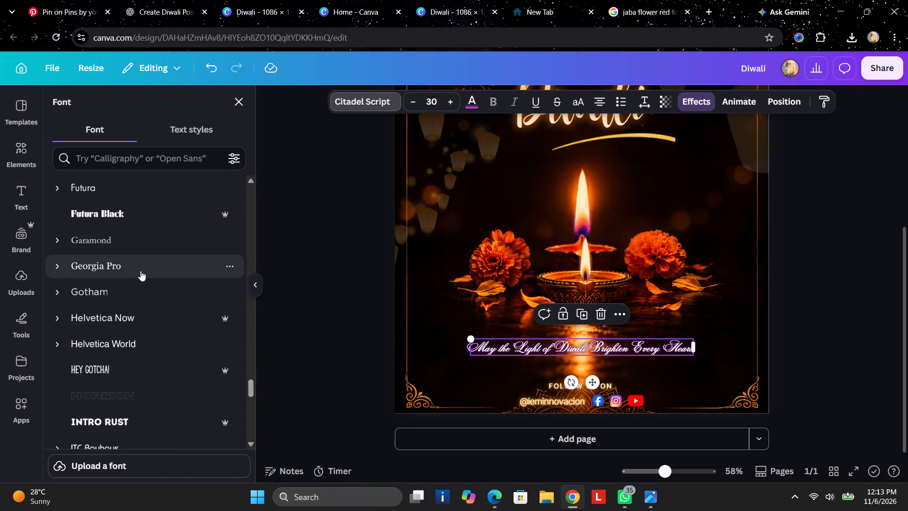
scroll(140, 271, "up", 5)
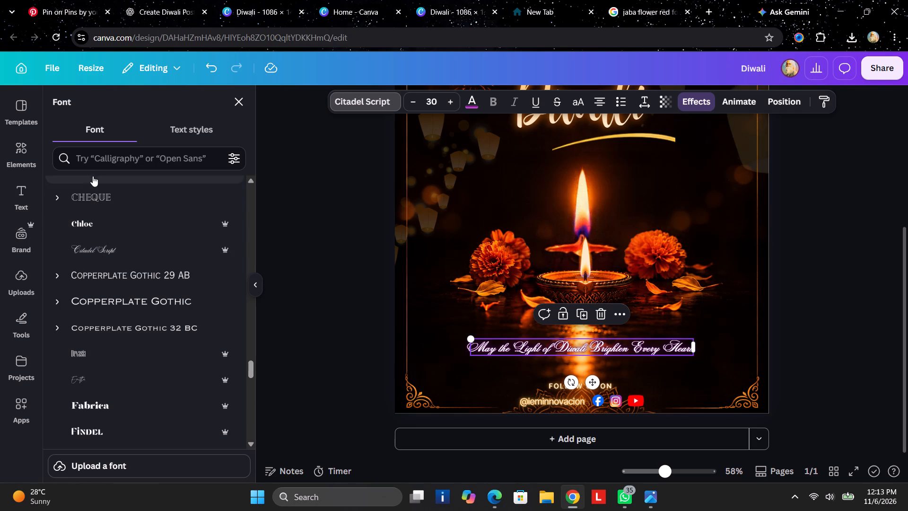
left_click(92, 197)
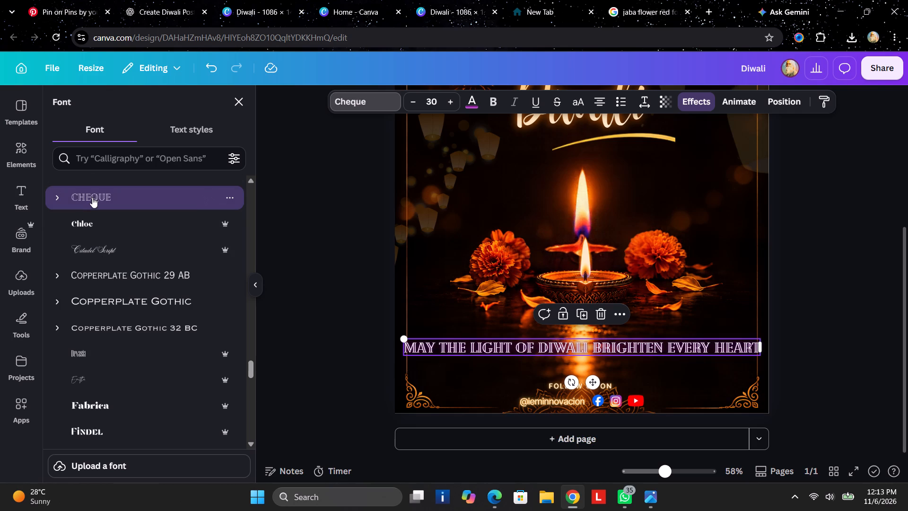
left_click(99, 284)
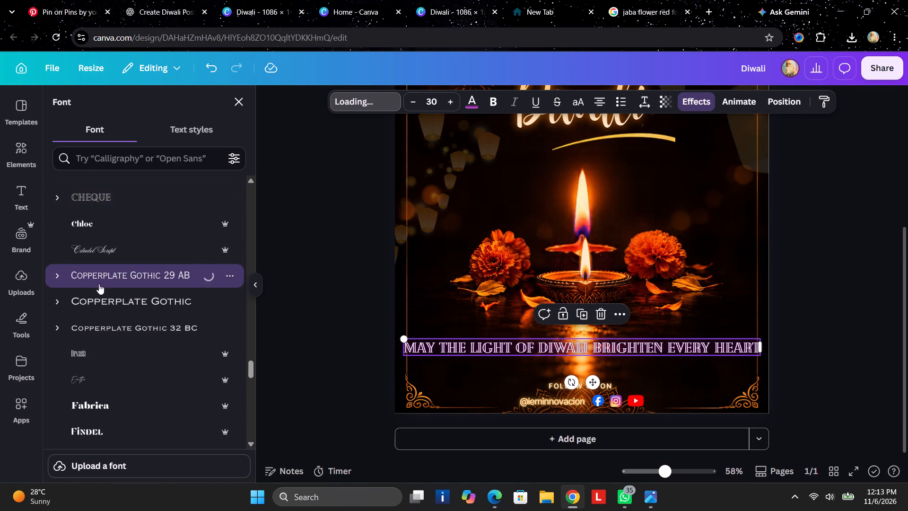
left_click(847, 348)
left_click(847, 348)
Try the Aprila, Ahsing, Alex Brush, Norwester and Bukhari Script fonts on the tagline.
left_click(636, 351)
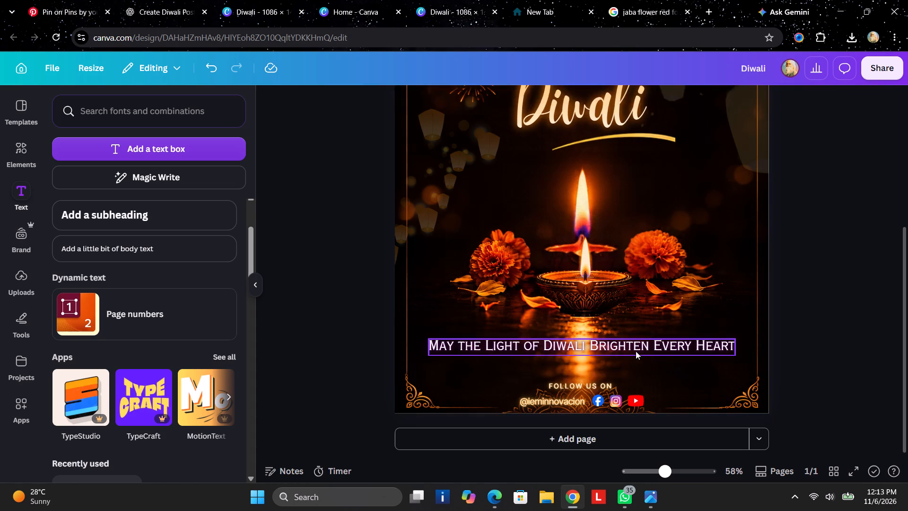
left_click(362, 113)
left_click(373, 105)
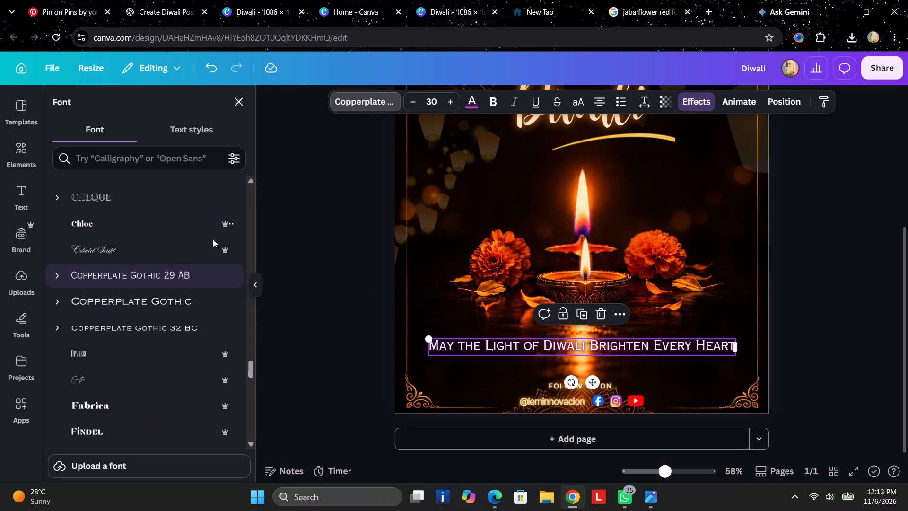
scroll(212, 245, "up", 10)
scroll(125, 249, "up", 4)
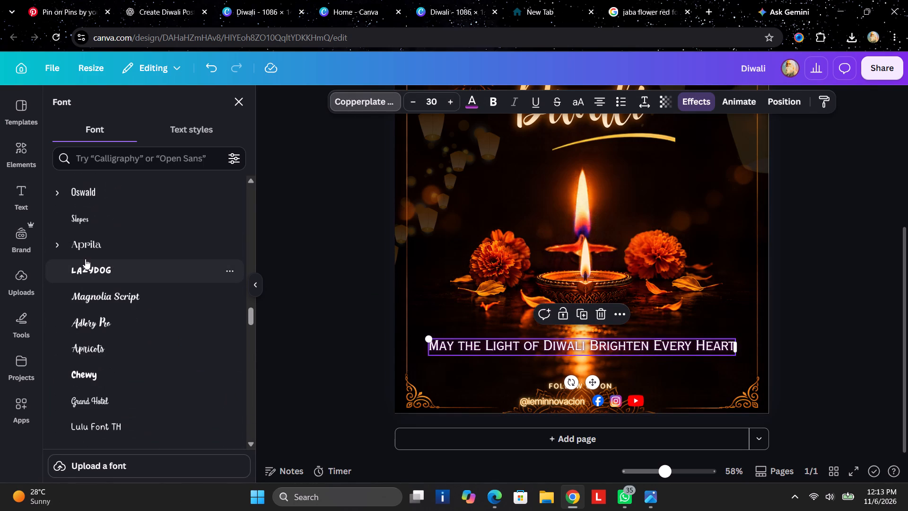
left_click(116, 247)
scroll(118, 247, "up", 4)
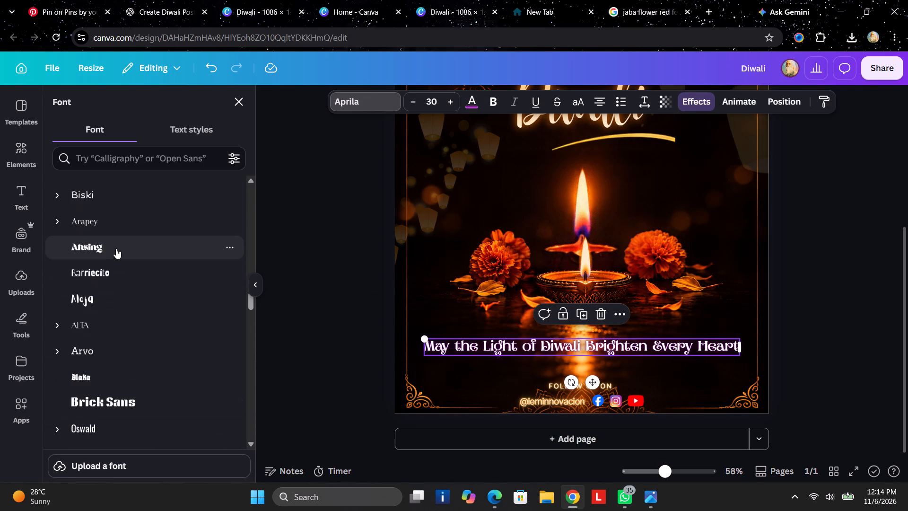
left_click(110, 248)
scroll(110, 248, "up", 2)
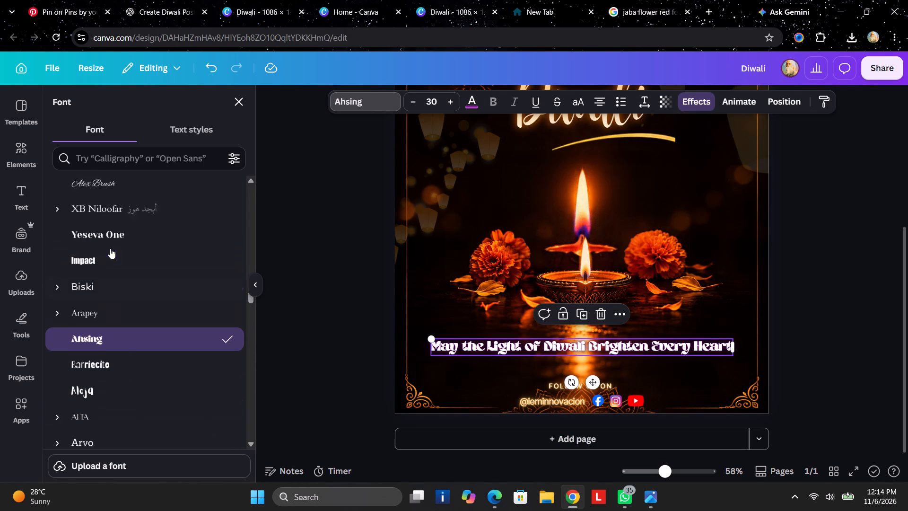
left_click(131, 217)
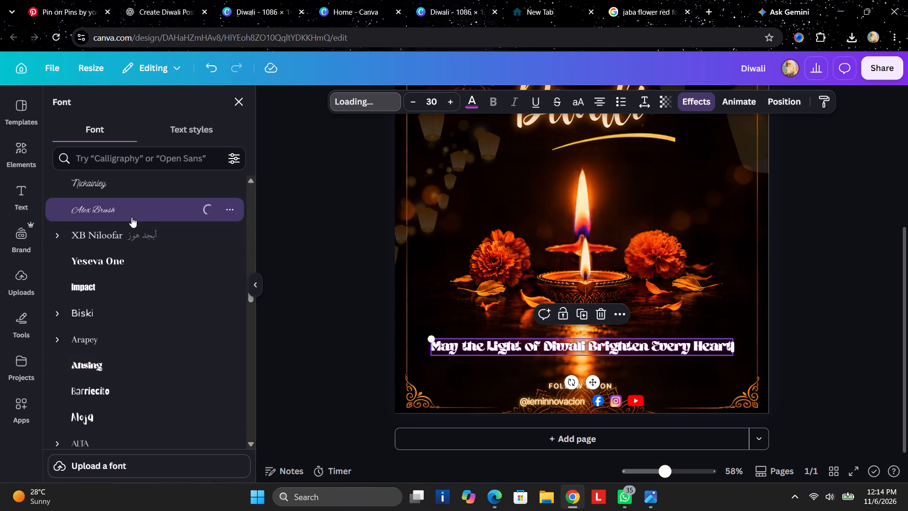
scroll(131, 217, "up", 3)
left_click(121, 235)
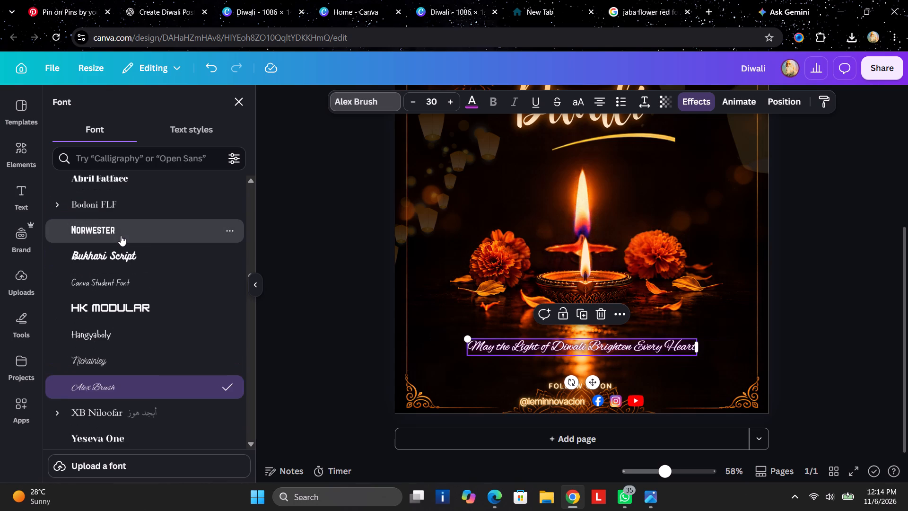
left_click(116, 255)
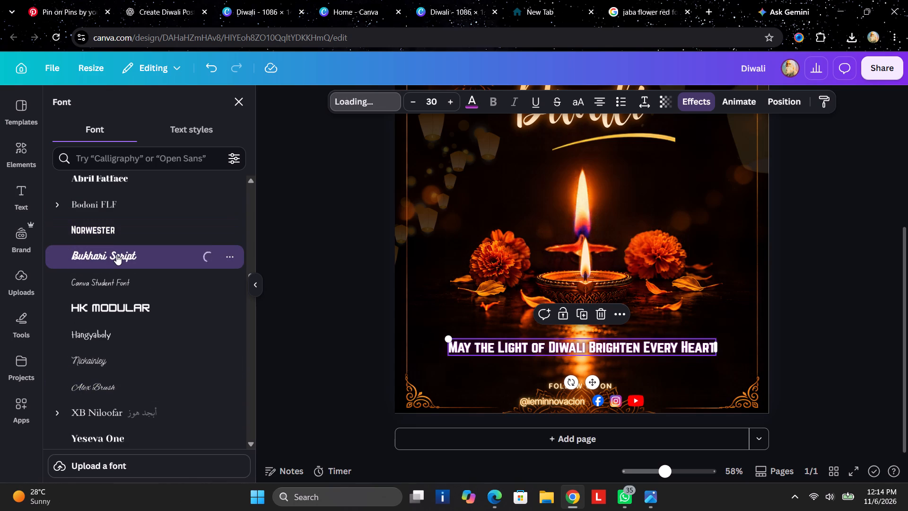
Compare the Roboto and Garet fonts on the tagline and set its font to Alice.
scroll(120, 280, "up", 3)
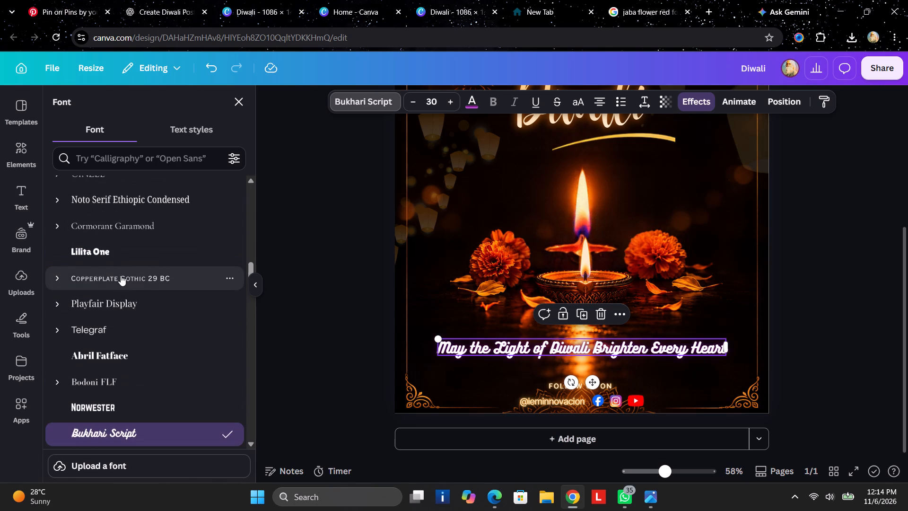
scroll(121, 275, "up", 7)
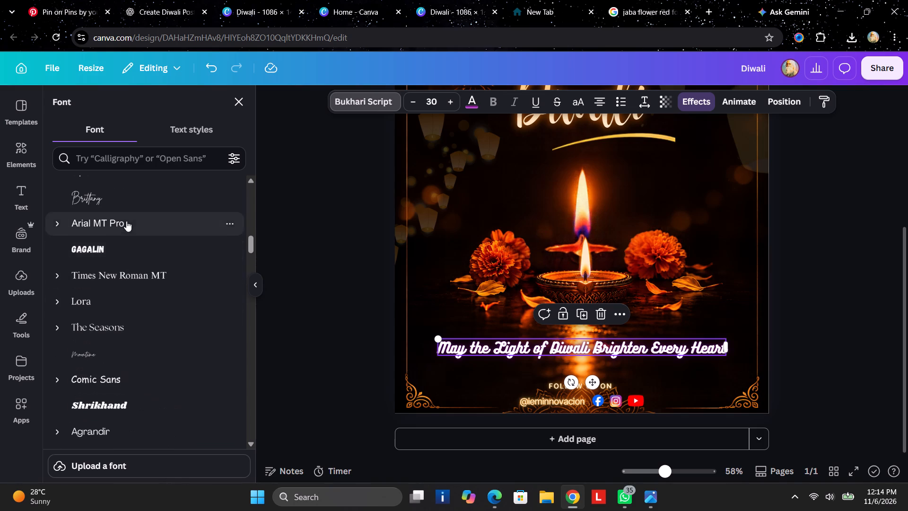
scroll(126, 221, "up", 3)
left_click(100, 265)
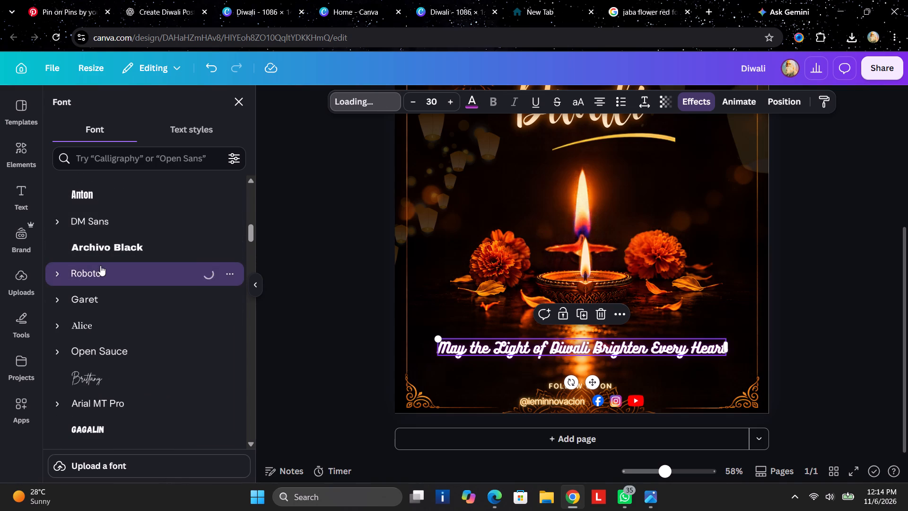
left_click(83, 293)
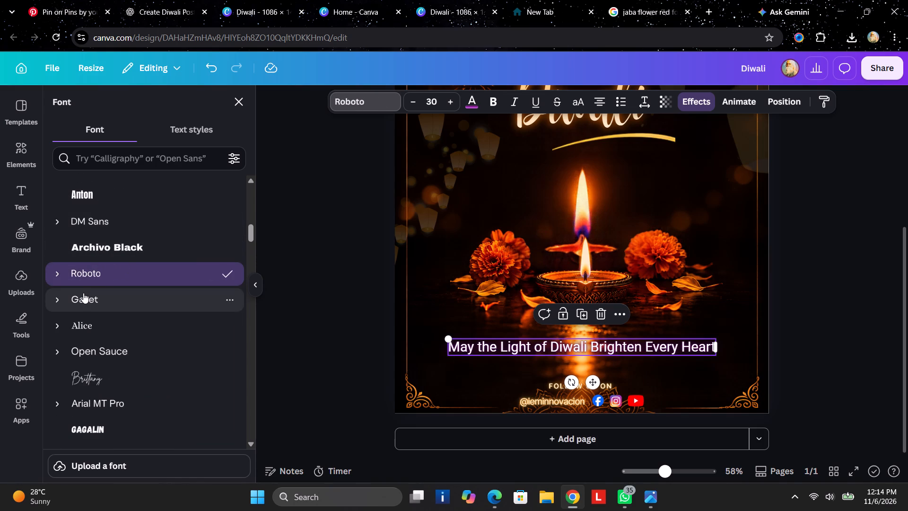
left_click(108, 326)
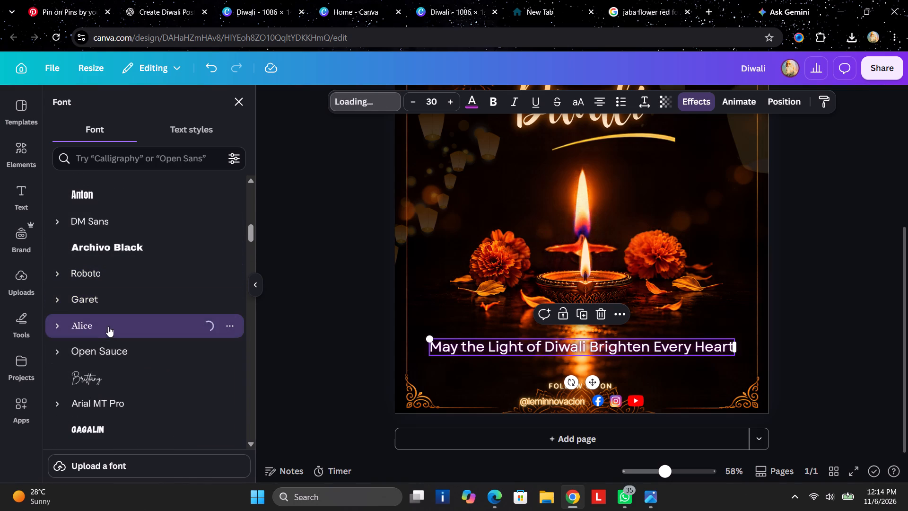
left_click(299, 419)
left_click(305, 412)
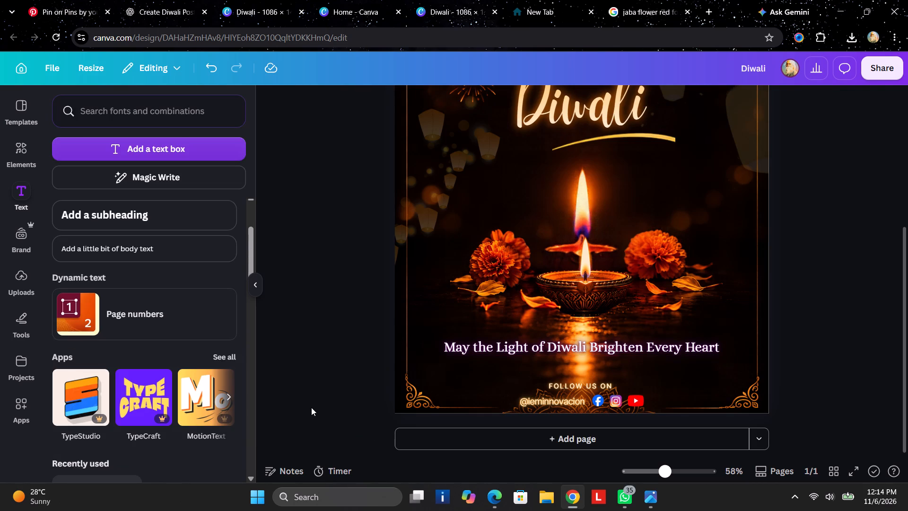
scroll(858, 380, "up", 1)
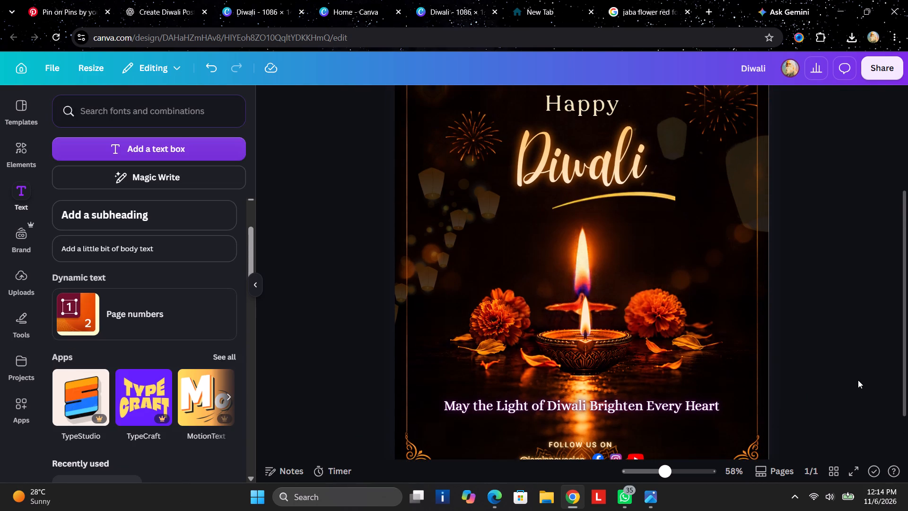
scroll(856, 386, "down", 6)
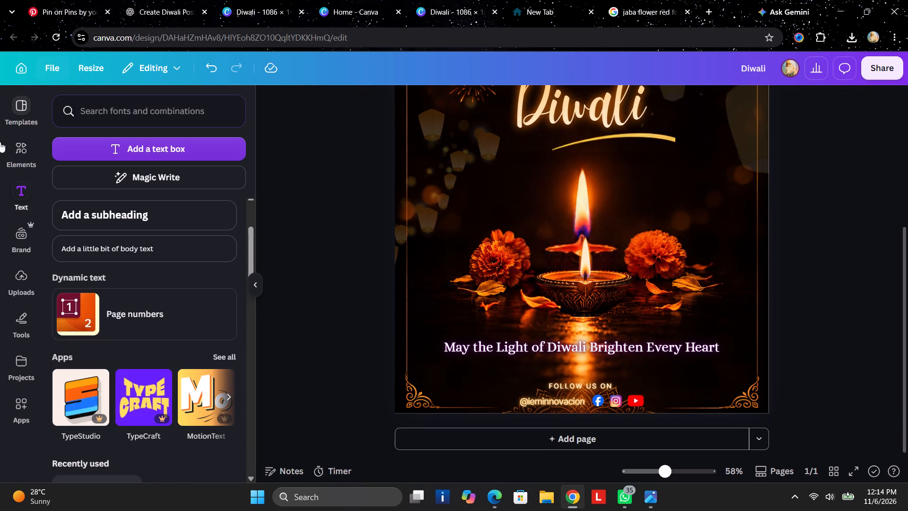
Search the elements for "line", insert the ornamental gold divider and place it between the tagline and "FOLLOW US ON".
left_click(23, 156)
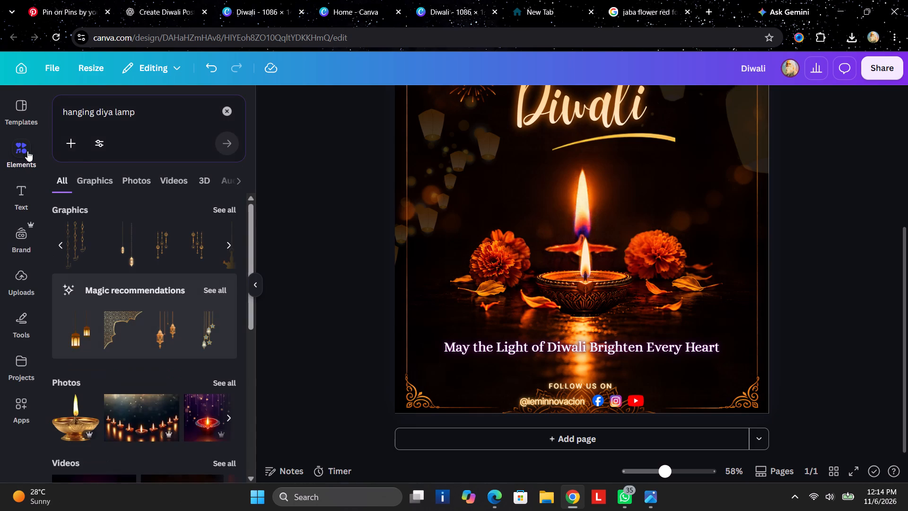
left_click_drag(160, 107, 26, 104)
key("BackSpace")
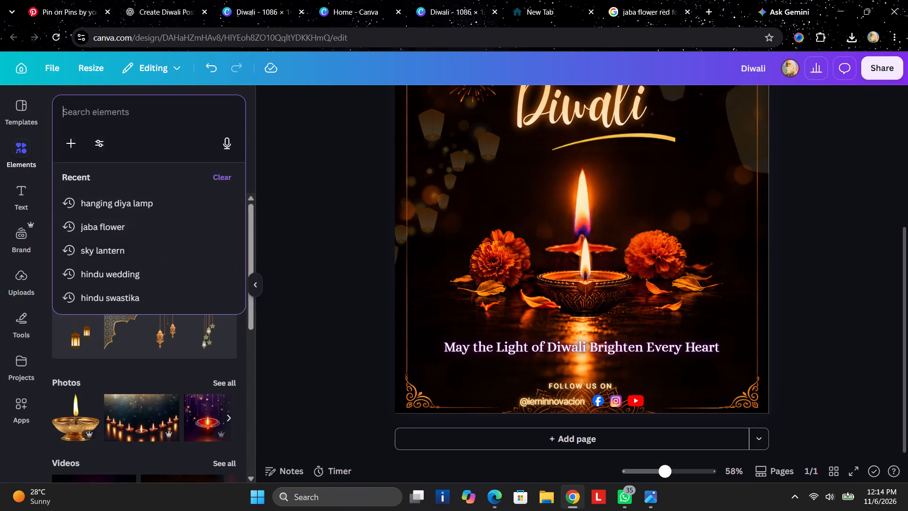
type("li")
type("ne")
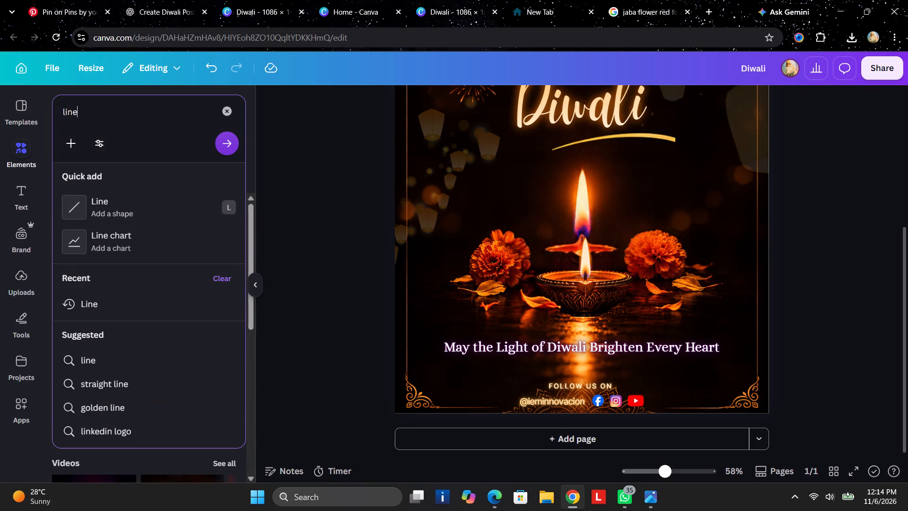
key("space")
key("Return")
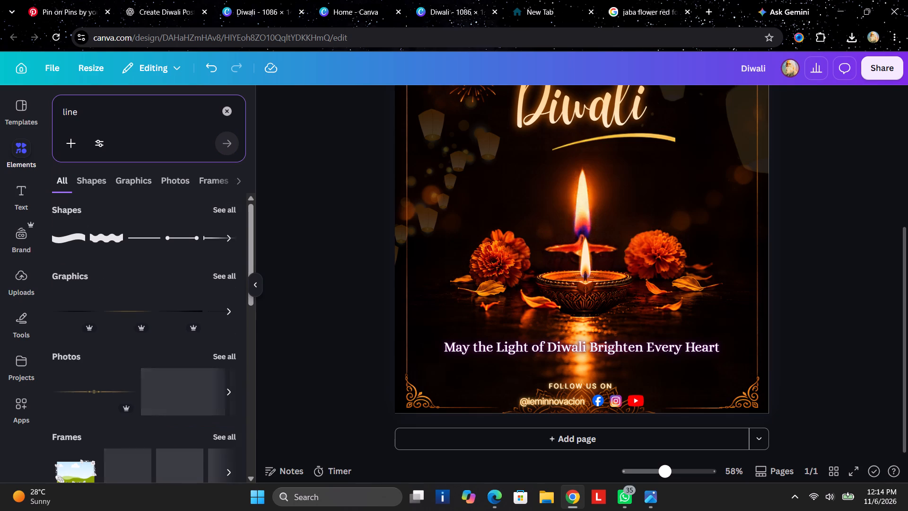
left_click(96, 400)
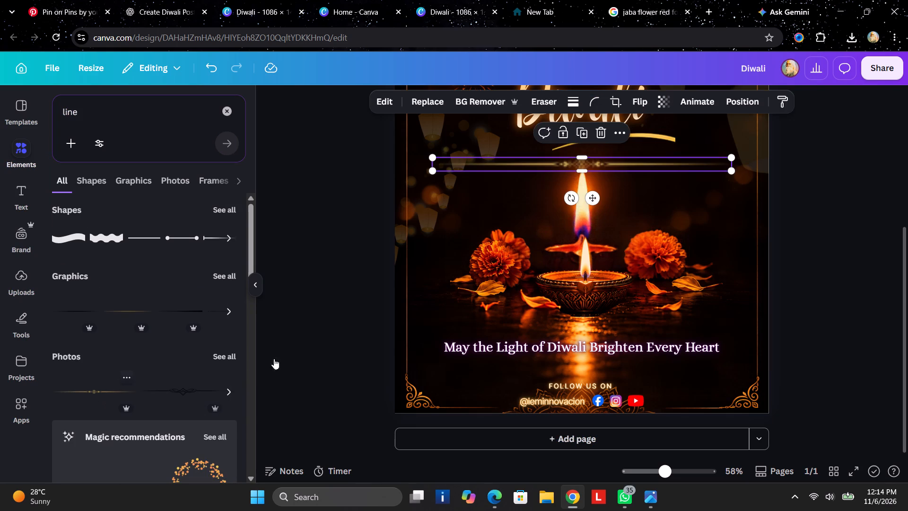
left_click_drag(599, 199, 579, 315)
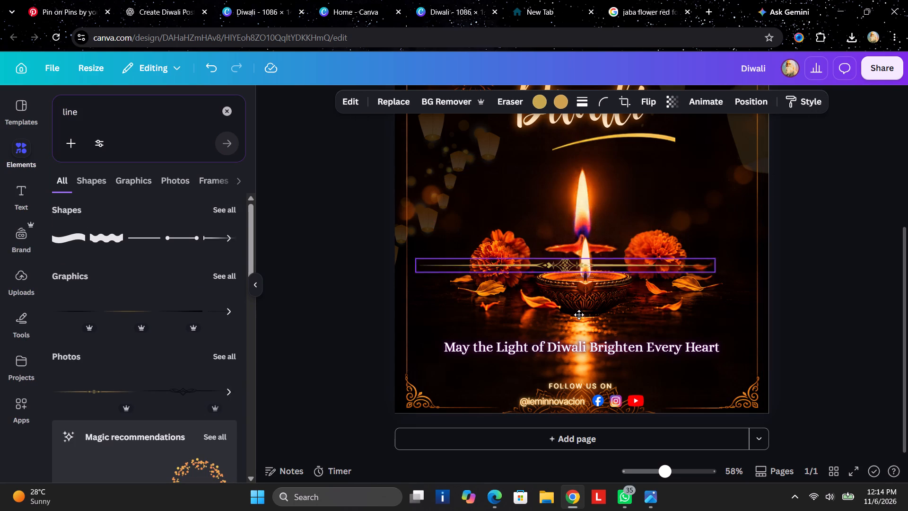
left_click_drag(579, 315, 601, 404)
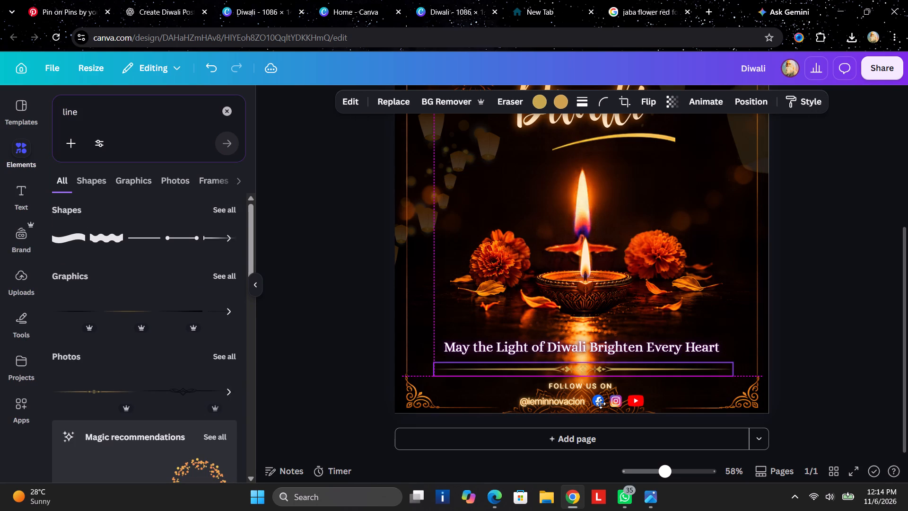
left_click_drag(601, 404, 600, 404)
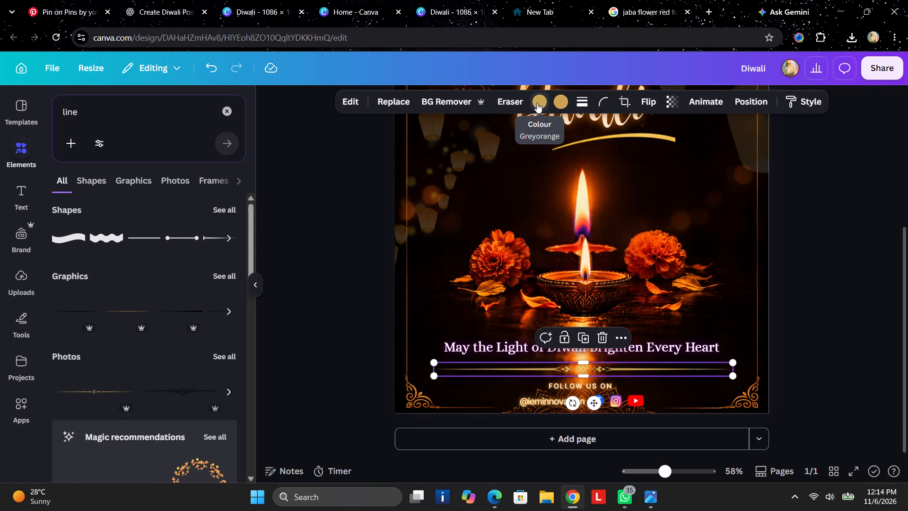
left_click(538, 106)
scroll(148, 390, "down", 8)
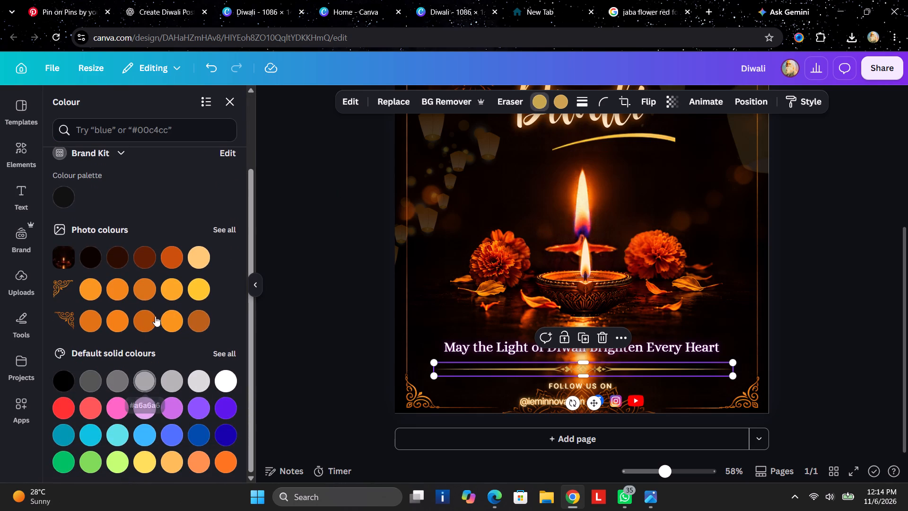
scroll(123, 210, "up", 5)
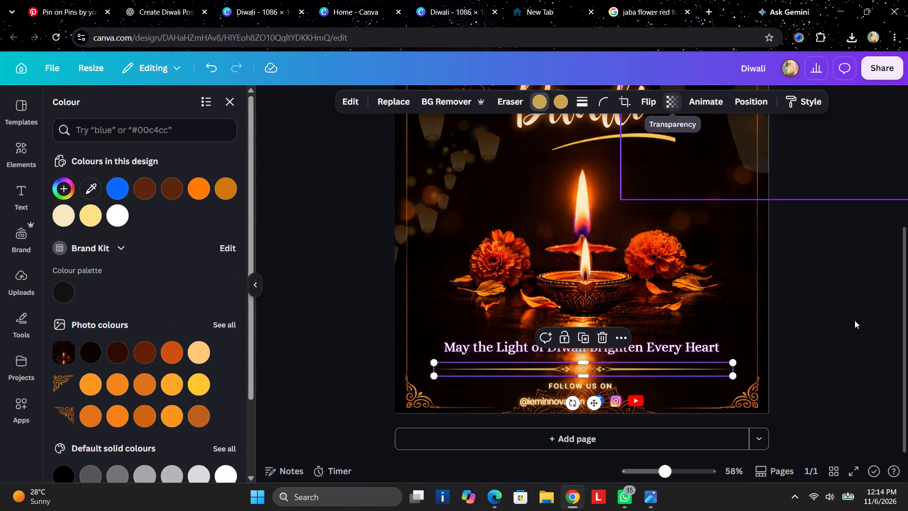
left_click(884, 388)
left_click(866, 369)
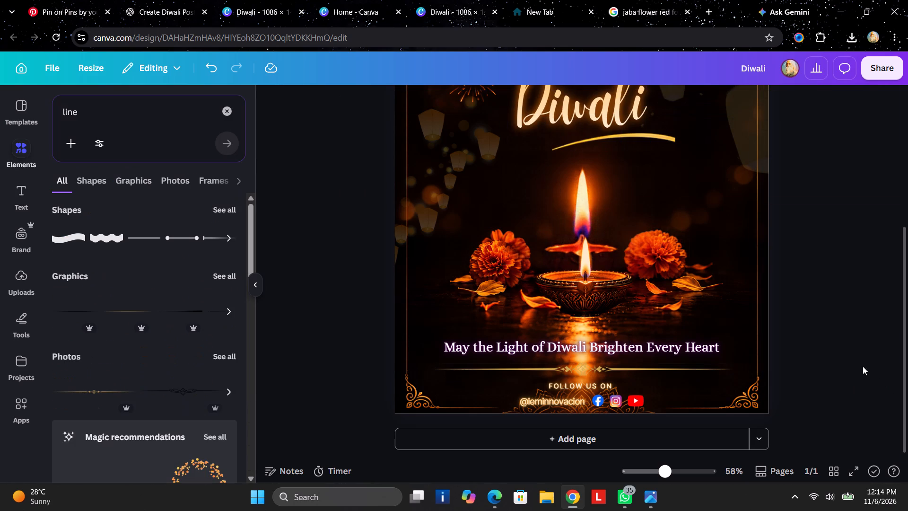
Nudge the gold divider up slightly, closer to the tagline.
left_click(619, 373)
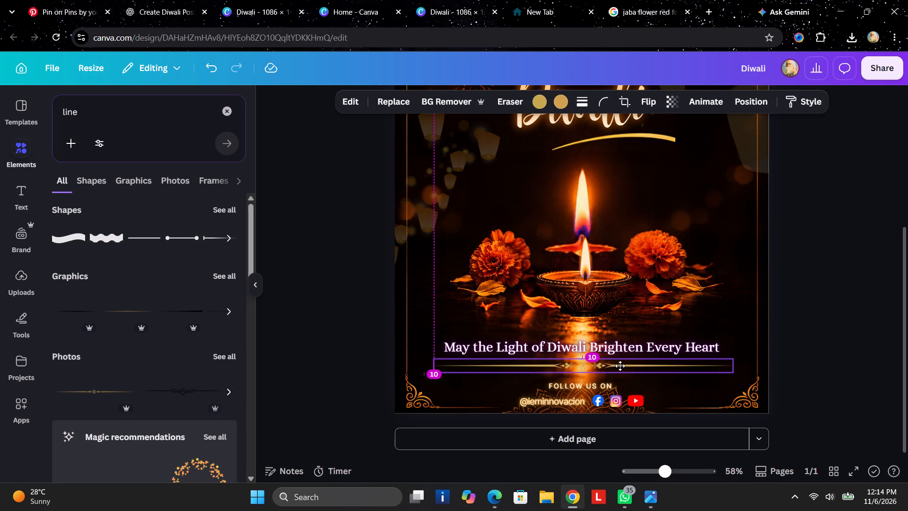
left_click(866, 362)
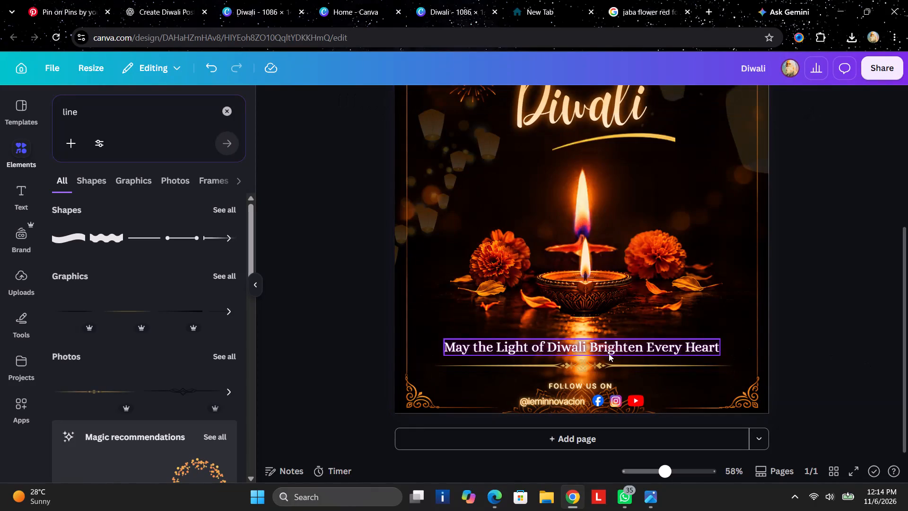
Try orange and white shades on the divider's first colour and set it to the default solid yellow.
left_click(607, 367)
left_click(536, 96)
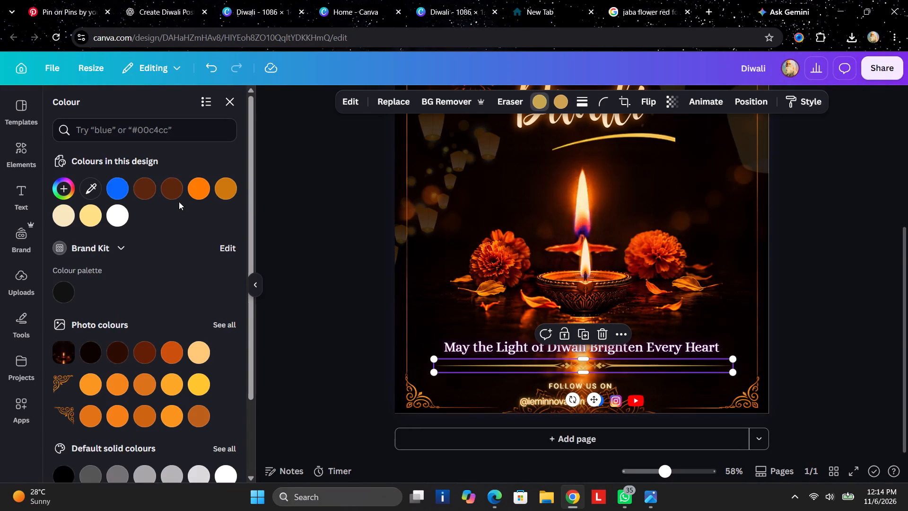
scroll(158, 346, "down", 2)
left_click(196, 320)
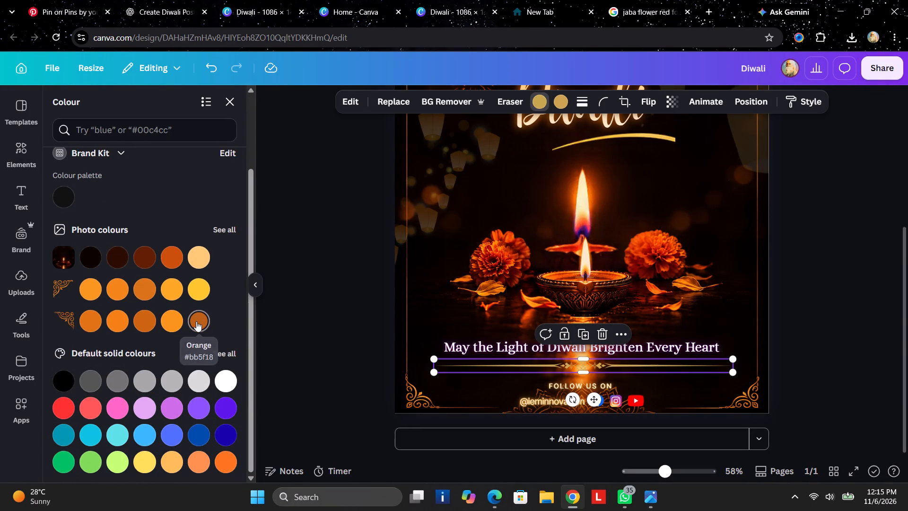
left_click(172, 318)
left_click(131, 314)
left_click(118, 322)
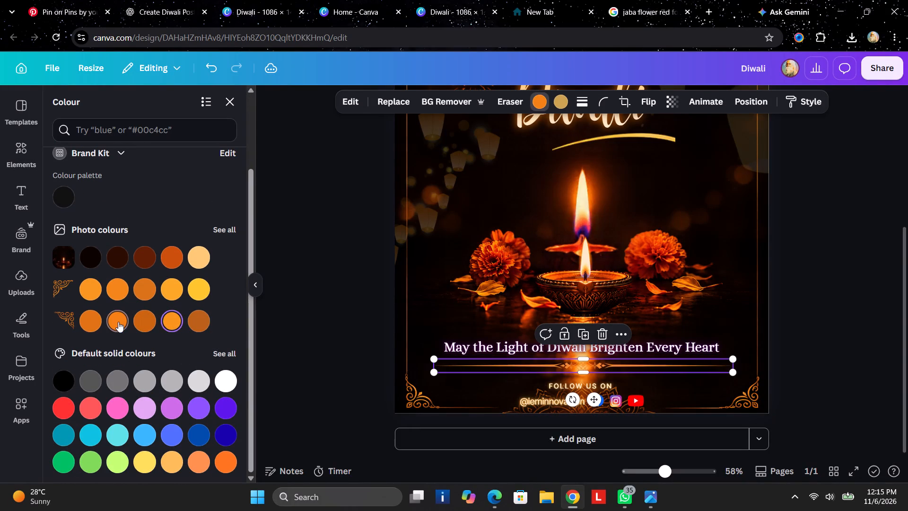
scroll(119, 404, "down", 6)
left_click(220, 378)
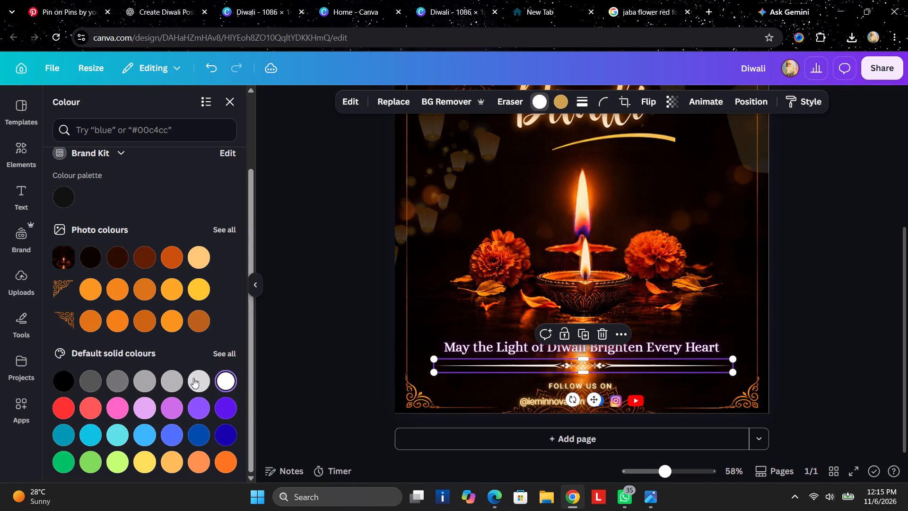
left_click(186, 378)
scroll(173, 431, "down", 4)
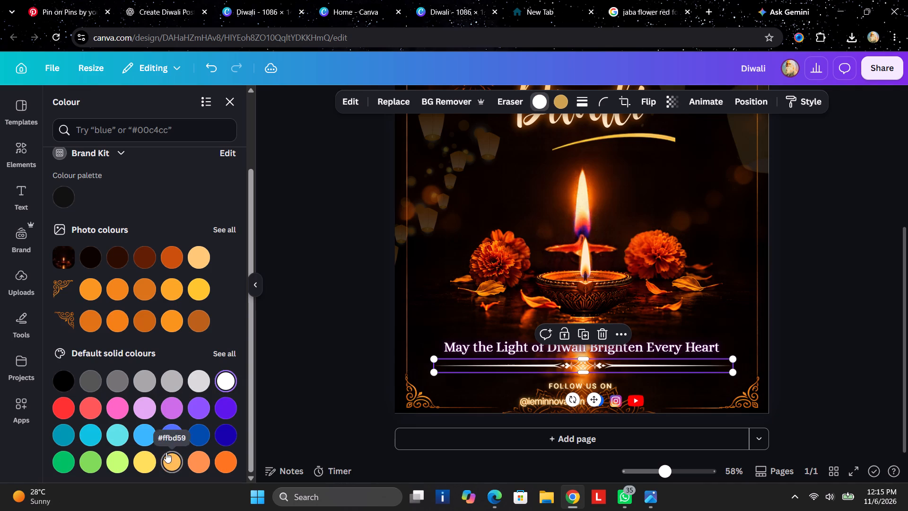
left_click(166, 453)
left_click(136, 456)
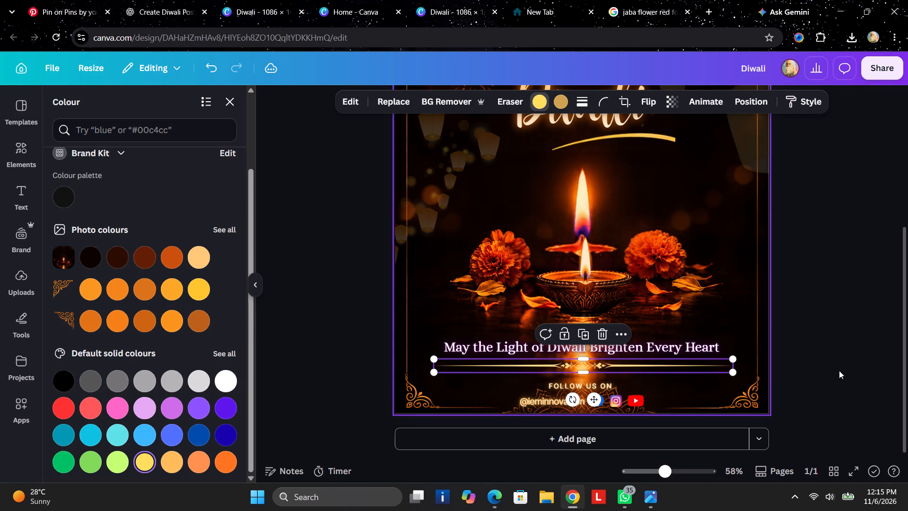
double_click(839, 370)
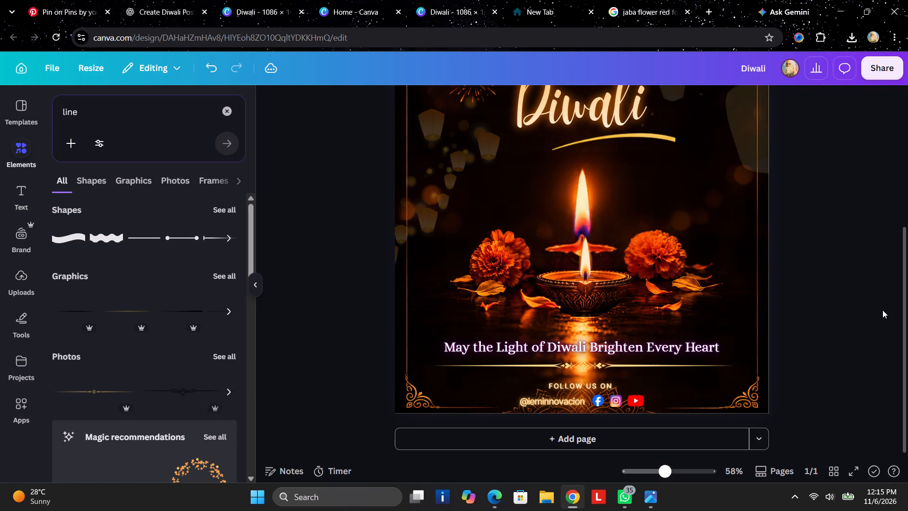
Shrink the firework below the UEM logo slightly and shift it left, inside the poster's border line.
scroll(687, 246, "up", 4)
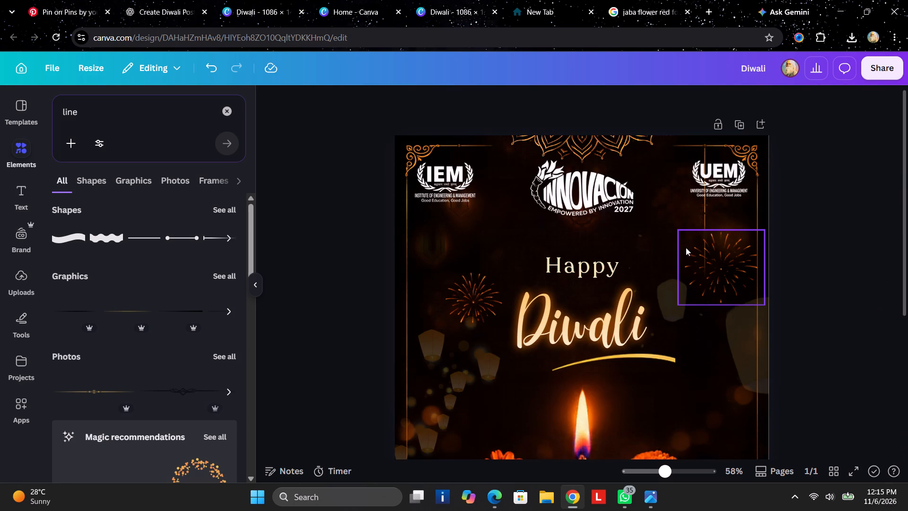
left_click(723, 273)
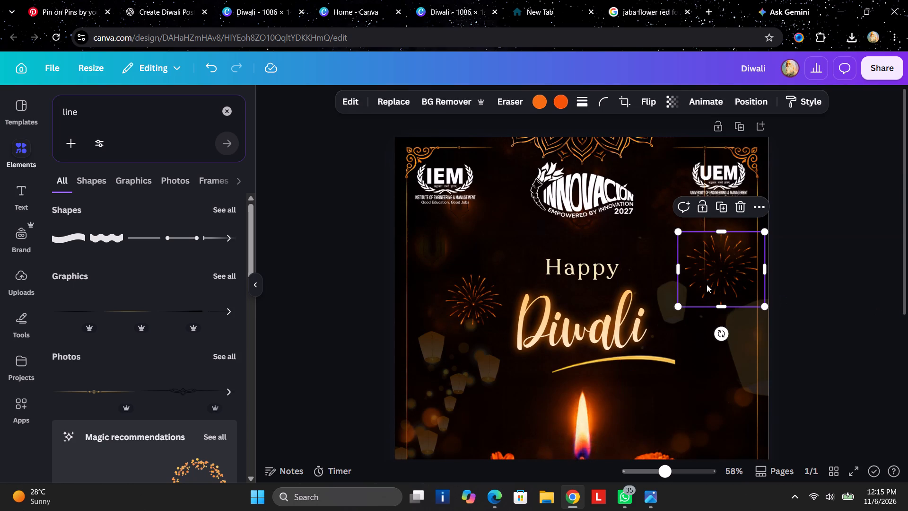
left_click_drag(677, 309, 685, 303)
left_click(863, 275)
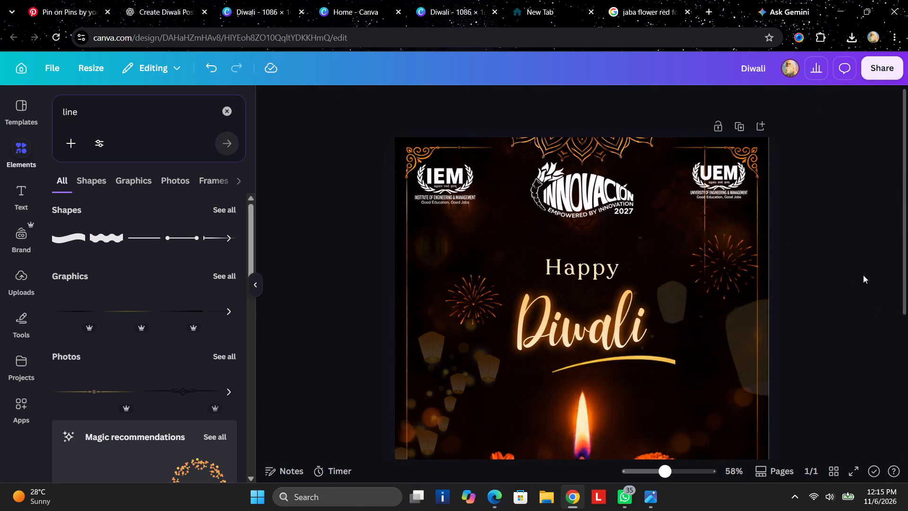
left_click_drag(732, 258, 725, 259)
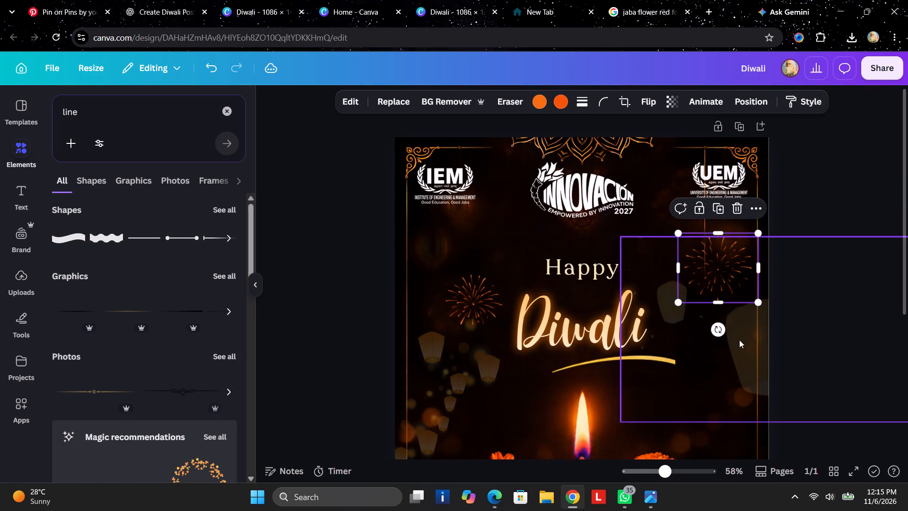
Move the large faint lantern graphic up and left so its big lantern sits inside the border below the right-hand firework.
left_click_drag(734, 354, 681, 310)
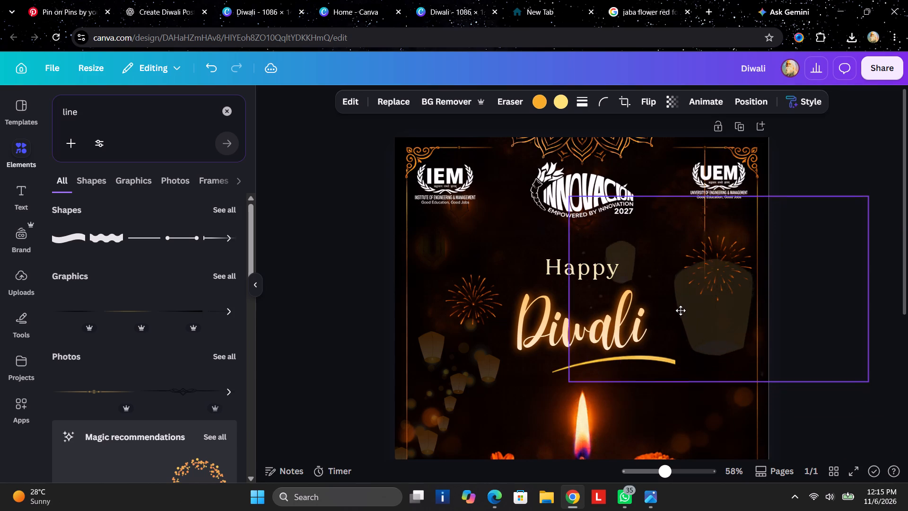
left_click_drag(681, 310, 693, 323)
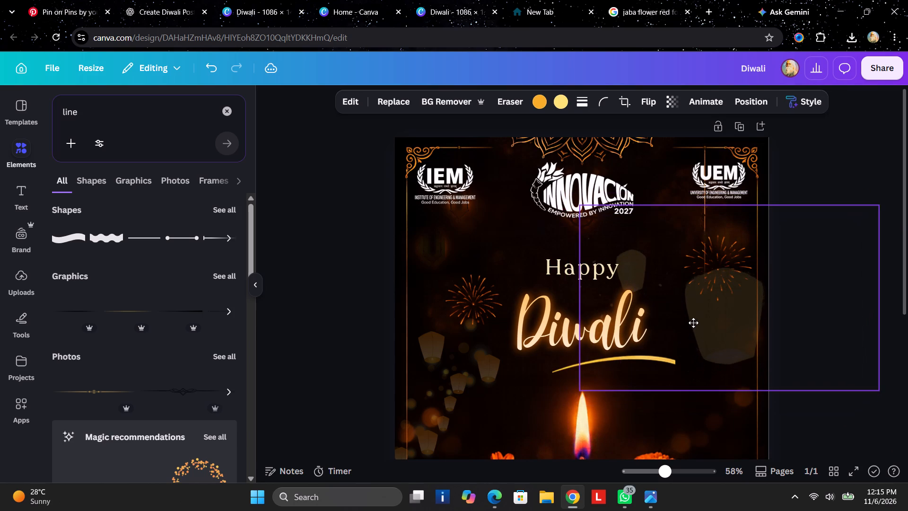
left_click_drag(693, 323, 683, 319)
left_click(907, 324)
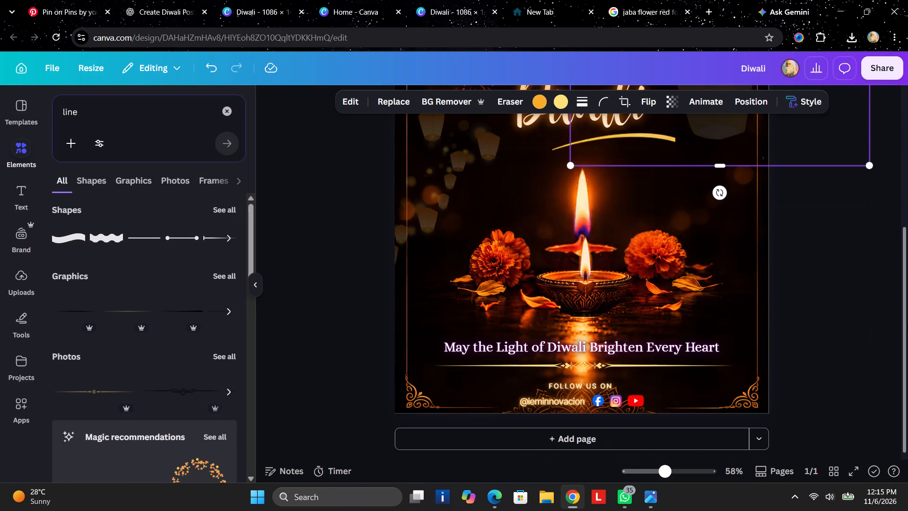
scroll(809, 307, "up", 4)
left_click(857, 429)
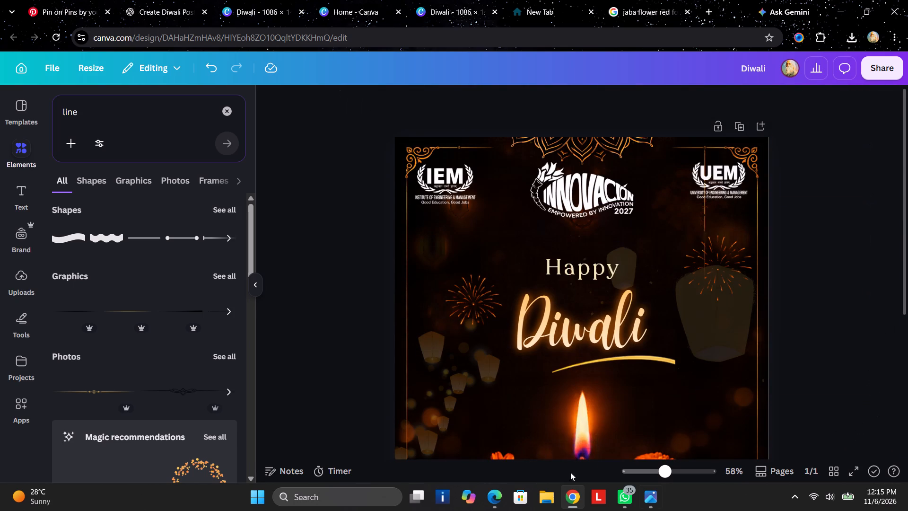
Try the small lantern cluster higher up around the left-hand firework, and settle it just below that firework along the poster's left edge.
left_click_drag(439, 388, 491, 305)
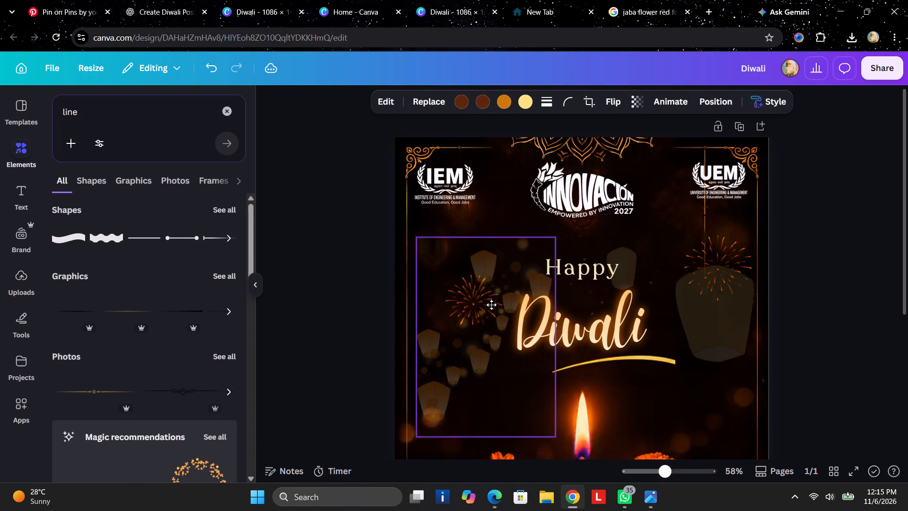
left_click_drag(491, 305, 490, 297)
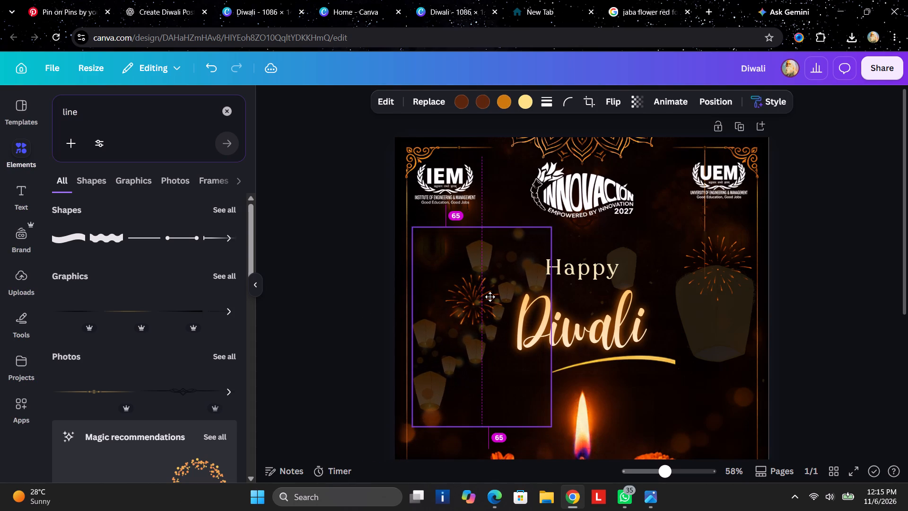
left_click_drag(490, 297, 494, 305)
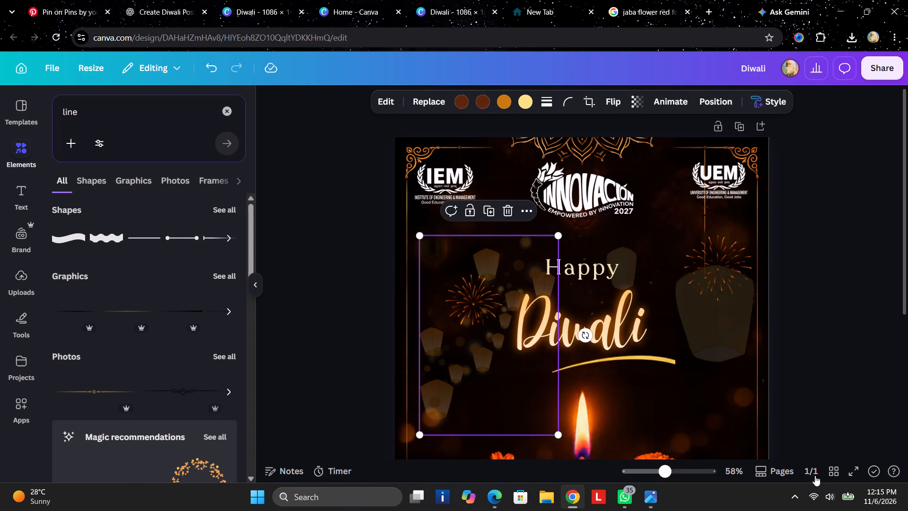
left_click(860, 424)
left_click_drag(460, 358, 441, 364)
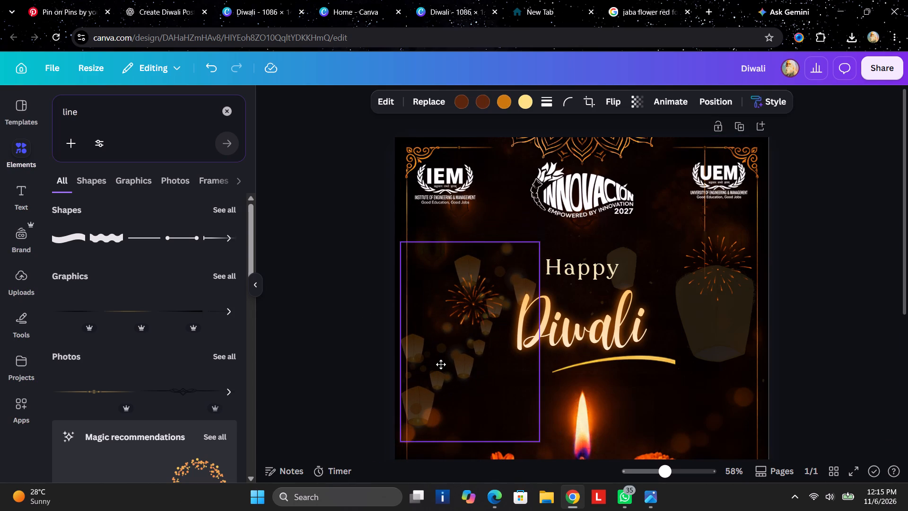
left_click_drag(441, 364, 418, 372)
left_click(839, 378)
left_click_drag(452, 376, 440, 374)
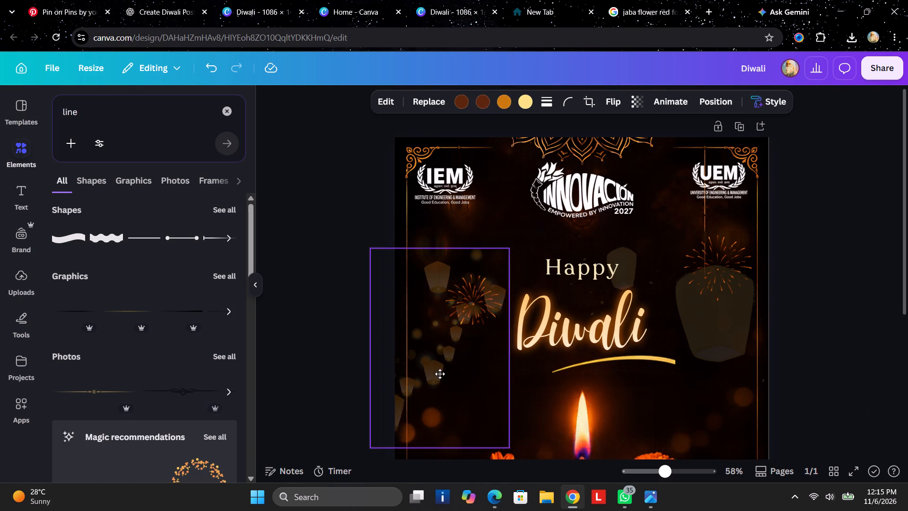
left_click_drag(440, 374, 448, 442)
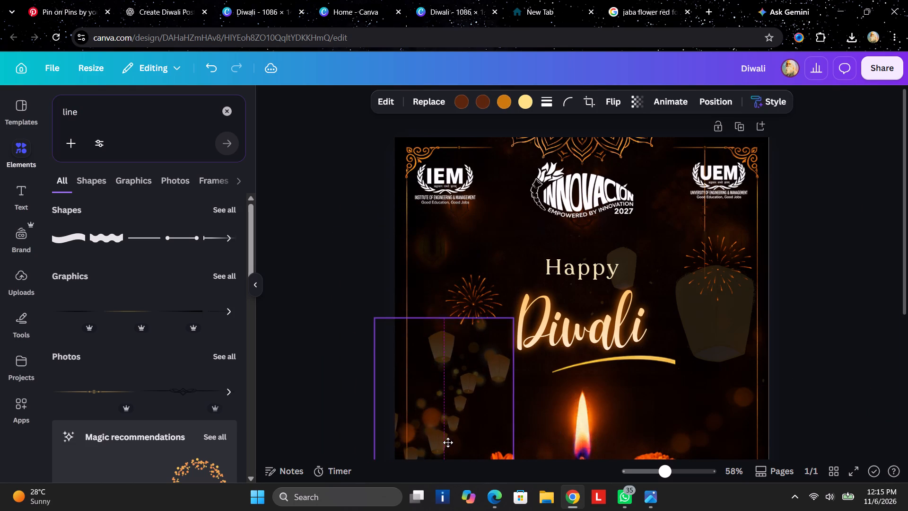
left_click_drag(448, 442, 437, 431)
left_click(874, 344)
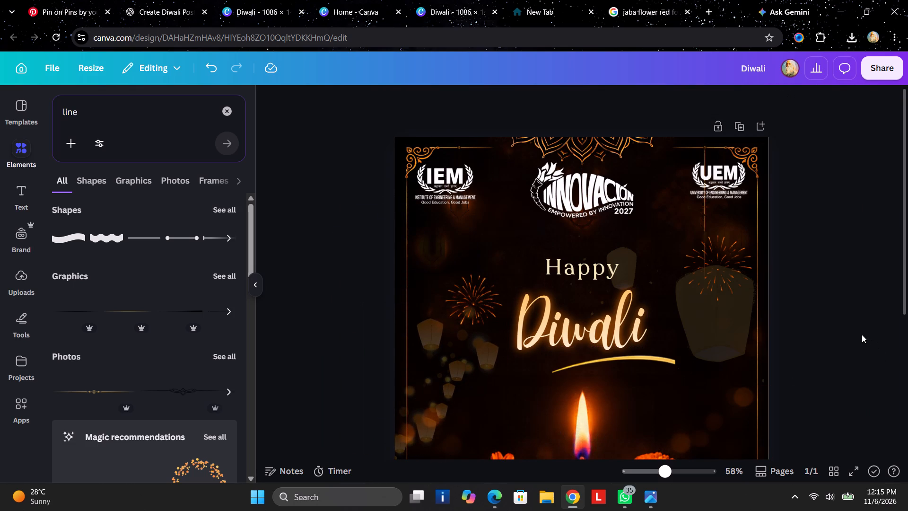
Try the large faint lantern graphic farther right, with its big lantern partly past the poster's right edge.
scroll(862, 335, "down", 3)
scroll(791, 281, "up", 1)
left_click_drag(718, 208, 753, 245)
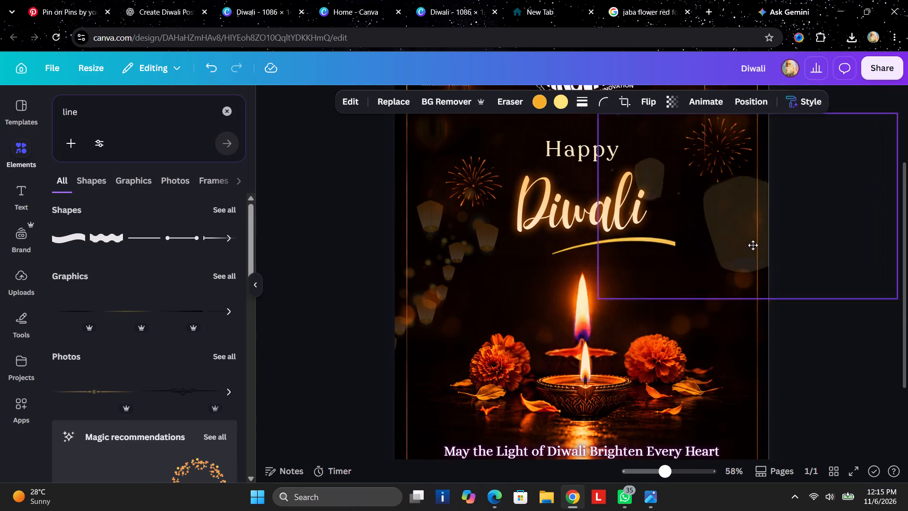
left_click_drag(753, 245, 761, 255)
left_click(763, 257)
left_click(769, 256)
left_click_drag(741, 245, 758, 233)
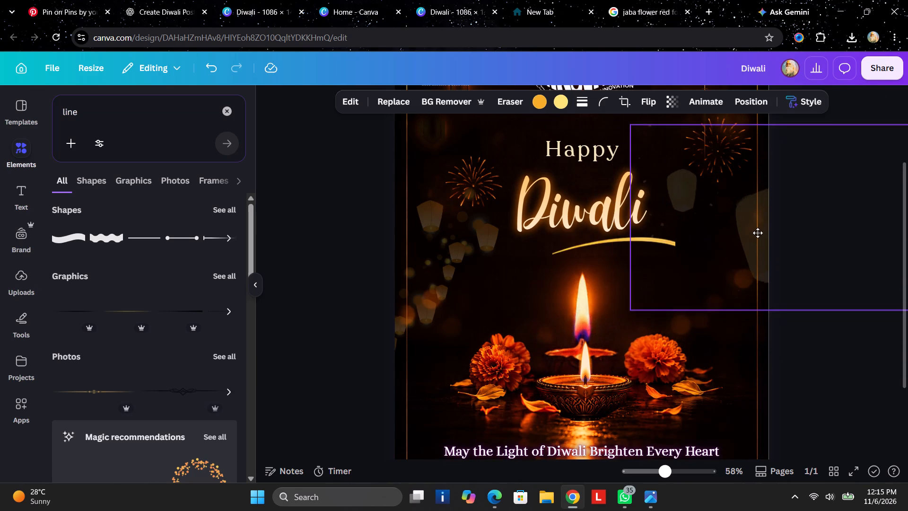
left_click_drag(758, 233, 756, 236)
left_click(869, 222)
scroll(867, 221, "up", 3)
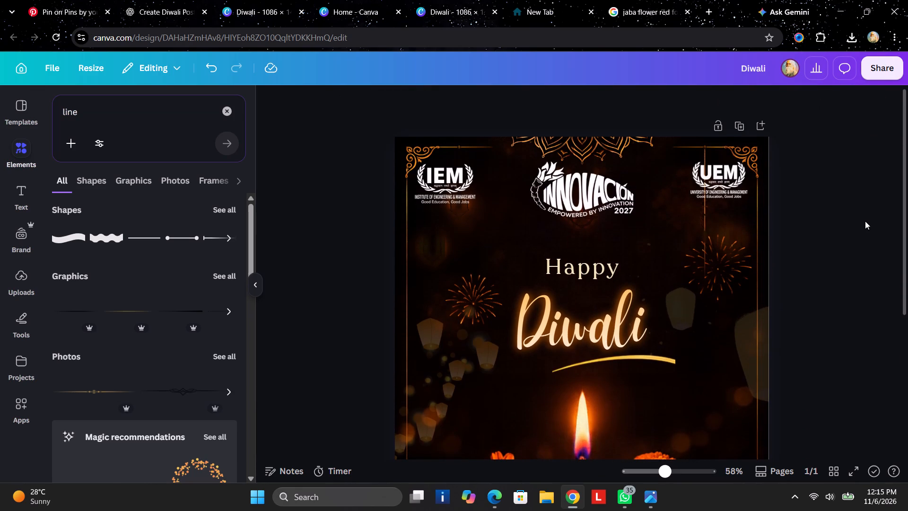
Raise the right-hand firework closer to the UEM logo and shift it left, away from the border line.
left_click_drag(735, 261, 736, 239)
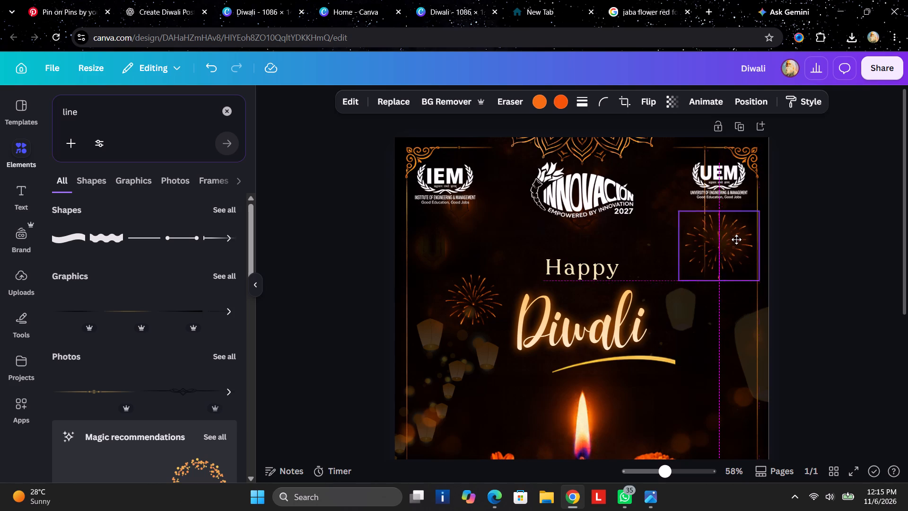
left_click_drag(736, 239, 737, 238)
left_click(805, 223)
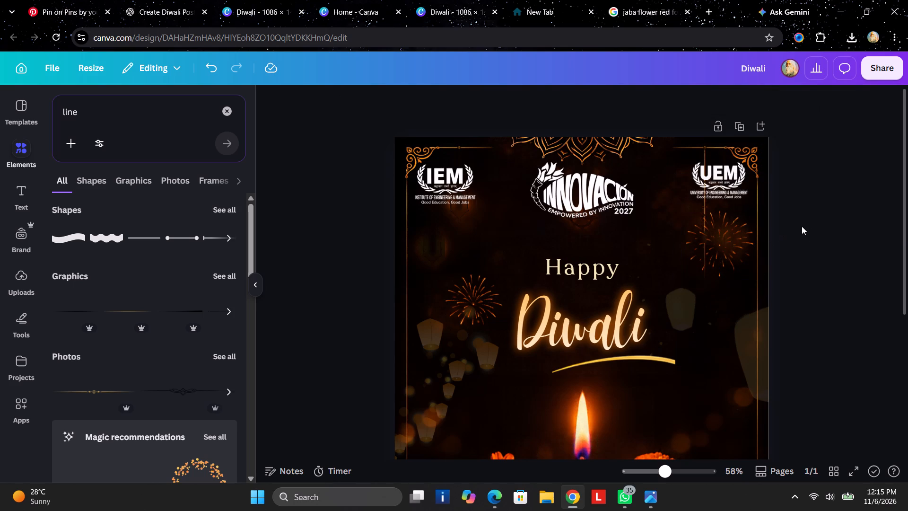
left_click_drag(707, 246, 694, 248)
left_click_drag(689, 247, 668, 245)
left_click(863, 258)
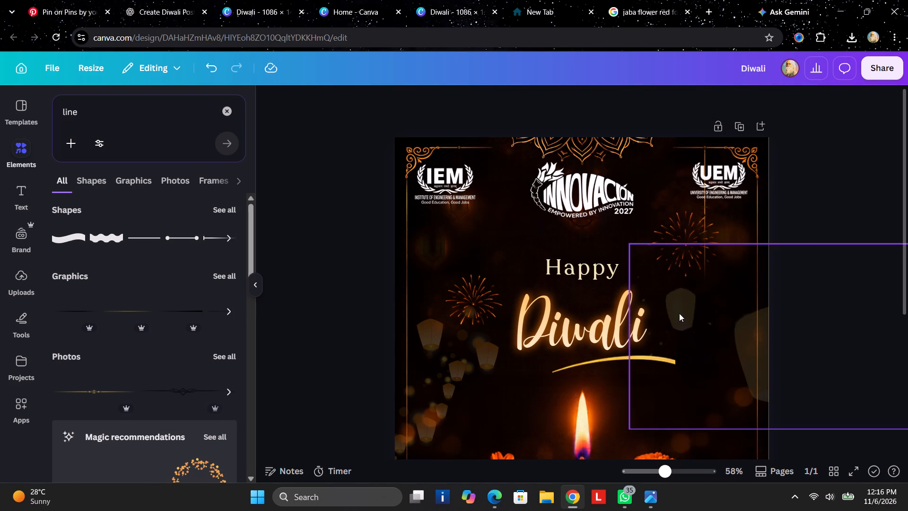
Move the faint lantern graphic up and left below the right-hand firework and shrink it to about 651 by 403.
left_click_drag(679, 313, 649, 294)
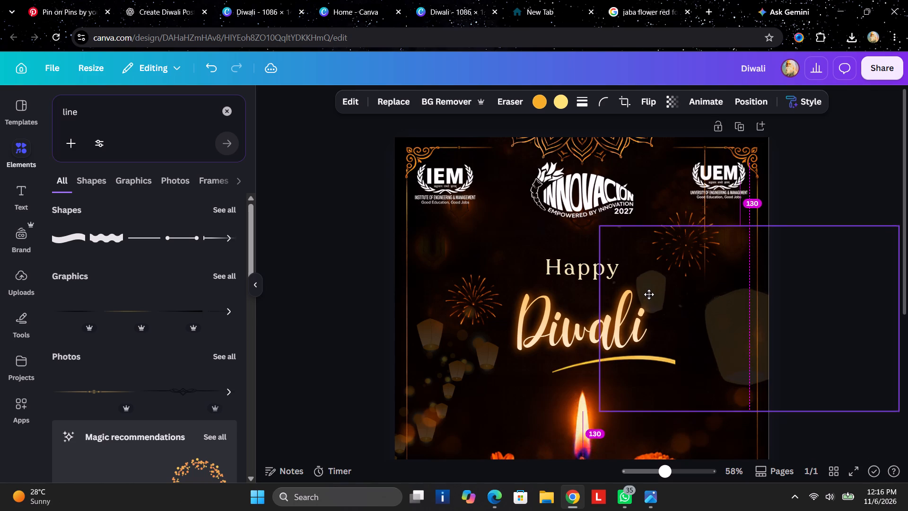
left_click_drag(649, 294, 644, 282)
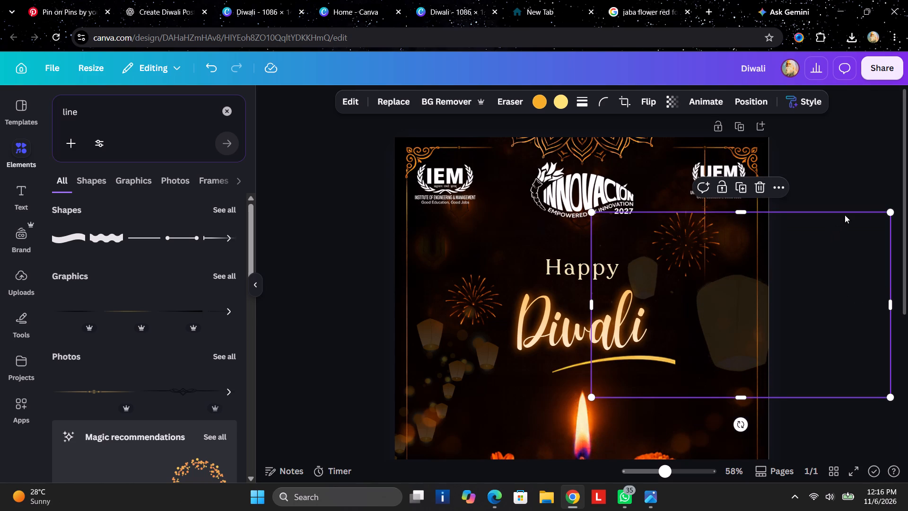
left_click_drag(887, 393, 800, 345)
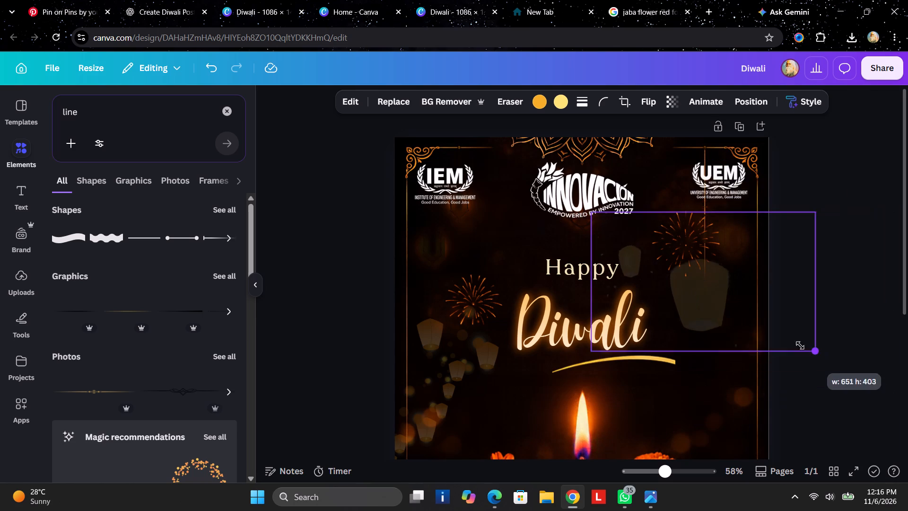
Shrink the faint lantern graphic to about 619 wide and lower it beside the Diwali lettering, its big lantern partly past the poster's right edge.
left_click_drag(800, 345, 798, 344)
left_click_drag(722, 306, 771, 340)
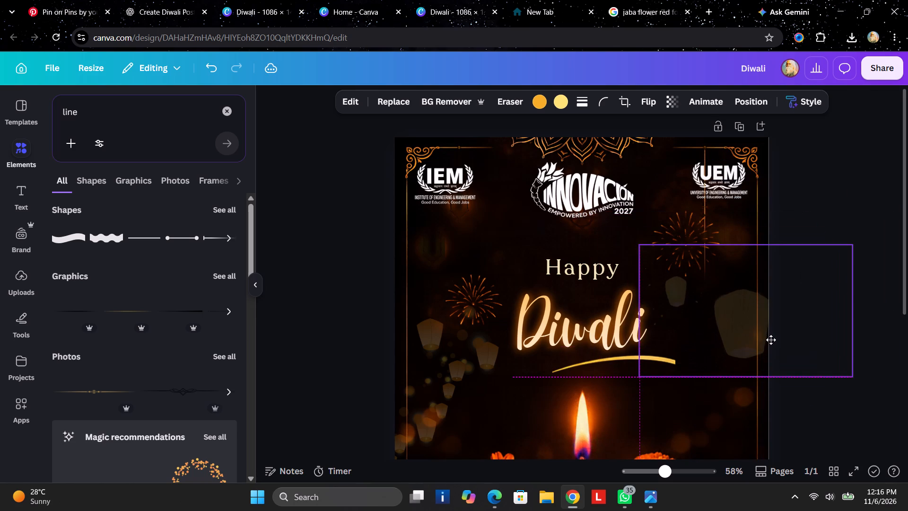
left_click_drag(771, 340, 755, 331)
left_click_drag(740, 368, 737, 323)
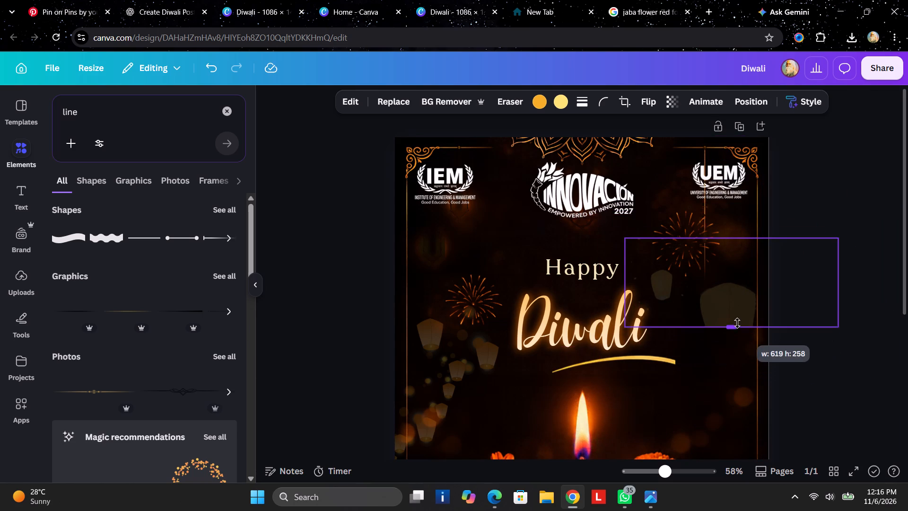
left_click_drag(737, 323, 737, 320)
left_click_drag(745, 323, 742, 370)
left_click_drag(735, 317, 759, 312)
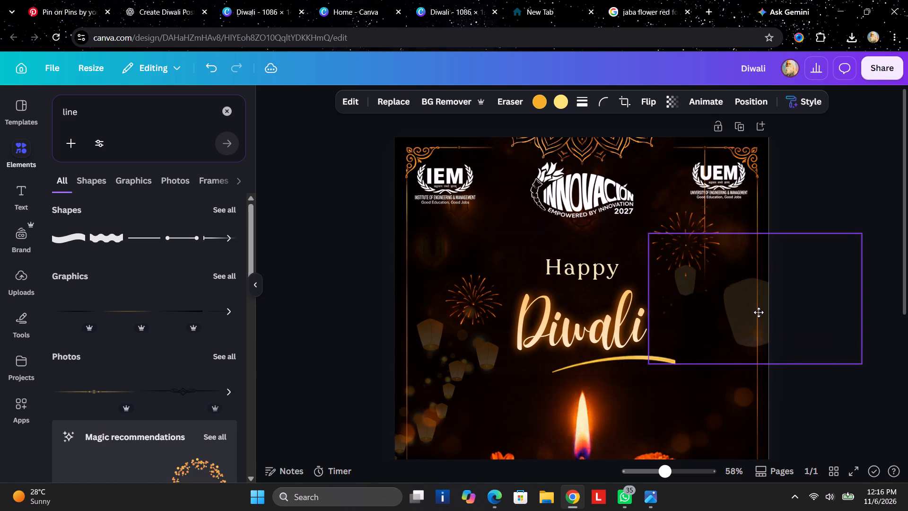
left_click_drag(759, 312, 771, 353)
left_click(832, 220)
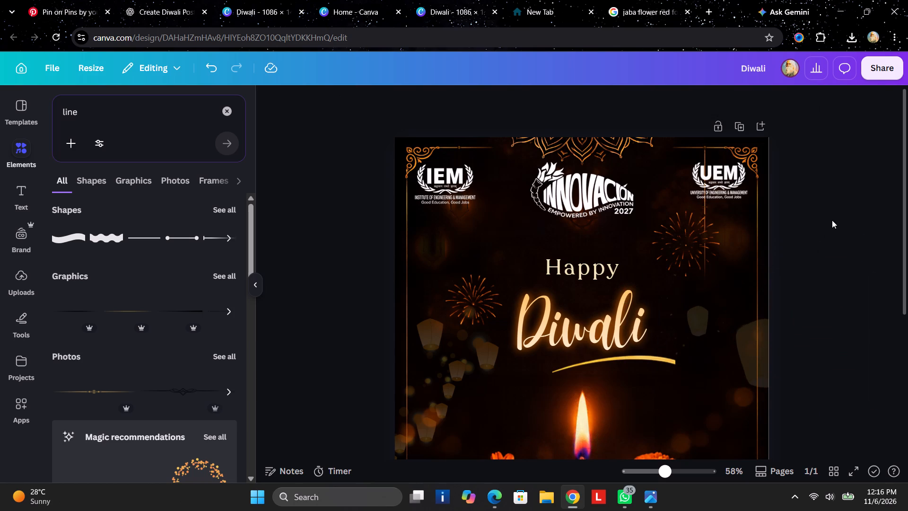
Check the whole poster and download it as a high-quality JPG at 3.125 size.
scroll(829, 225, "down", 4)
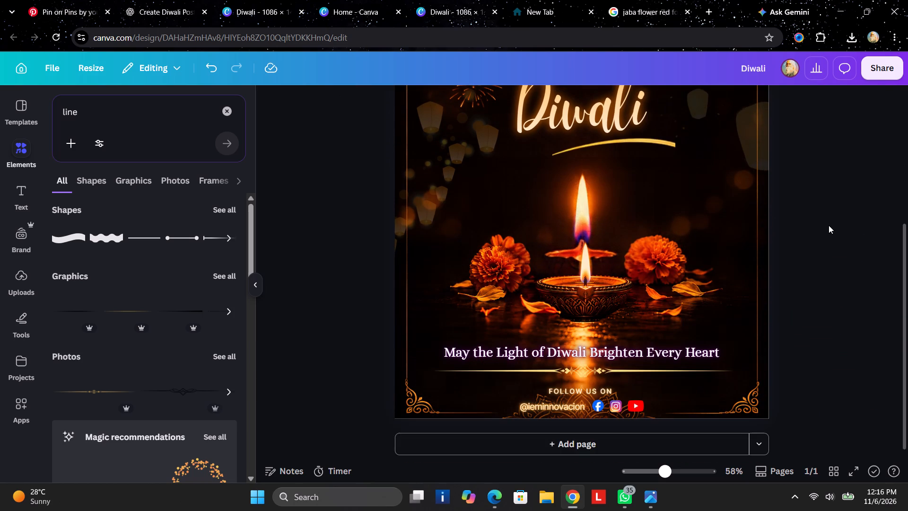
scroll(829, 225, "up", 9)
scroll(828, 224, "down", 8)
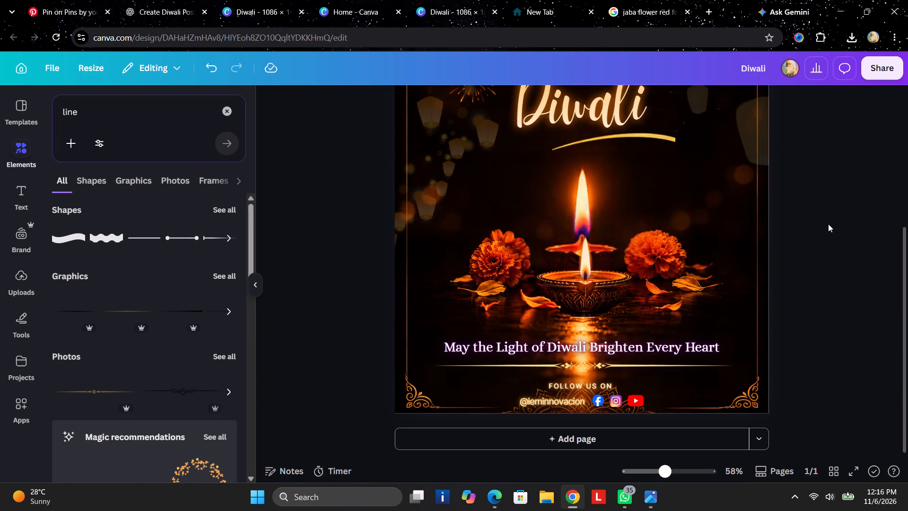
scroll(828, 224, "up", 7)
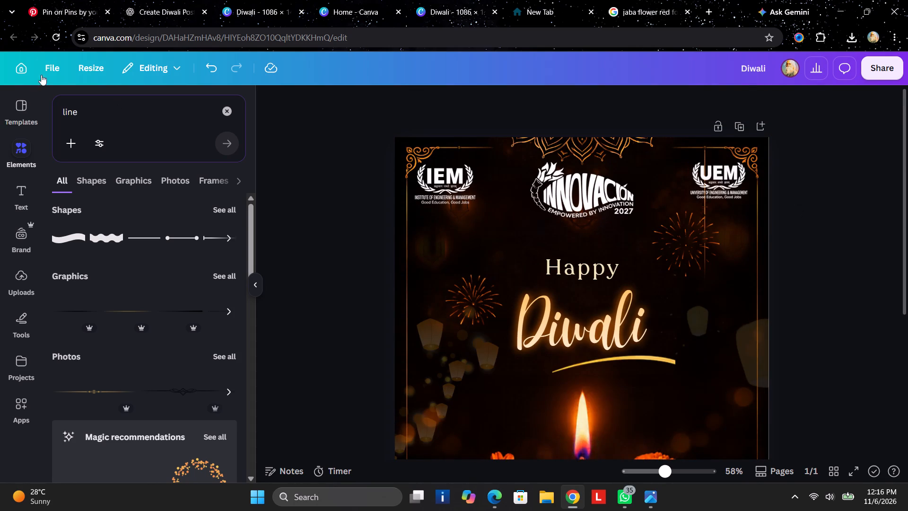
left_click(52, 72)
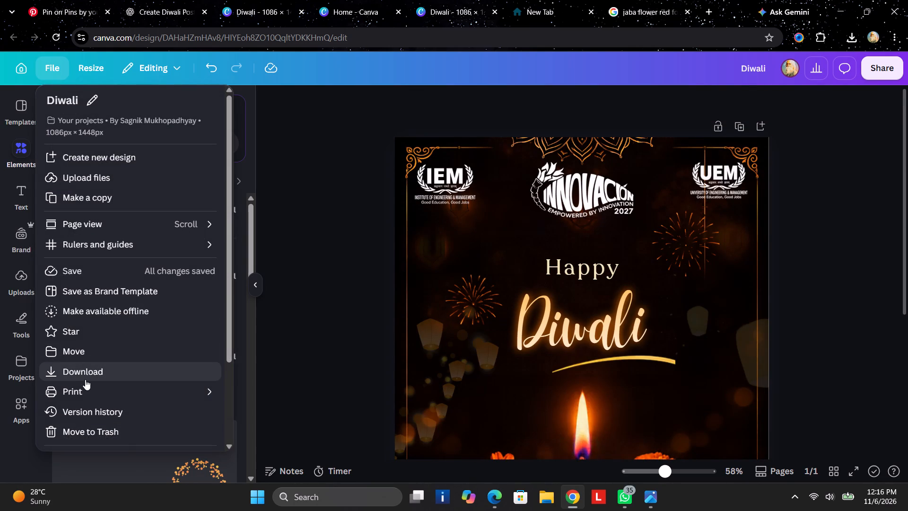
left_click(83, 379)
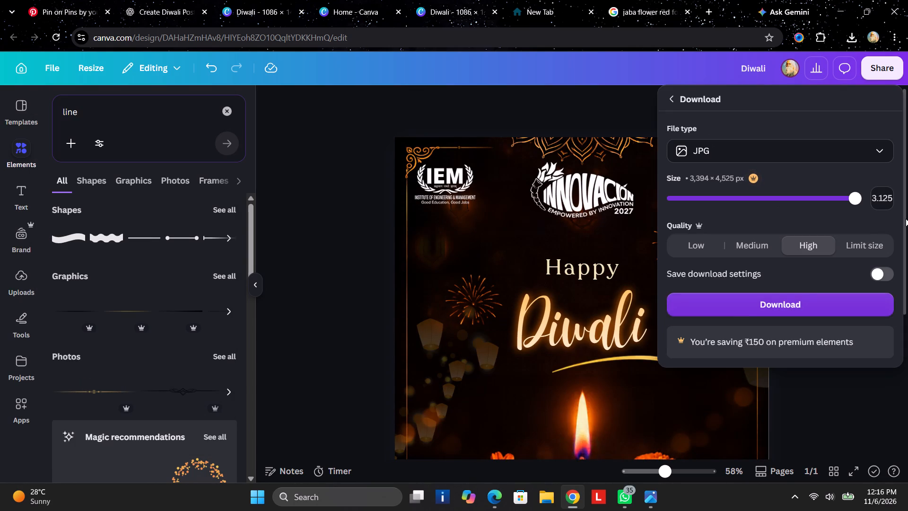
left_click(785, 303)
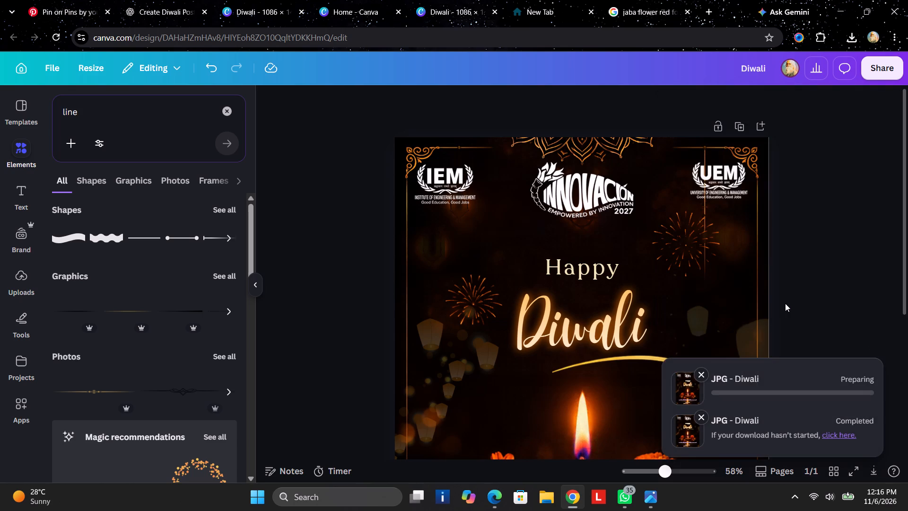
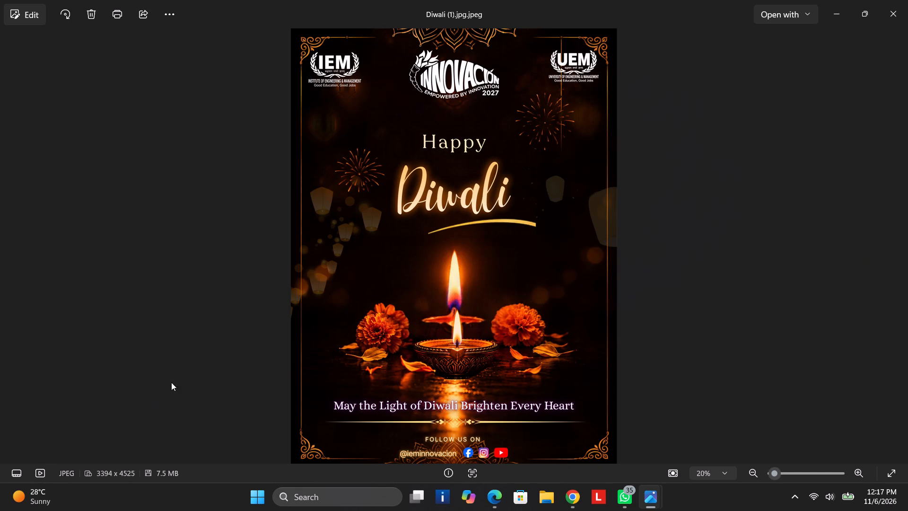
Inspect the exported Diwali poster's tagline and social media footer up close, and view the whole poster again.
triple_click(379, 409)
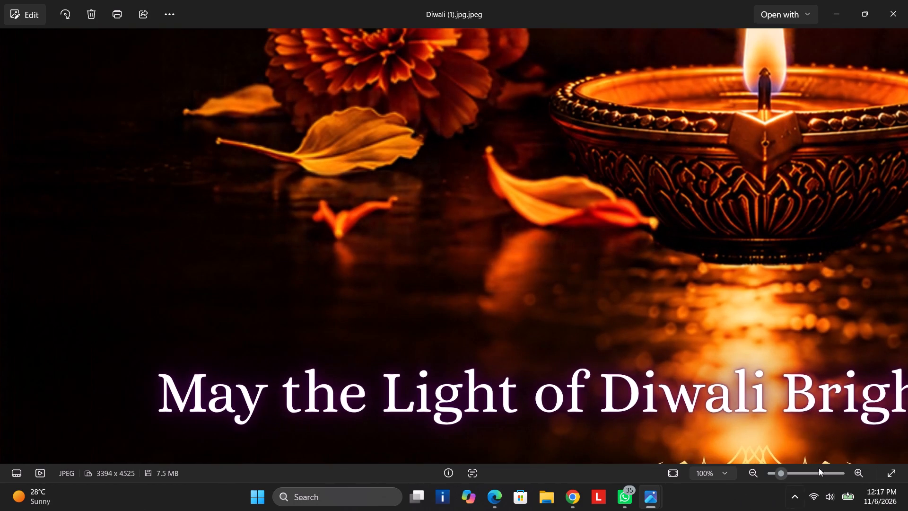
left_click_drag(802, 324, 374, 114)
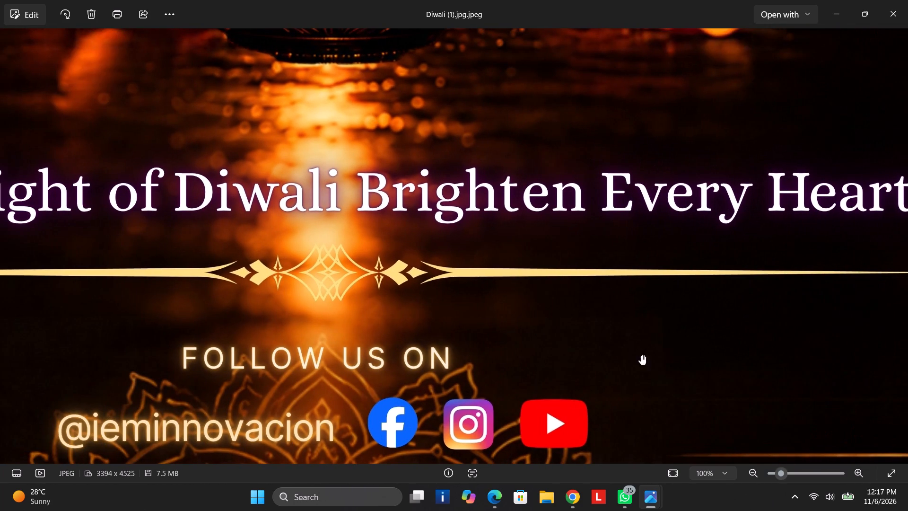
left_click_drag(784, 476, 771, 478)
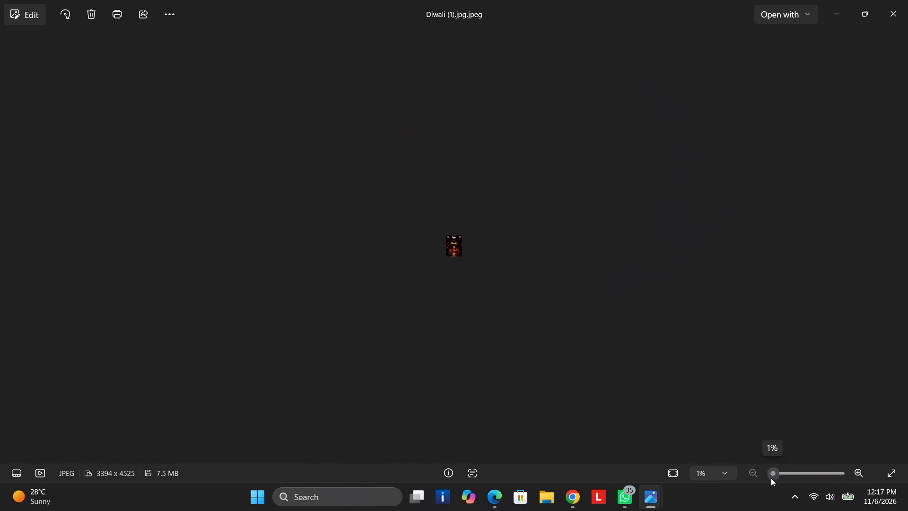
left_click_drag(771, 478, 773, 478)
left_click_drag(773, 478, 777, 477)
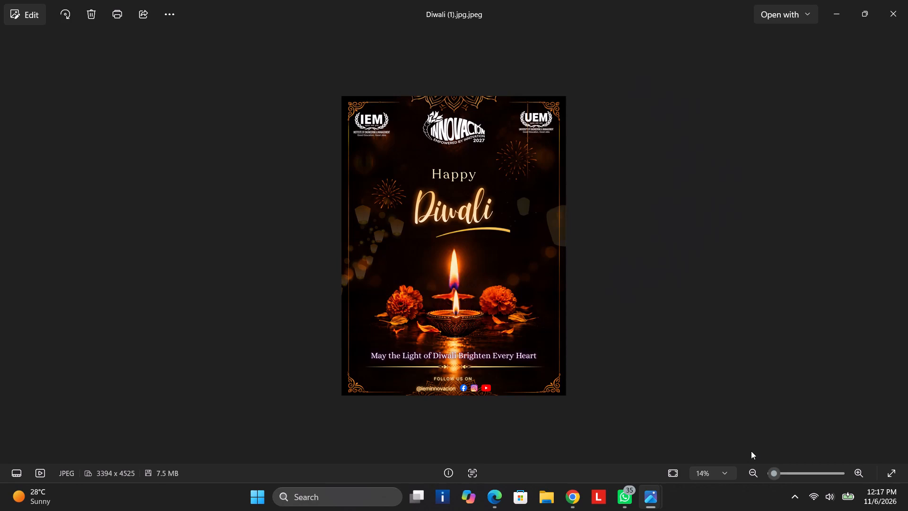
left_click(571, 493)
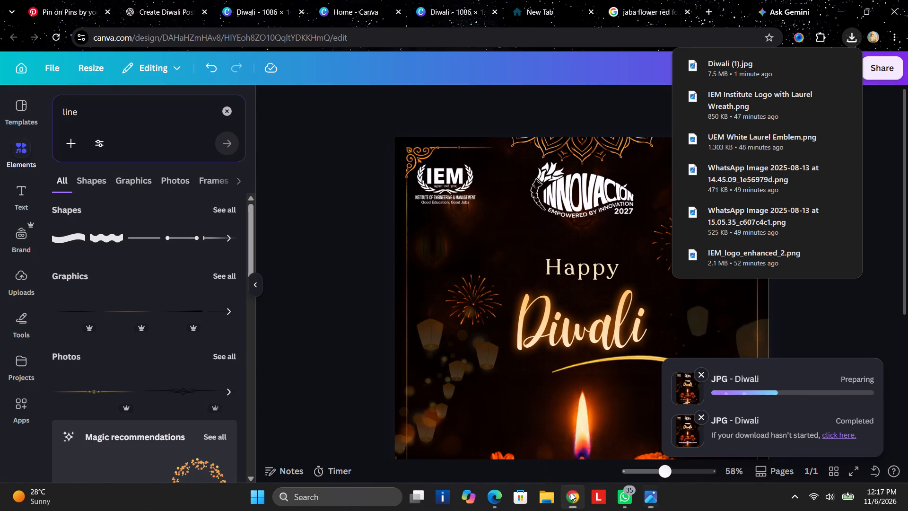
left_click(846, 295)
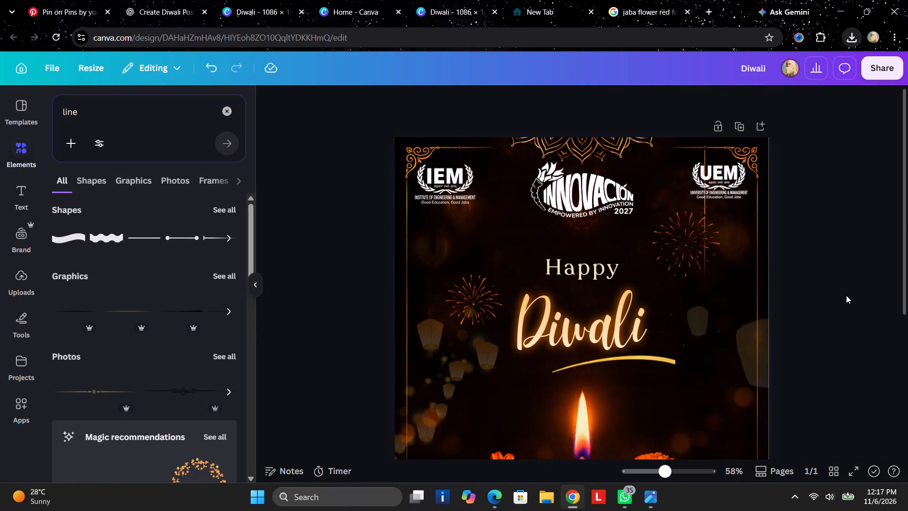
scroll(805, 299, "down", 6)
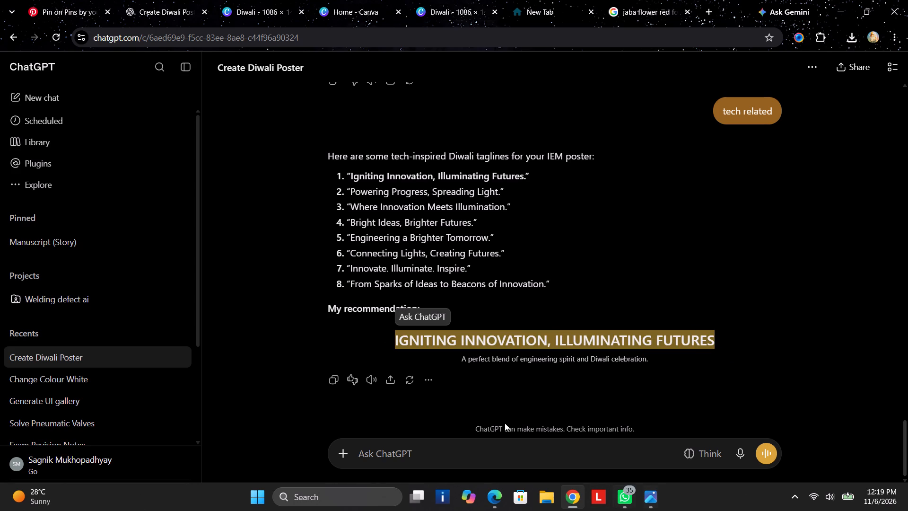
left_click(346, 0)
left_click(441, 0)
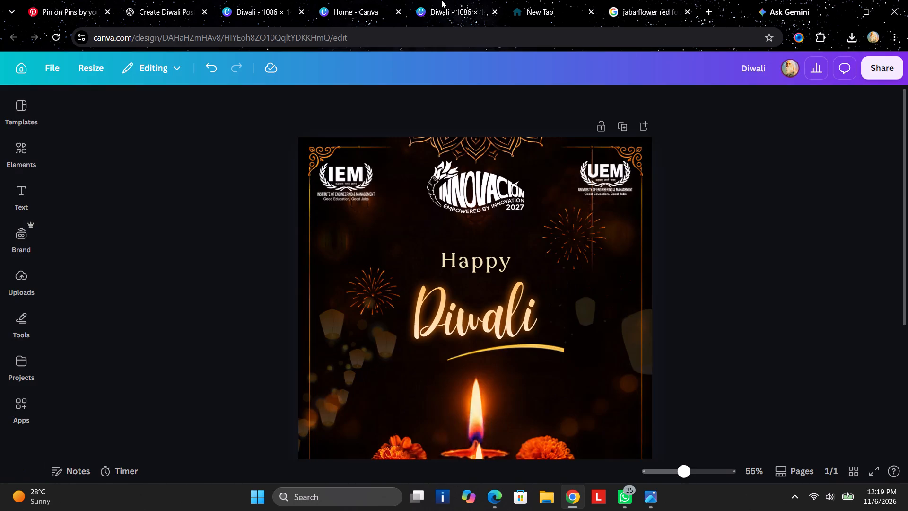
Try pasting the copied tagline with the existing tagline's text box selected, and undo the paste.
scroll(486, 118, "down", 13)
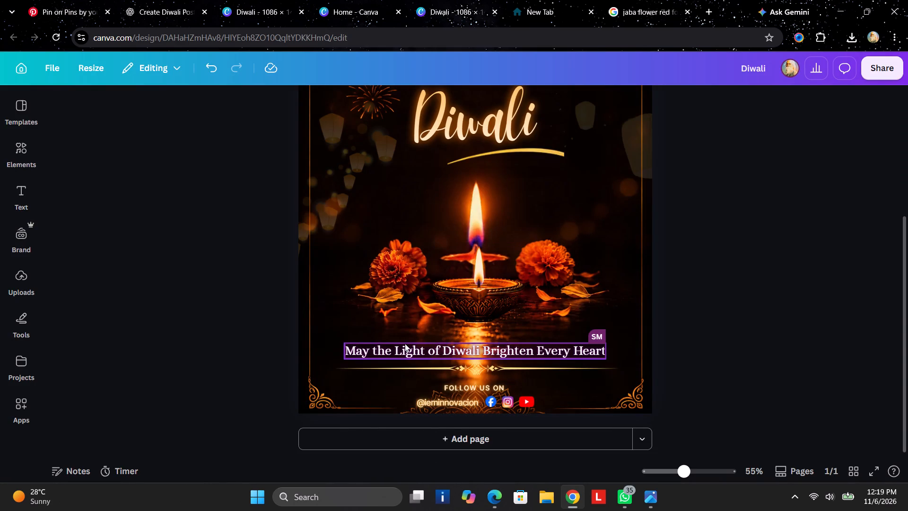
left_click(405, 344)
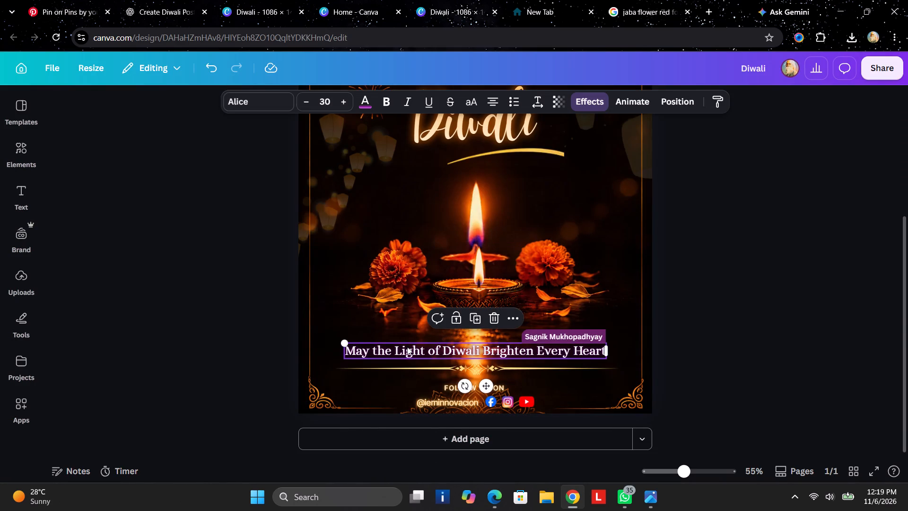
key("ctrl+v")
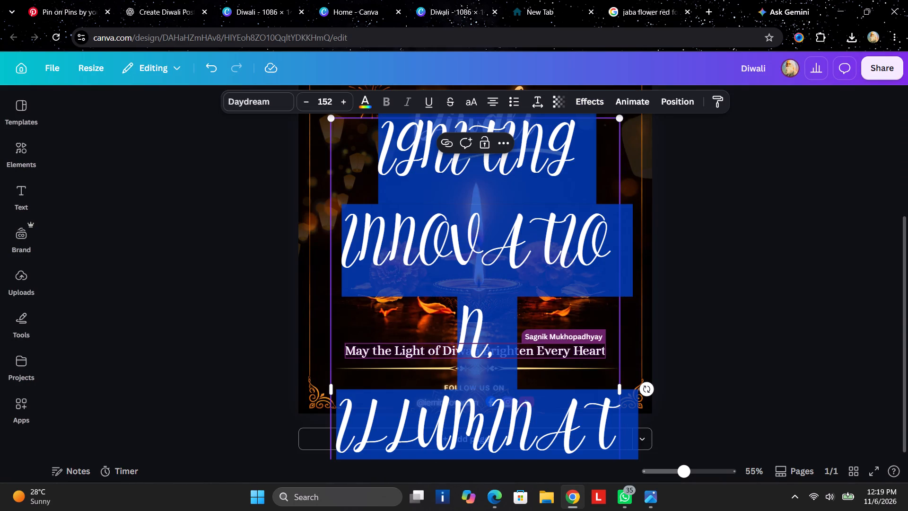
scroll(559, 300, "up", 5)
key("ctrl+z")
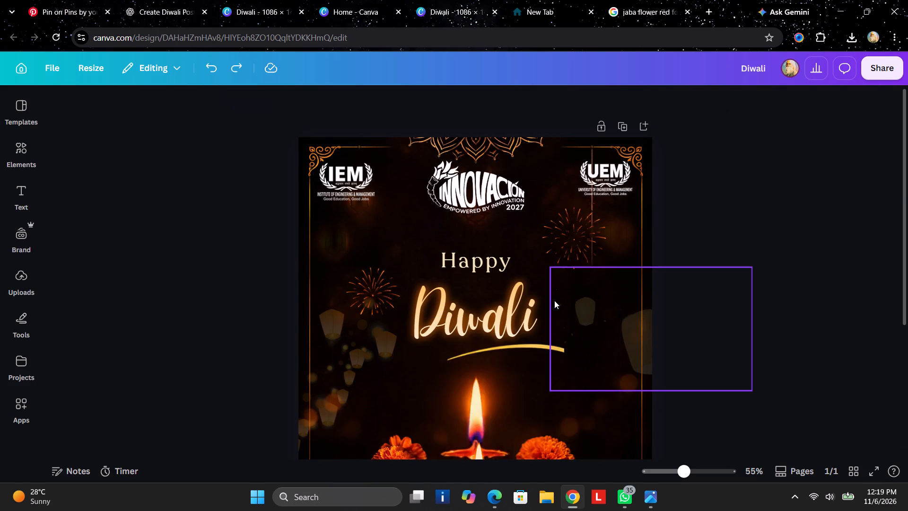
Replace the tagline text "May the Light of Diwali Brighten Every Heart" with "IGNITING INNOVATION, ILLUMINATING FUTURES".
scroll(518, 327, "down", 5)
triple_click(473, 349)
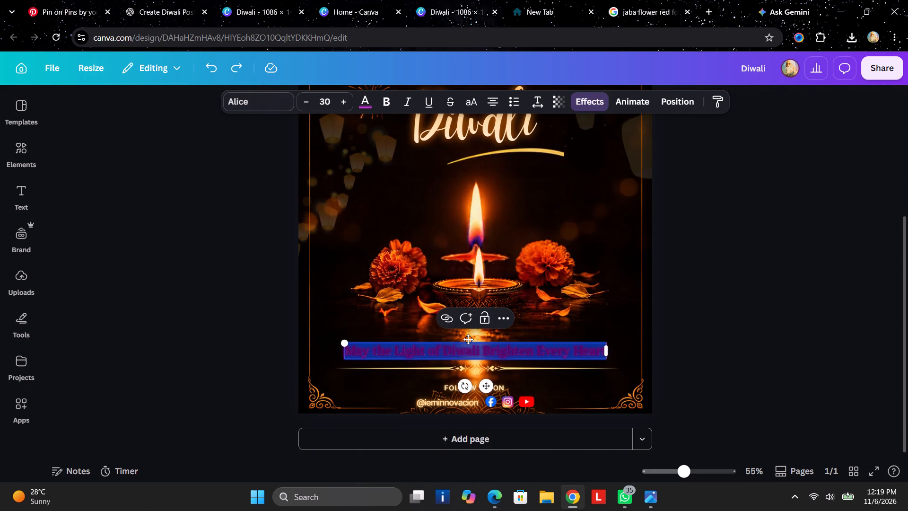
key("BackSpace")
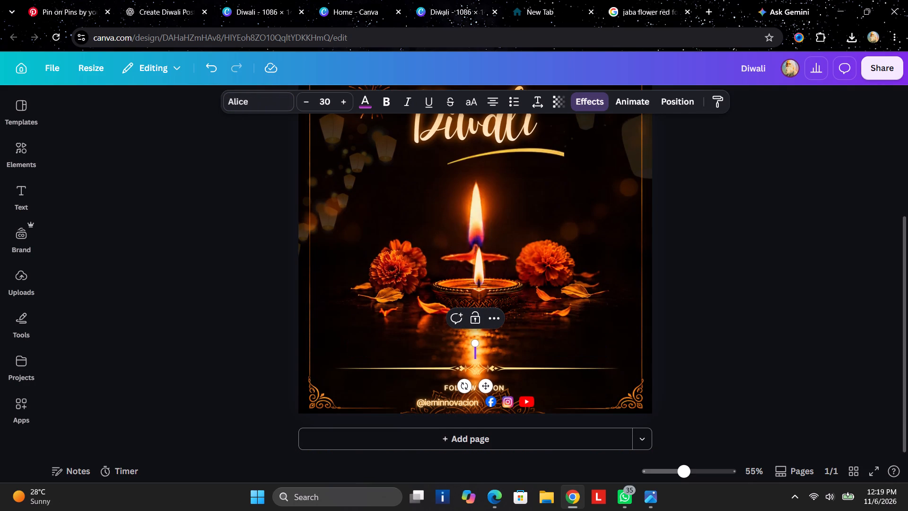
key("ctrl+v")
left_click(736, 318)
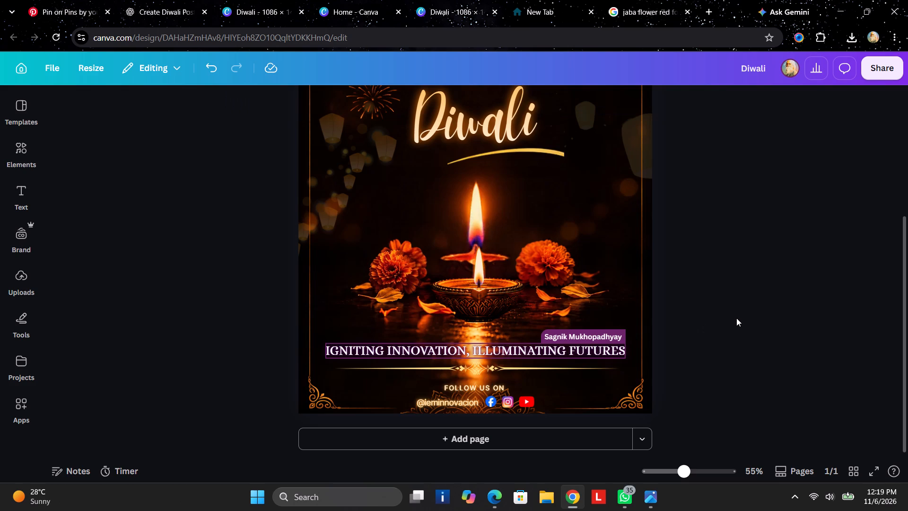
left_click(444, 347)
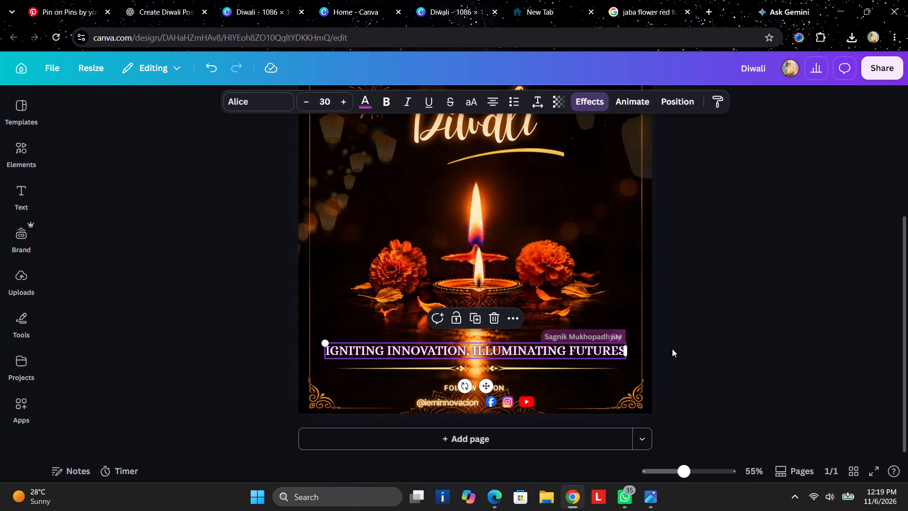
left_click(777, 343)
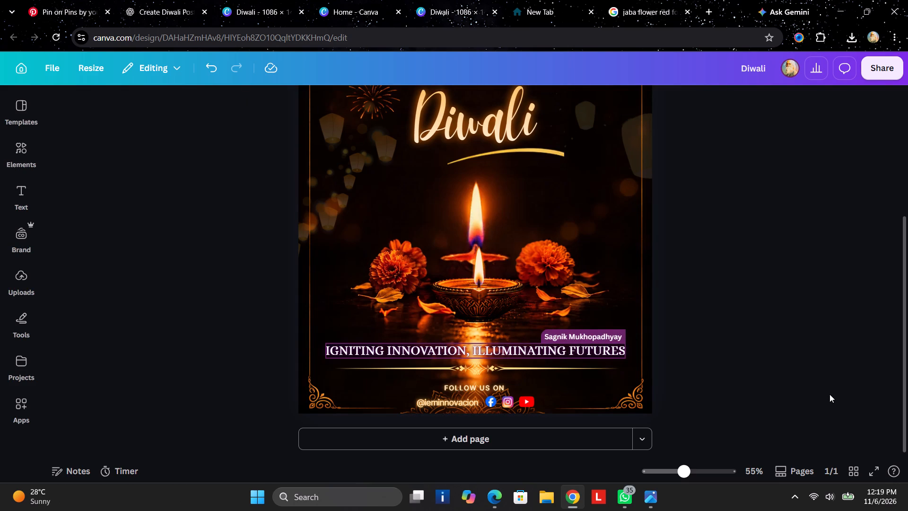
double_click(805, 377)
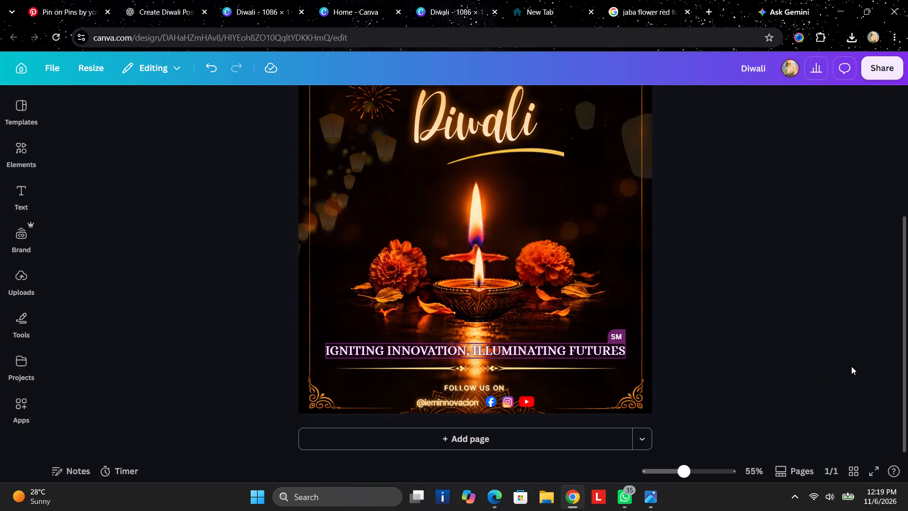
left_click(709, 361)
Go back to the Canva home page and download the Diwali design as a JPG at size 3.125 (3,394 × 4,525 px), High quality.
left_click(17, 66)
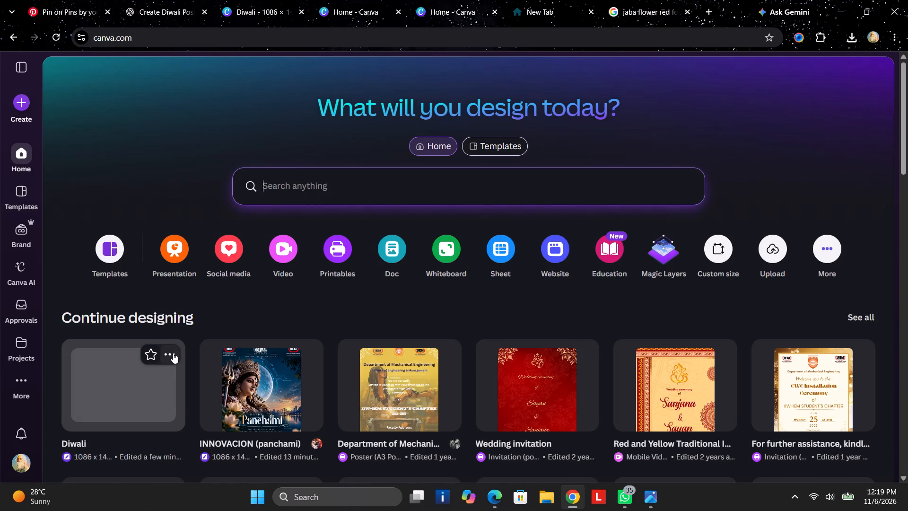
left_click(173, 352)
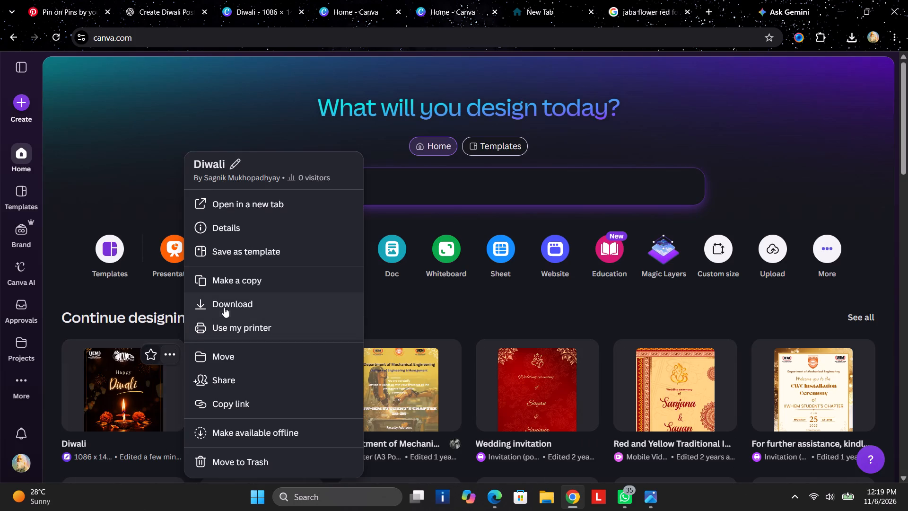
left_click(227, 300)
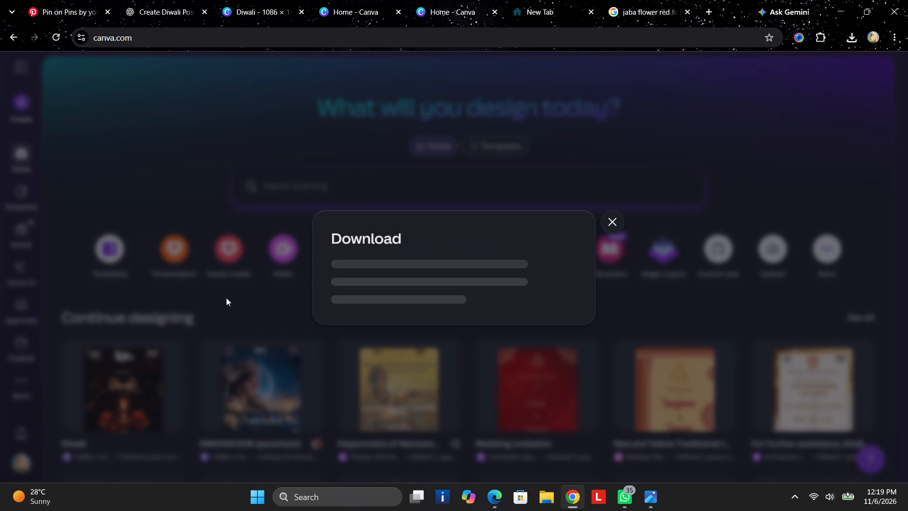
left_click(506, 216)
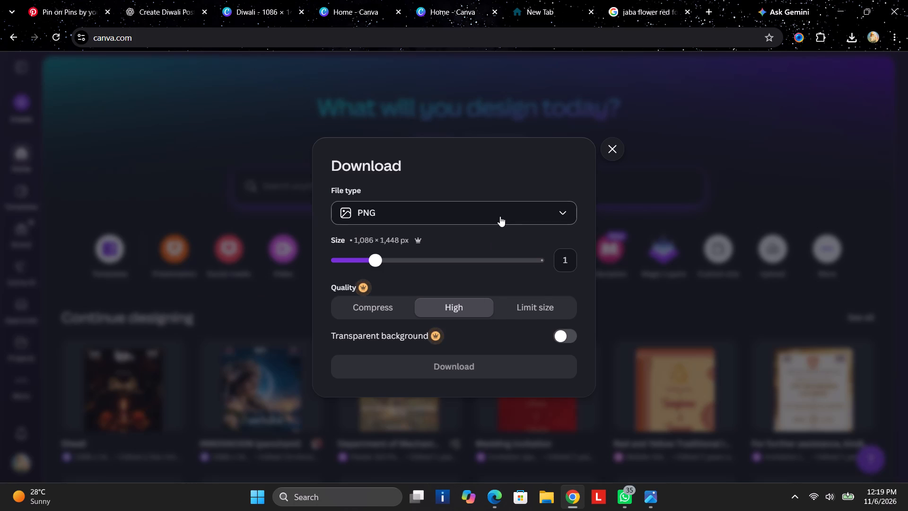
left_click(499, 216)
left_click(385, 263)
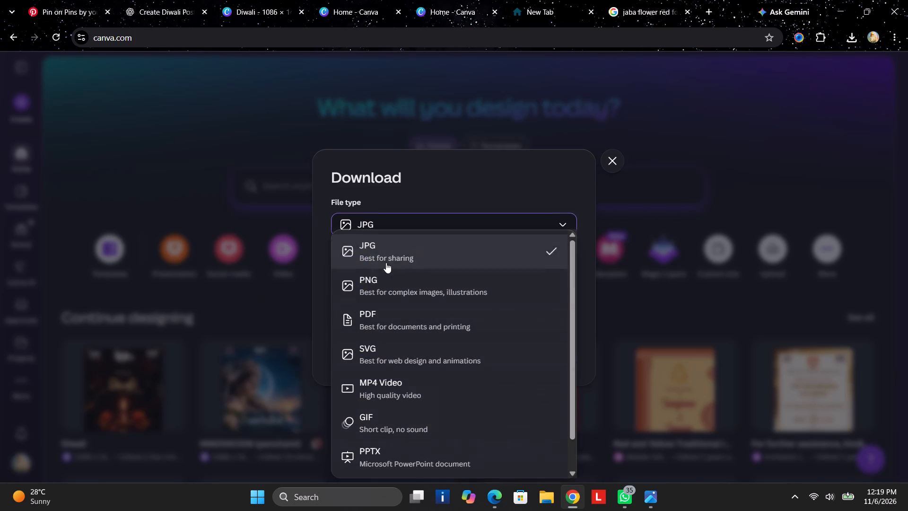
left_click_drag(374, 273, 849, 313)
left_click(506, 326)
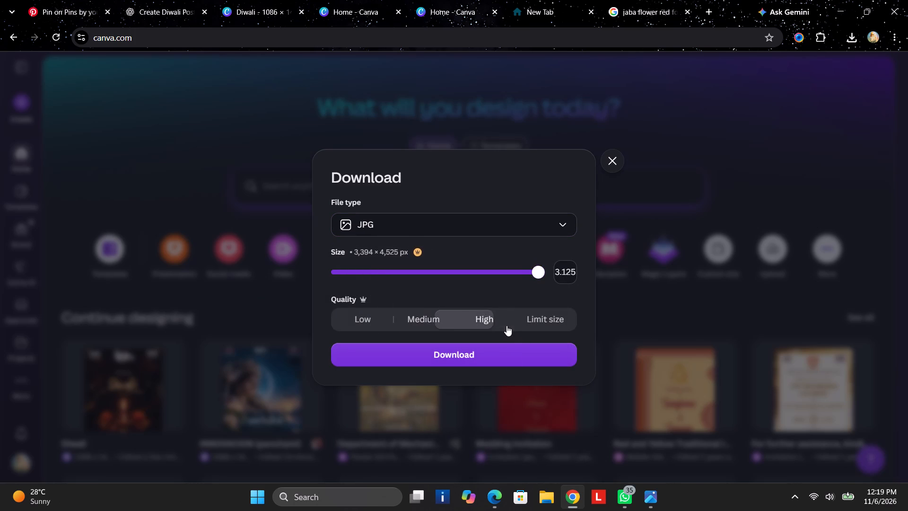
left_click(515, 354)
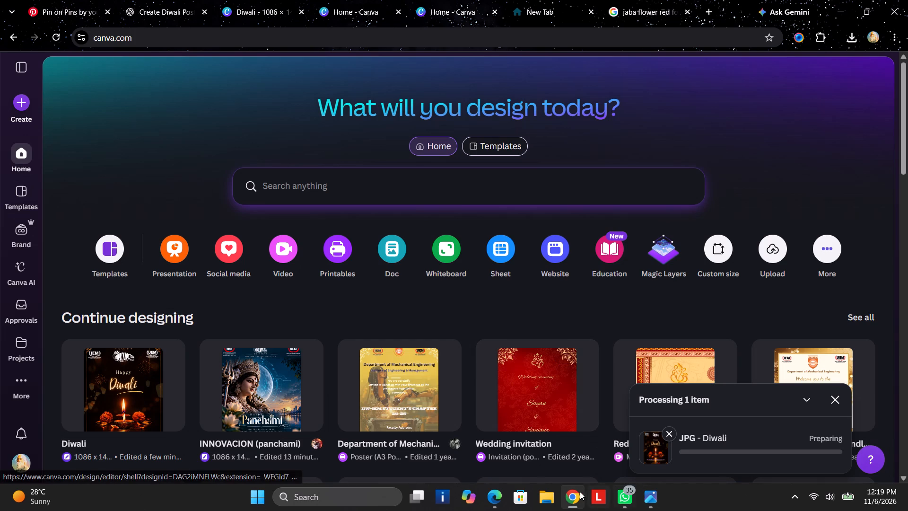
Leave Chrome and bring up the image viewer with the previously exported Diwali poster.
left_click(573, 492)
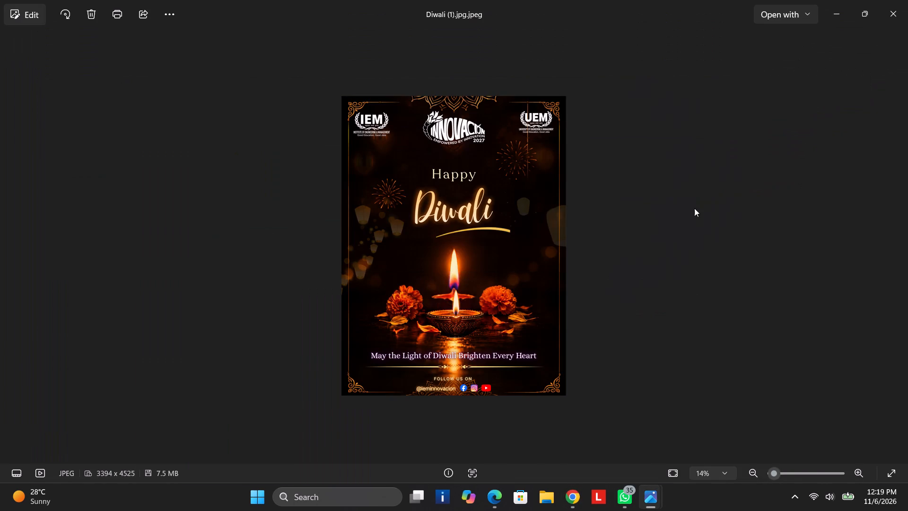
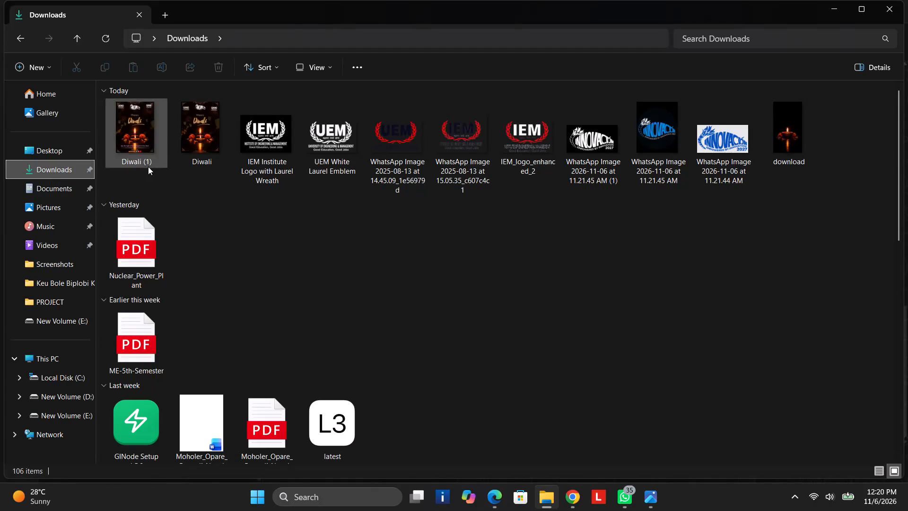
Permanently delete the two older poster exports, Diwali and Diwali (1), from the Downloads folder.
left_click_drag(202, 182, 124, 140)
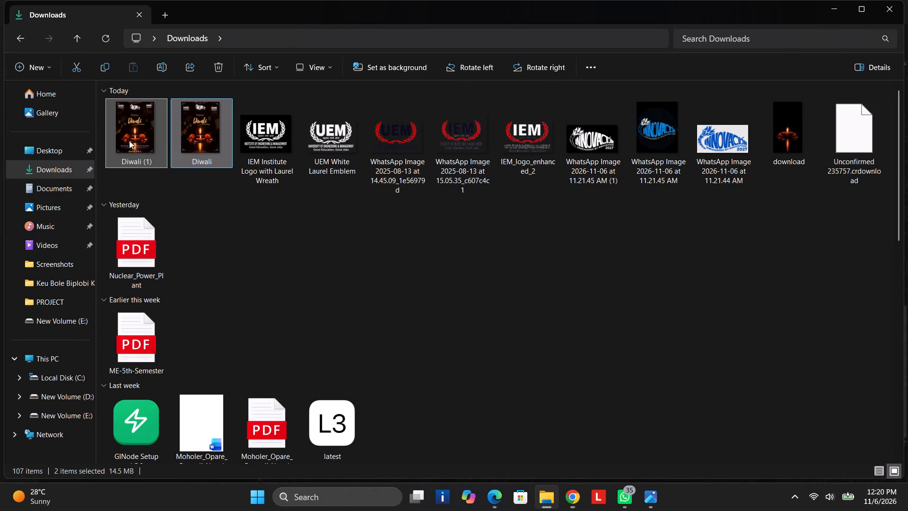
key("shift+Delete")
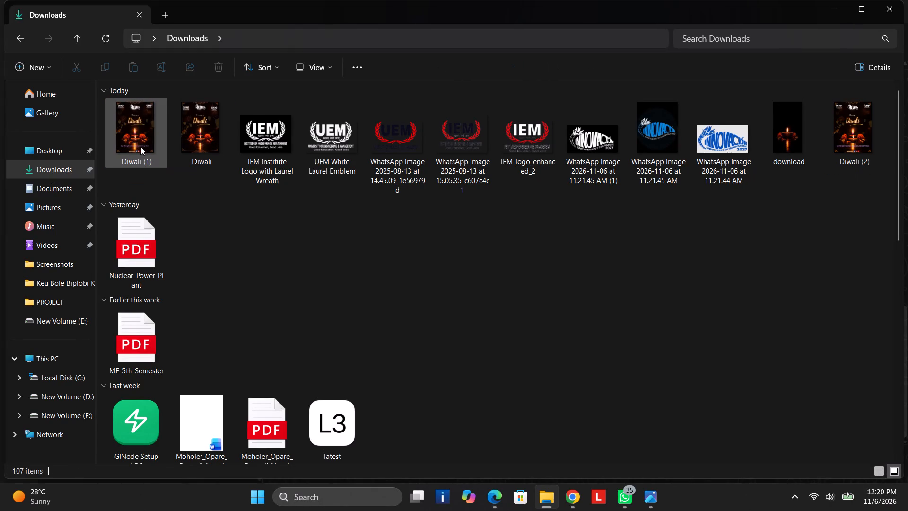
key("shift+Delete")
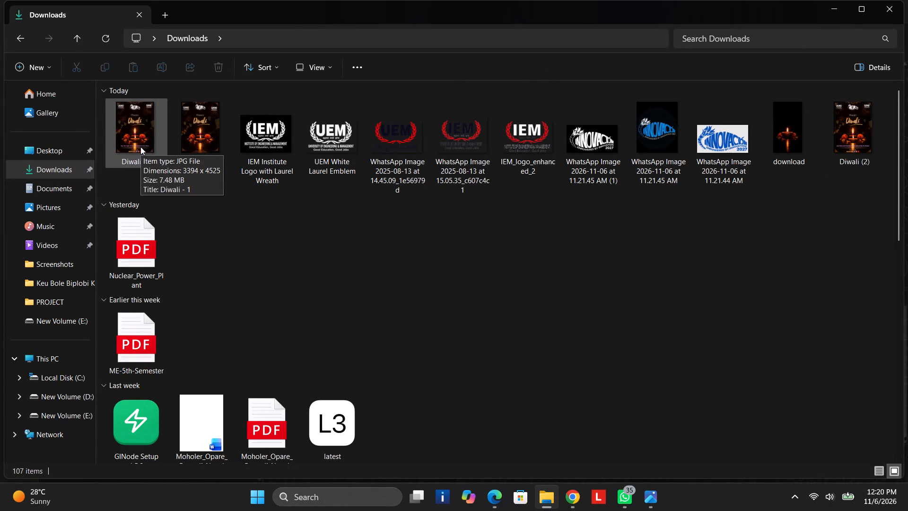
left_click_drag(216, 185, 134, 132)
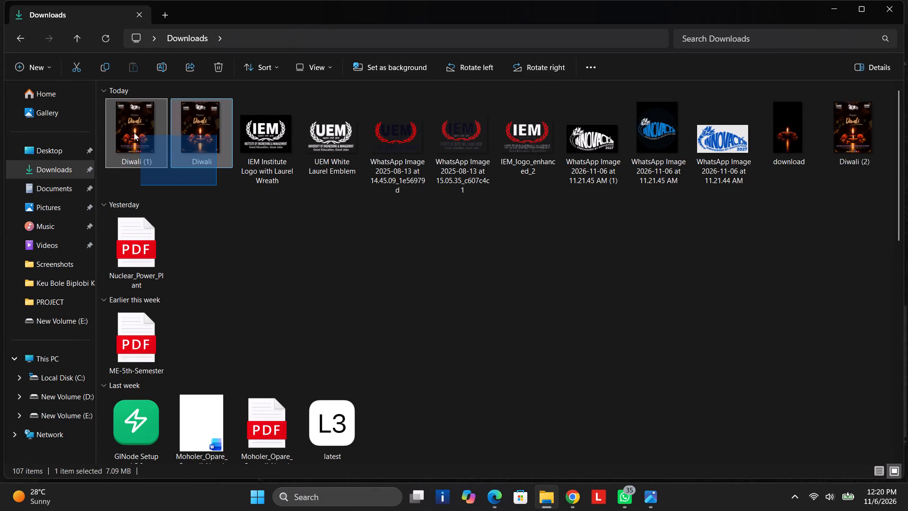
left_click_drag(134, 132, 114, 123)
key("shift+Delete")
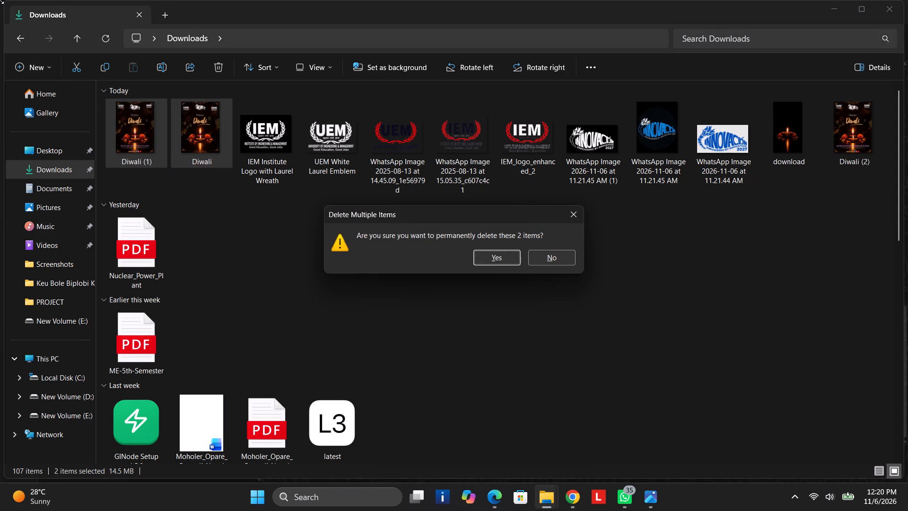
key("Return")
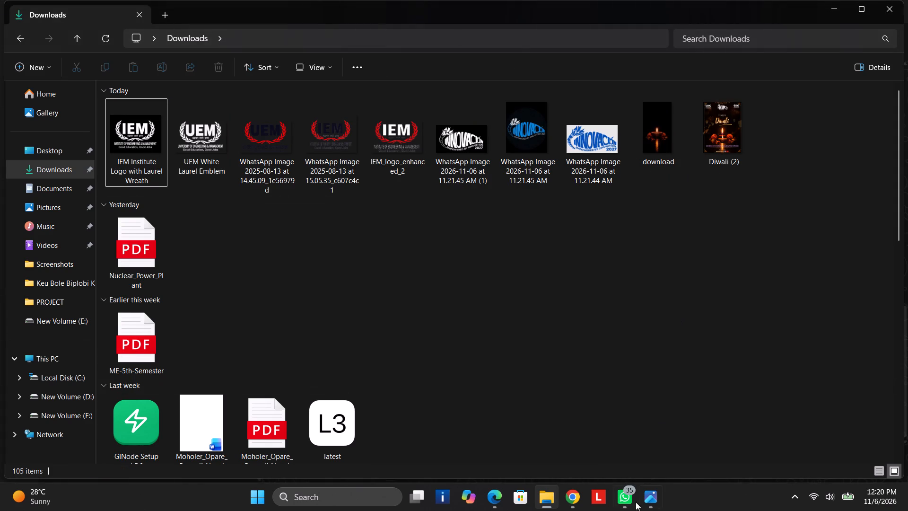
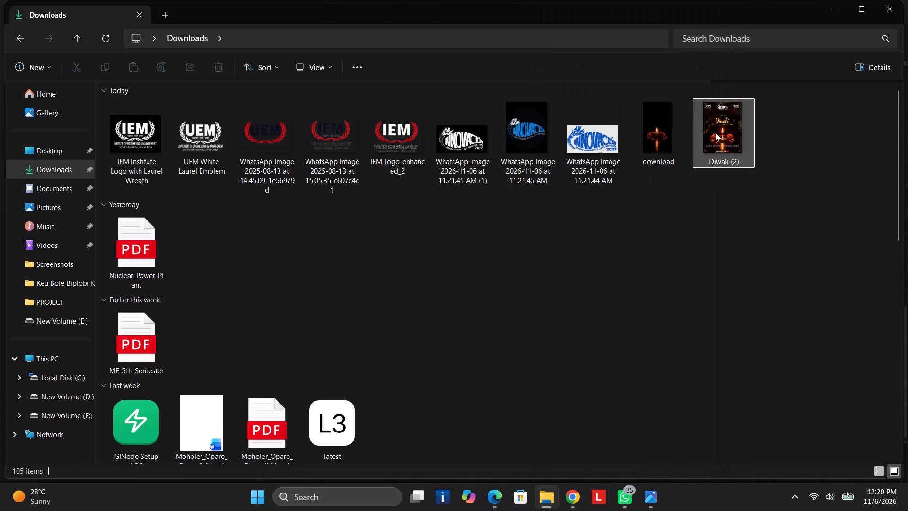
View the Diwali (2) poster export in the image viewer and close it again.
double_click(716, 133)
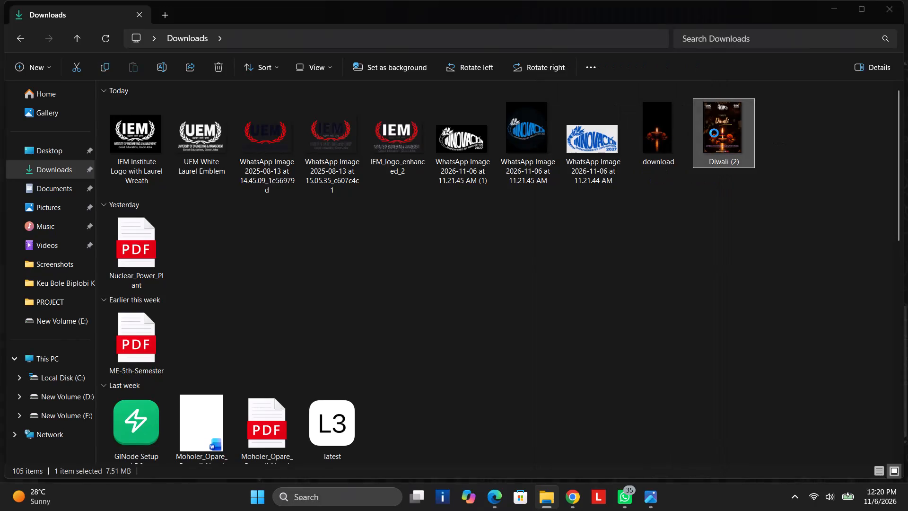
left_click(907, 0)
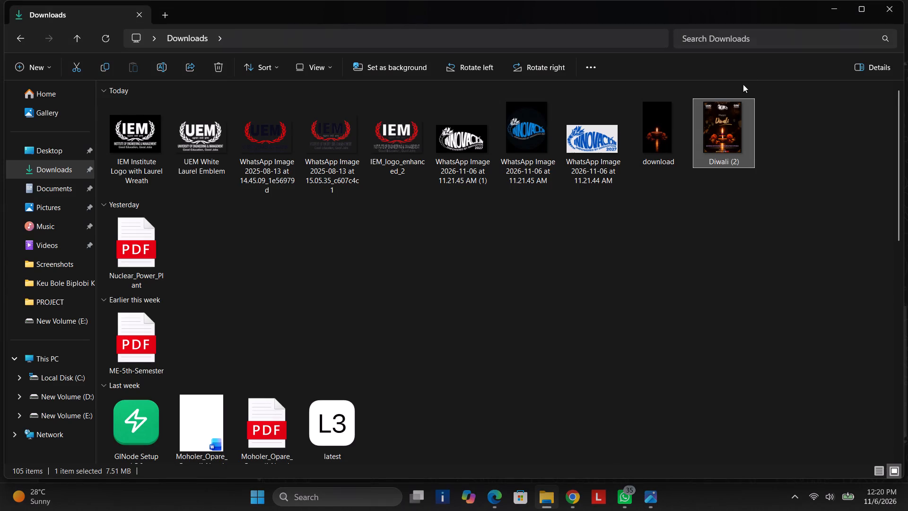
Copy the Diwali (2) image file from the Downloads folder to the clipboard.
right_click(734, 115)
right_click(734, 115)
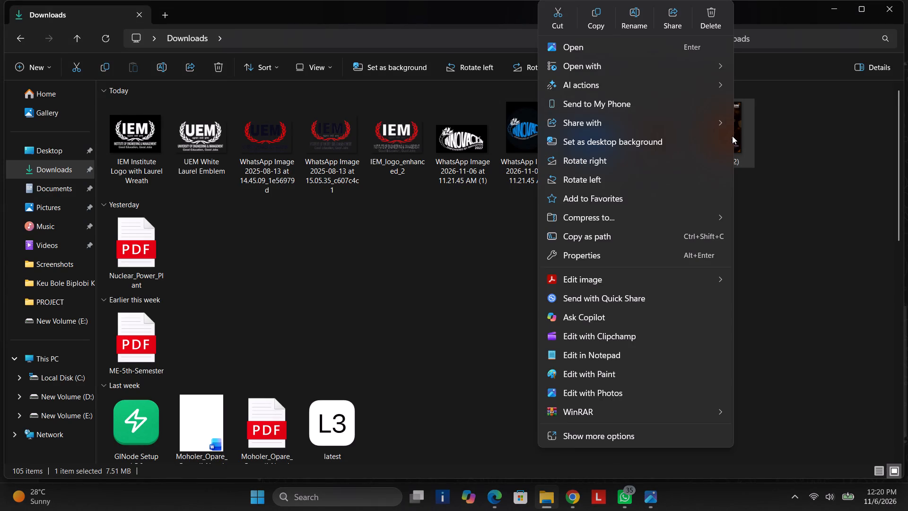
left_click(604, 11)
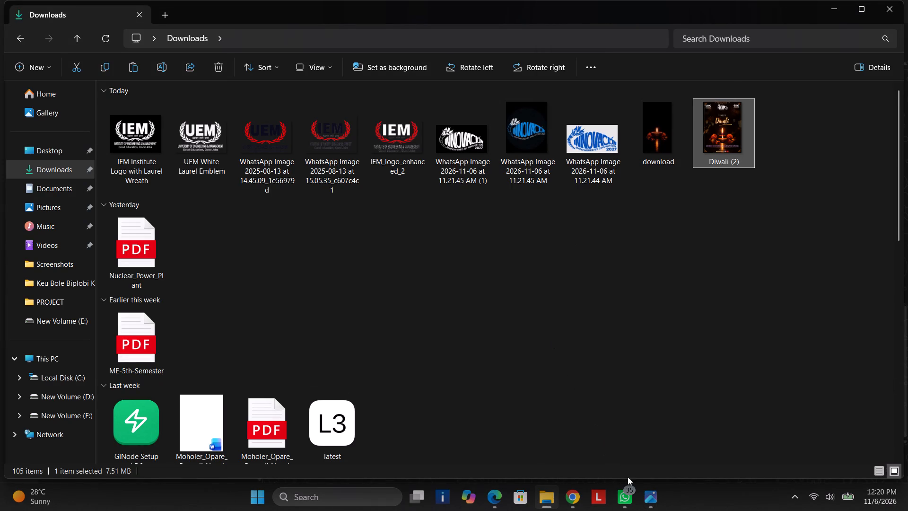
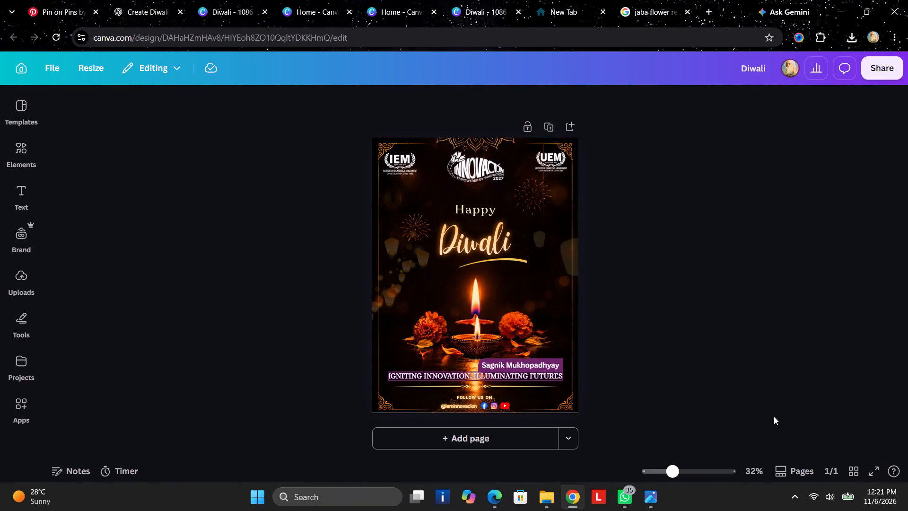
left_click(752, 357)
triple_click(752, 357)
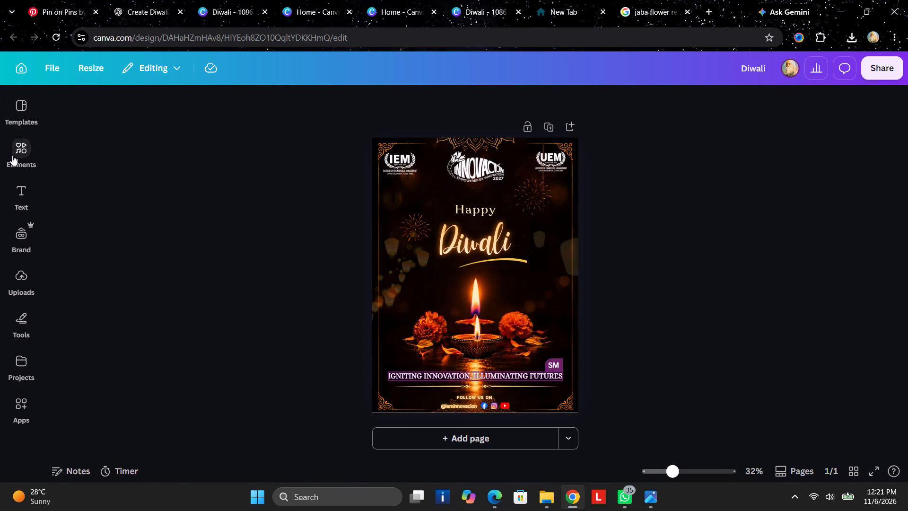
Search the elements for "black gradient" and add the first black gradient graphic to the poster.
left_click(28, 150)
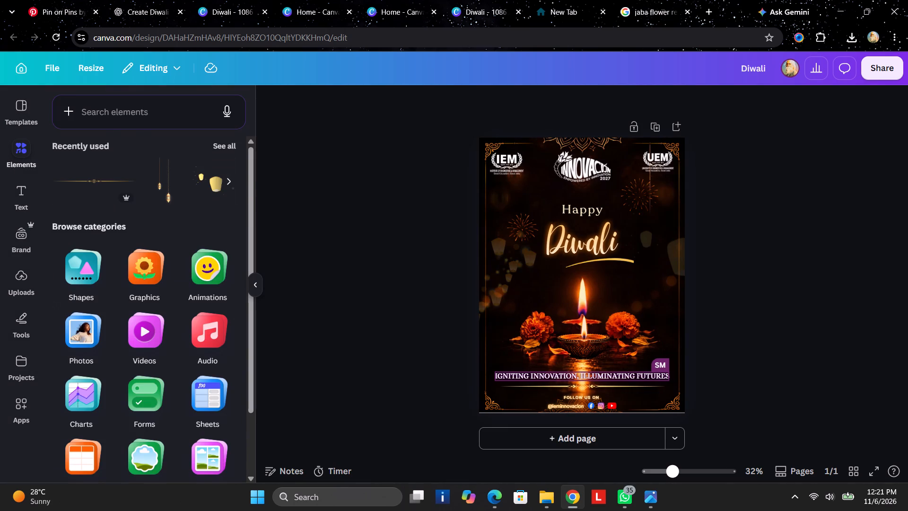
left_click(128, 104)
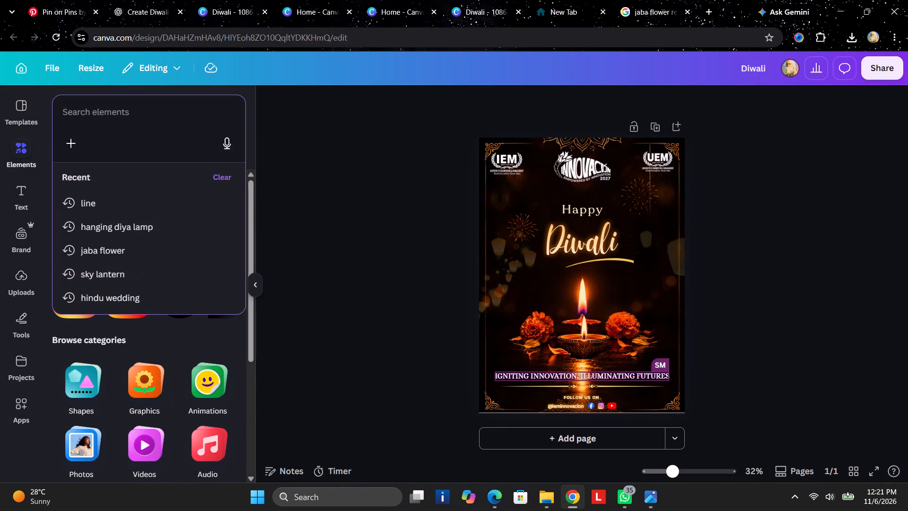
type("black")
key("space")
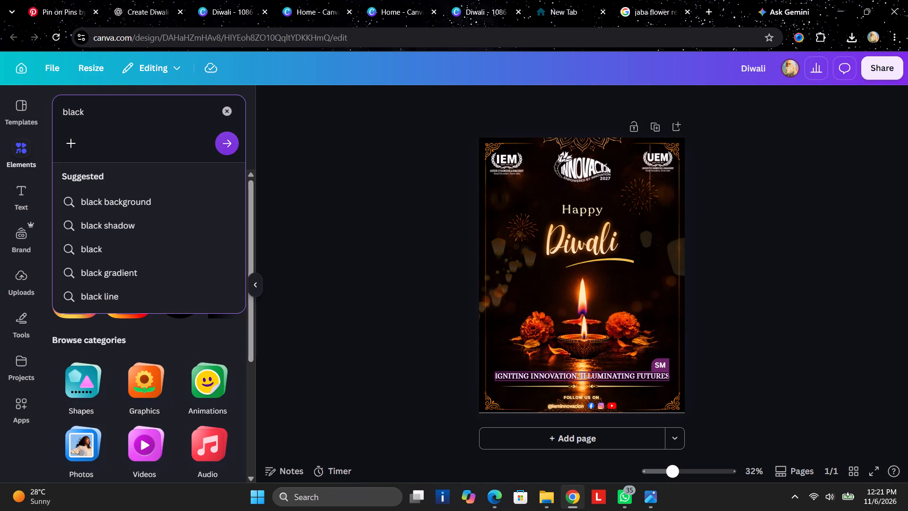
left_click(154, 270)
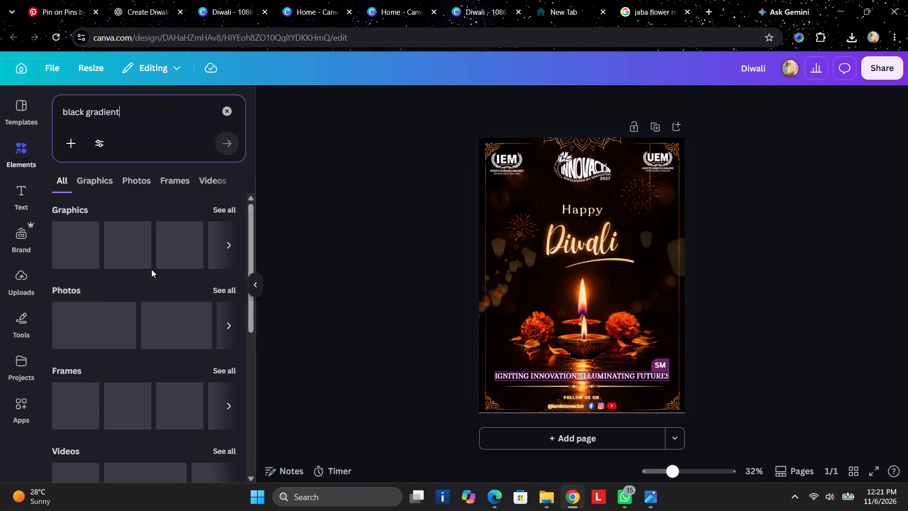
left_click(73, 248)
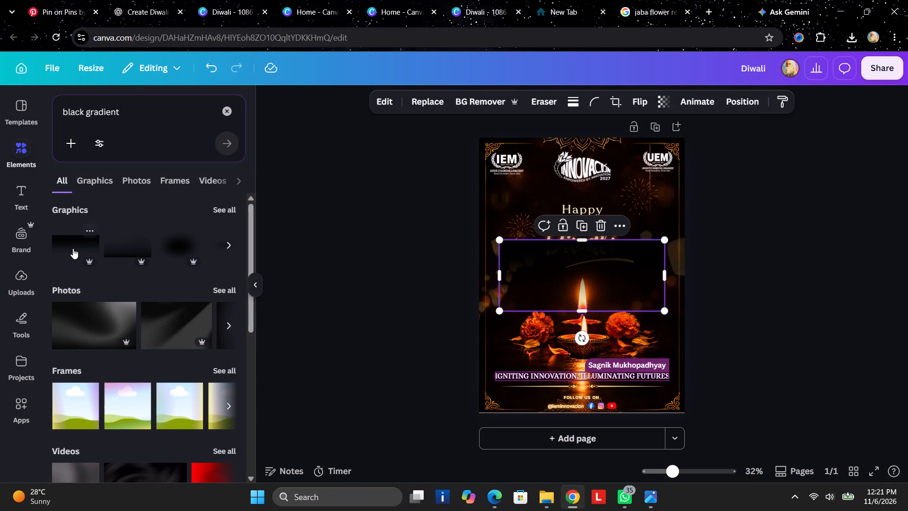
Move the black gradient over the tagline and footer, widen it to about 922, and extend it to the poster's bottom edge.
left_click_drag(602, 295, 588, 397)
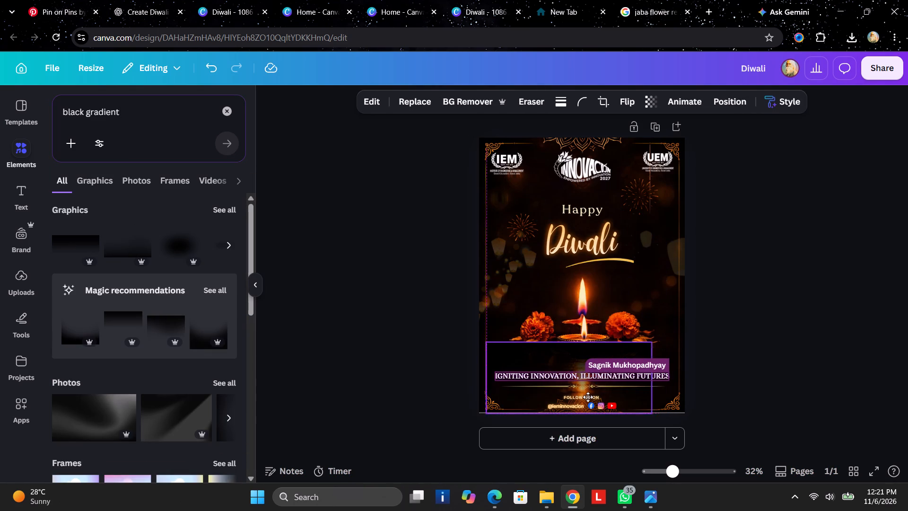
left_click_drag(588, 397, 596, 384)
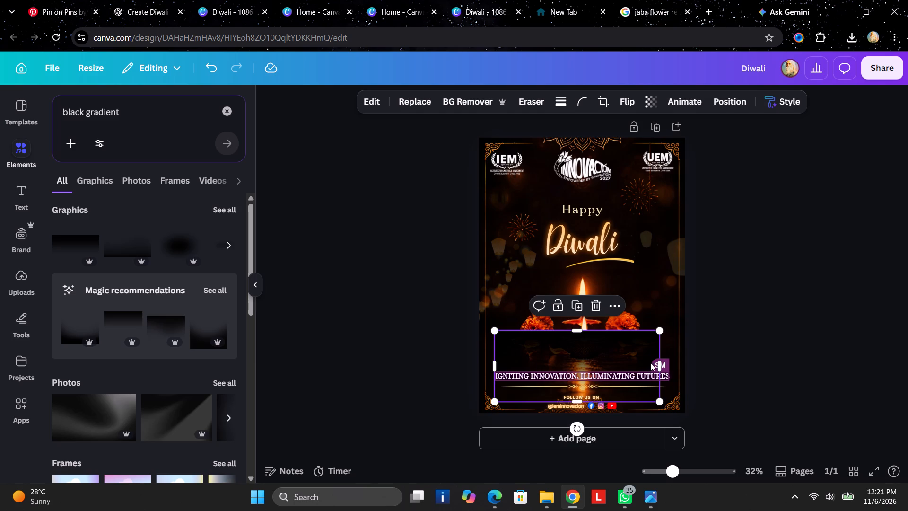
left_click_drag(659, 362, 671, 362)
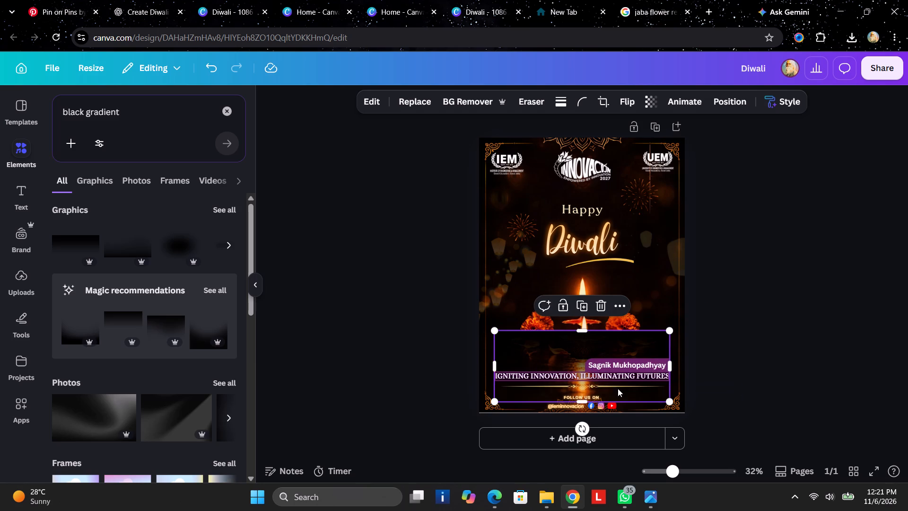
left_click_drag(578, 399, 584, 410)
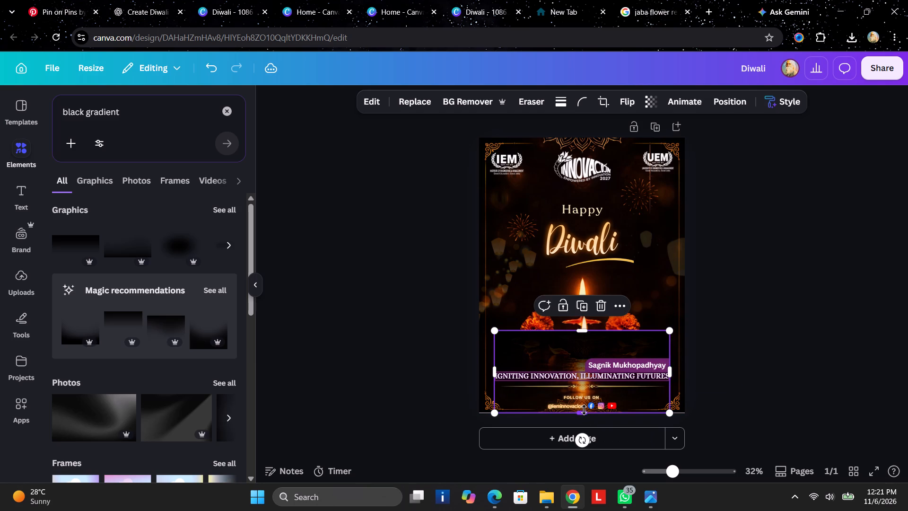
left_click(743, 364)
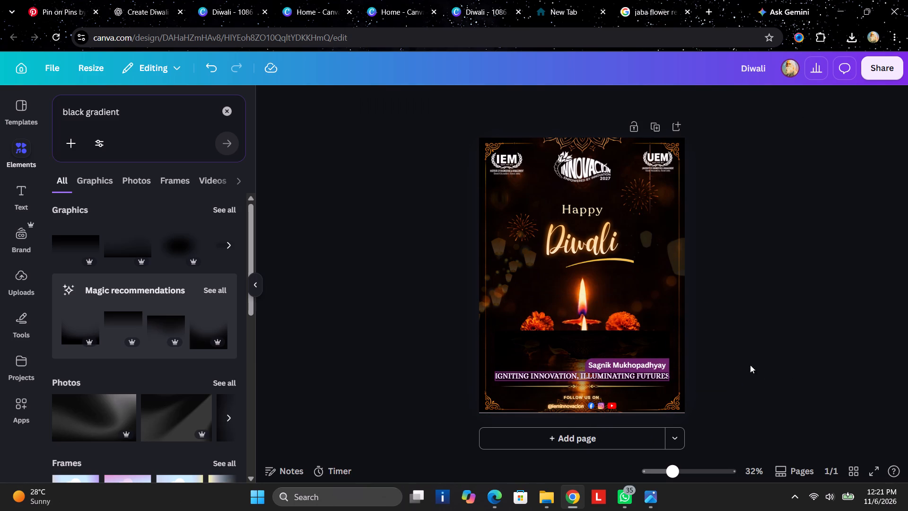
Shorten the black gradient from its top edge so it starts just above the IGNITING INNOVATION tagline.
left_click(617, 352)
left_click_drag(586, 330, 586, 359)
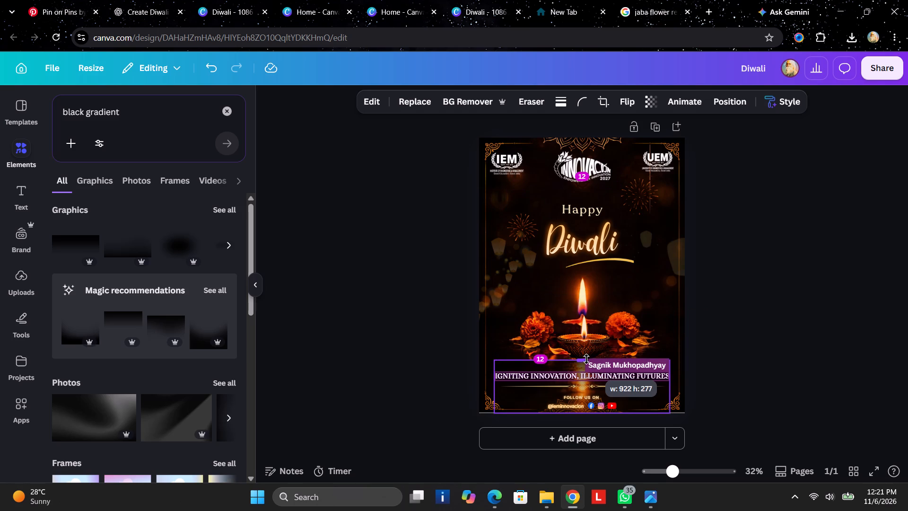
left_click_drag(586, 359, 590, 370)
left_click(737, 346)
left_click(822, 363)
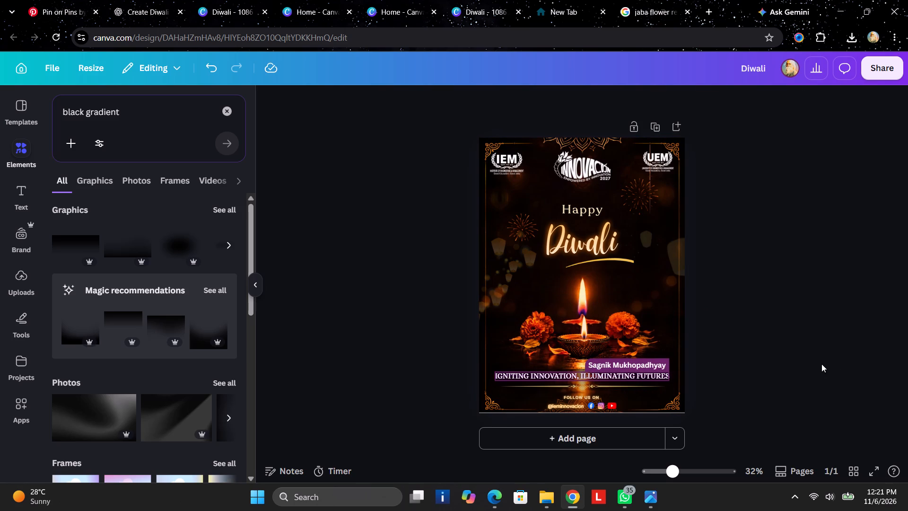
double_click(837, 396)
left_click(840, 393)
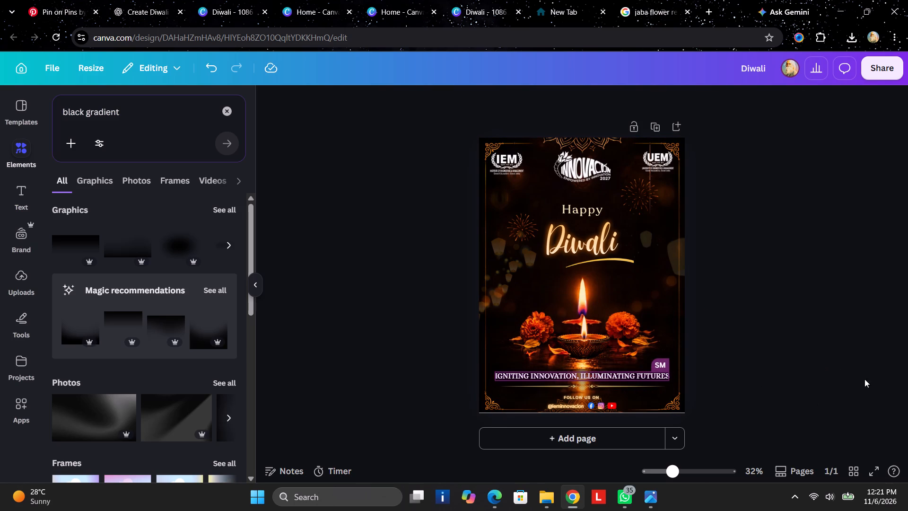
Shorten the black gradient from its bottom edge so it ends around the divider line below the tagline.
left_click(564, 398)
left_click_drag(581, 412, 582, 403)
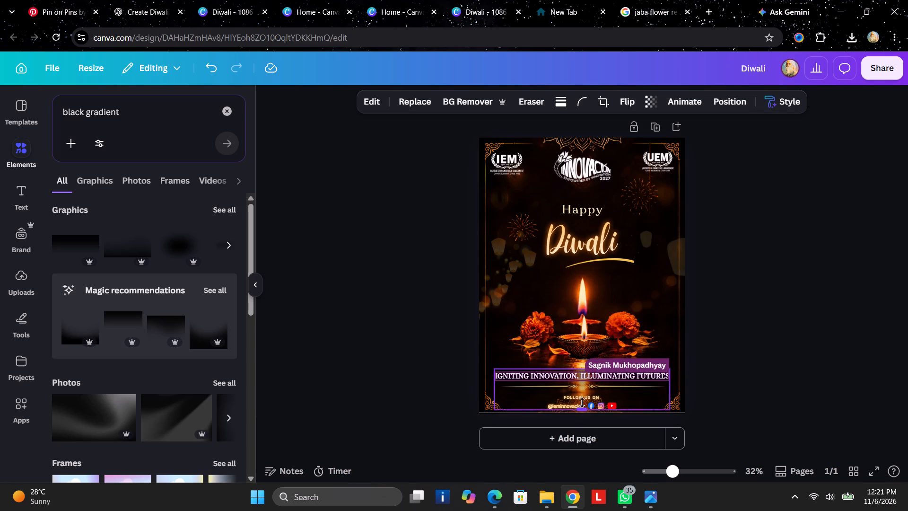
left_click_drag(582, 403, 585, 387)
left_click(726, 383)
left_click(767, 384)
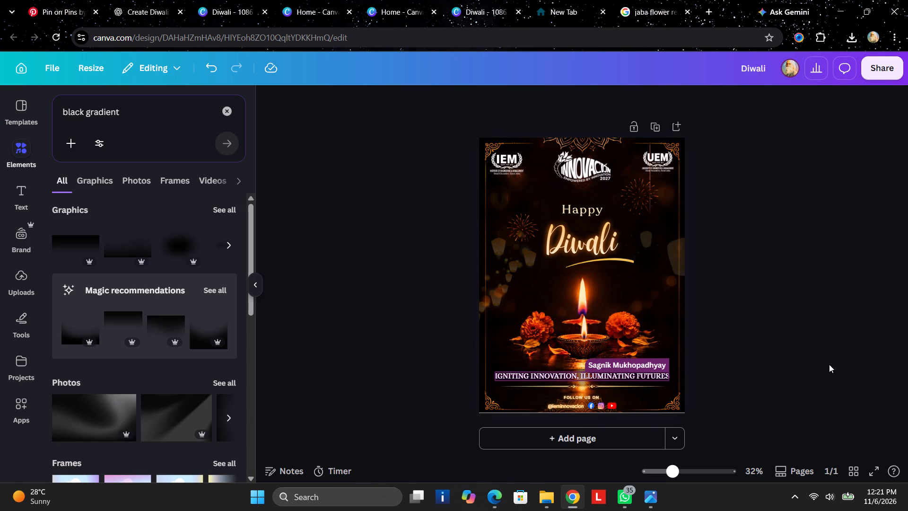
left_click(677, 470)
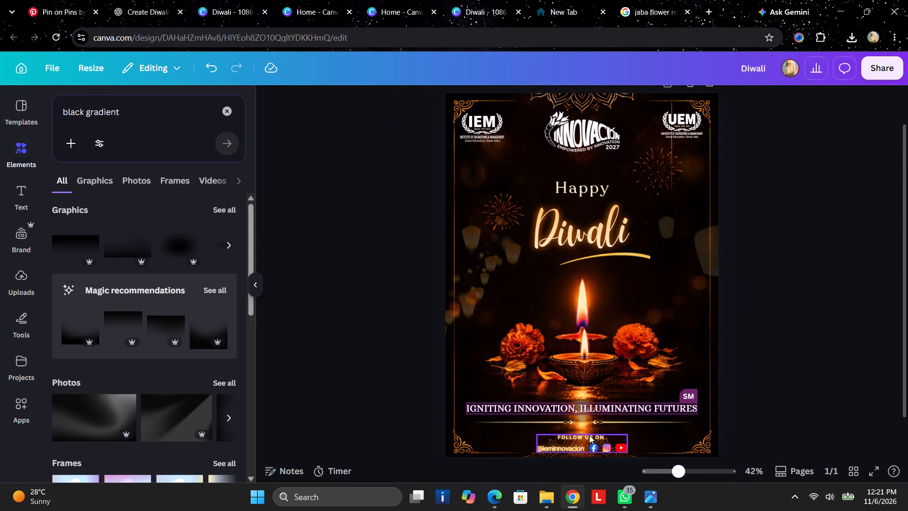
double_click(566, 448)
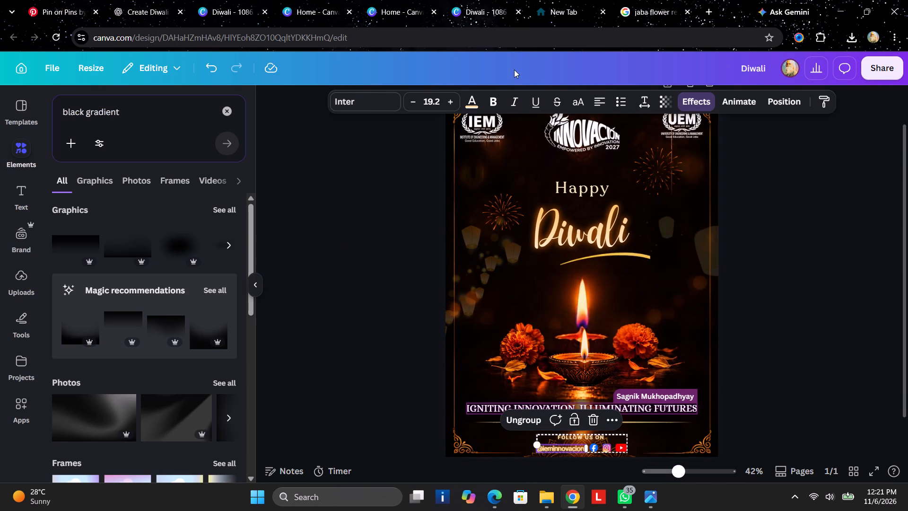
left_click(691, 102)
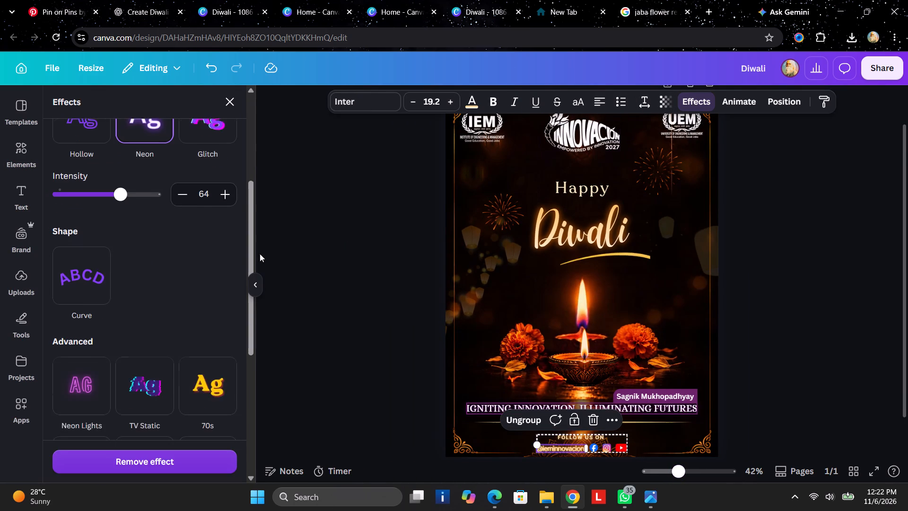
left_click_drag(127, 230, 96, 229)
double_click(843, 346)
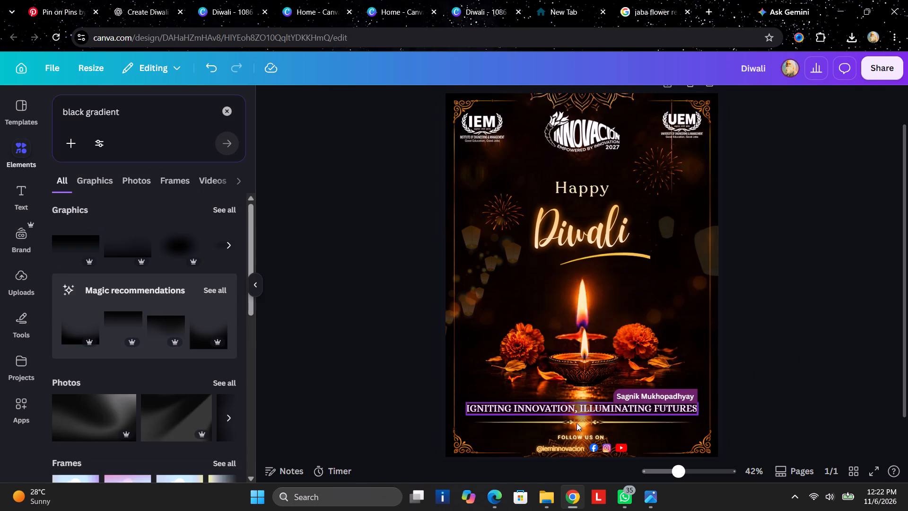
left_click(557, 449)
triple_click(557, 449)
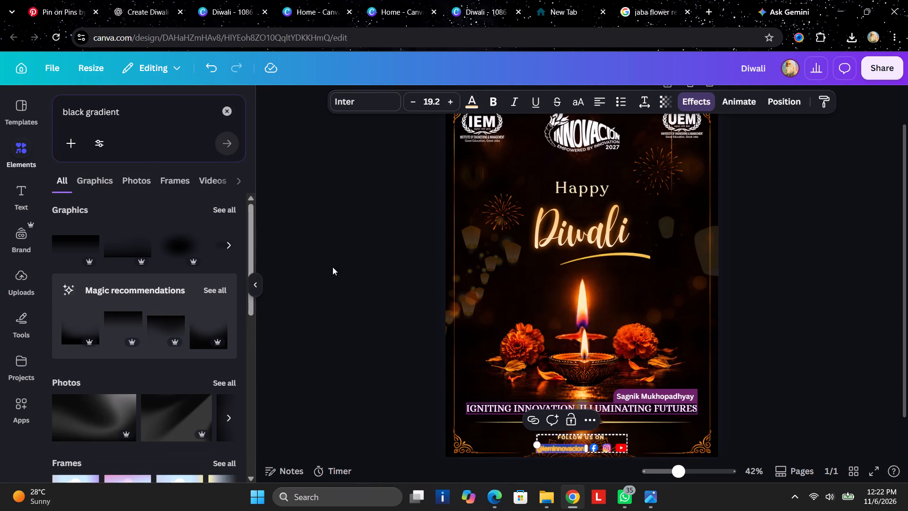
left_click(472, 100)
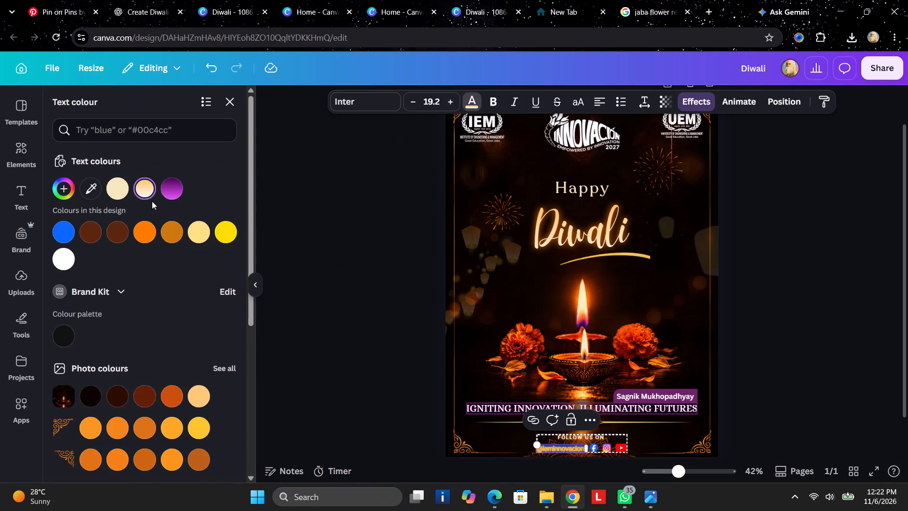
left_click(119, 189)
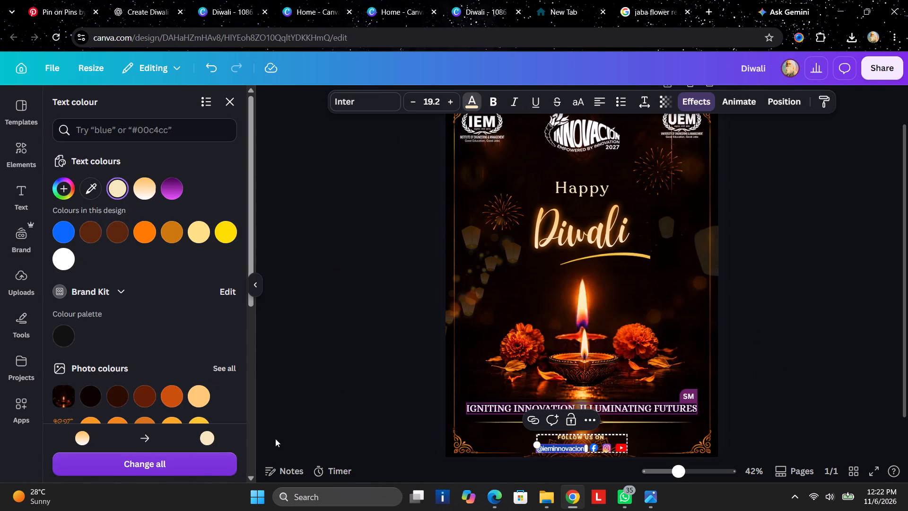
left_click(201, 463)
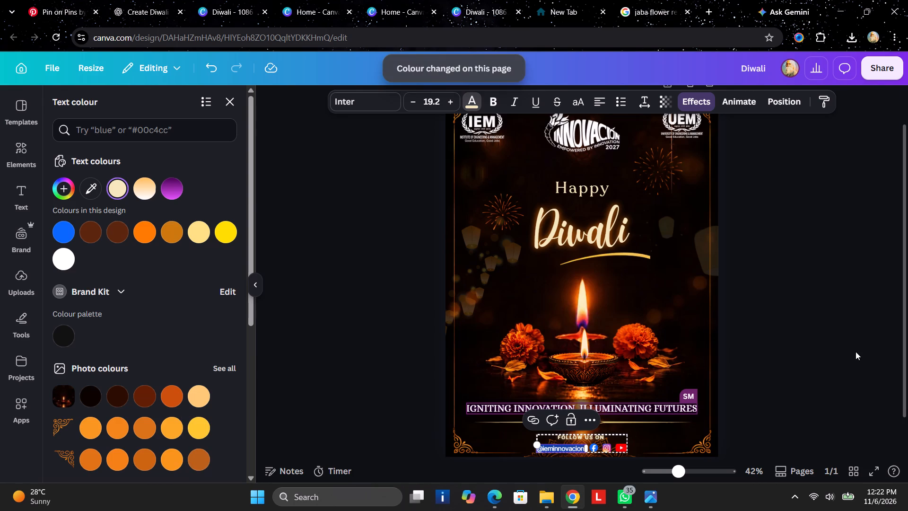
left_click(856, 352)
left_click(834, 349)
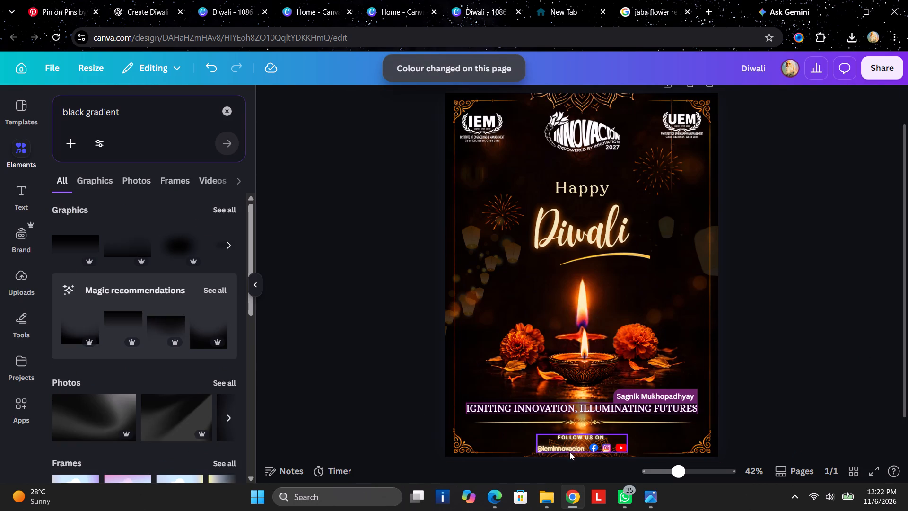
Add a second black gradient graphic, widen it, and place it over the FOLLOW US ON line and social handle.
left_click(569, 452)
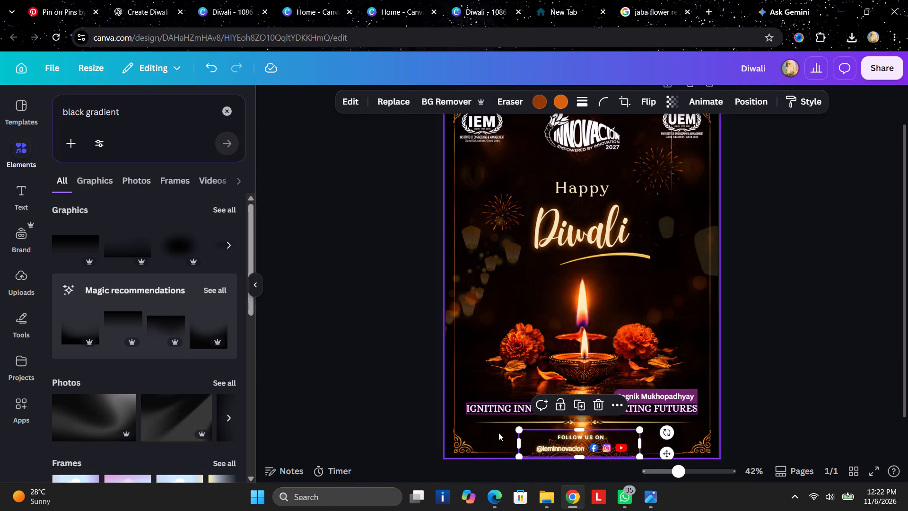
left_click(72, 249)
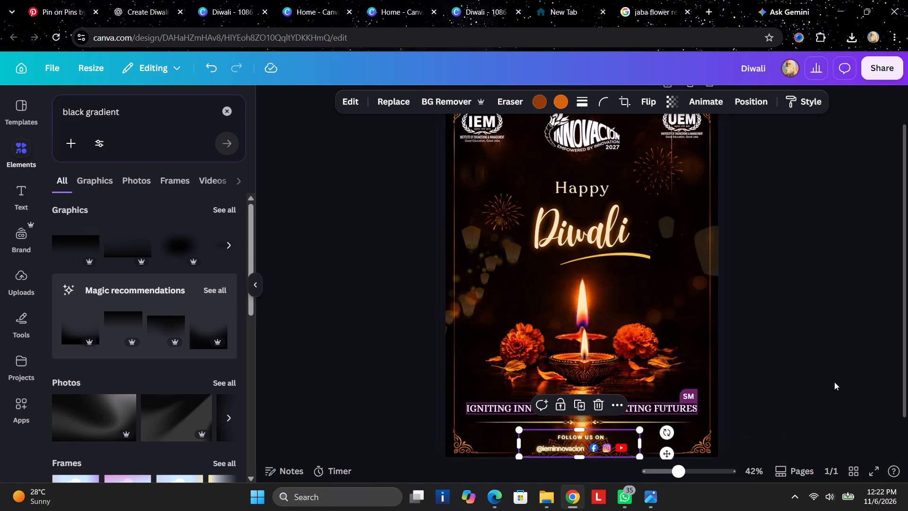
left_click(848, 358)
left_click(74, 244)
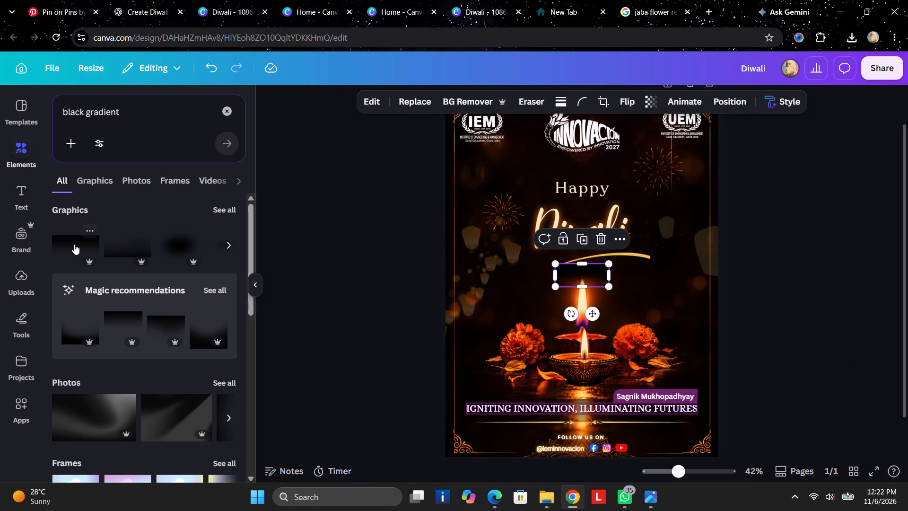
left_click_drag(556, 272, 498, 262)
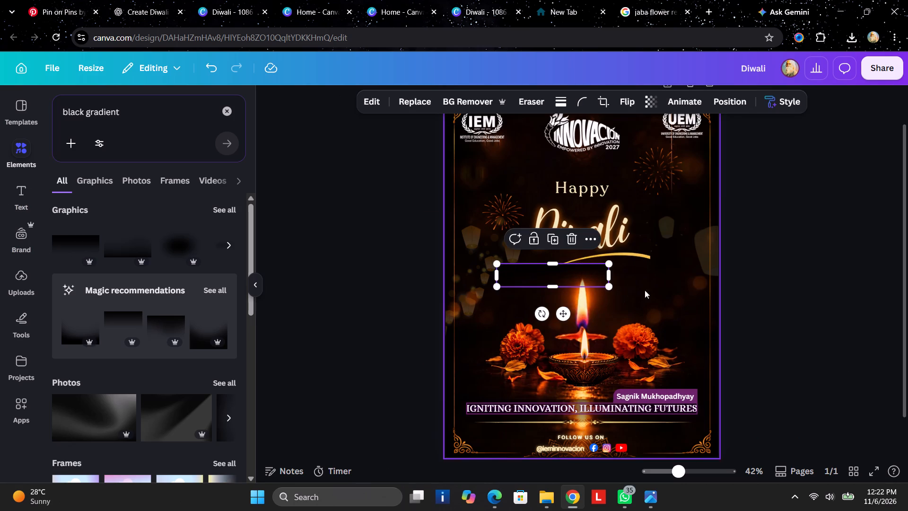
left_click_drag(610, 271, 619, 273)
left_click_drag(567, 268, 608, 418)
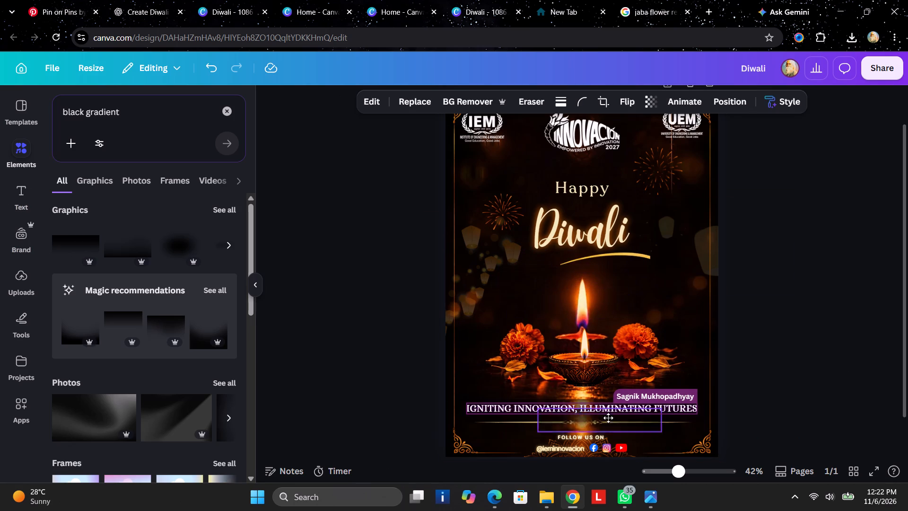
left_click_drag(608, 418, 599, 441)
left_click(599, 441)
left_click_drag(599, 441, 590, 433)
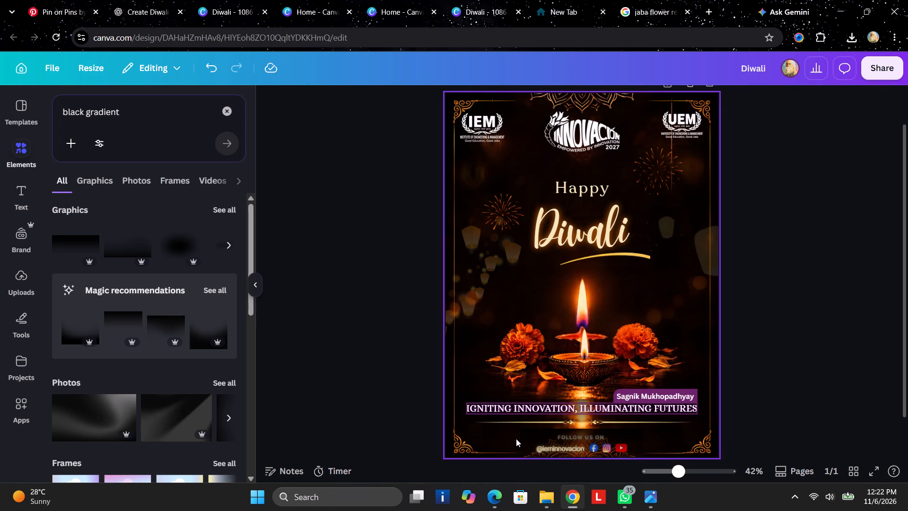
Trim the footer's black gradient from both sides and its bottom edge to fit around FOLLOW US ON and the social handle.
left_click(575, 449)
left_click_drag(584, 448, 583, 456)
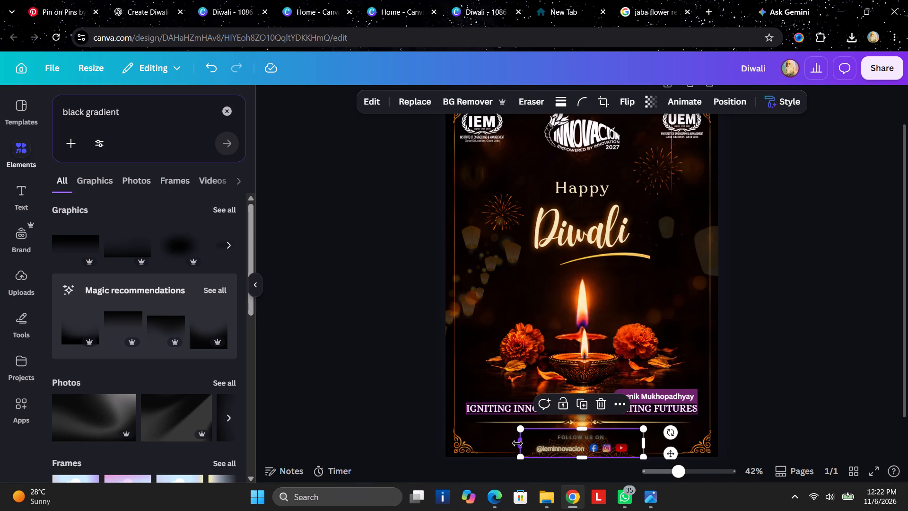
left_click_drag(518, 441, 539, 442)
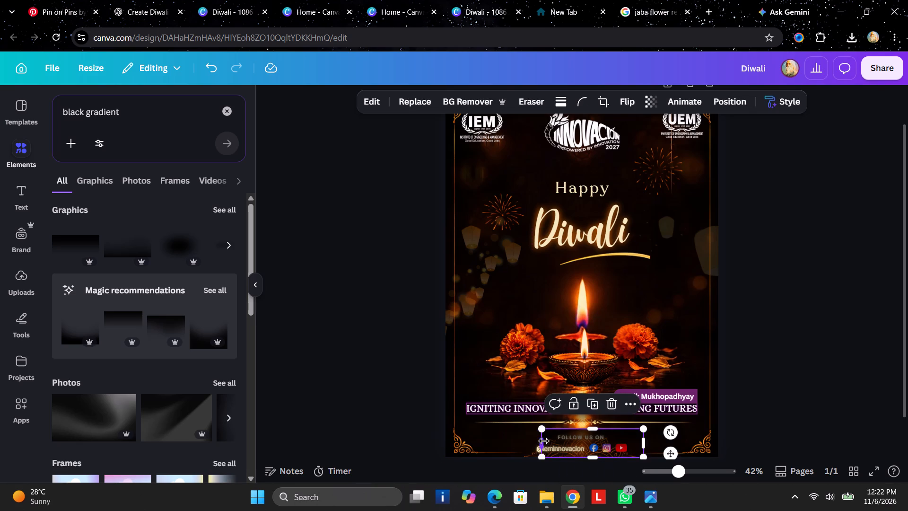
left_click_drag(544, 441, 536, 439)
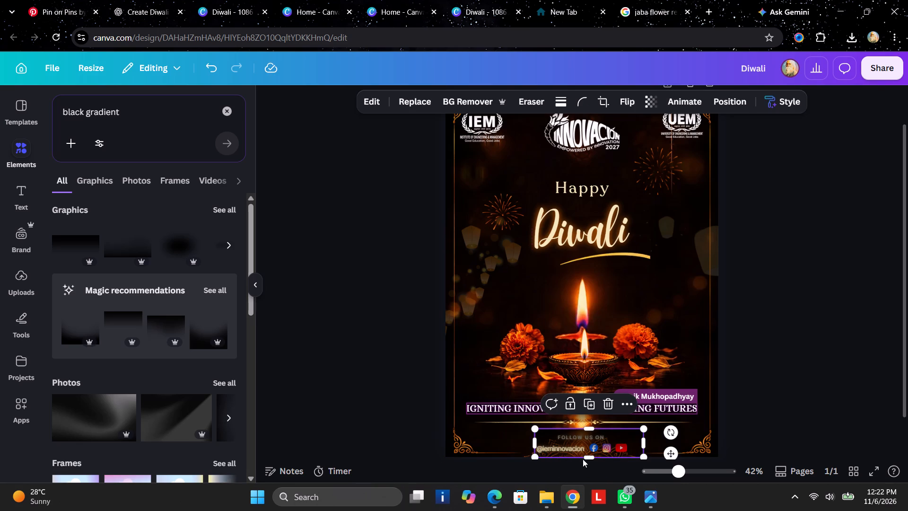
left_click(585, 457)
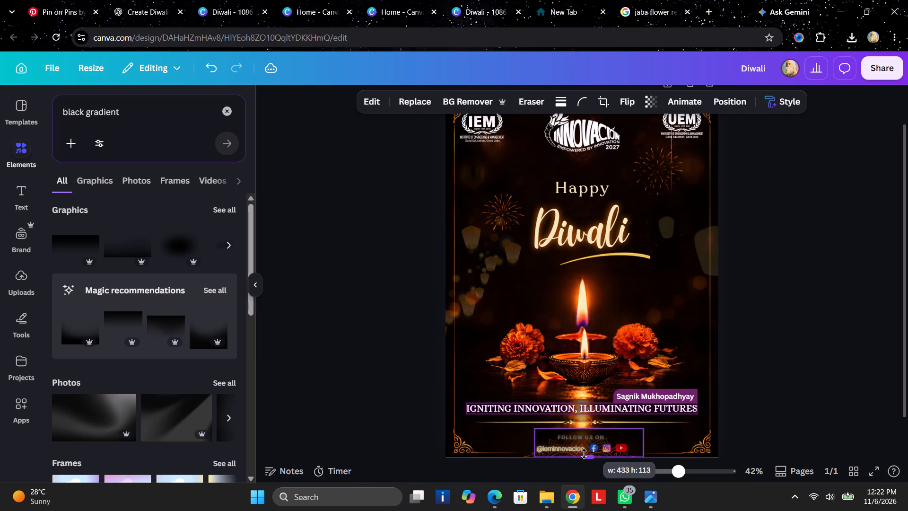
left_click_drag(646, 441, 646, 441)
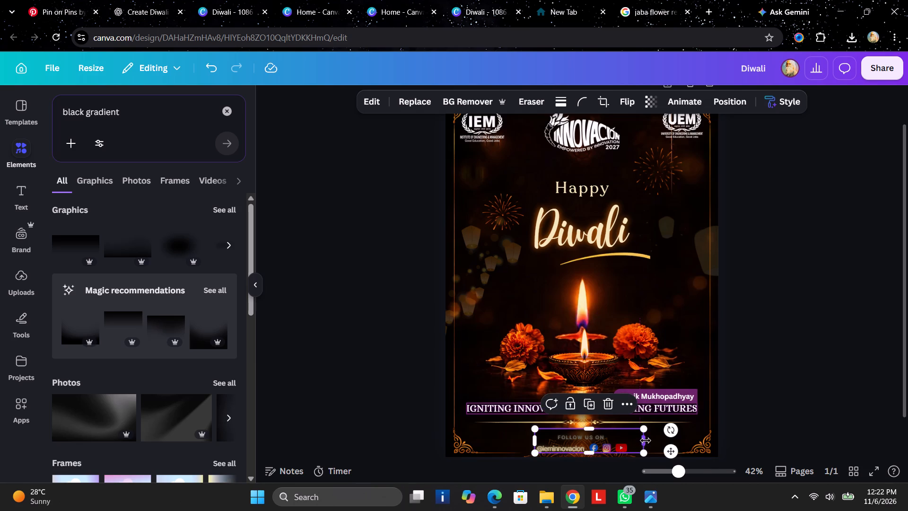
left_click_drag(646, 441, 631, 440)
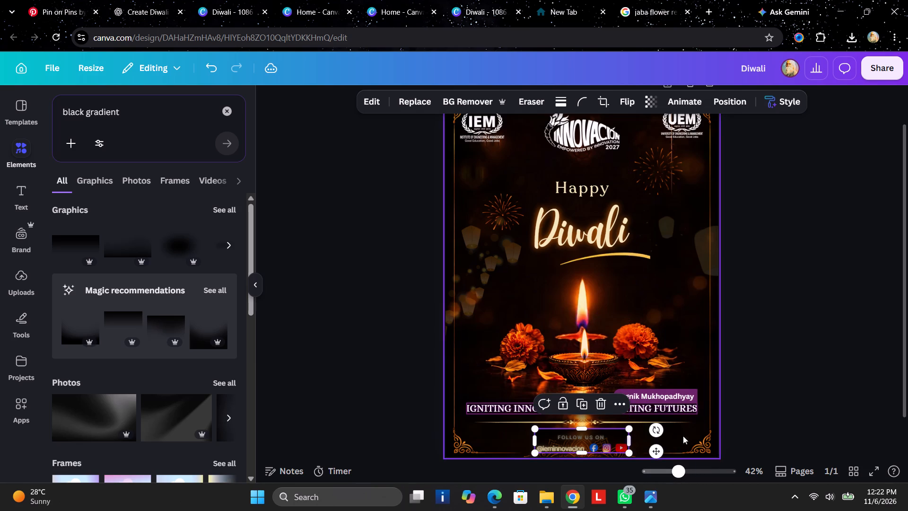
left_click(840, 399)
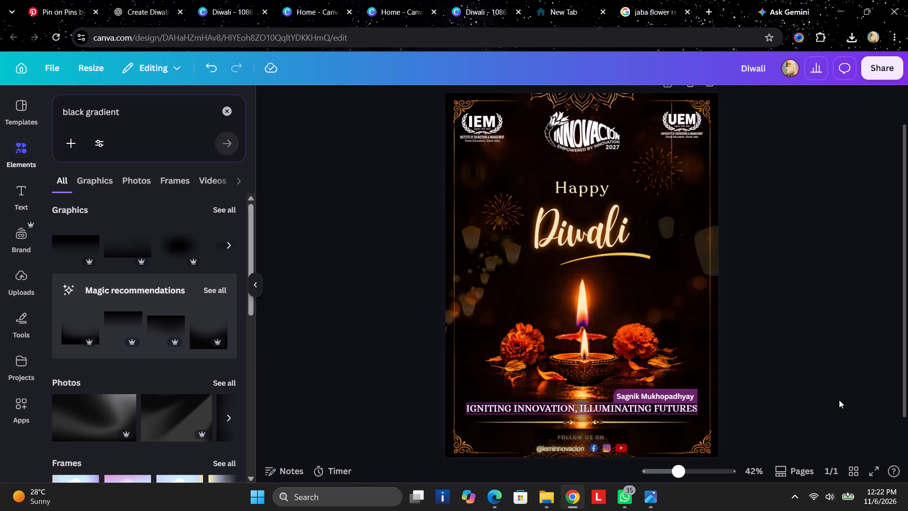
left_click(850, 403)
left_click(850, 403)
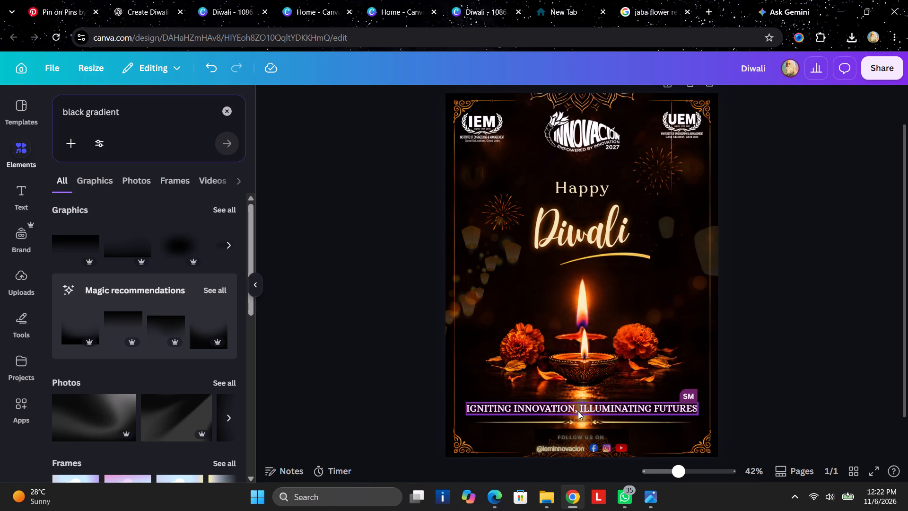
Move the IGNITING INNOVATION, ILLUMINATING FUTURES tagline up closer to the diya, and bring its black gradient up behind it.
left_click(578, 411)
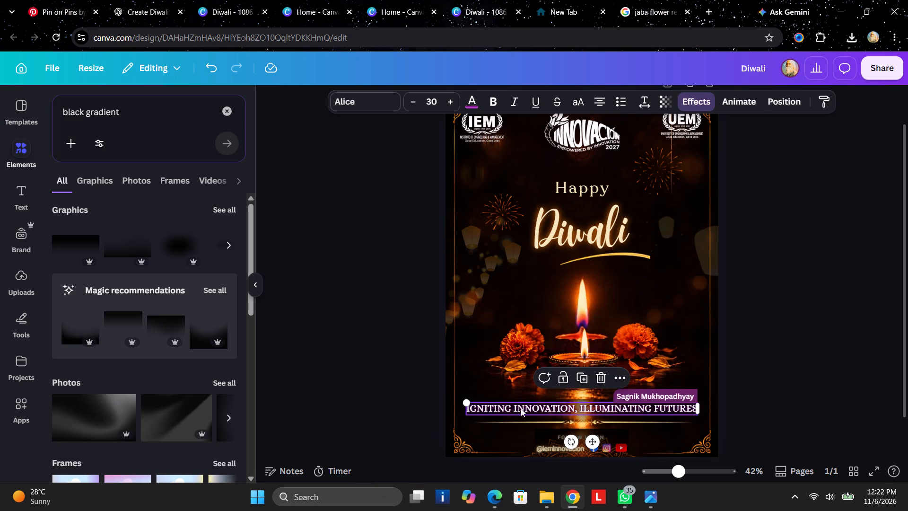
left_click_drag(521, 408, 523, 398)
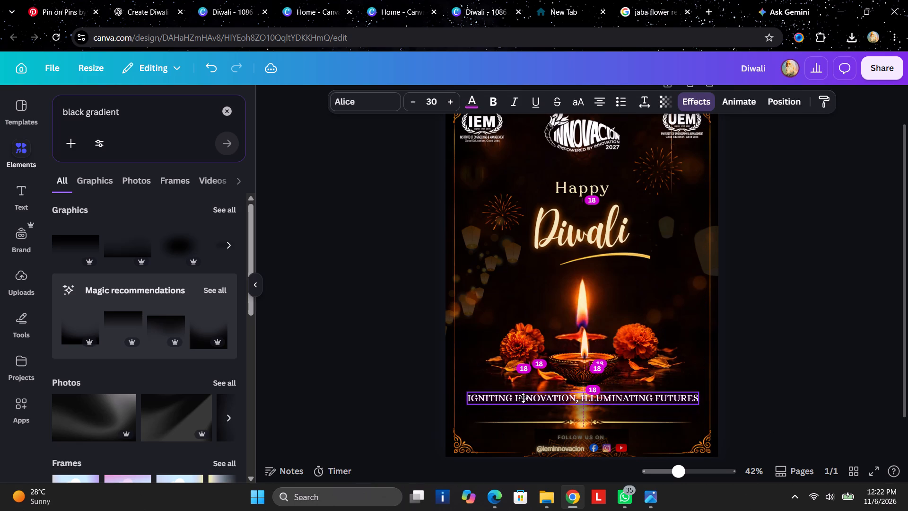
left_click_drag(523, 398, 525, 396)
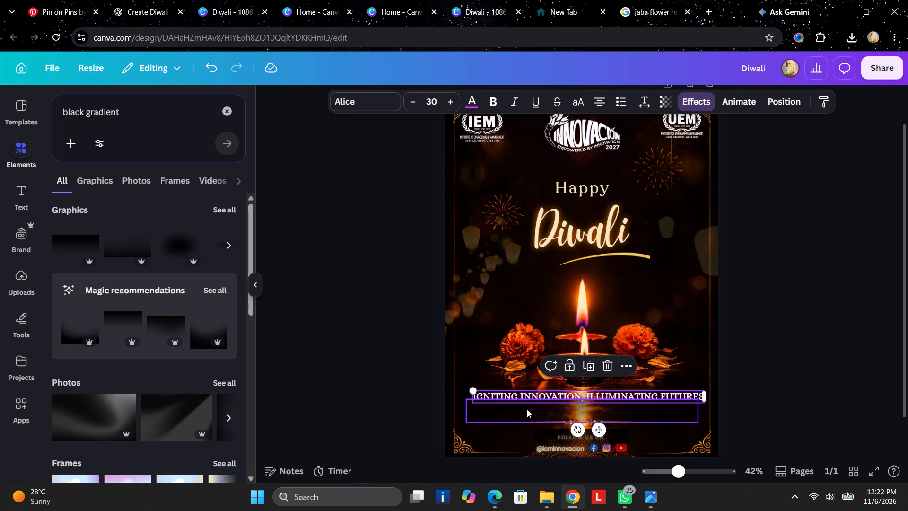
left_click(527, 409)
left_click_drag(527, 409, 533, 396)
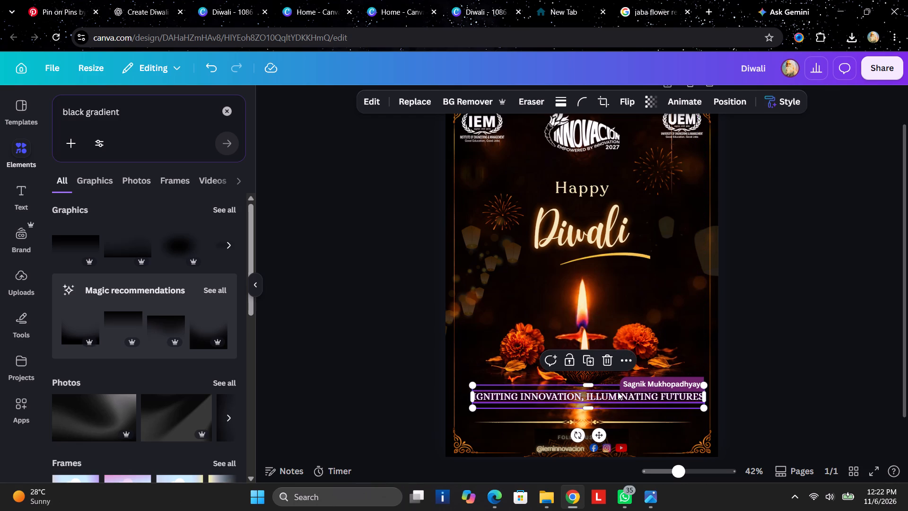
Group the tagline with its black gradient and align the group to the page's horizontal centre.
left_click(618, 392)
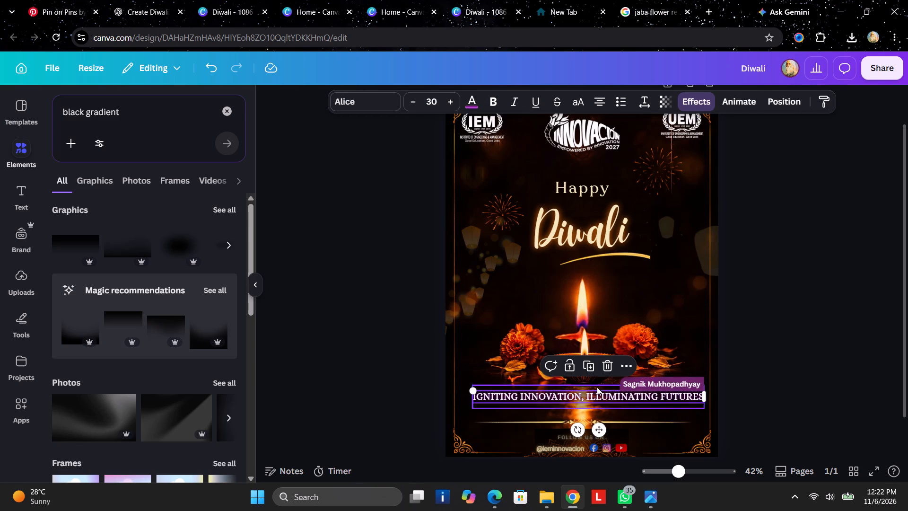
left_click(492, 387, "shift")
left_click(554, 359)
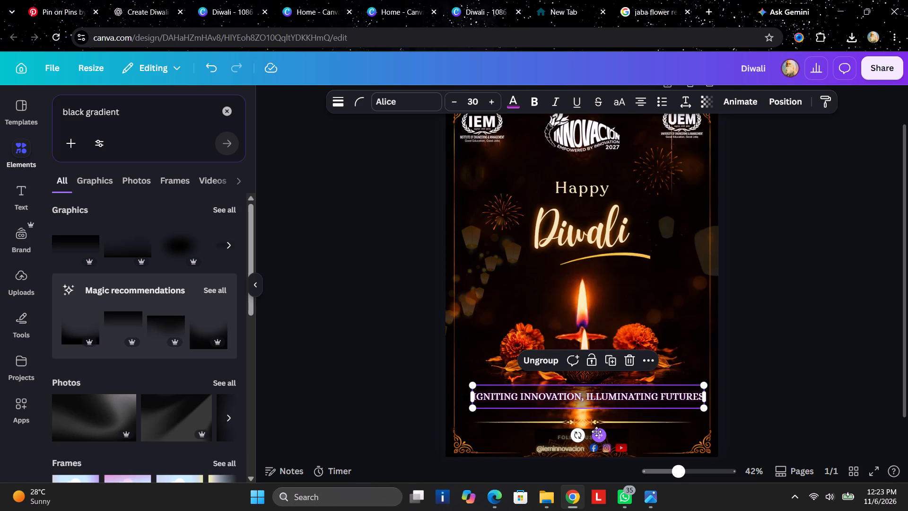
right_click(576, 391)
right_click(576, 391)
right_click(576, 391)
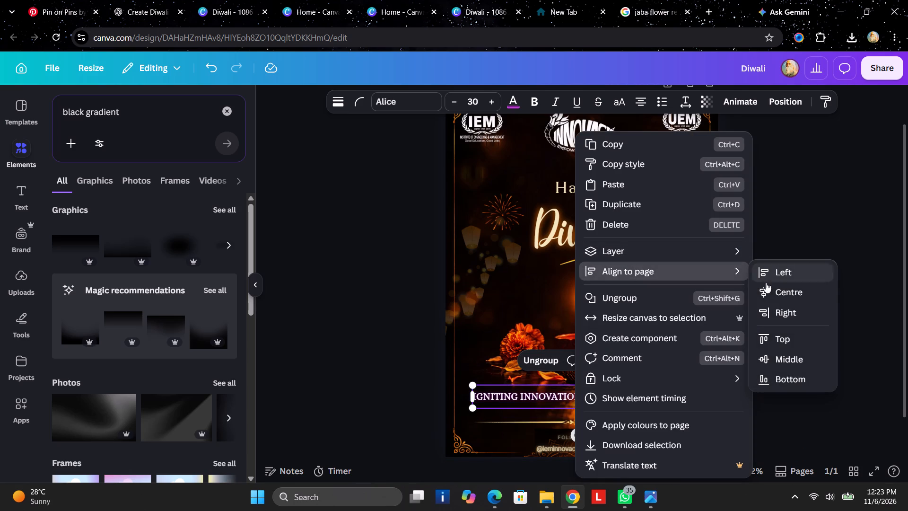
left_click(774, 291)
left_click(819, 294)
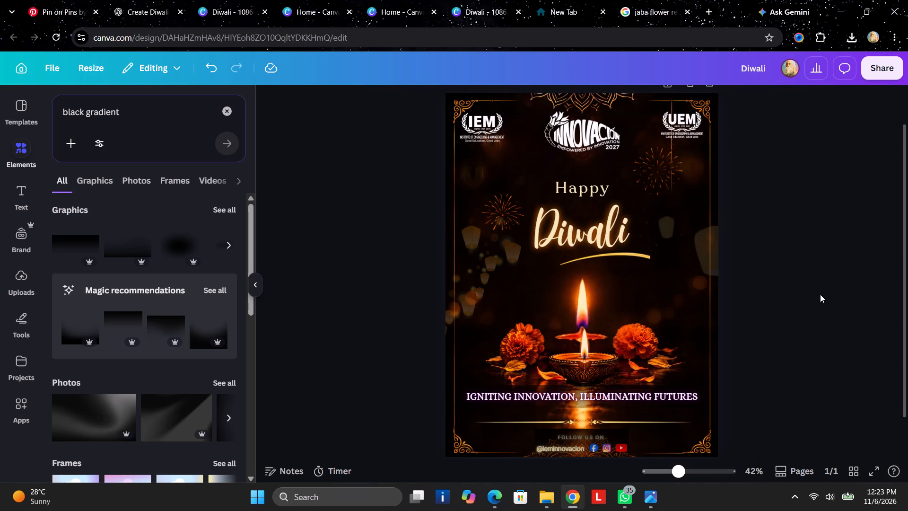
Move the gold divider line up to sit just below the tagline.
left_click(631, 421)
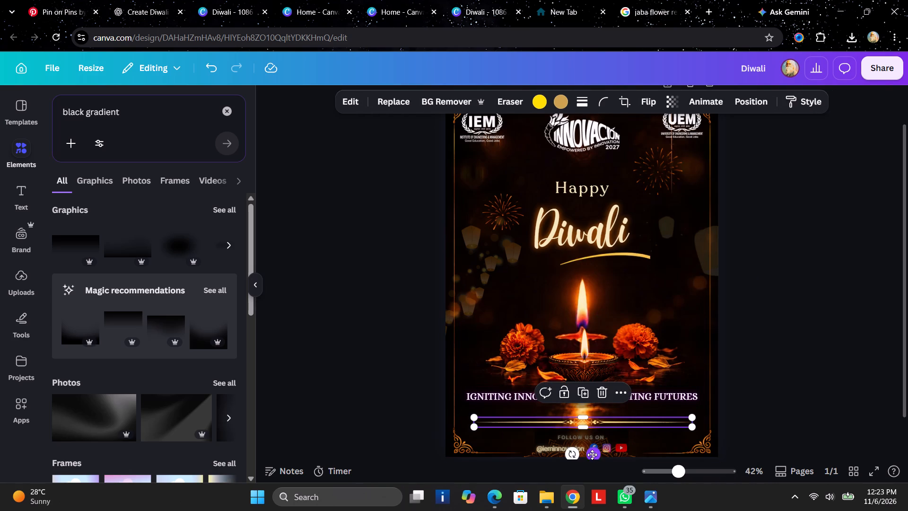
left_click_drag(592, 455, 595, 441)
left_click(767, 392)
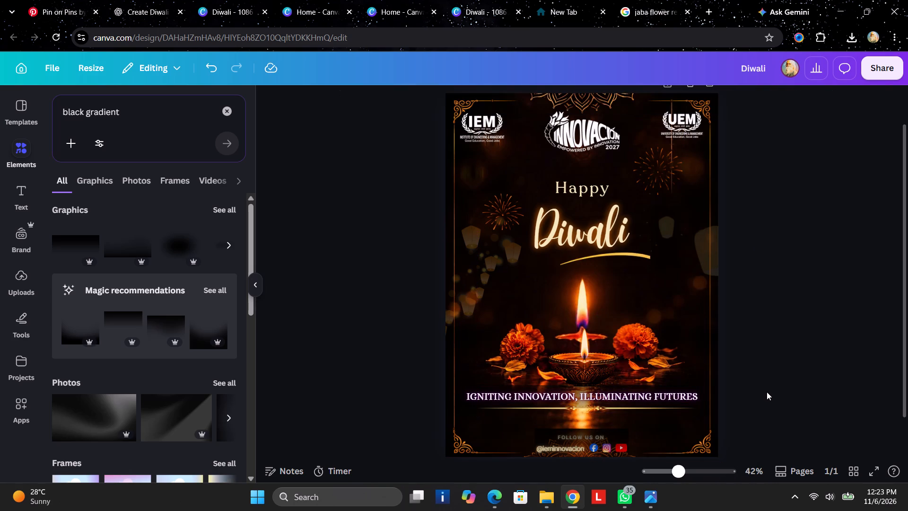
Move the footer's black gradient up into the space between the divider line and FOLLOW US ON.
left_click_drag(585, 437, 586, 423)
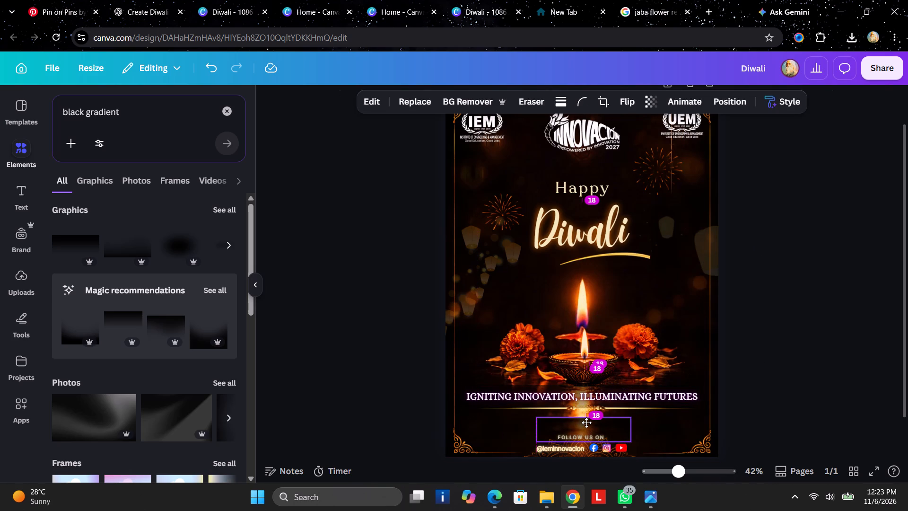
left_click_drag(586, 423, 586, 423)
Try resizing the tagline and gradient group from its corner, and ungroup the two elements.
left_click(583, 405)
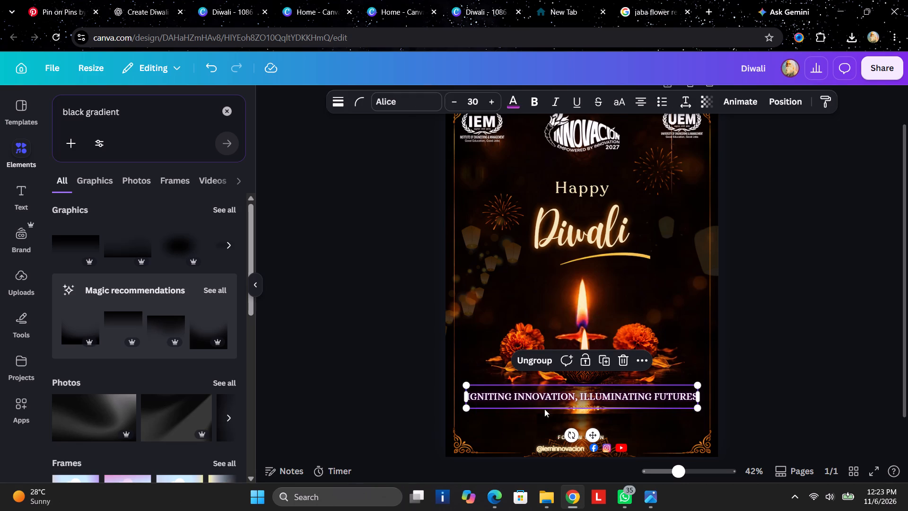
left_click(470, 410)
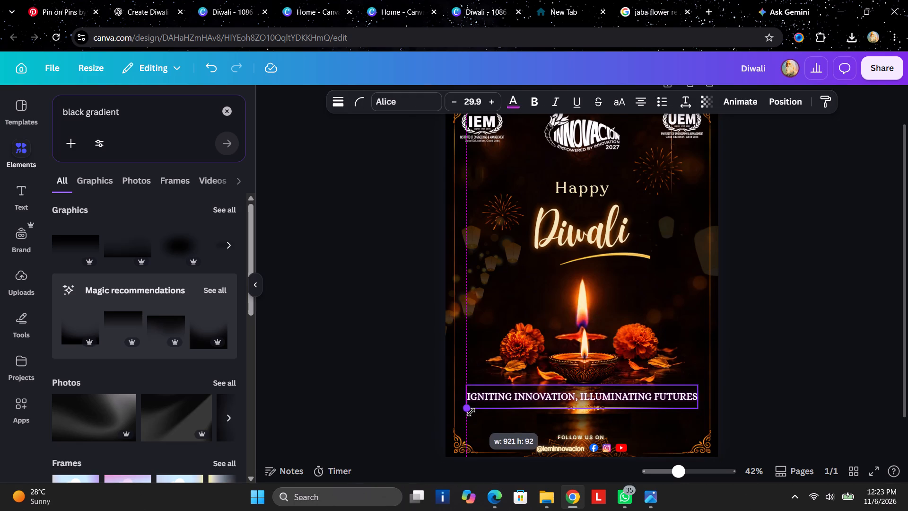
left_click_drag(467, 408, 465, 415)
left_click(554, 396)
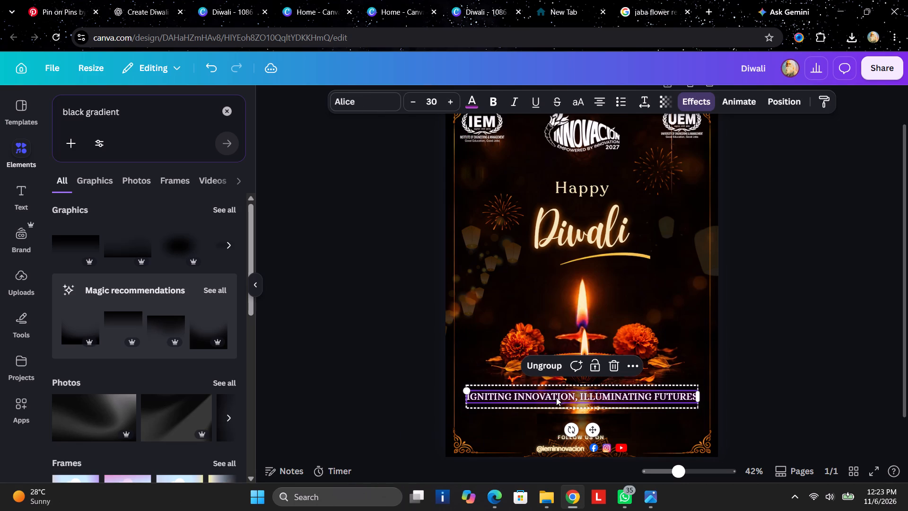
left_click(565, 402)
left_click(578, 405)
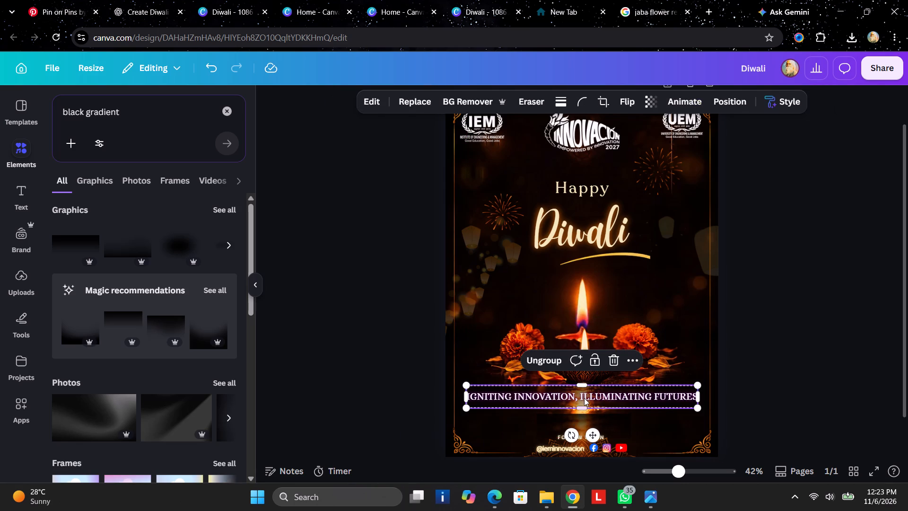
left_click(539, 363)
left_click(572, 403)
left_click(517, 416)
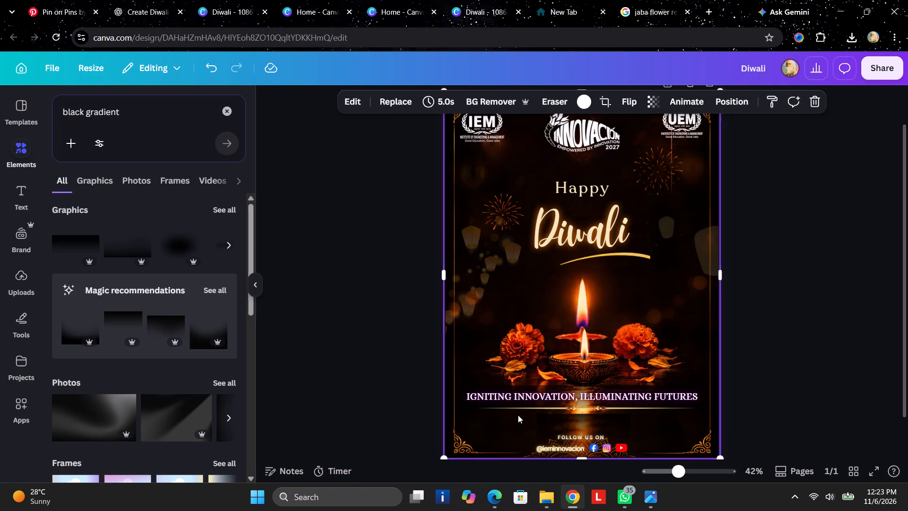
Stretch the bottom edge of the tagline's black gradient slightly downward over the divider line.
left_click(475, 406)
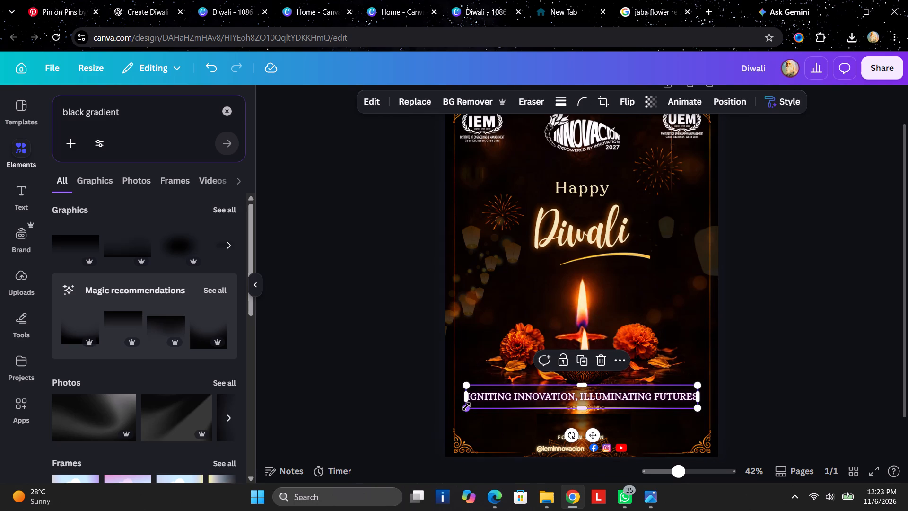
left_click(467, 410)
left_click_drag(578, 408, 577, 410)
left_click_drag(577, 410, 574, 412)
left_click(770, 410)
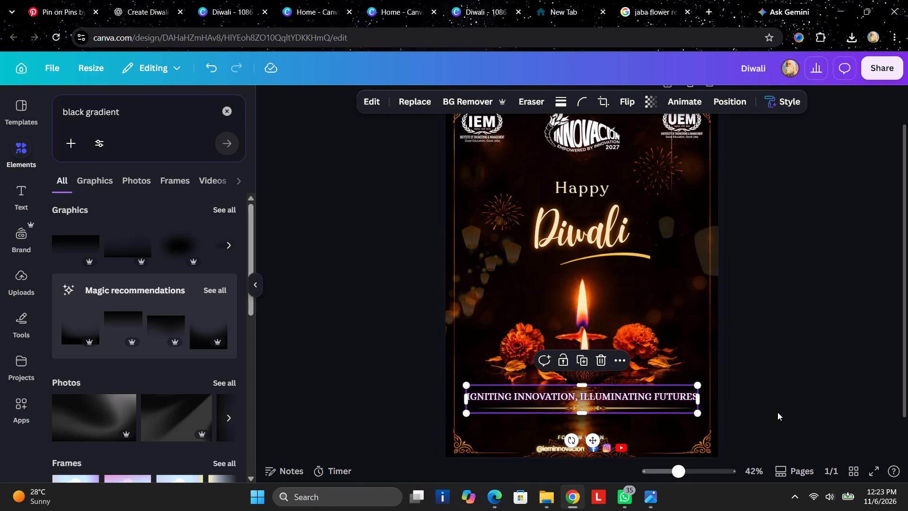
Move the FOLLOW US ON, social handle and icons group up onto the black gradient beneath the divider line.
left_click(584, 444)
left_click_drag(583, 442, 582, 425)
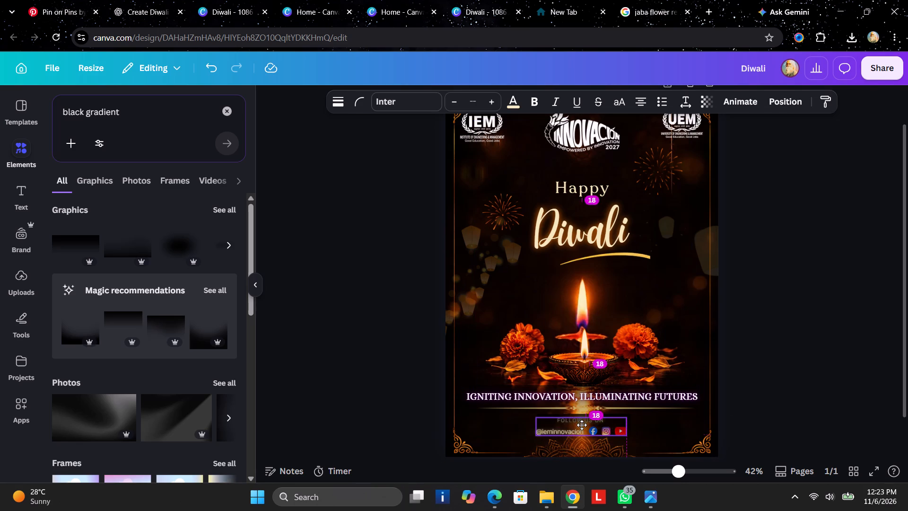
left_click_drag(582, 425, 583, 423)
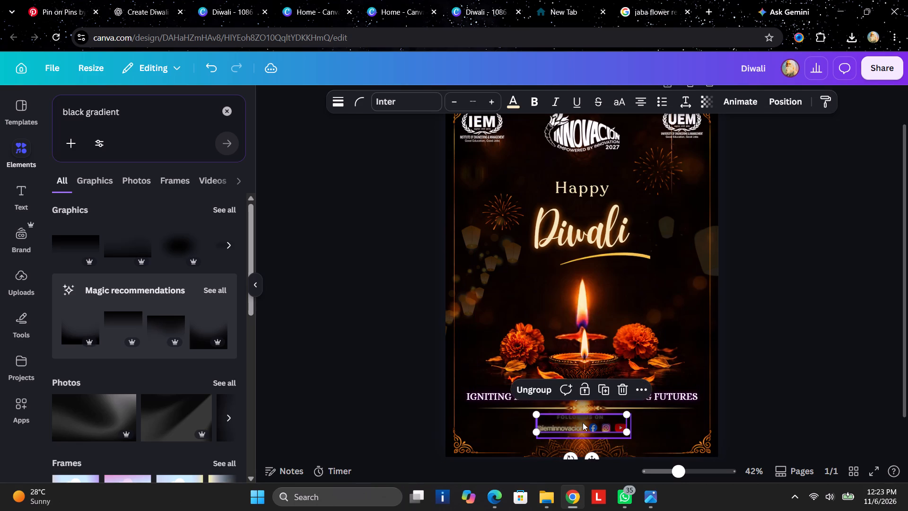
left_click(804, 441)
Extend the footer's black gradient slightly upward from its top edge toward the divider line.
triple_click(566, 419)
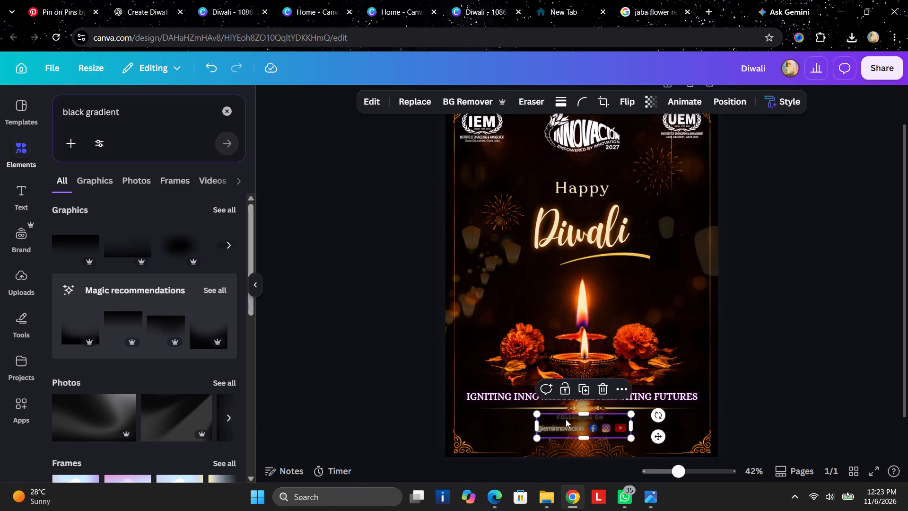
left_click(557, 429)
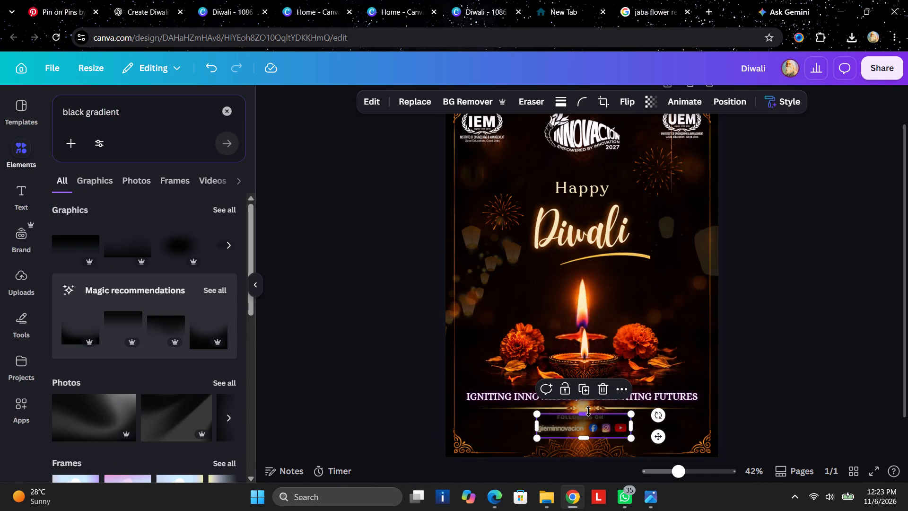
left_click(586, 410)
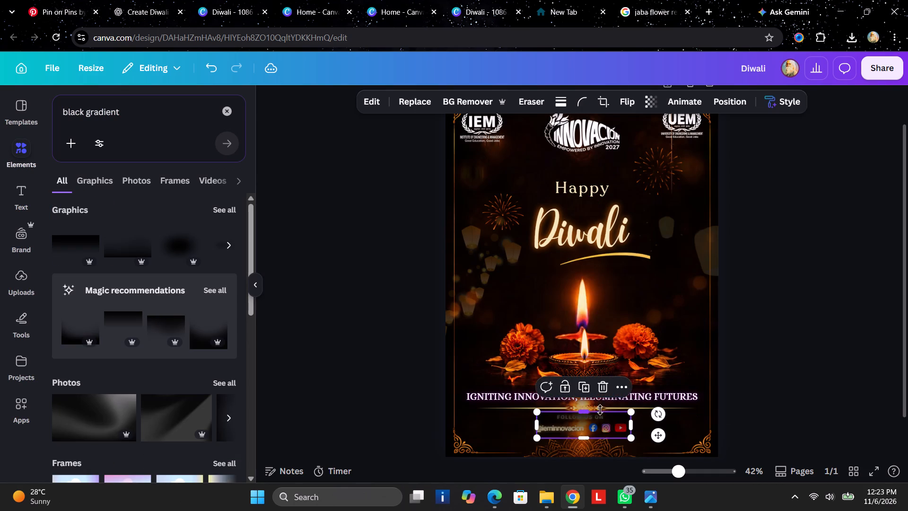
Lower the opacity of the footer's black gradient so FOLLOW US ON and the social handle show through more clearly.
left_click(650, 102)
left_click_drag(627, 148, 612, 143)
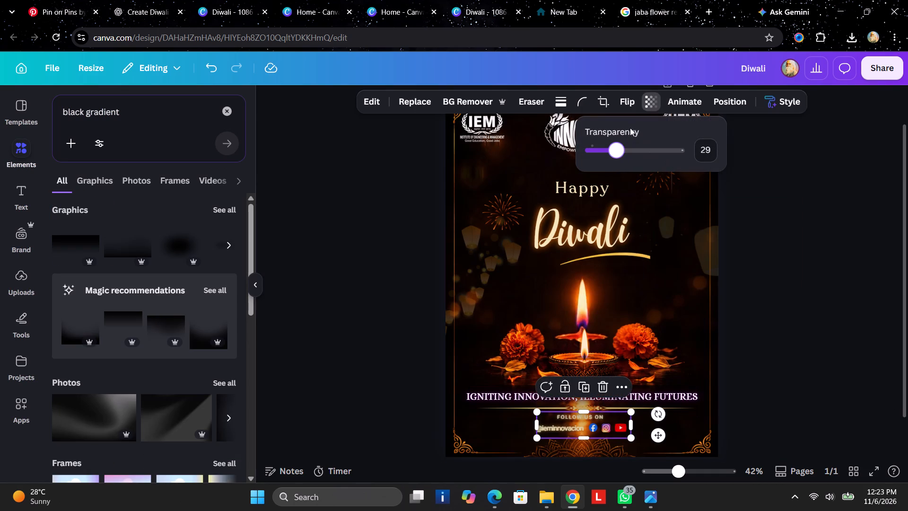
left_click(634, 146)
left_click(832, 215)
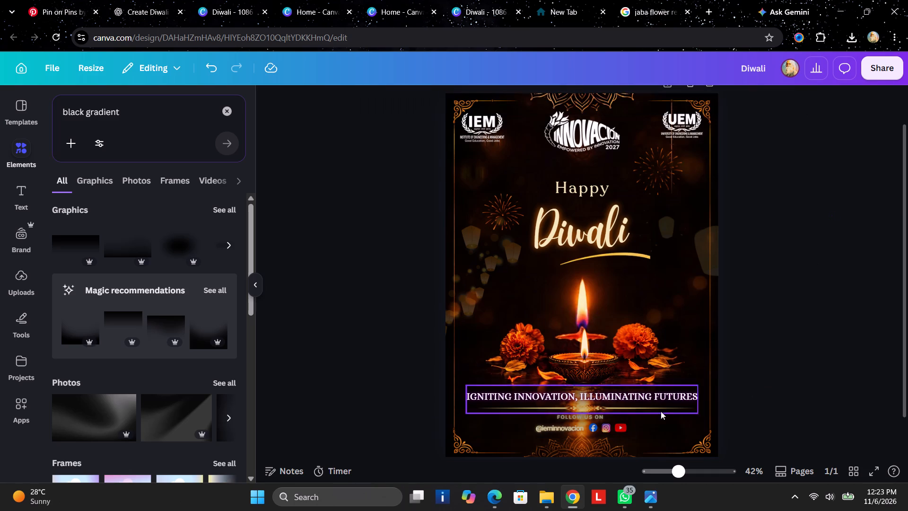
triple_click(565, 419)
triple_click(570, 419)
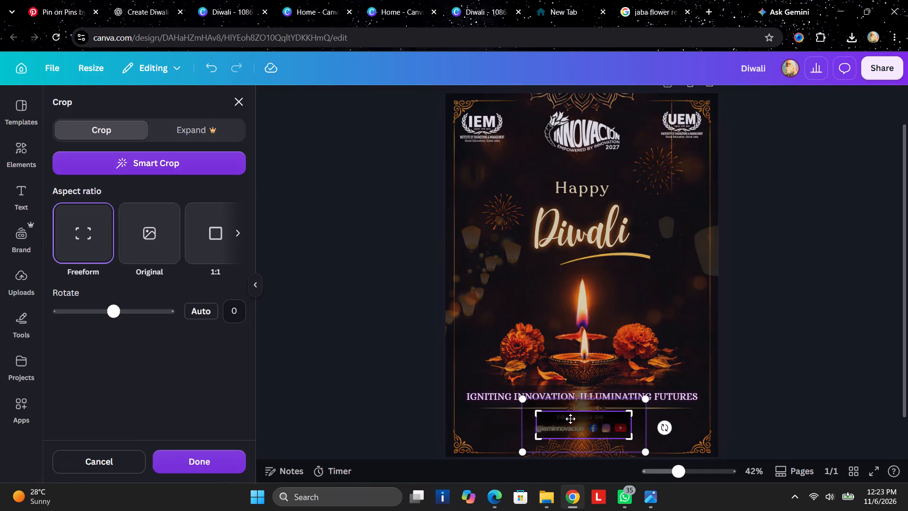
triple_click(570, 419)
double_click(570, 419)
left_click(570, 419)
Recolour the grouped FOLLOW US ON and social handle text white, applying the colour change to all matching elements on the page.
right_click(570, 419)
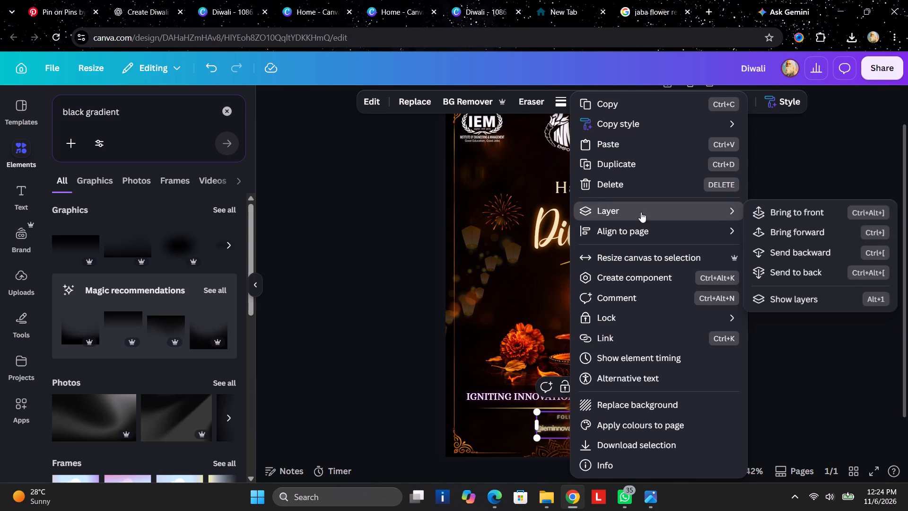
left_click(801, 288)
left_click(796, 310)
left_click(792, 302)
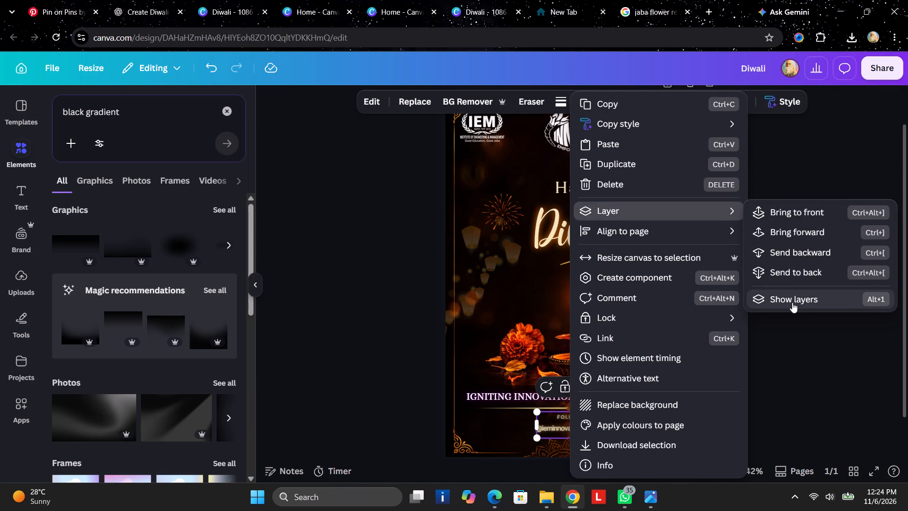
scroll(113, 319, "down", 4)
scroll(123, 324, "up", 2)
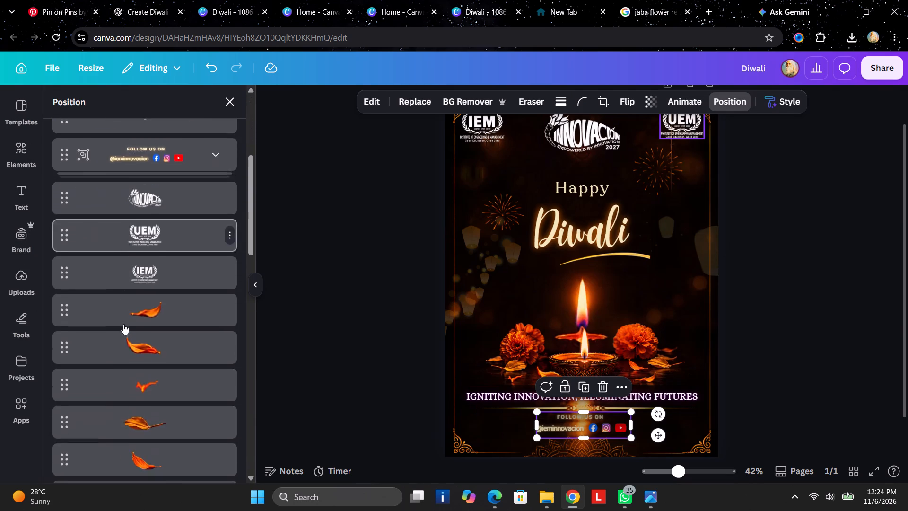
scroll(123, 324, "up", 3)
scroll(89, 333, "down", 4)
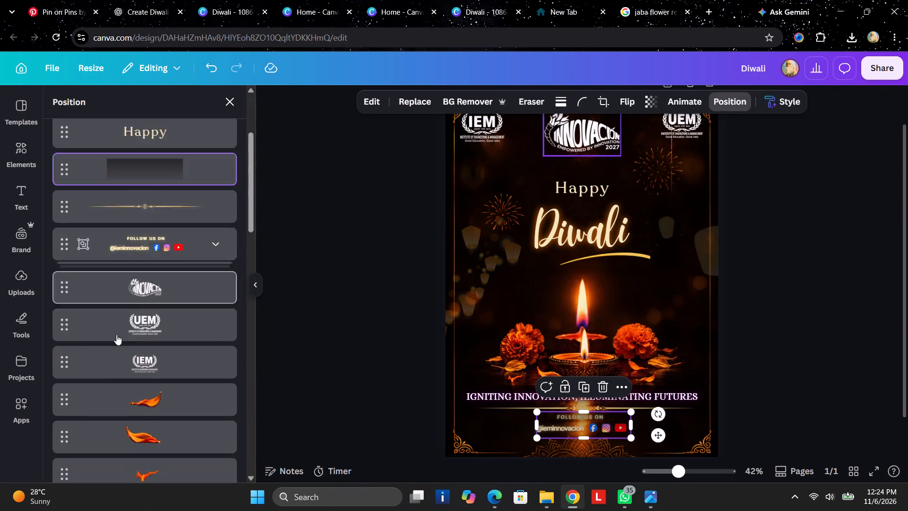
scroll(129, 311, "up", 2)
left_click(127, 257)
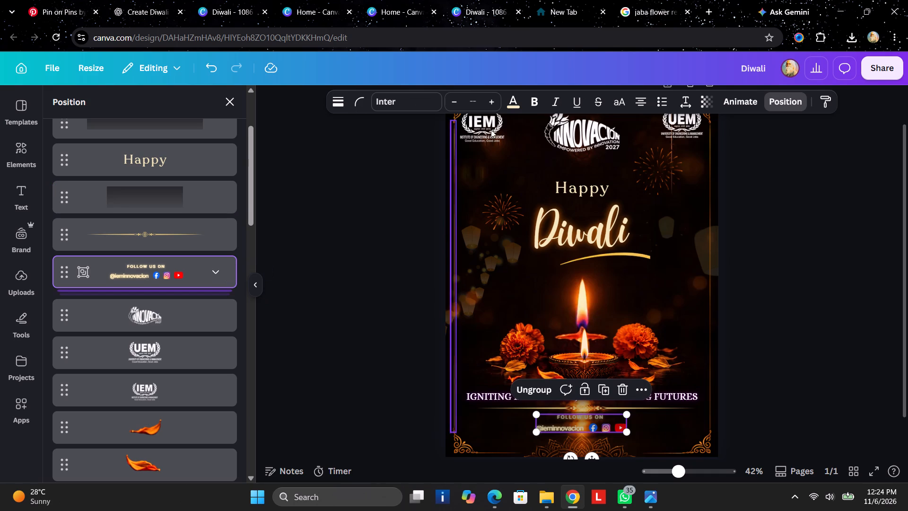
left_click(515, 102)
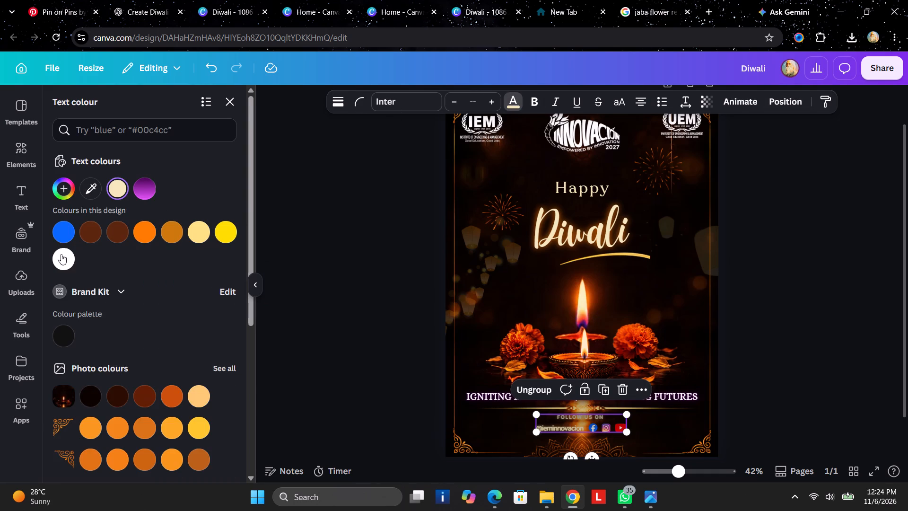
left_click(62, 260)
left_click(108, 464)
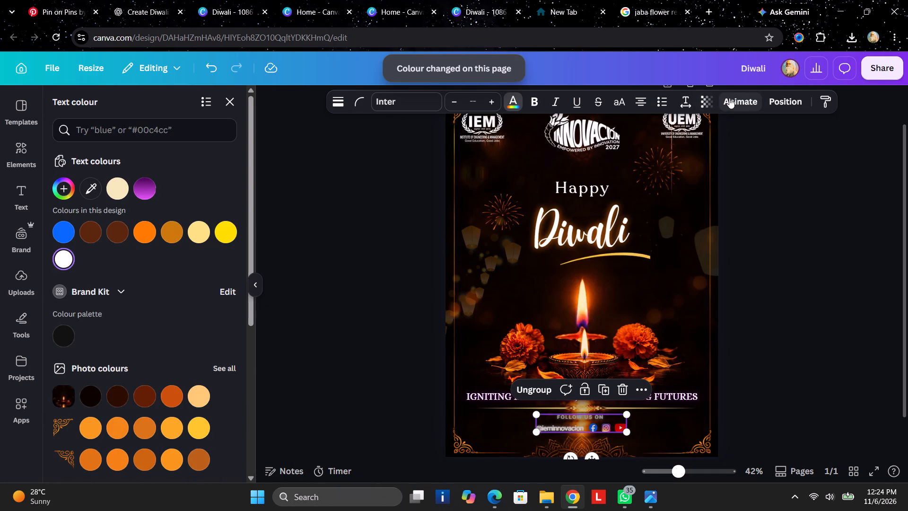
left_click(878, 291)
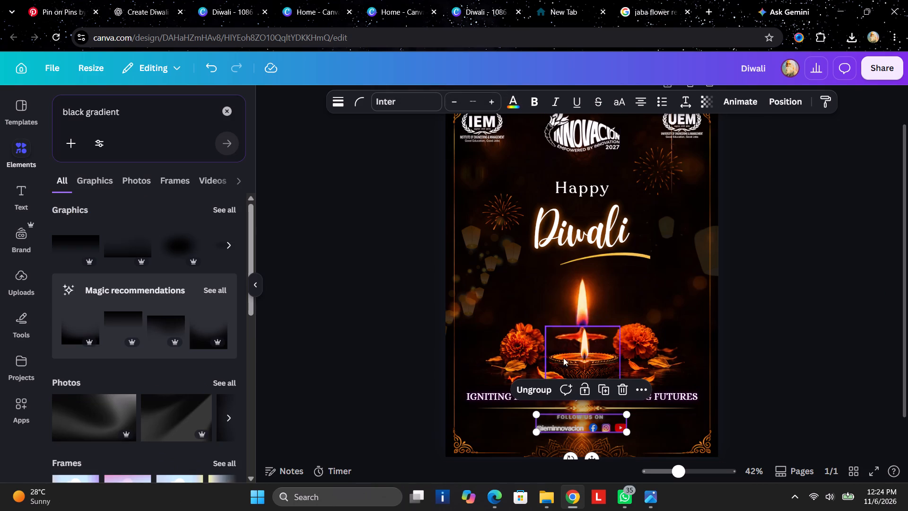
Move the footer's black gradient off the social handle group to the dark area beside the candle flame.
triple_click(570, 423)
triple_click(570, 422)
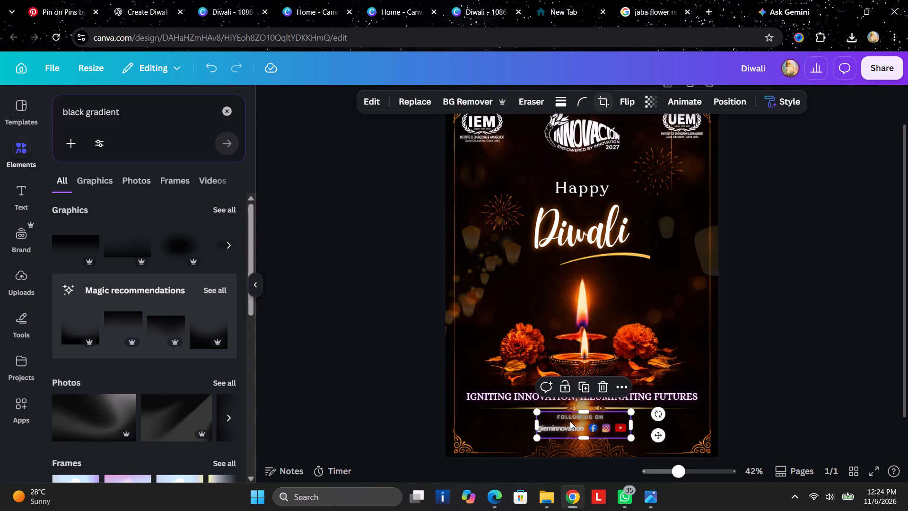
left_click_drag(570, 421, 629, 304)
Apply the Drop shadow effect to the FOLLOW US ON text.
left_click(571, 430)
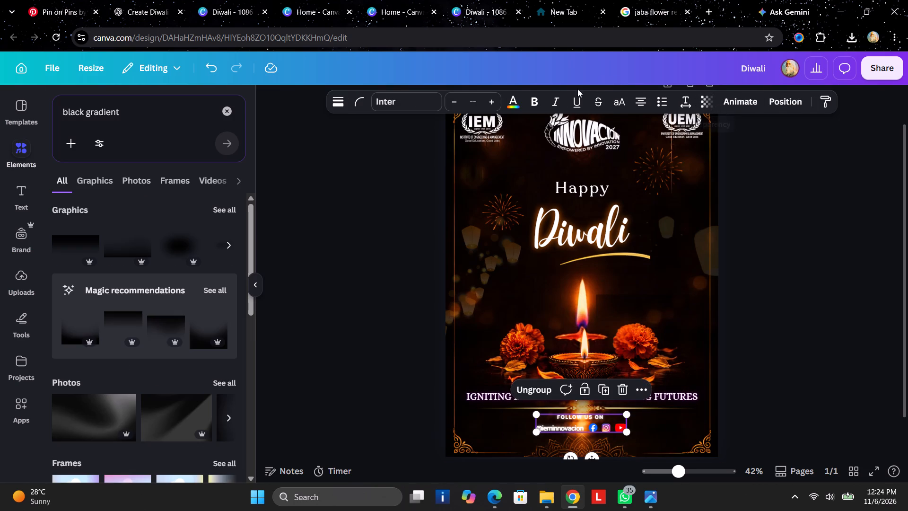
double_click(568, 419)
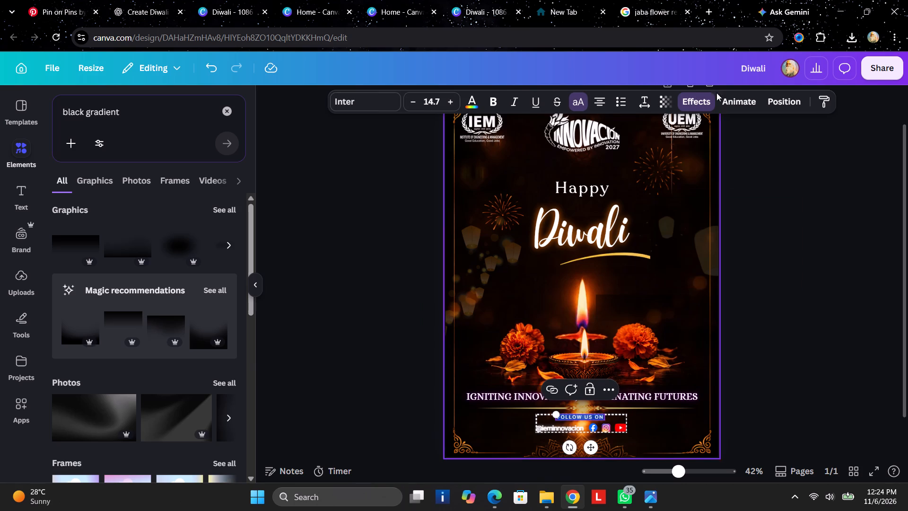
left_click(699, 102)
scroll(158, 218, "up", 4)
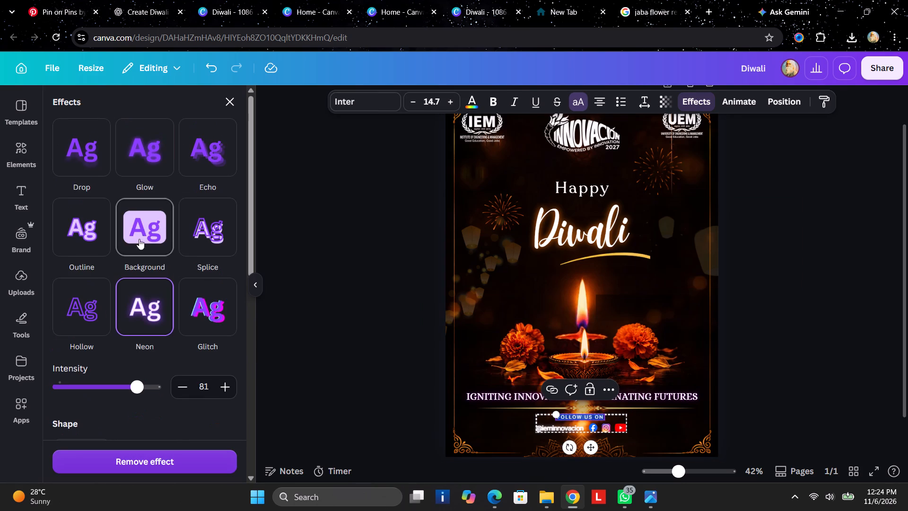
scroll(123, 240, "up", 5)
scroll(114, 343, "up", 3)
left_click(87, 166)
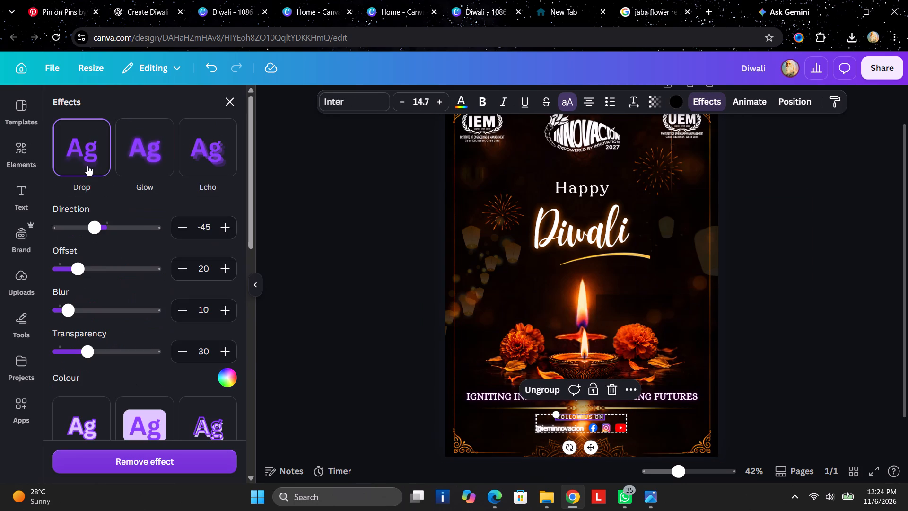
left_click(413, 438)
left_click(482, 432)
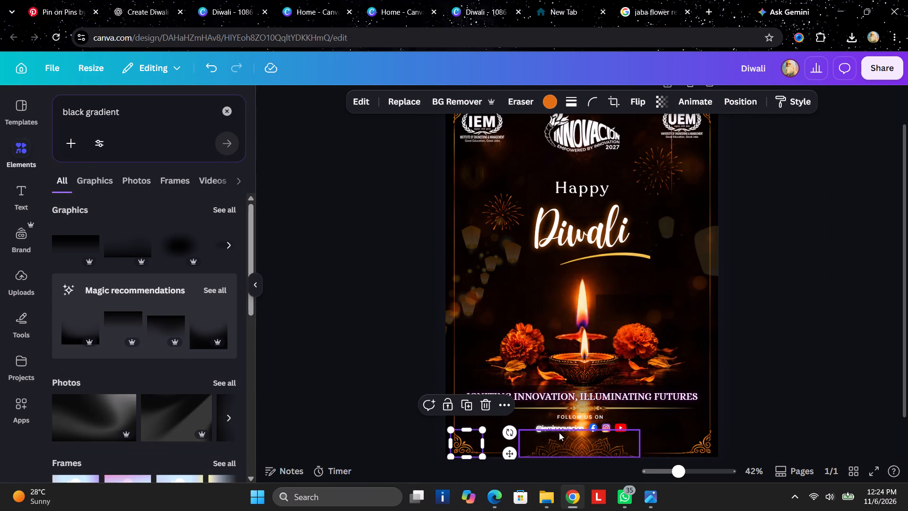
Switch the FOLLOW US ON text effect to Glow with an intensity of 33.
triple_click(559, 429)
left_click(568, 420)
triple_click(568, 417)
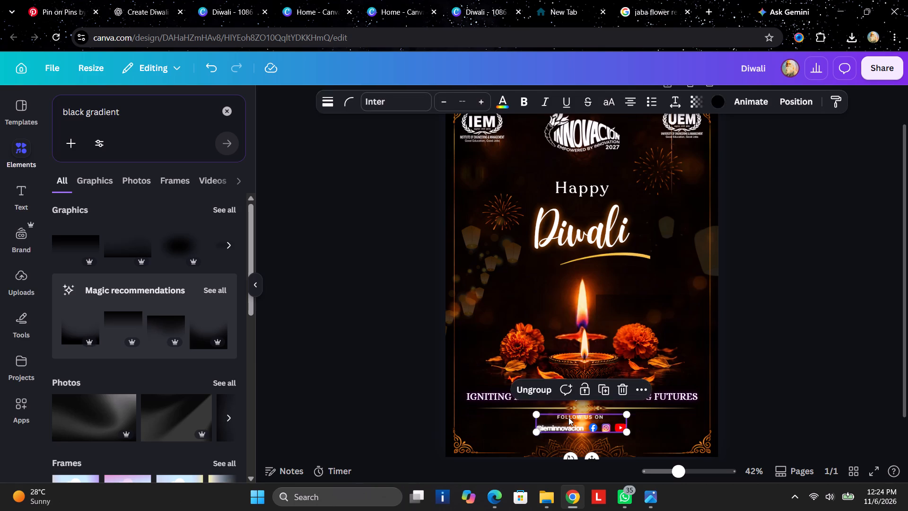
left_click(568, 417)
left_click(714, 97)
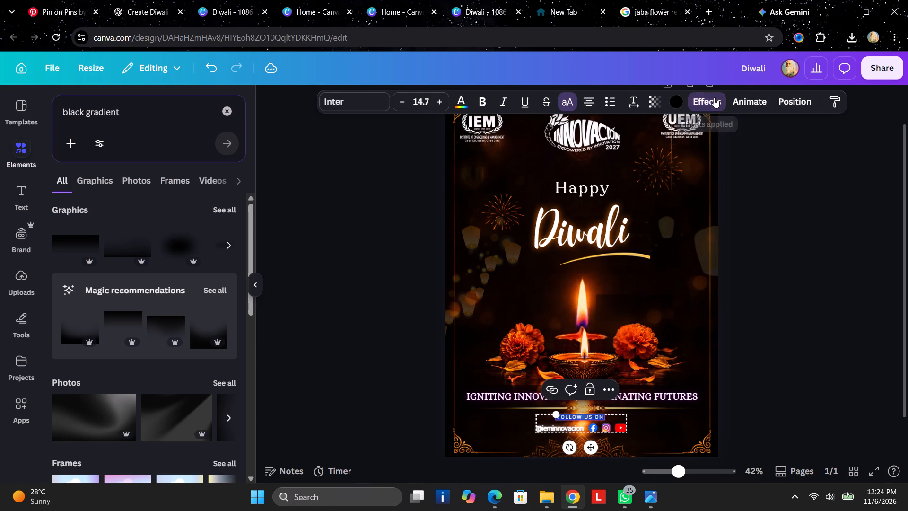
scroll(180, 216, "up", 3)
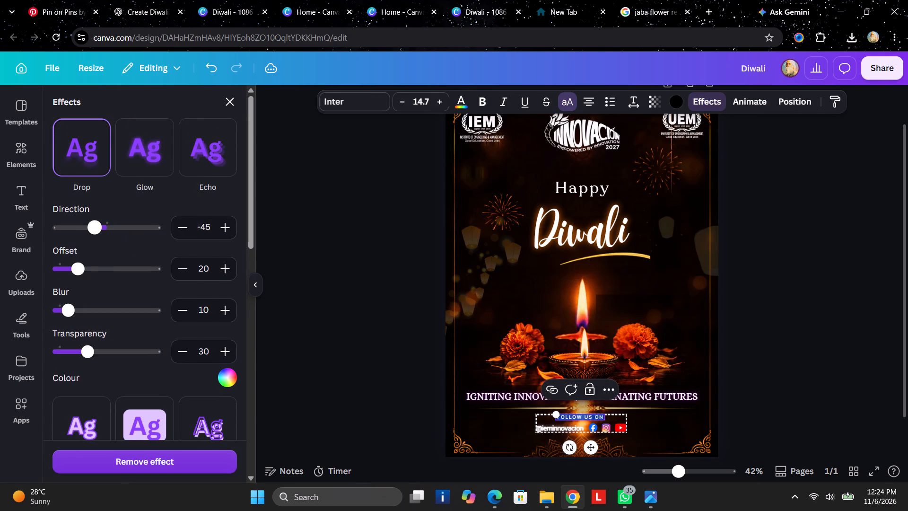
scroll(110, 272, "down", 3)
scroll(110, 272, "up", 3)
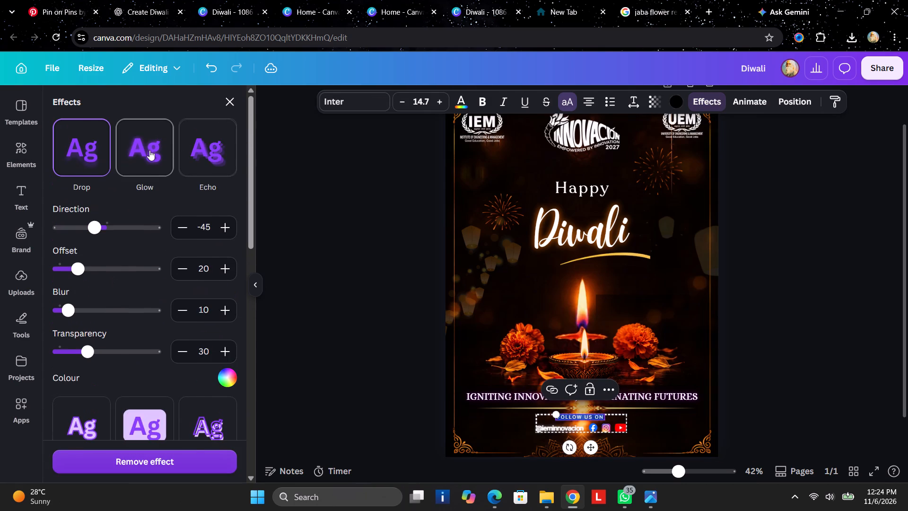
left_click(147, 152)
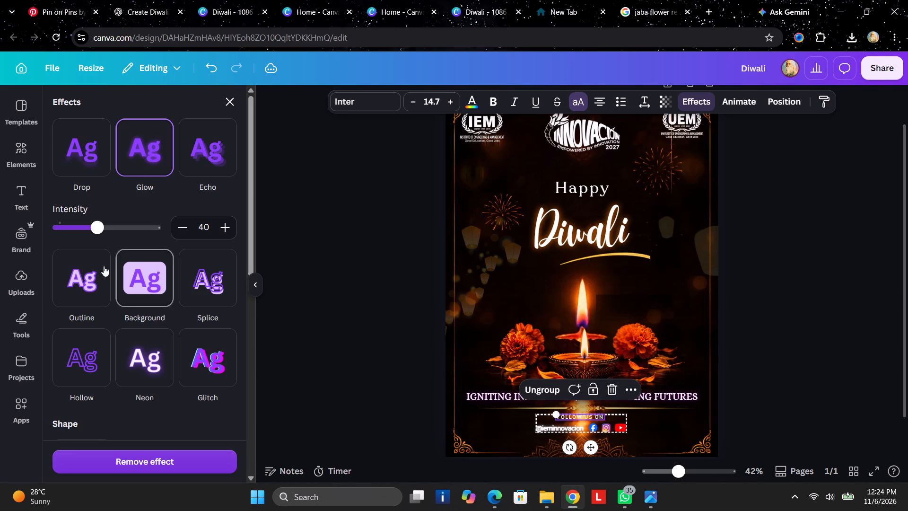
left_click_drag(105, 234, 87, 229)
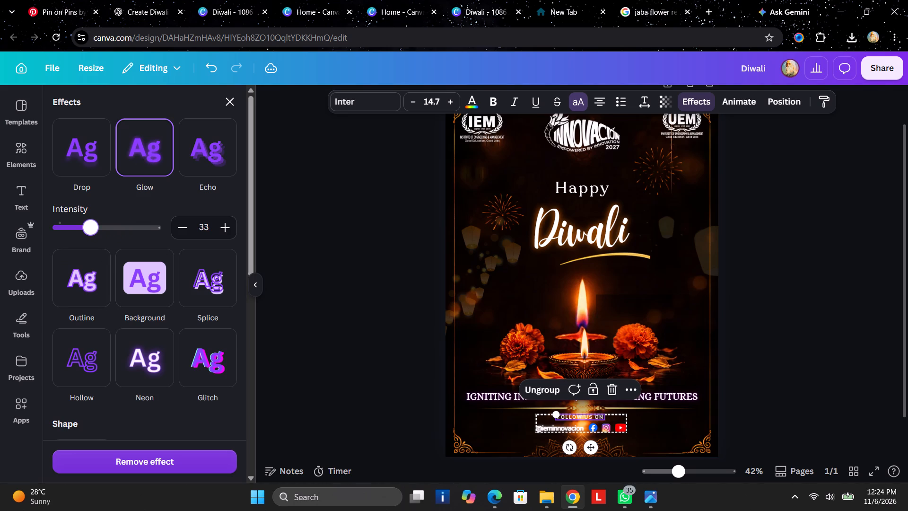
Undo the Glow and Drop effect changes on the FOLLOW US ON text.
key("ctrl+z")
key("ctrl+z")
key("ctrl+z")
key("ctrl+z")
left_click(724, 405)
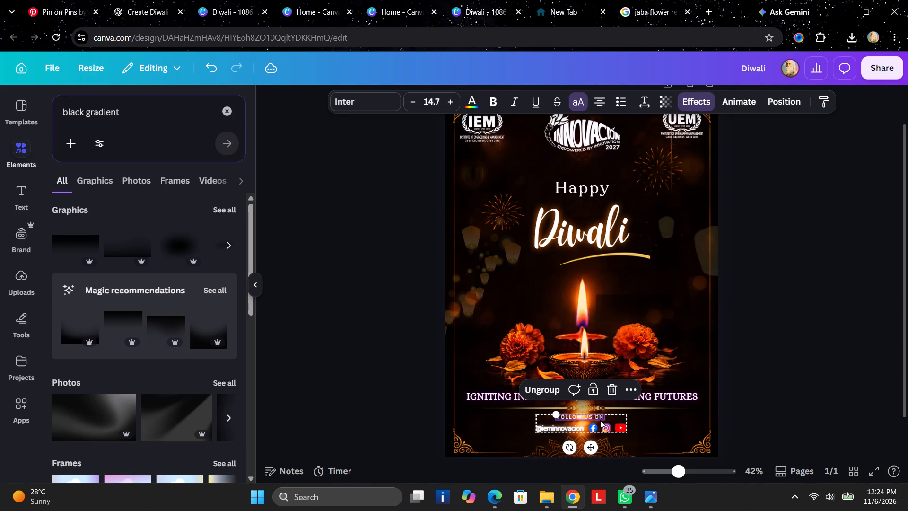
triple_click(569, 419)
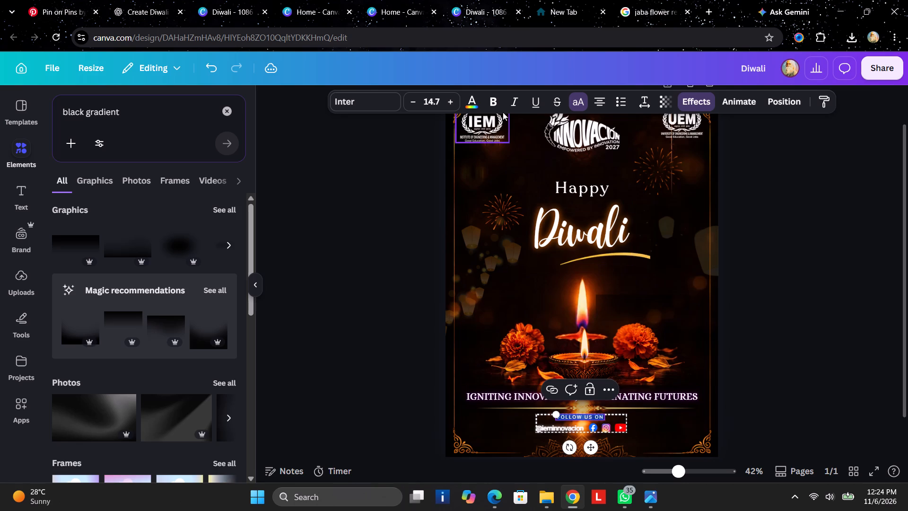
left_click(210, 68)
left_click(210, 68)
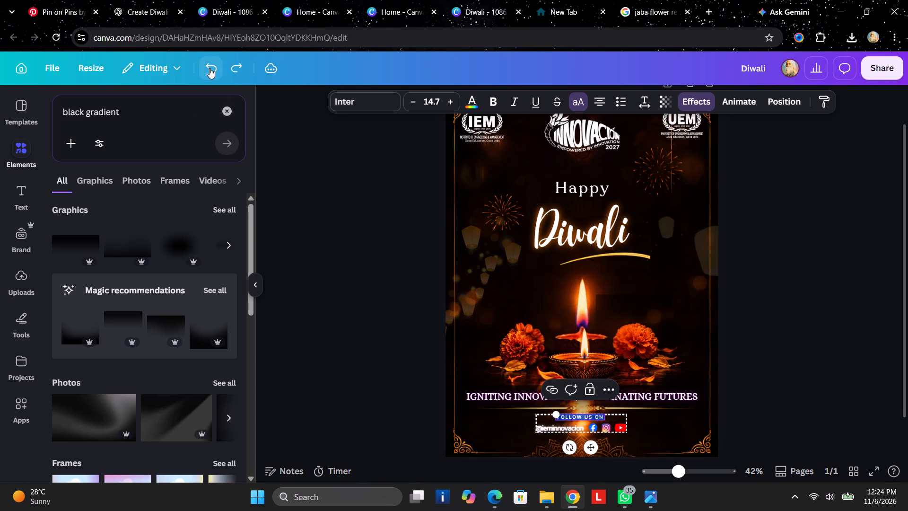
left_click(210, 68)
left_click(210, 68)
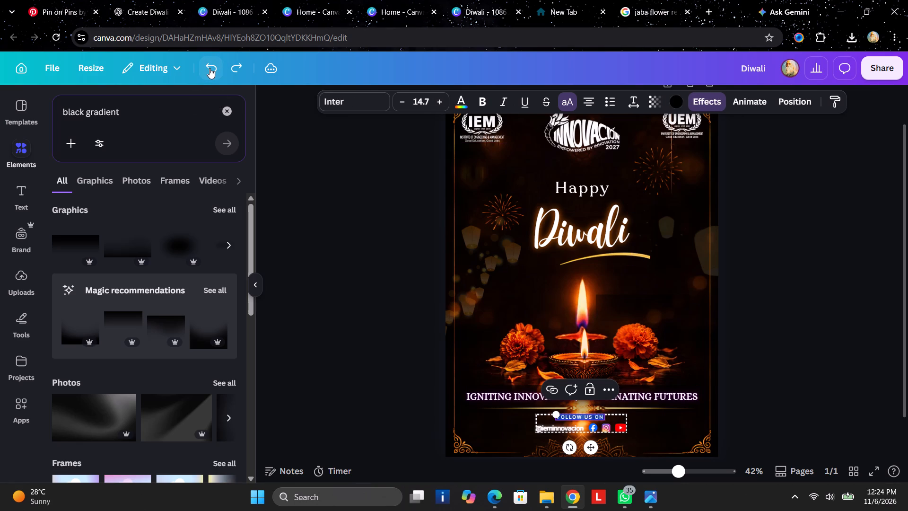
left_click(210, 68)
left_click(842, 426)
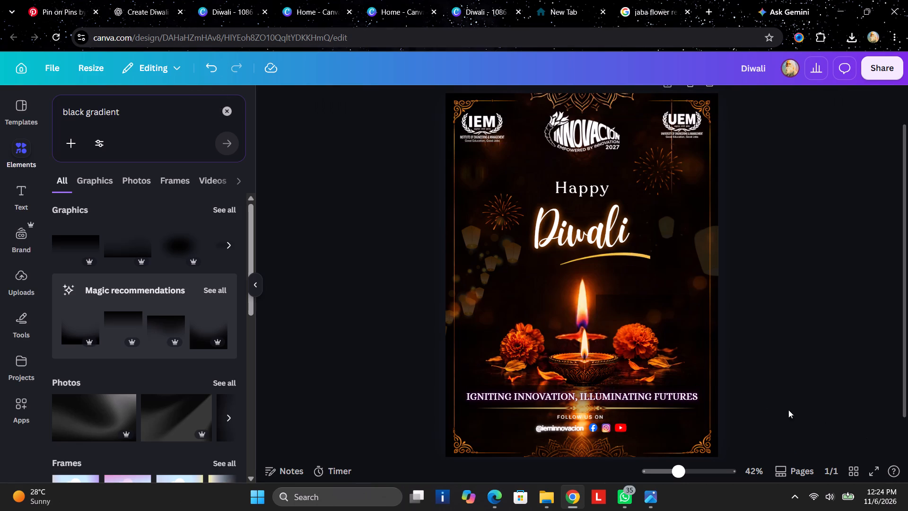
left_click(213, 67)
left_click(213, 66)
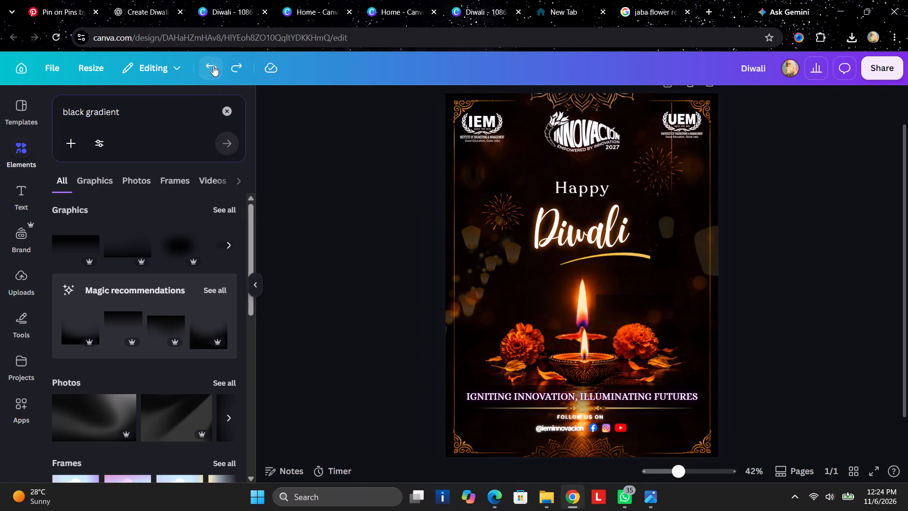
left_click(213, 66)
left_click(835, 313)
Move the FOLLOW US ON, social handle and icons group from the footer to the poster's left edge beside the Diwali title.
left_click(579, 421)
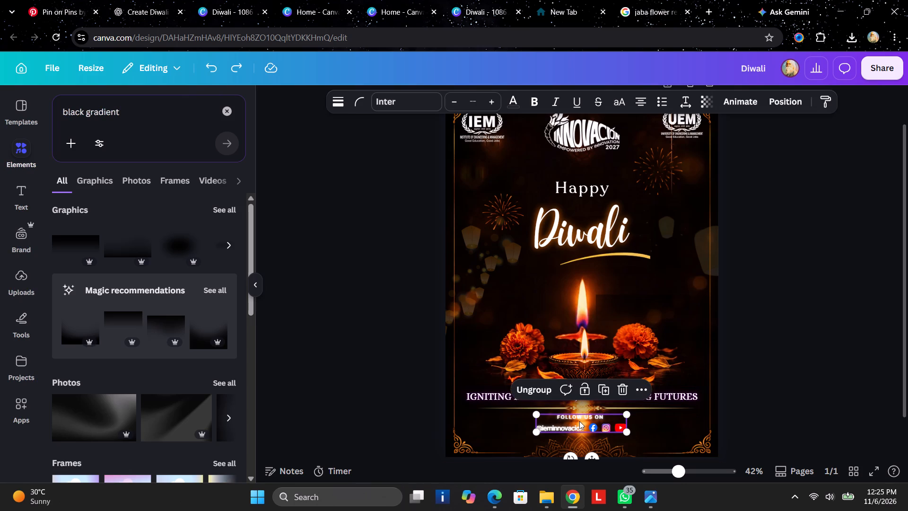
left_click_drag(579, 421, 664, 299)
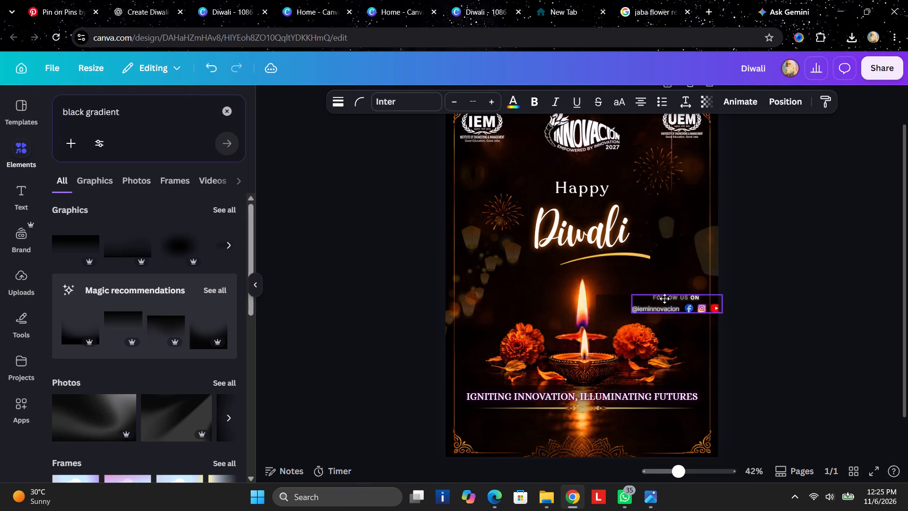
left_click_drag(664, 299, 657, 279)
left_click_drag(659, 276, 532, 248)
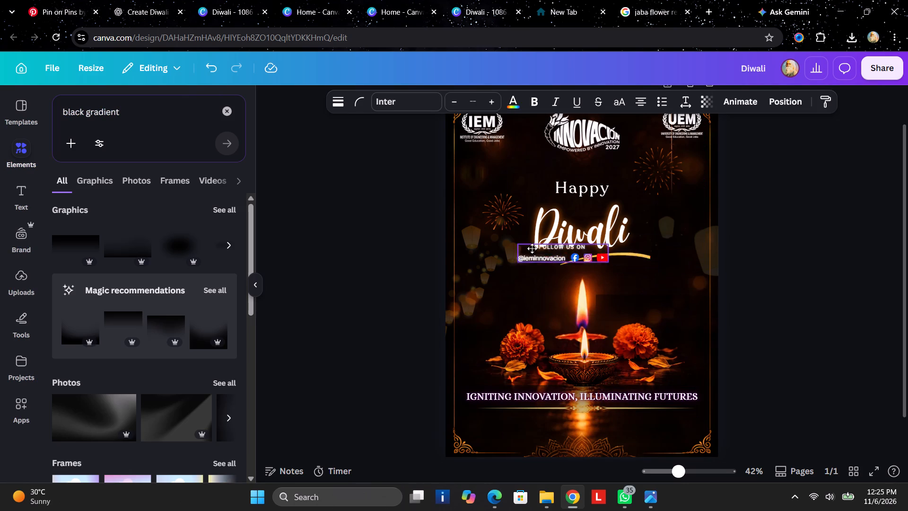
left_click_drag(532, 248, 480, 236)
Move the black gradient from beside the candle flame onto the relocated FOLLOW US ON group near the poster's left edge.
left_click(610, 298)
left_click_drag(621, 302, 349, 222)
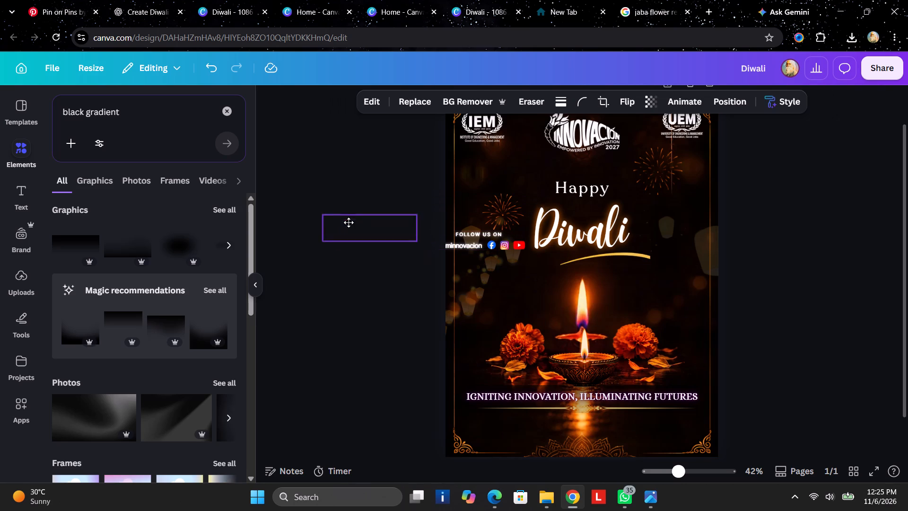
left_click_drag(349, 222, 454, 232)
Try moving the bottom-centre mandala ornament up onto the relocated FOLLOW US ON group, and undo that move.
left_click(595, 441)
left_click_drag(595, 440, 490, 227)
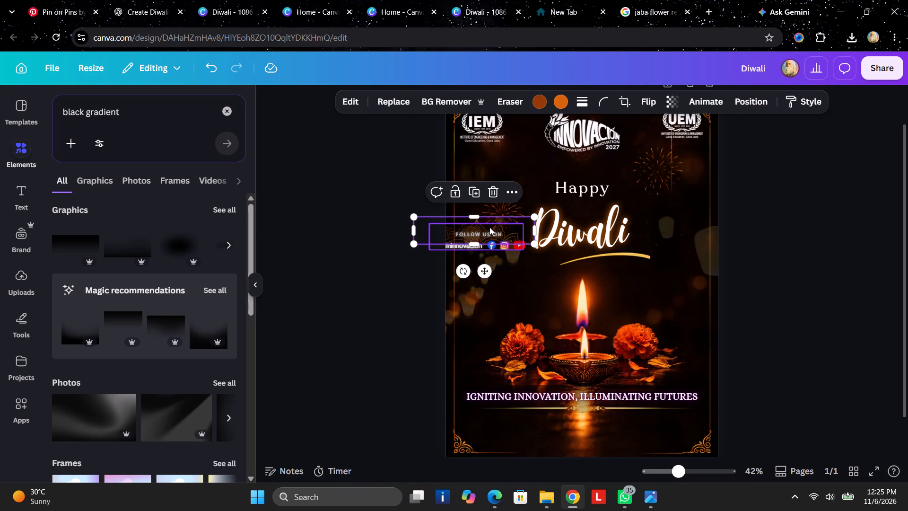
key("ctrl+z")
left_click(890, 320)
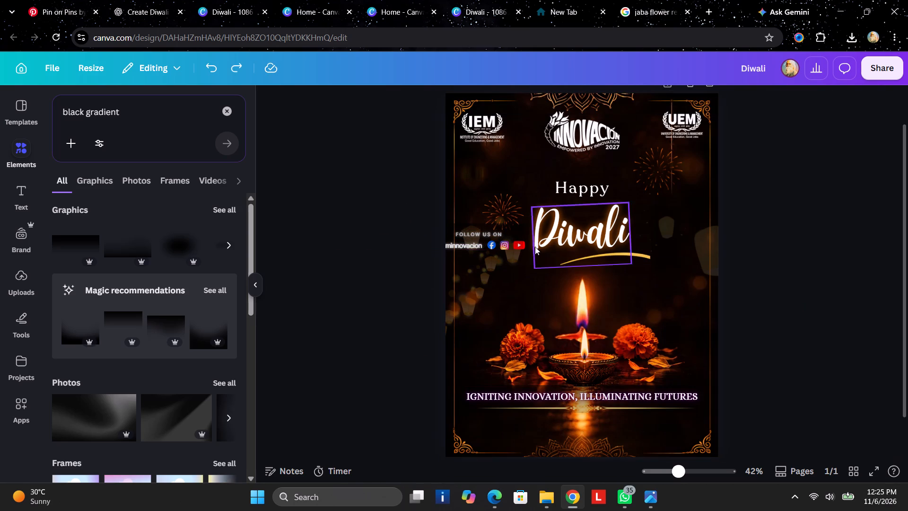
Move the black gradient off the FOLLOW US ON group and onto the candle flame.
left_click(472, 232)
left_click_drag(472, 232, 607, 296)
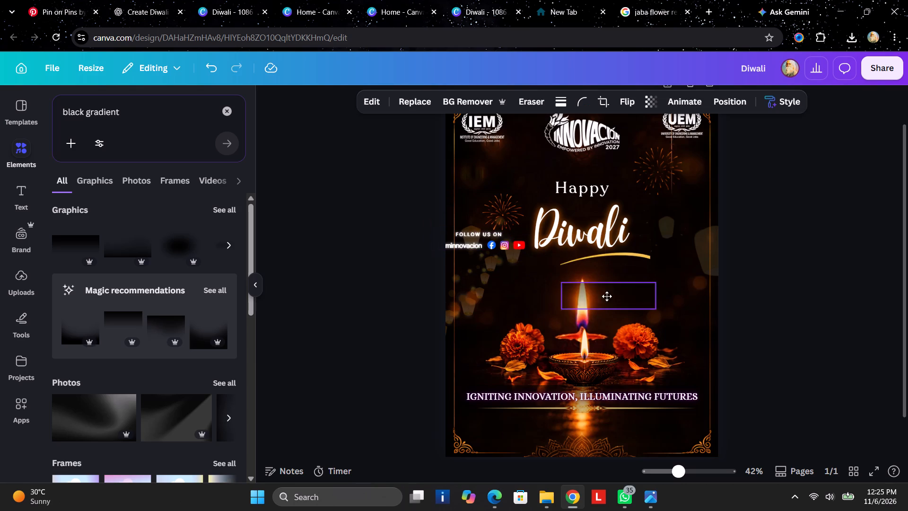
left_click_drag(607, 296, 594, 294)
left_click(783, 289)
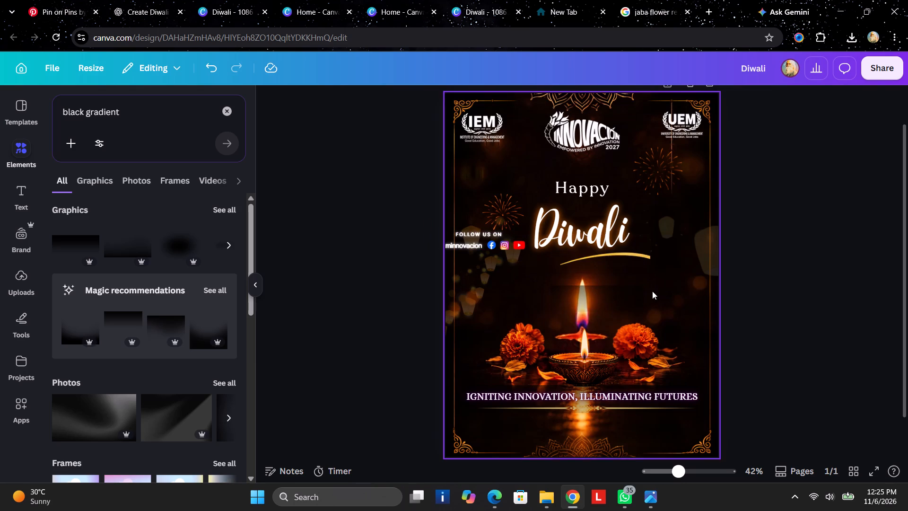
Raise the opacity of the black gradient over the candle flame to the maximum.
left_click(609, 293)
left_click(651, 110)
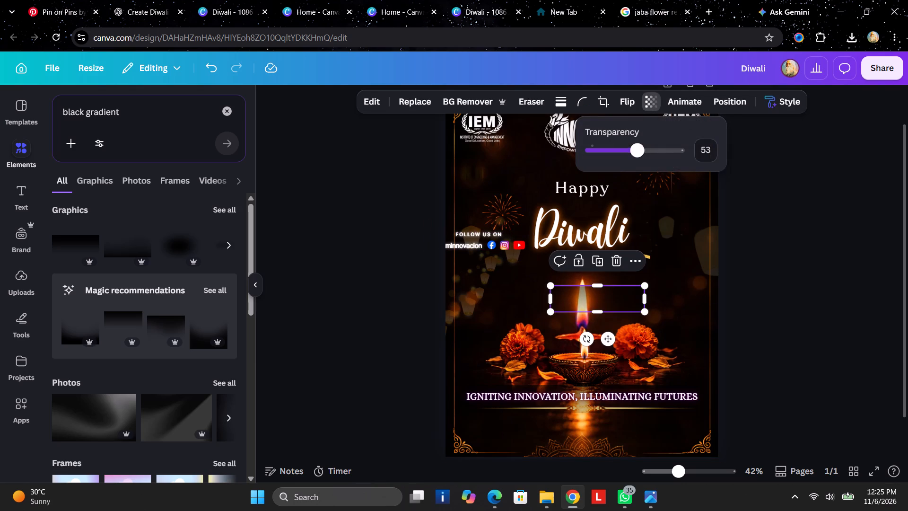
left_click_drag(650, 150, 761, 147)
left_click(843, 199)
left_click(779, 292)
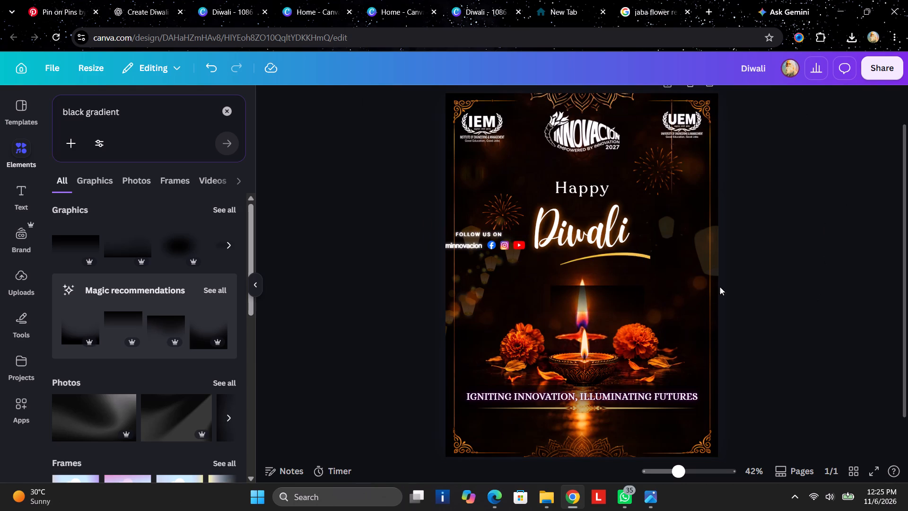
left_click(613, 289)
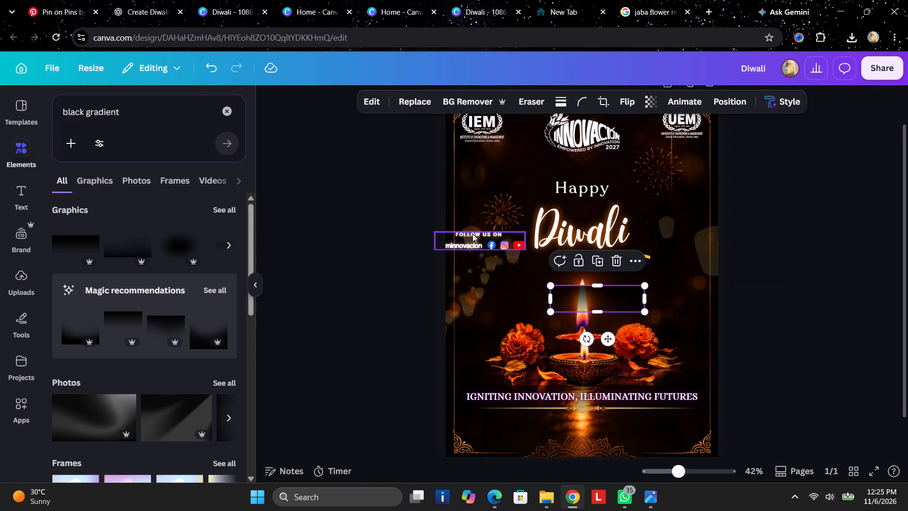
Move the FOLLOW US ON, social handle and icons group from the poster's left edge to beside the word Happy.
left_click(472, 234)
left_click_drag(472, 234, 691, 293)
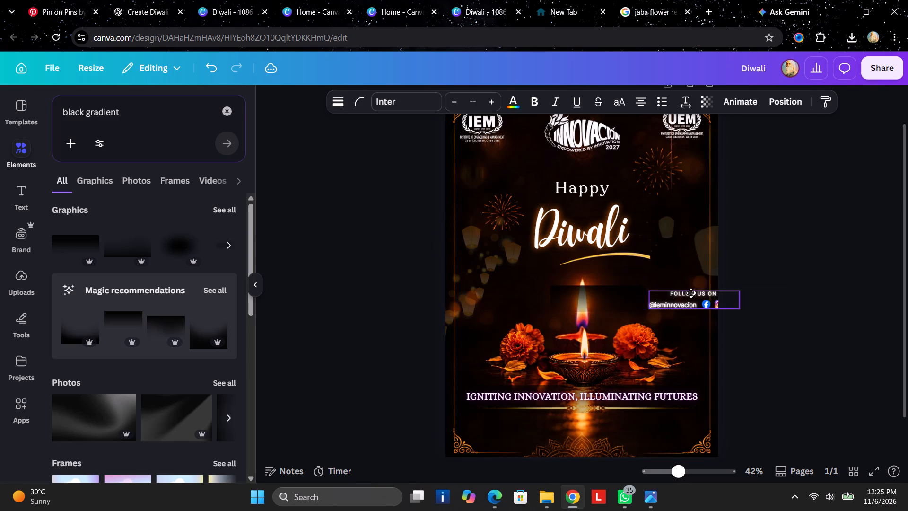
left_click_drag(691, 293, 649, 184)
Apply the Drop effect to the FOLLOW US ON text with offset 61 and transparency 46.
left_click(650, 184)
double_click(650, 184)
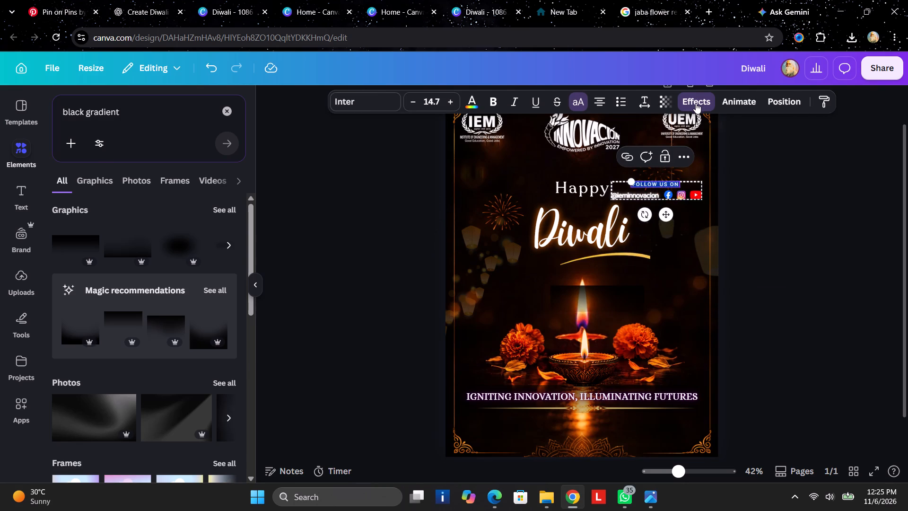
left_click(695, 104)
scroll(187, 298, "up", 8)
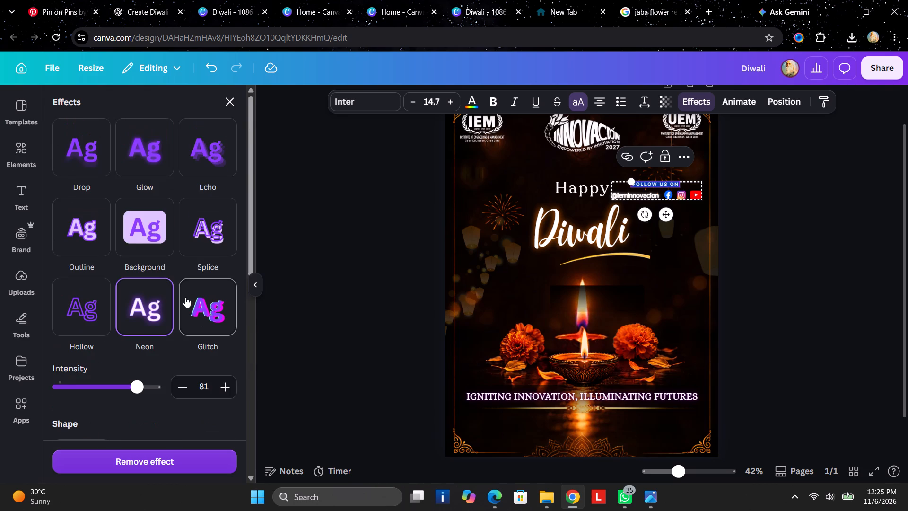
left_click(77, 150)
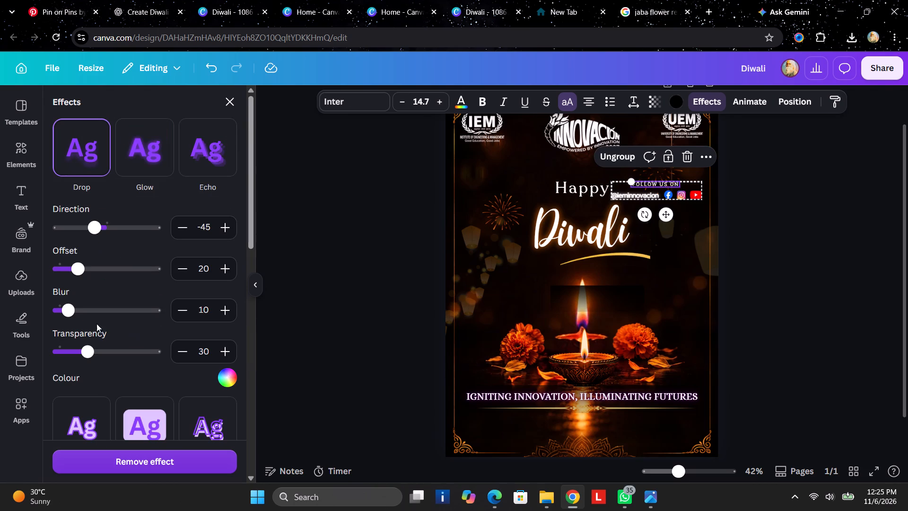
left_click_drag(80, 271, 82, 271)
left_click_drag(82, 271, 118, 266)
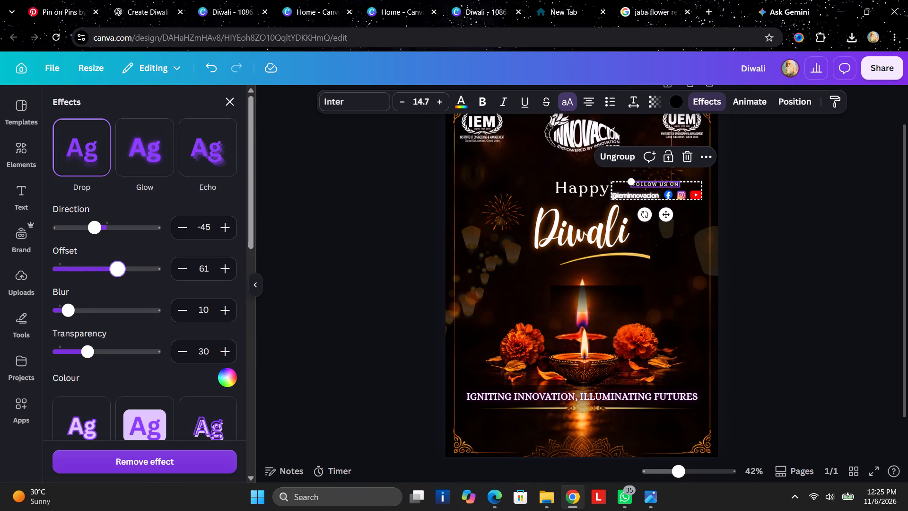
left_click_drag(95, 360, 104, 359)
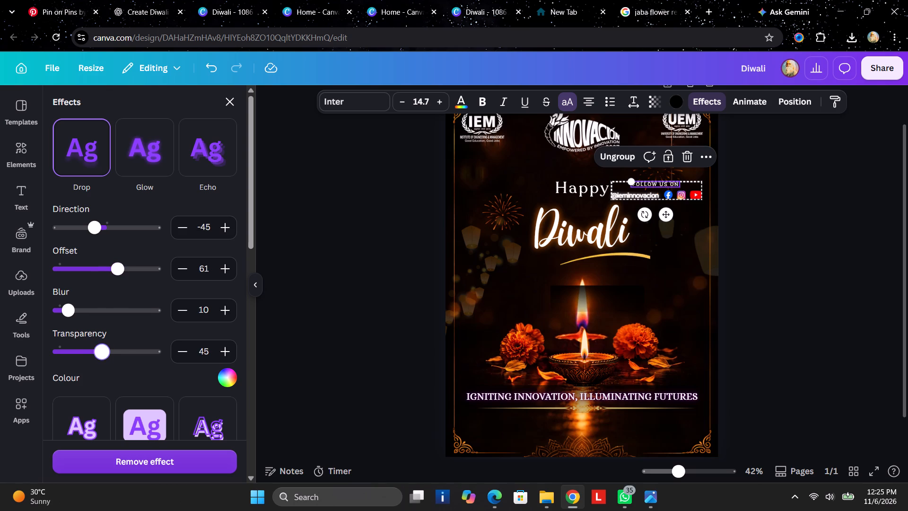
left_click_drag(104, 359, 103, 355)
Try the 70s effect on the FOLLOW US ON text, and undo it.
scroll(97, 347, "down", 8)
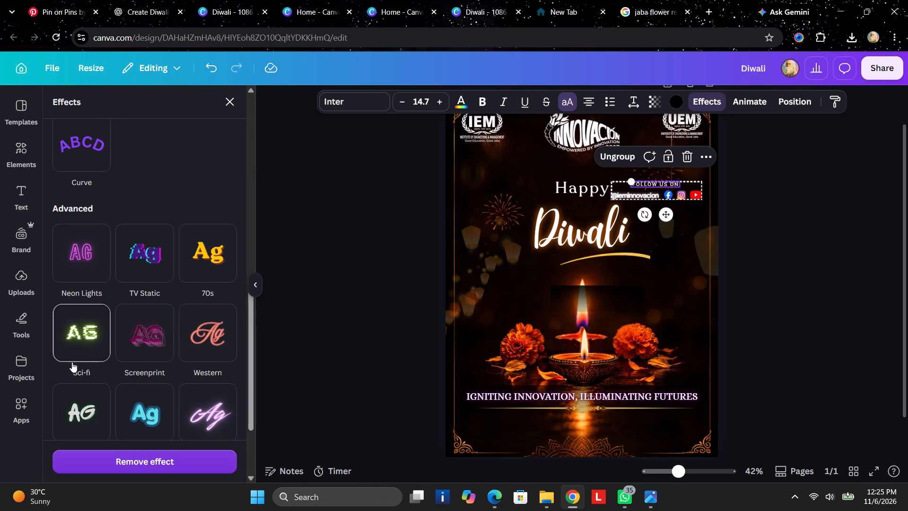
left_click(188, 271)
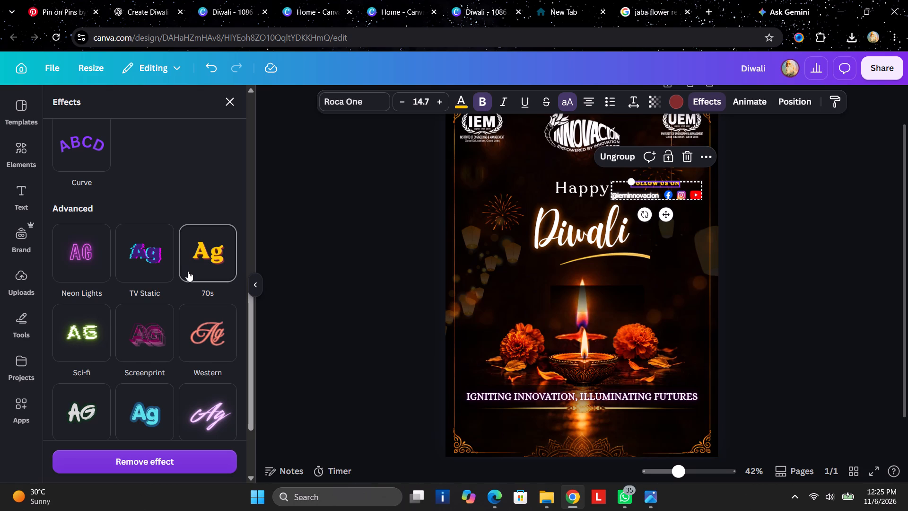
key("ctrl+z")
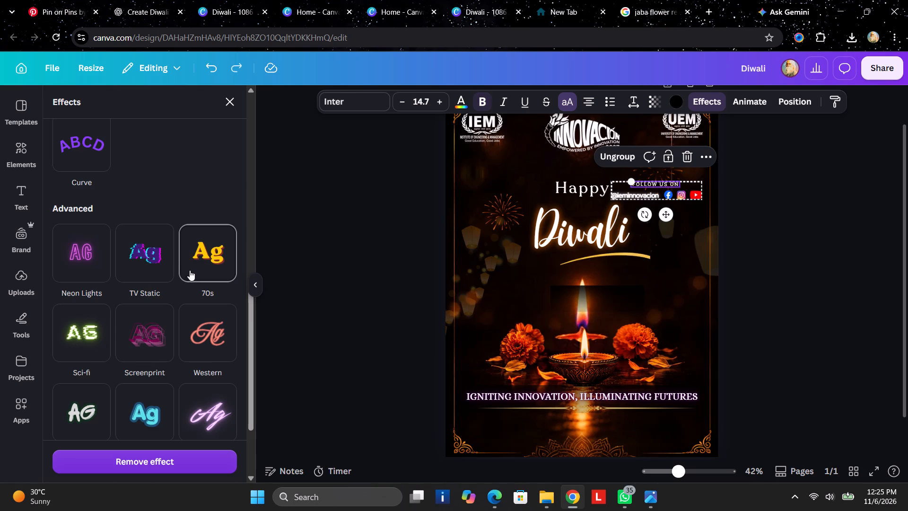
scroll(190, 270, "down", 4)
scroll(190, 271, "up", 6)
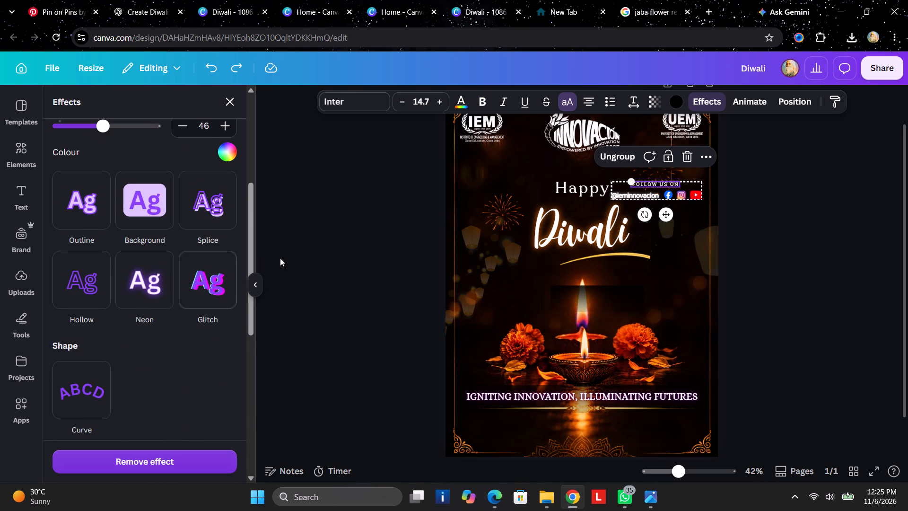
Change the FOLLOW US ON text's font to Alice and apply the replacement across the whole design.
left_click(320, 102)
left_click(109, 239)
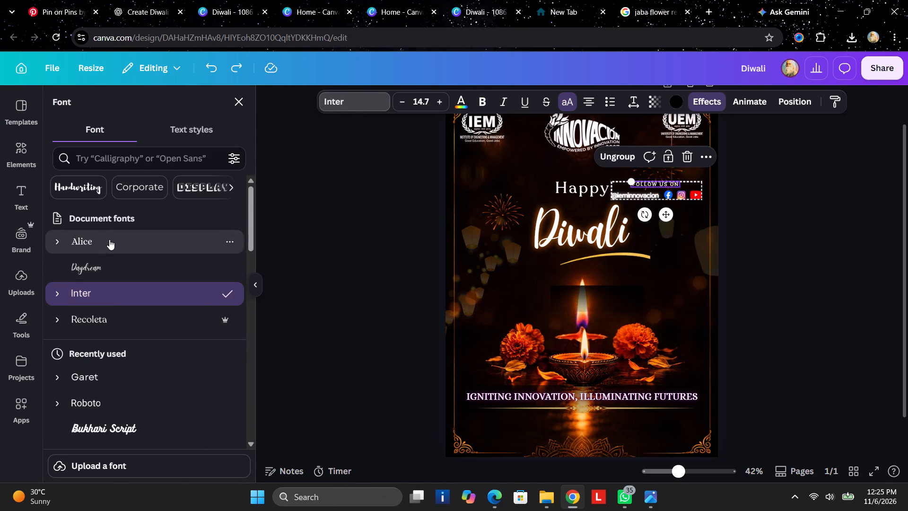
left_click(197, 455)
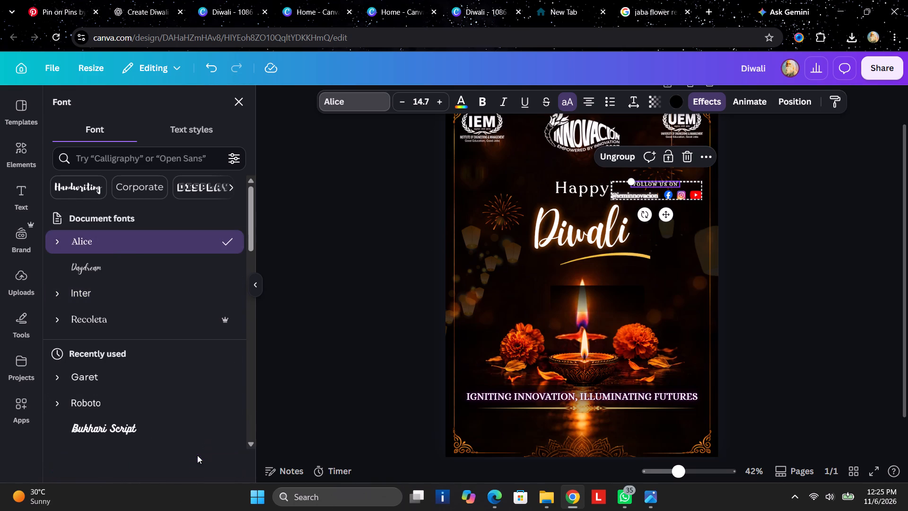
double_click(821, 224)
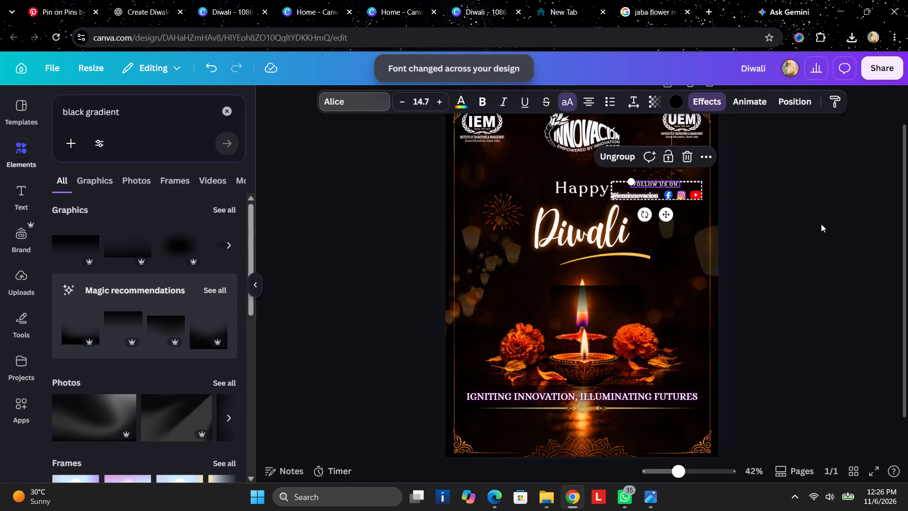
Apply the Drop effect with offset 63 to the social handle text beneath FOLLOW US ON.
double_click(643, 198)
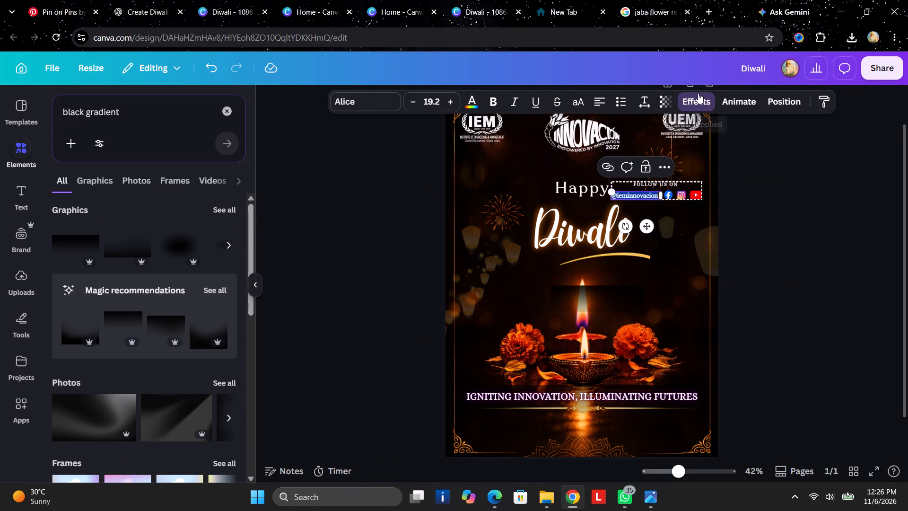
left_click(698, 93)
scroll(136, 208, "up", 5)
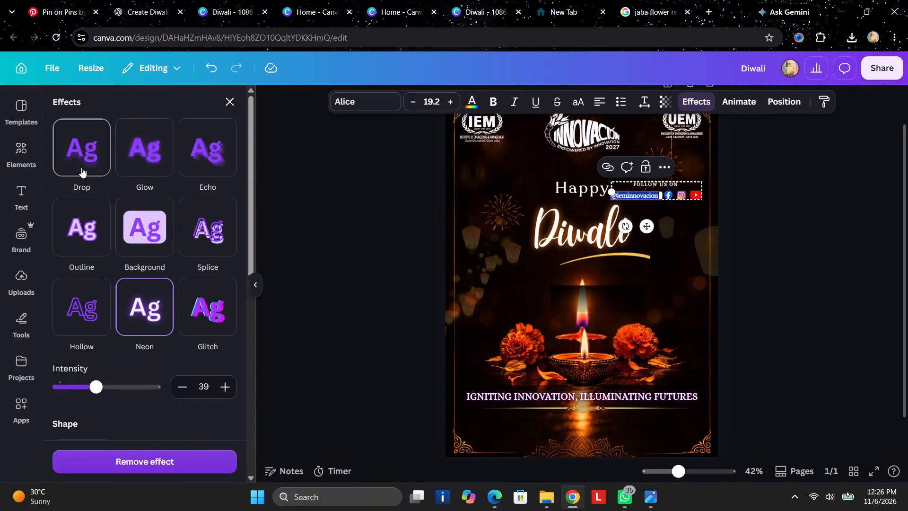
scroll(84, 163, "up", 5)
left_click(84, 163)
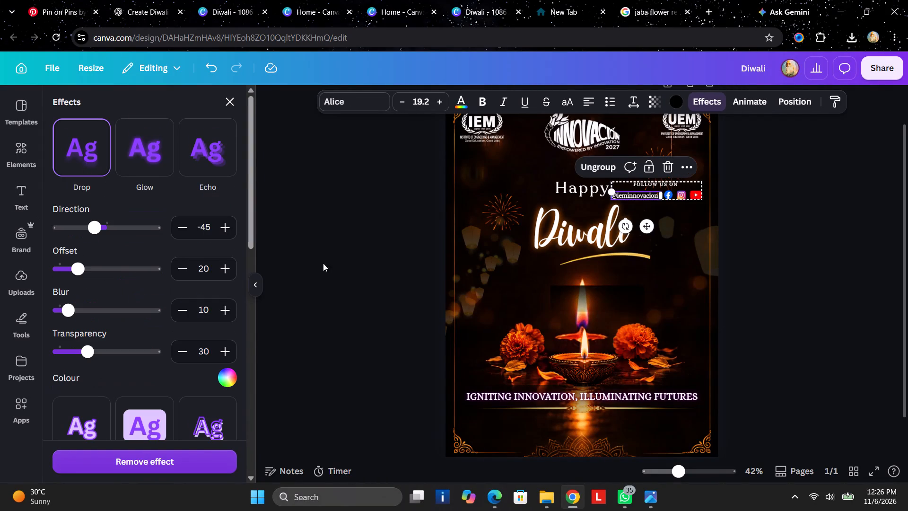
left_click_drag(91, 267, 98, 267)
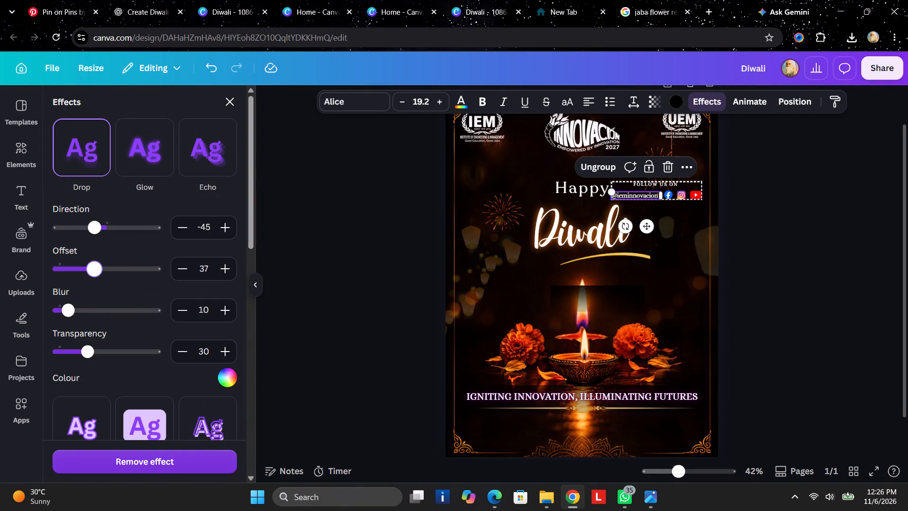
left_click_drag(98, 267, 120, 266)
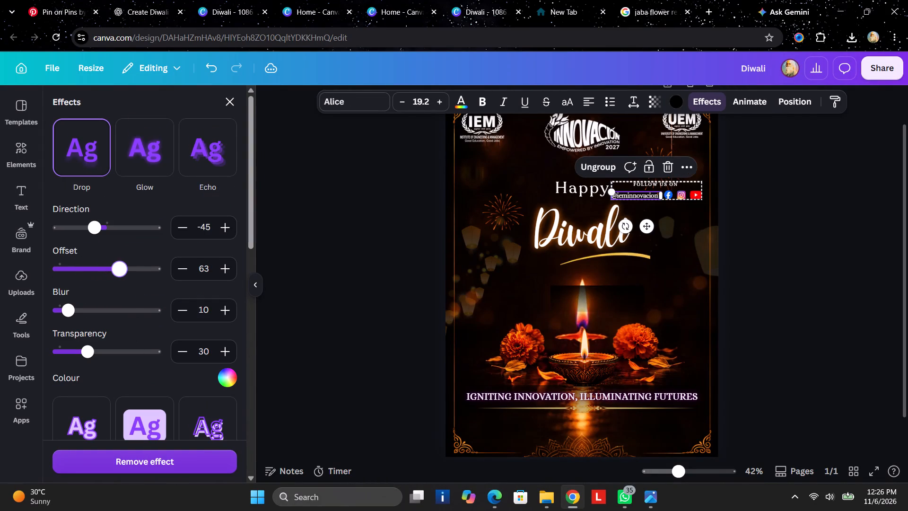
scroll(256, 342, "down", 6)
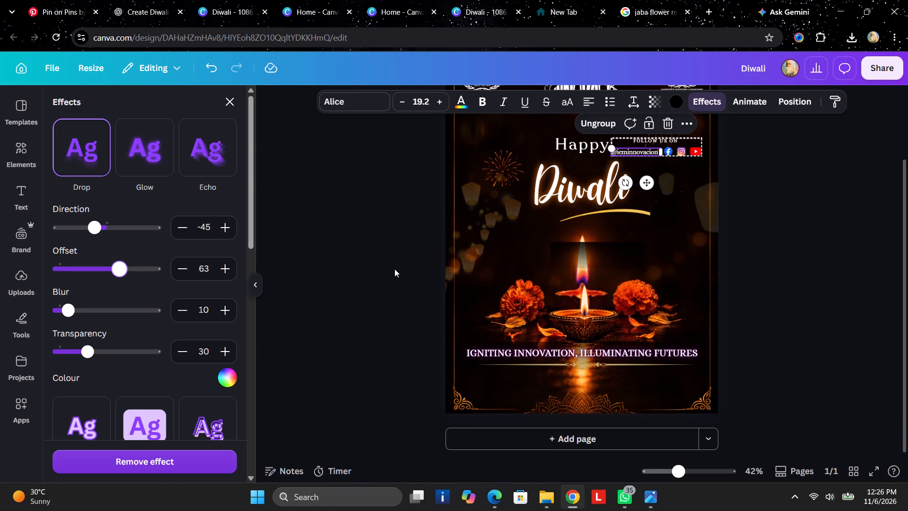
scroll(343, 272, "up", 3)
double_click(829, 292)
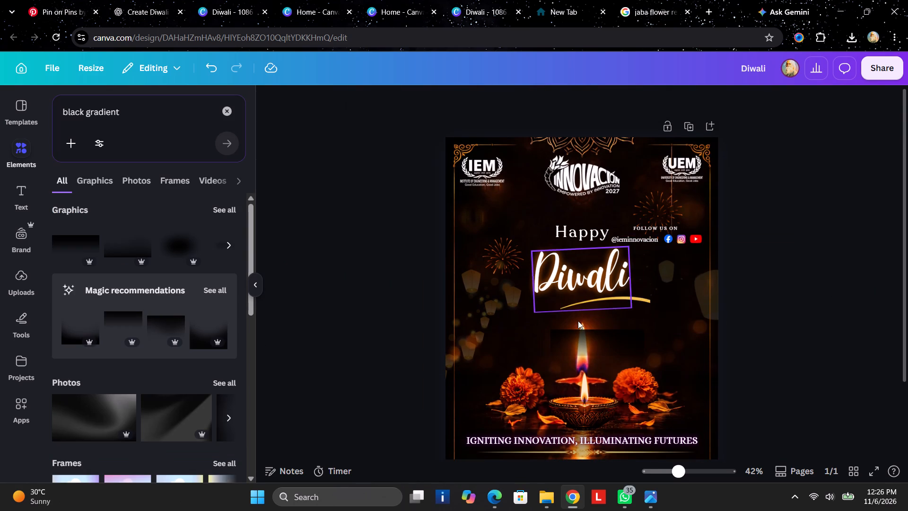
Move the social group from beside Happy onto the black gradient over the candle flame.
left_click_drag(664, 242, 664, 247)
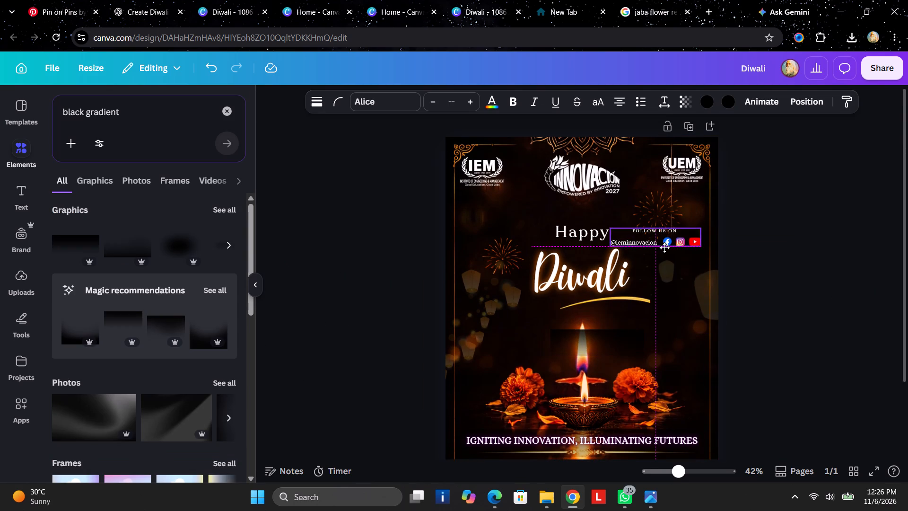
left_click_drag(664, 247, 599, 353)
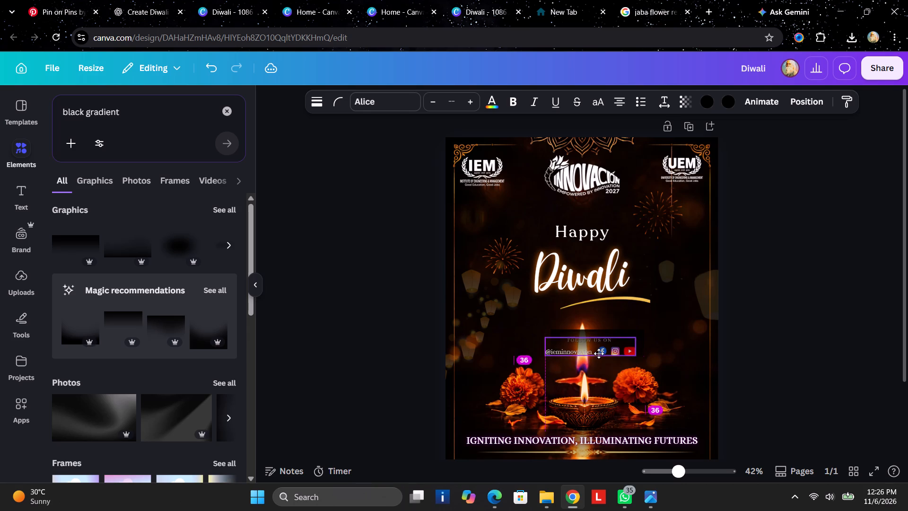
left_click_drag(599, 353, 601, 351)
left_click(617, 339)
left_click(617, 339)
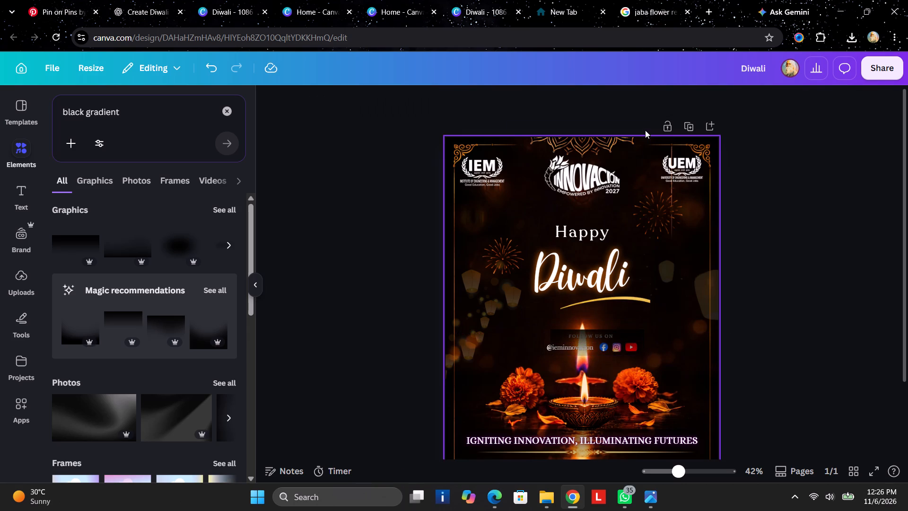
Lower the black gradient's opacity and move it off the social group to the dark area right of the candle flame.
left_click(599, 332)
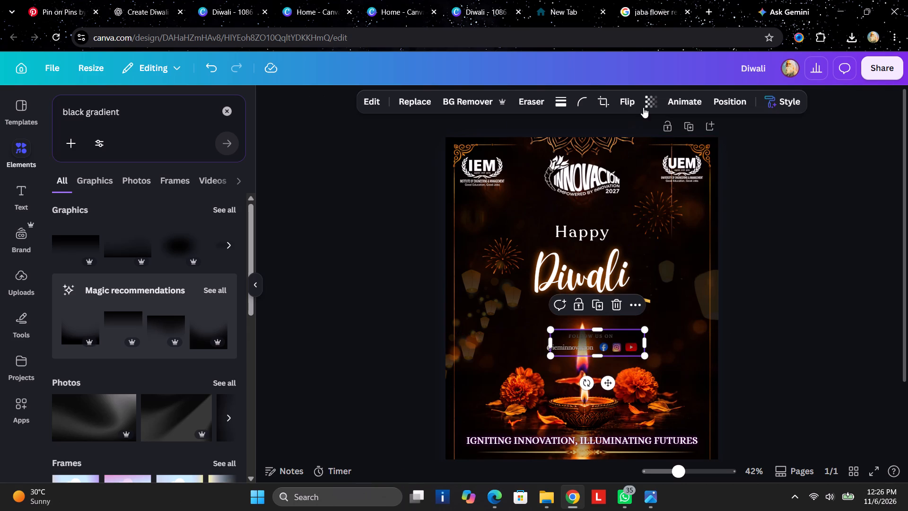
left_click(650, 107)
left_click_drag(639, 154, 618, 151)
left_click(775, 233)
left_click_drag(586, 340, 645, 316)
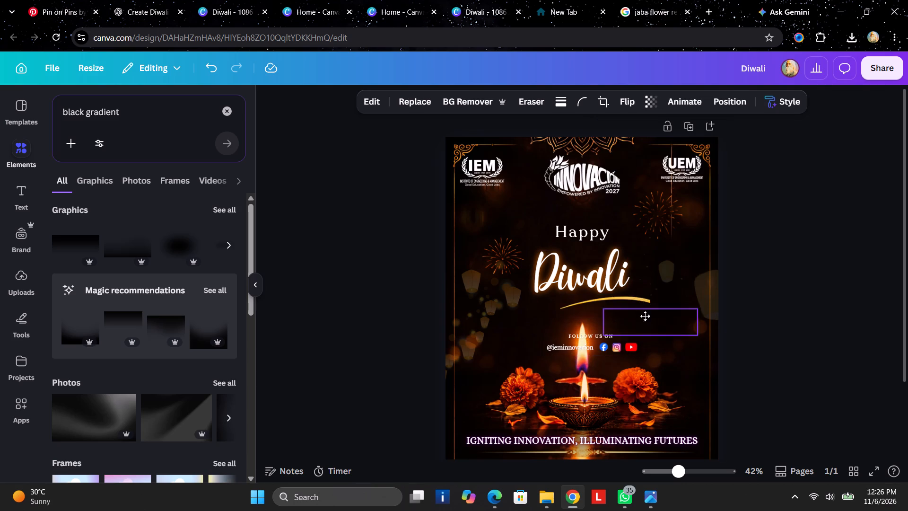
left_click_drag(645, 316, 655, 309)
Move the social group from the candle flame back to the footer, centred just beneath the gold divider.
left_click(574, 338)
scroll(598, 334, "down", 3)
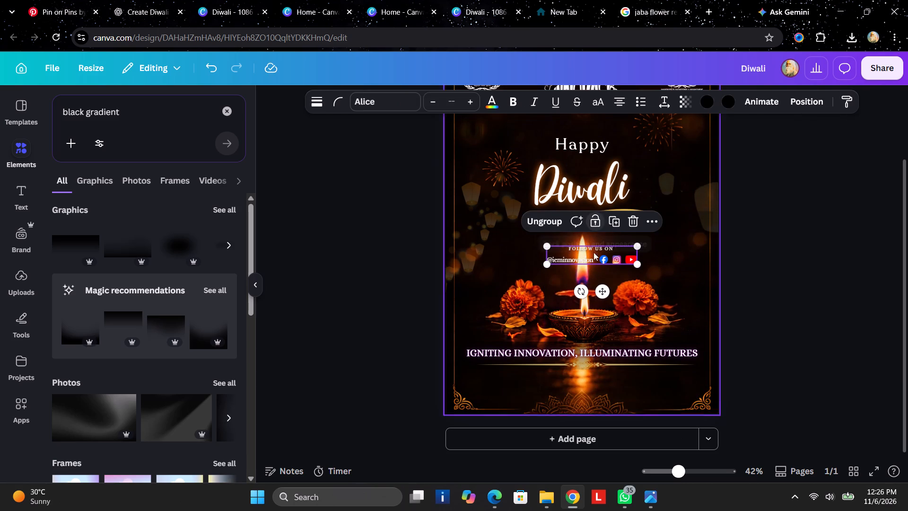
left_click_drag(596, 255, 589, 379)
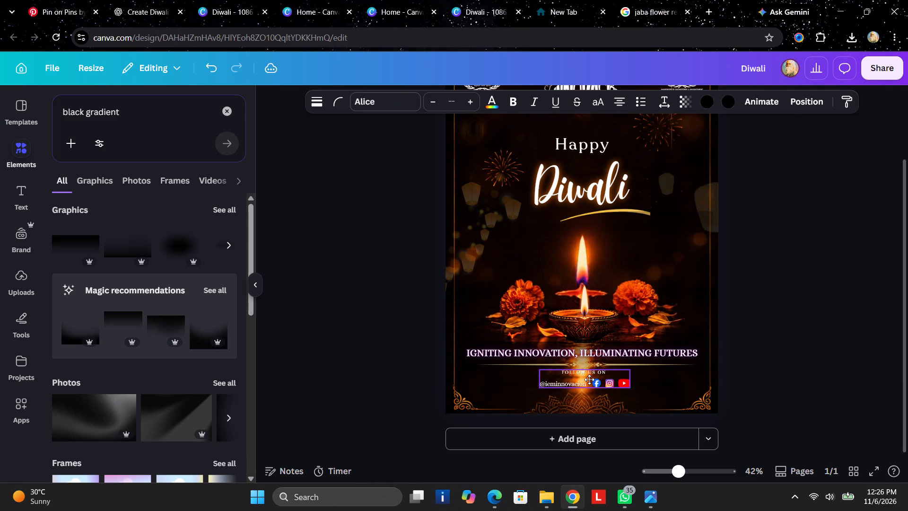
left_click_drag(589, 379, 588, 379)
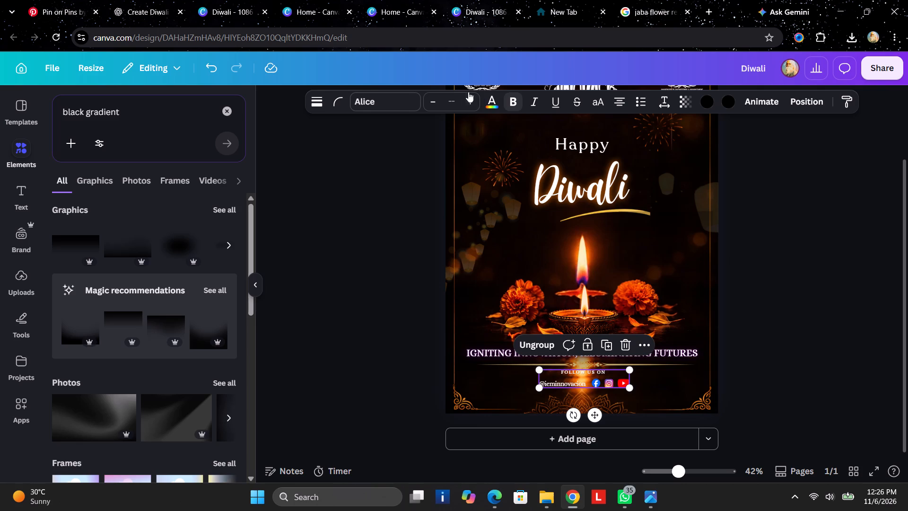
Increase the social group's text size slightly, scale the group up a little and re-place it beneath the gold divider.
left_click(474, 104)
left_click(474, 104)
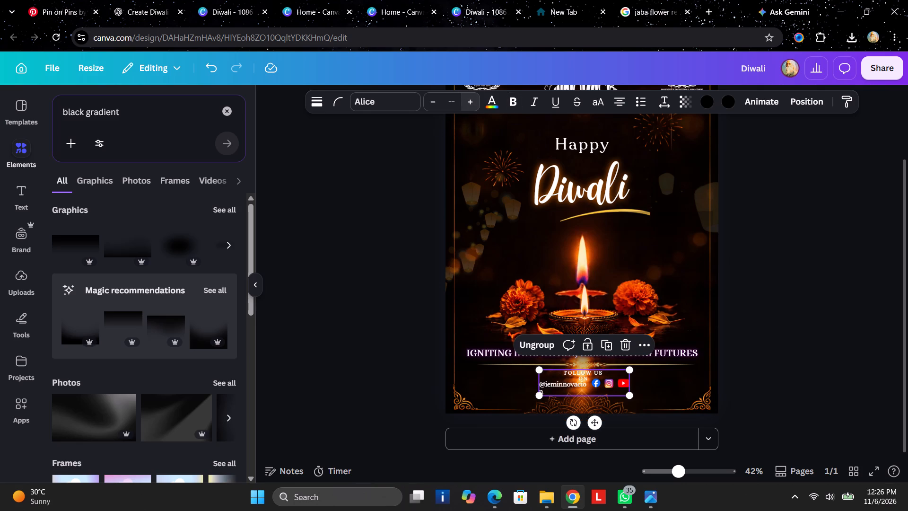
left_click(432, 102)
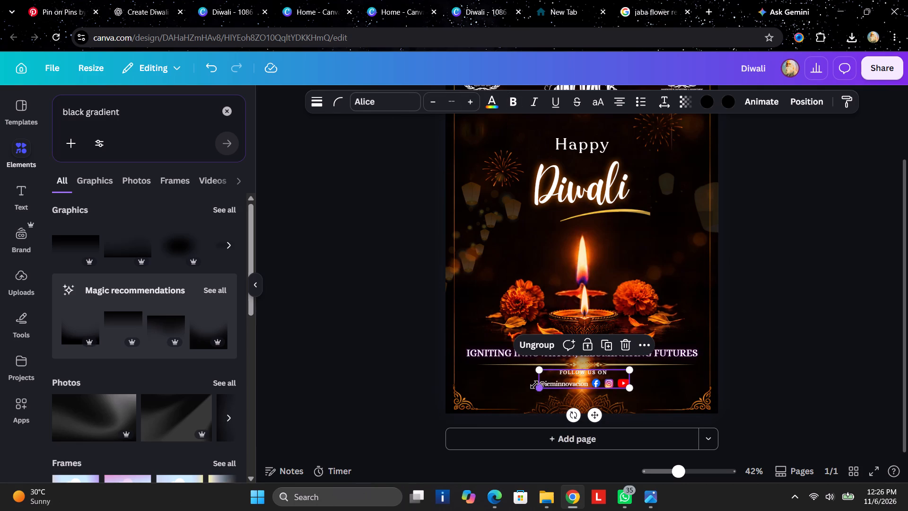
left_click_drag(537, 388, 527, 386)
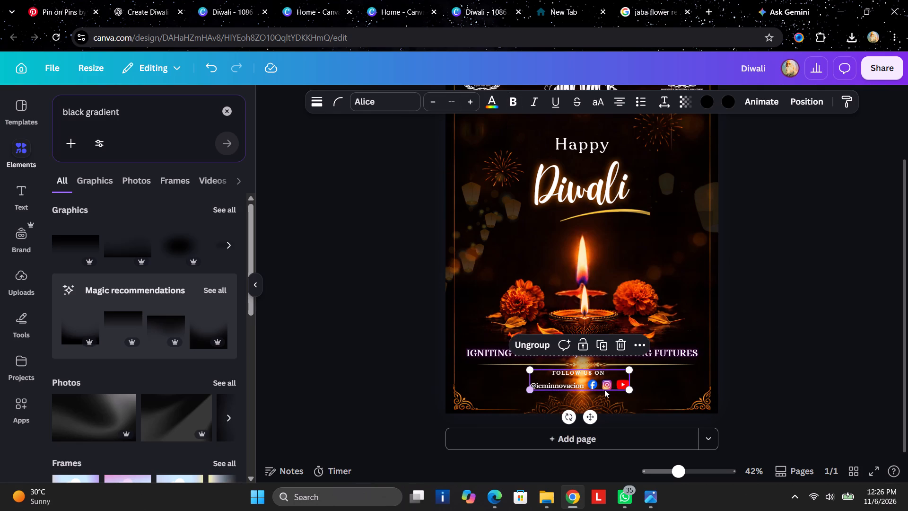
left_click(589, 420)
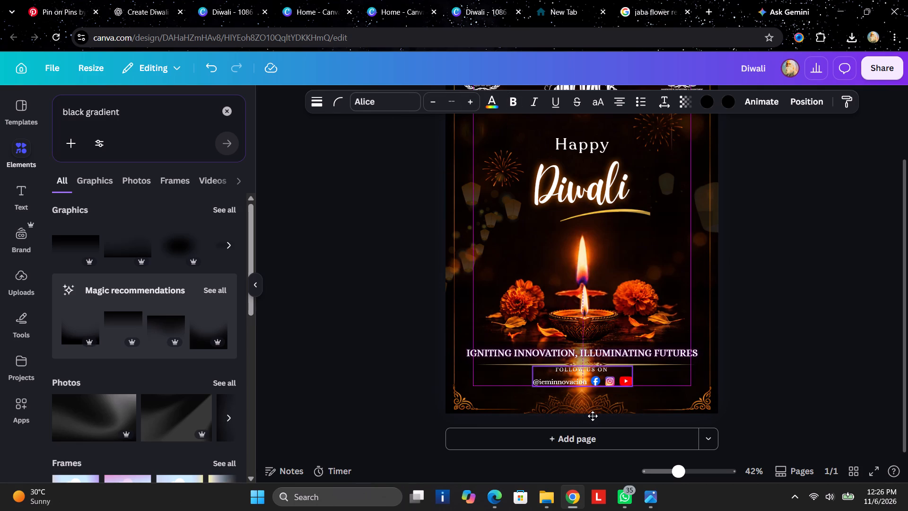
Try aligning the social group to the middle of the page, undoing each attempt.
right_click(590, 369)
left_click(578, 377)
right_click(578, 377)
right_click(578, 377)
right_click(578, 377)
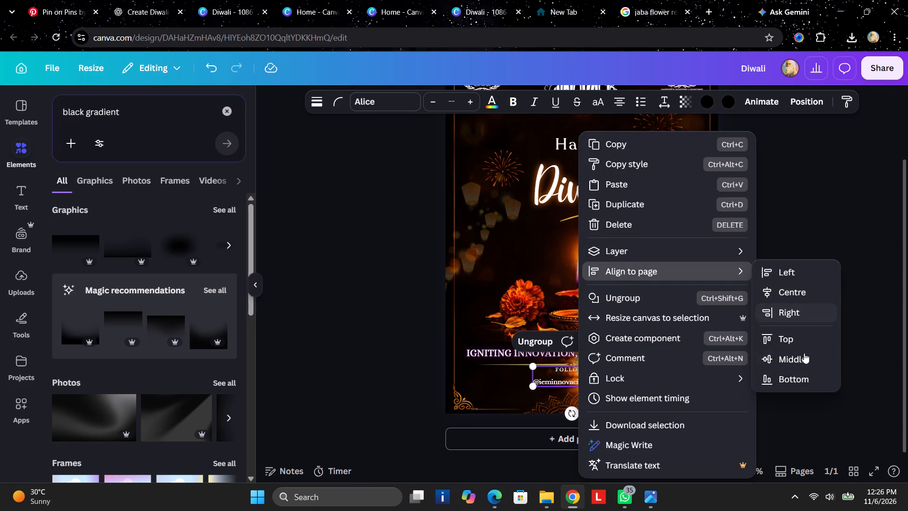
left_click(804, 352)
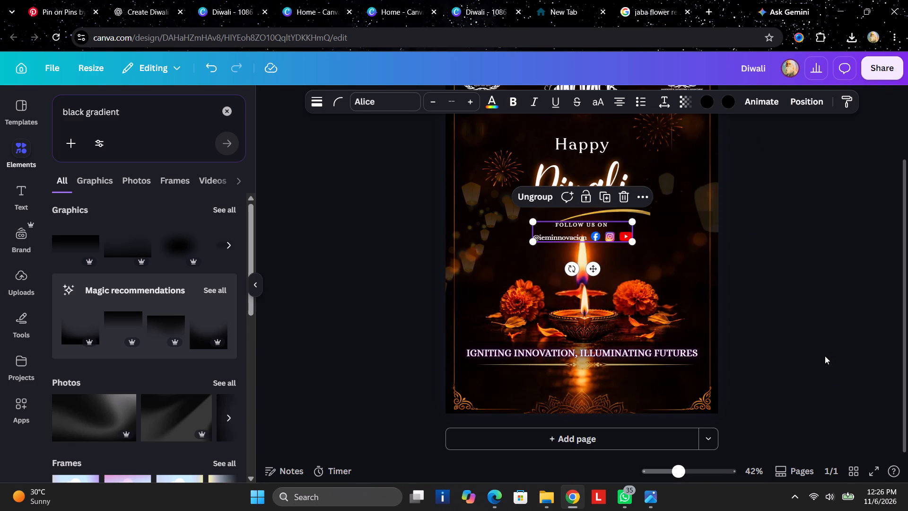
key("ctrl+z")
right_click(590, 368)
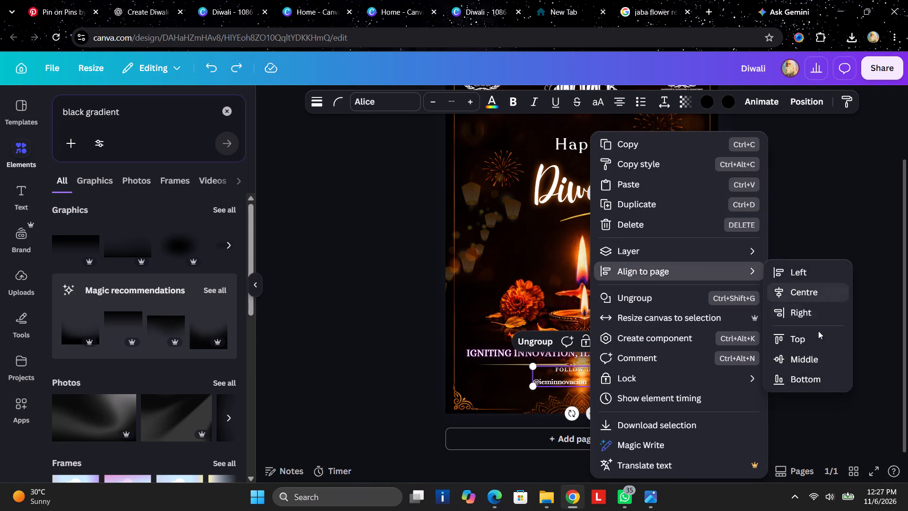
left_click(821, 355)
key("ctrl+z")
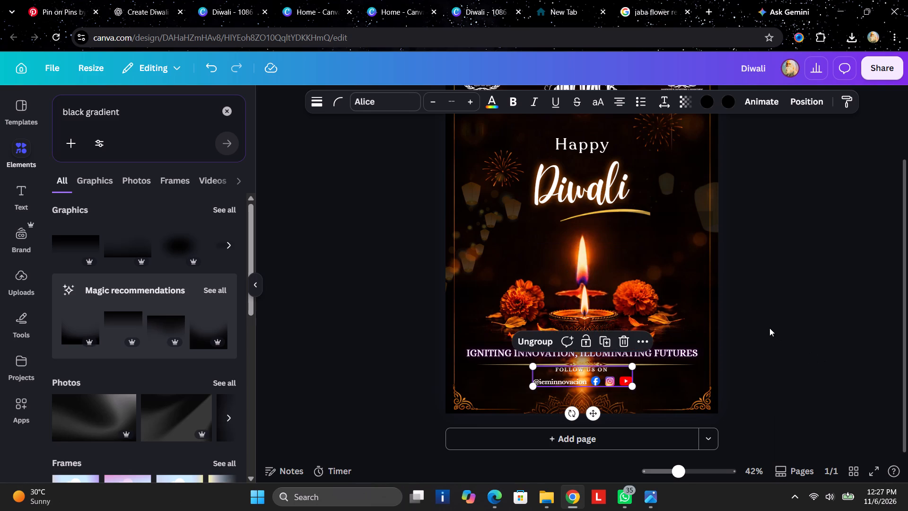
Centre the social group horizontally on the page and shift it slightly down beneath the gold divider.
right_click(616, 375)
right_click(616, 375)
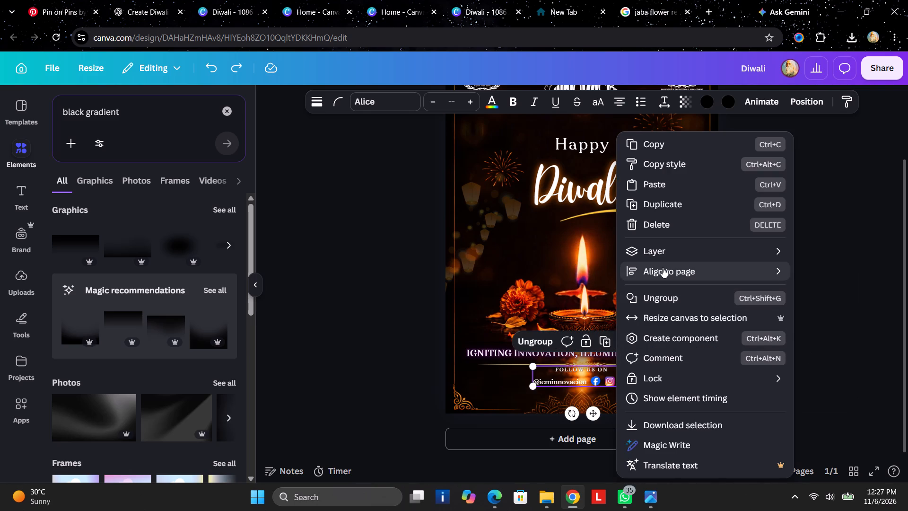
left_click(811, 291)
left_click(907, 291)
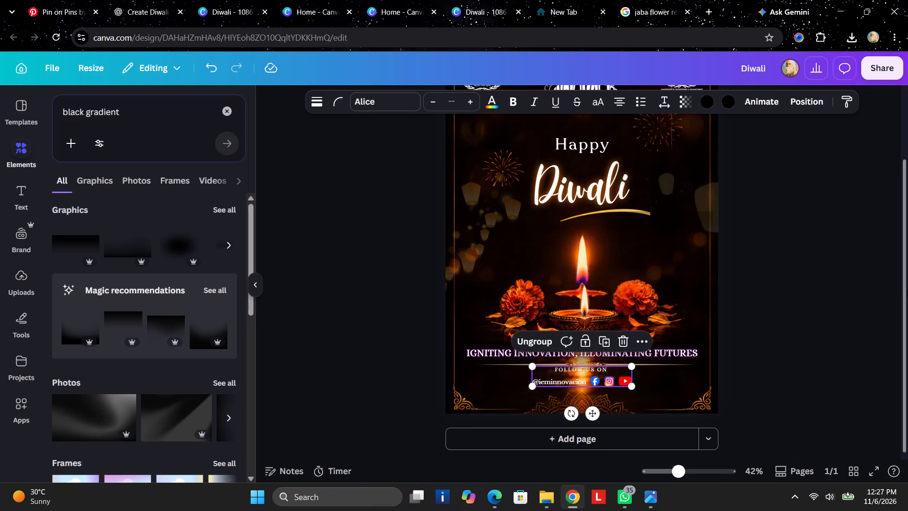
left_click(902, 290)
left_click(665, 215)
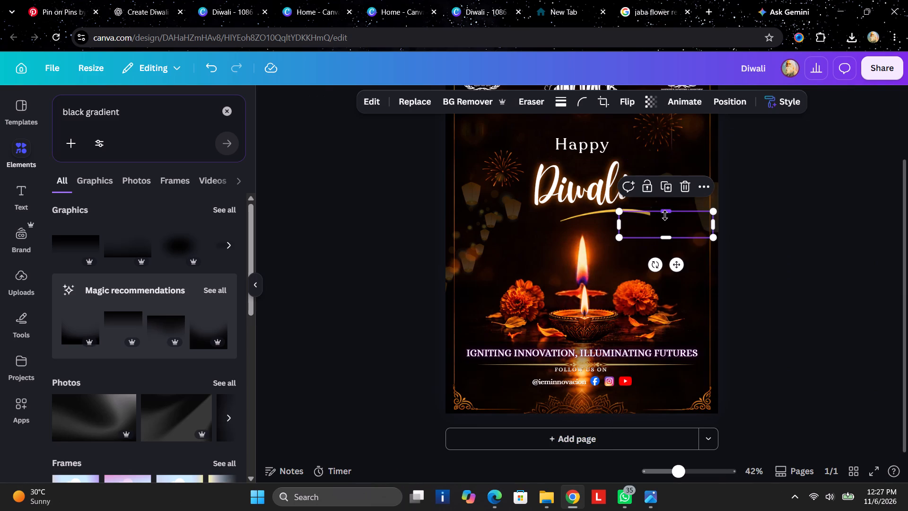
left_click(582, 378)
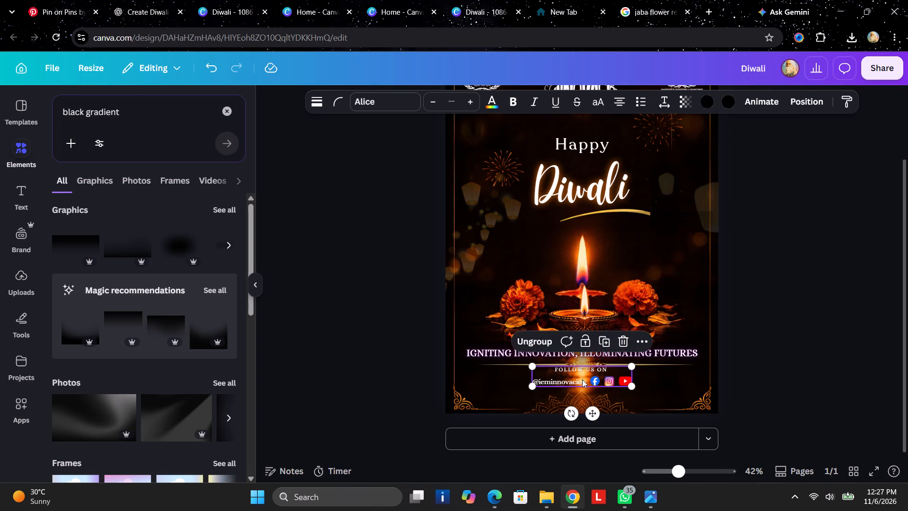
left_click(780, 357)
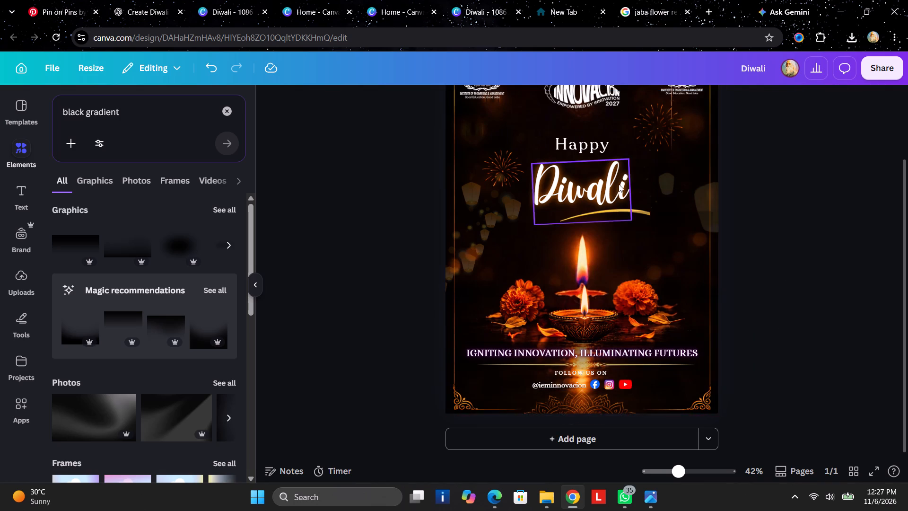
Move the black gradient from beside the candle flame onto the social group and widen it to span the handle and icons.
left_click(658, 219)
left_click_drag(658, 220, 627, 288)
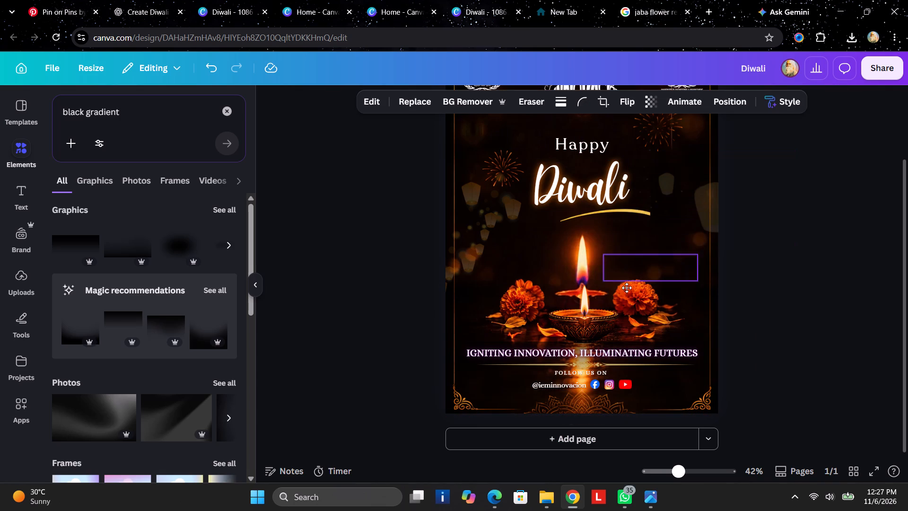
left_click_drag(627, 288, 583, 375)
left_click_drag(542, 377, 528, 381)
left_click(823, 317)
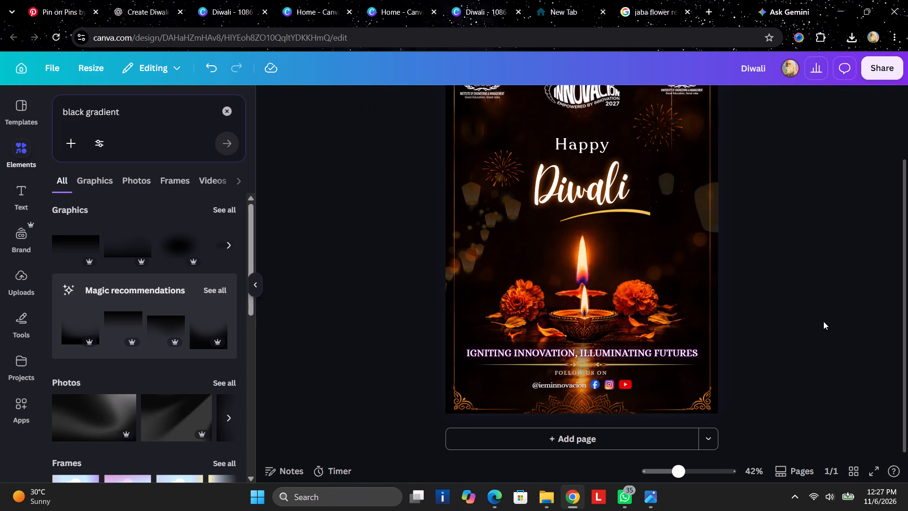
Raise the black gradient's opacity over the social group to a moderate level.
left_click(569, 381)
left_click(649, 96)
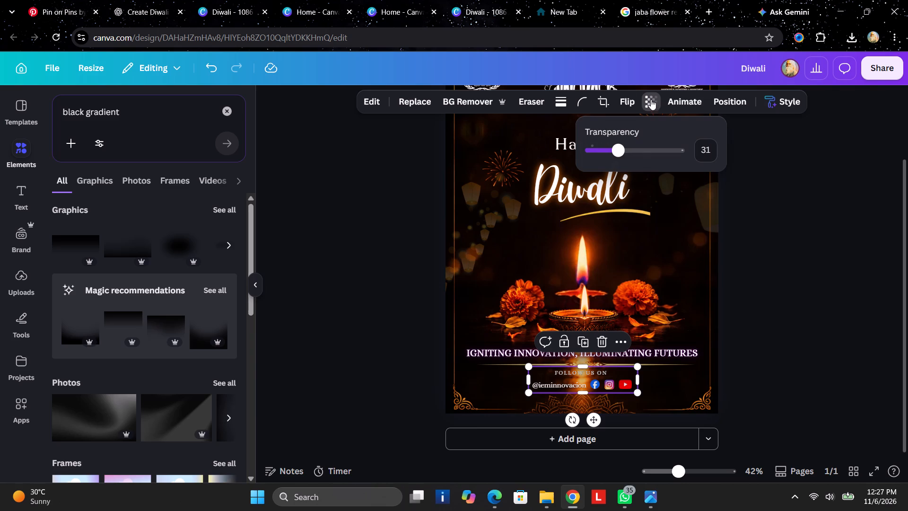
left_click_drag(614, 157, 616, 157)
left_click_drag(616, 157, 631, 157)
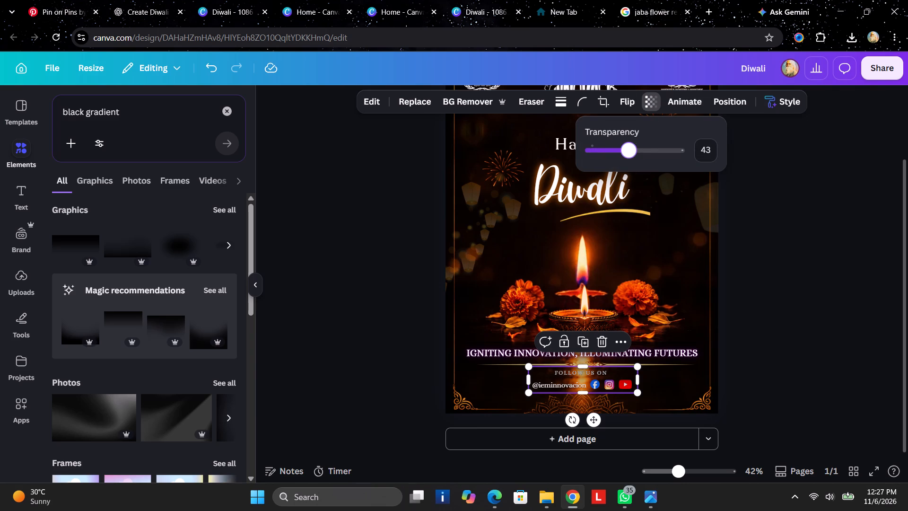
left_click_drag(631, 157, 672, 159)
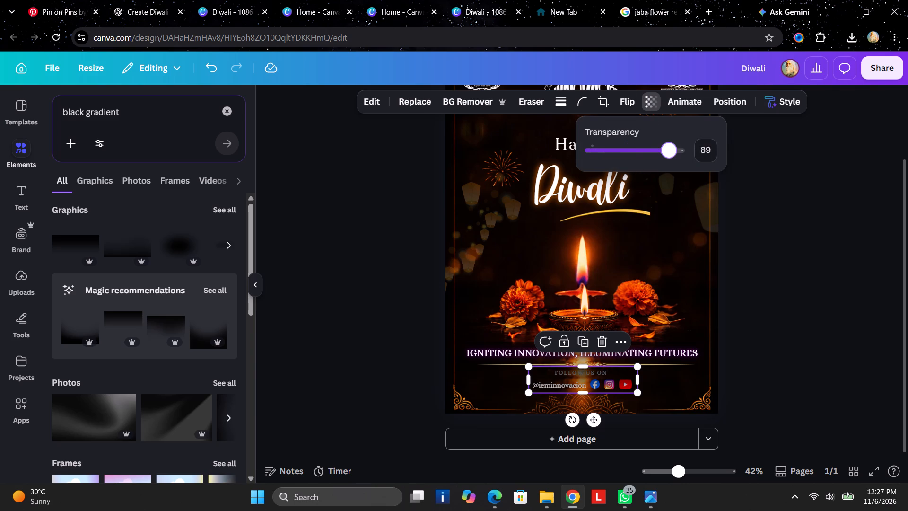
left_click_drag(672, 159, 634, 161)
left_click(812, 258)
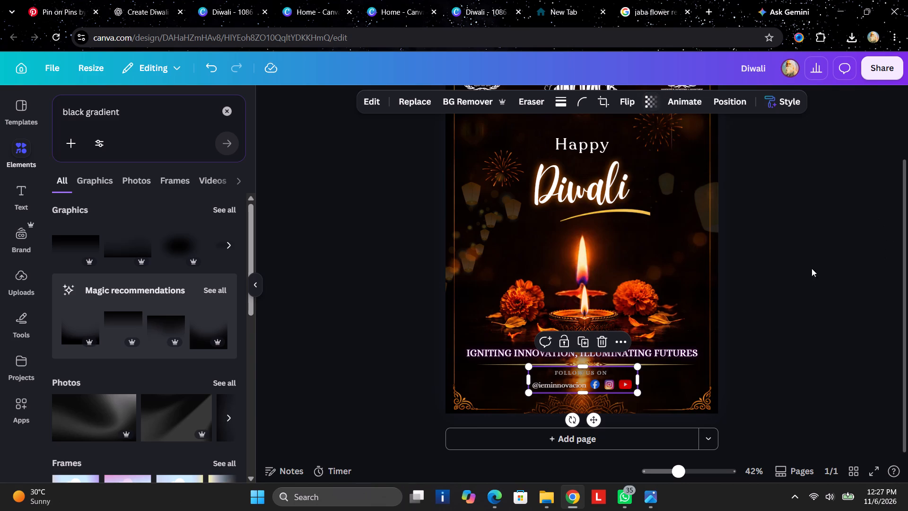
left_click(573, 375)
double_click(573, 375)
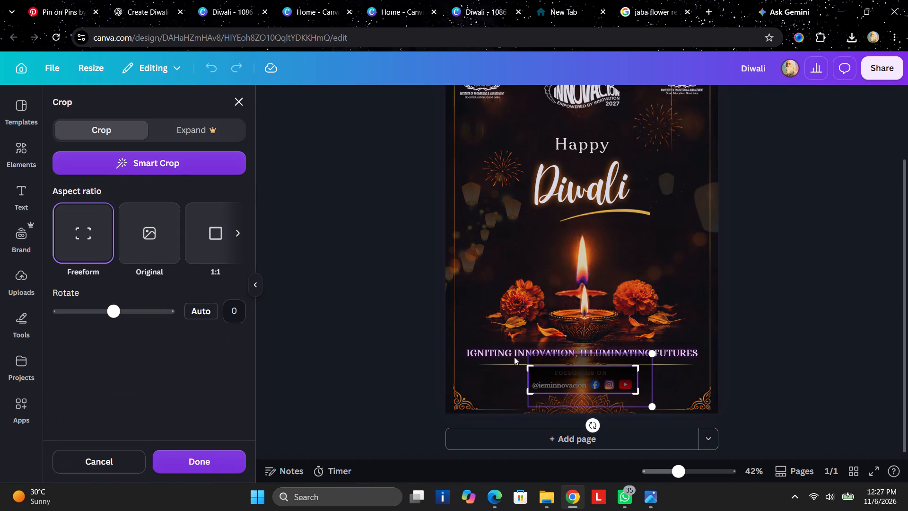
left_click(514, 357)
Extend the black gradient's crop frame upward to the tagline to include the top of its image.
left_click(573, 387)
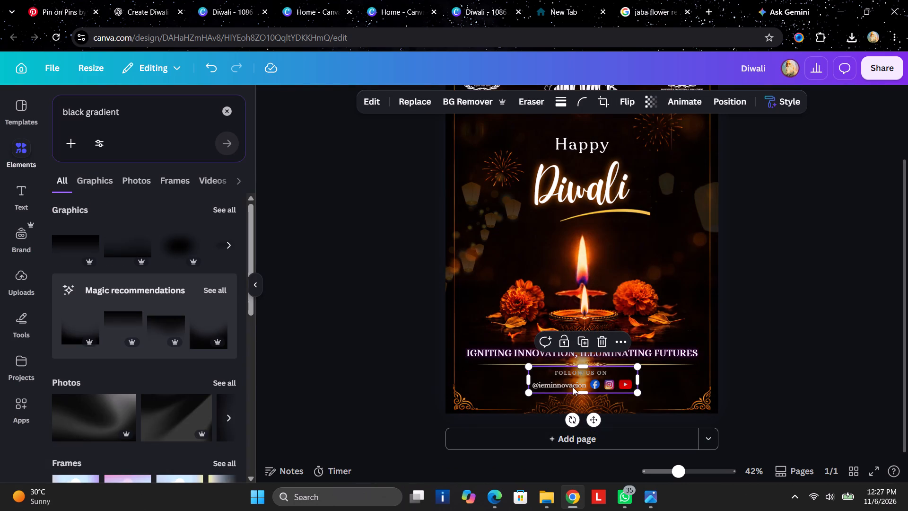
double_click(571, 375)
double_click(571, 375)
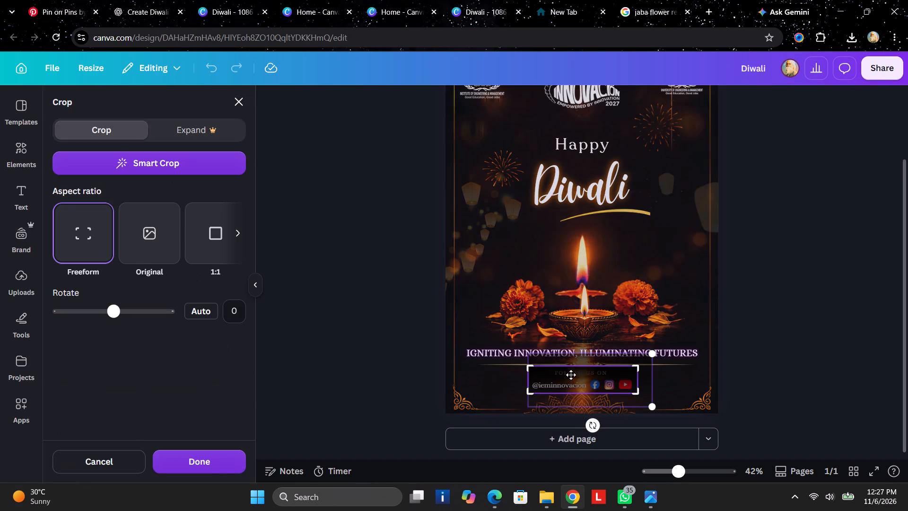
left_click(571, 375)
triple_click(571, 375)
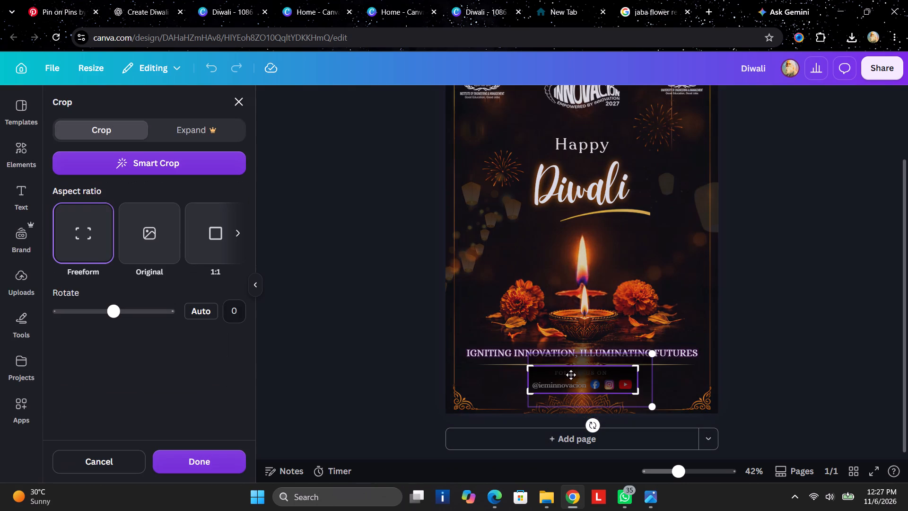
left_click(571, 375)
left_click(571, 375)
left_click_drag(530, 361, 521, 322)
left_click(578, 364)
left_click_drag(579, 375, 578, 387)
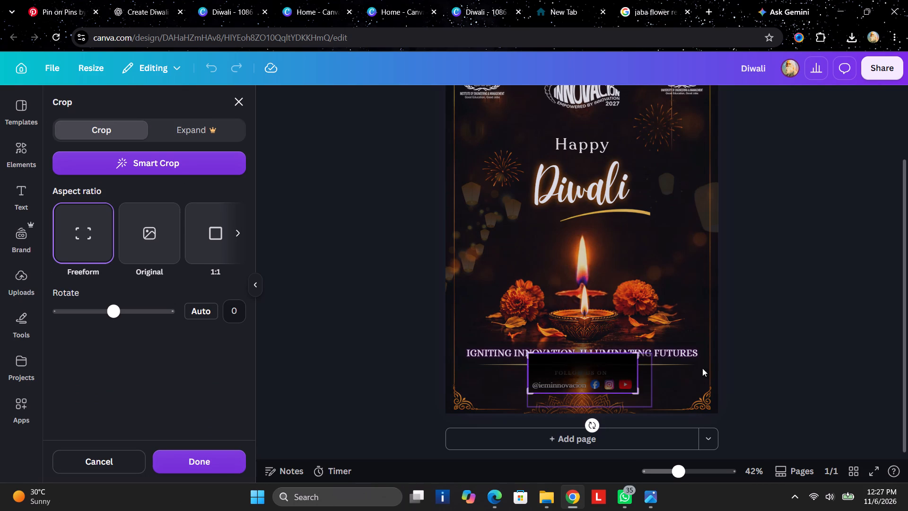
left_click(834, 372)
left_click(778, 365)
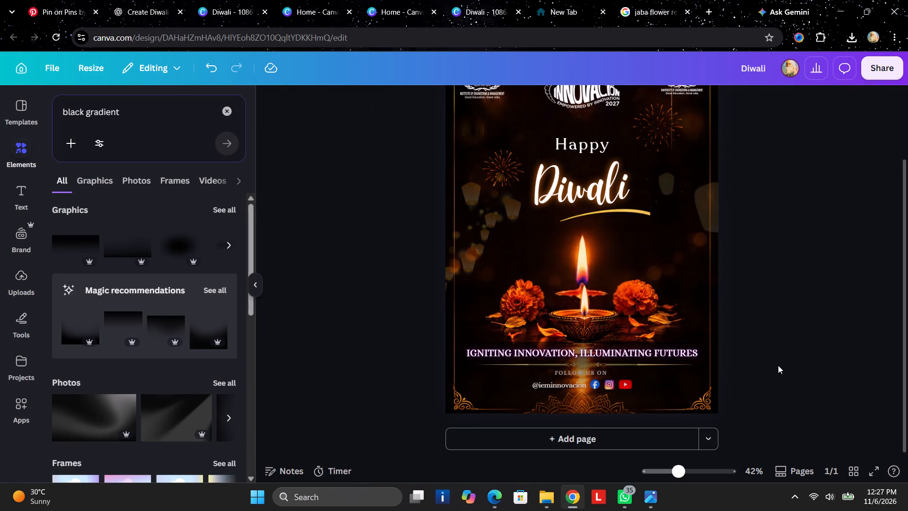
Recrop the black gradient, shifting its image left and slightly up within the crop frame over the social group.
left_click(586, 379)
triple_click(574, 388)
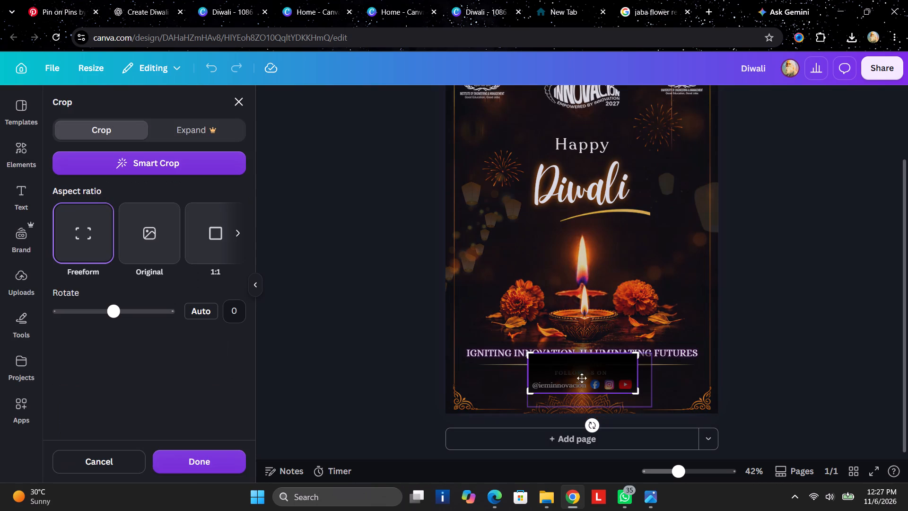
left_click_drag(588, 372, 638, 320)
left_click_drag(585, 365, 576, 380)
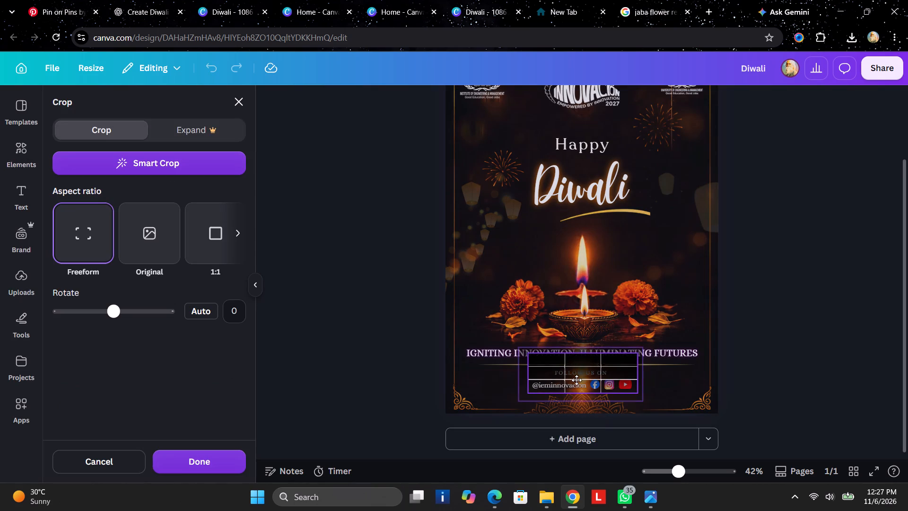
left_click_drag(576, 380, 572, 380)
left_click(898, 372)
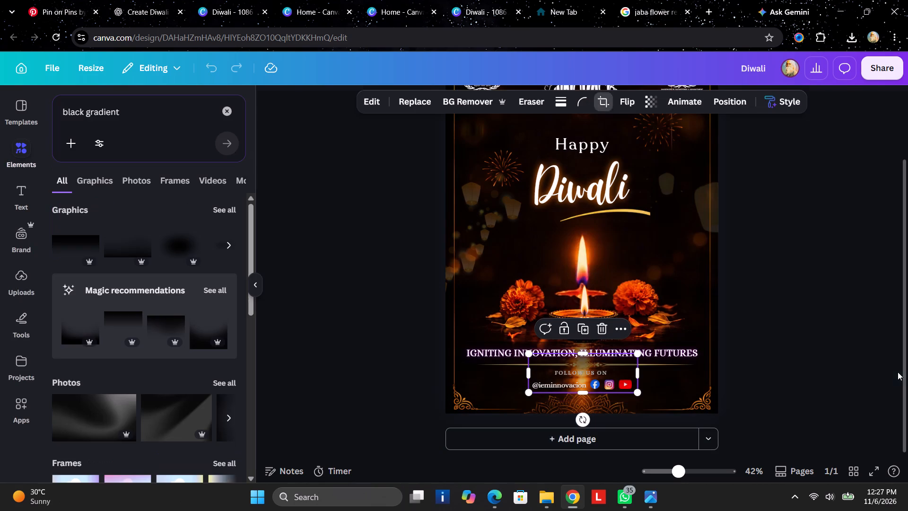
left_click(601, 369)
left_click(907, 390)
left_click(868, 390)
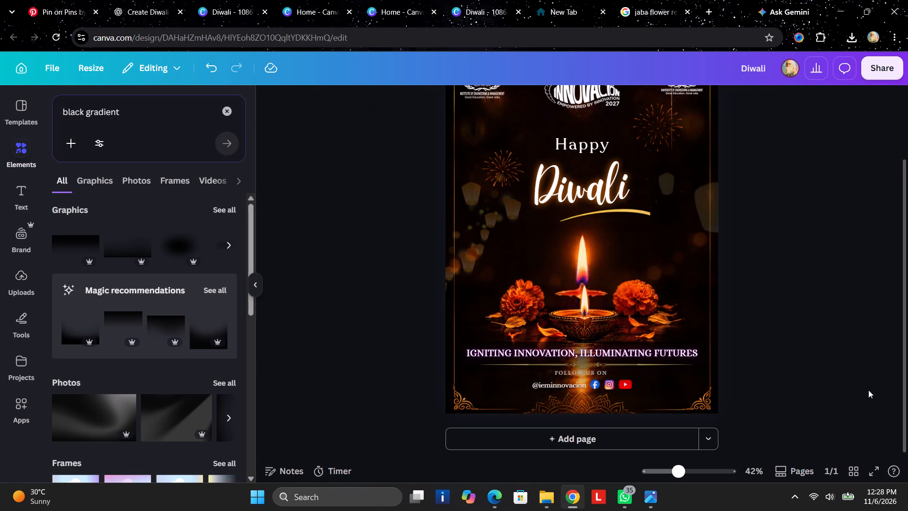
Trim the black gradient's top edge down below the gold divider, making it about 433 wide by 90 high.
left_click(596, 384)
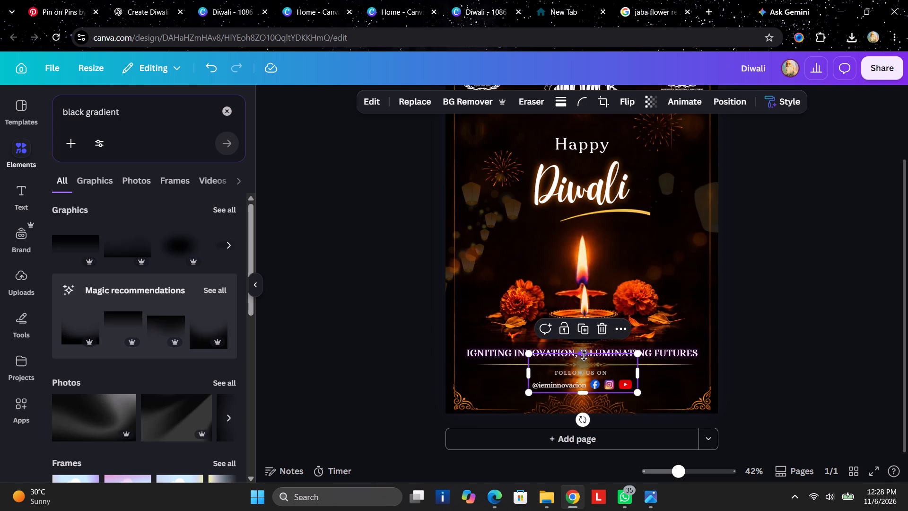
left_click_drag(584, 356, 584, 372)
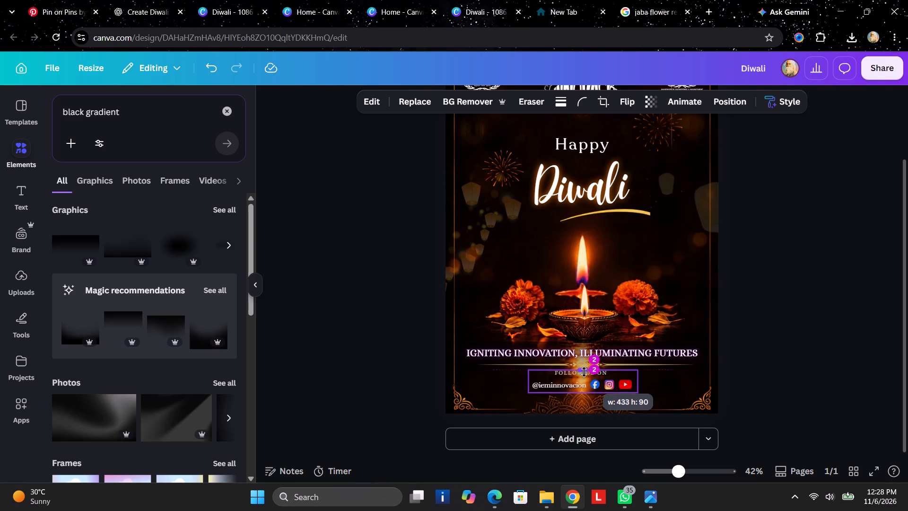
left_click_drag(584, 372, 584, 371)
left_click(824, 395)
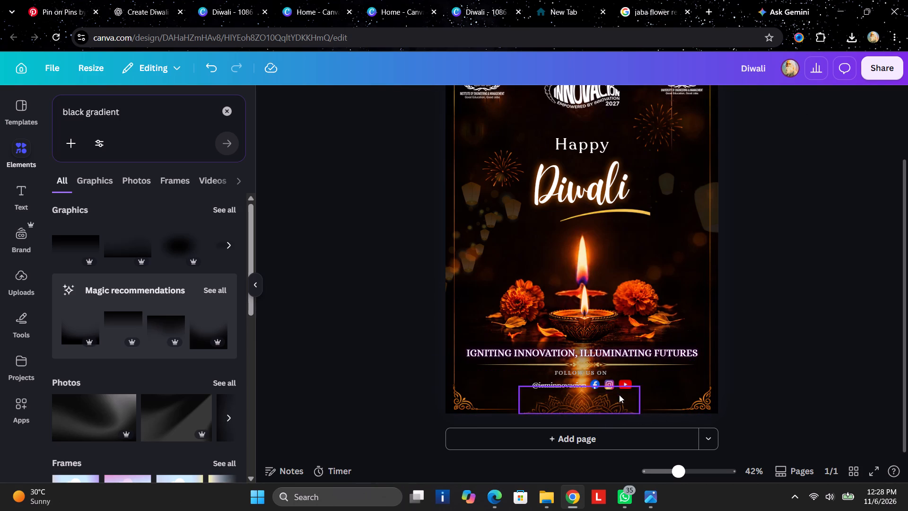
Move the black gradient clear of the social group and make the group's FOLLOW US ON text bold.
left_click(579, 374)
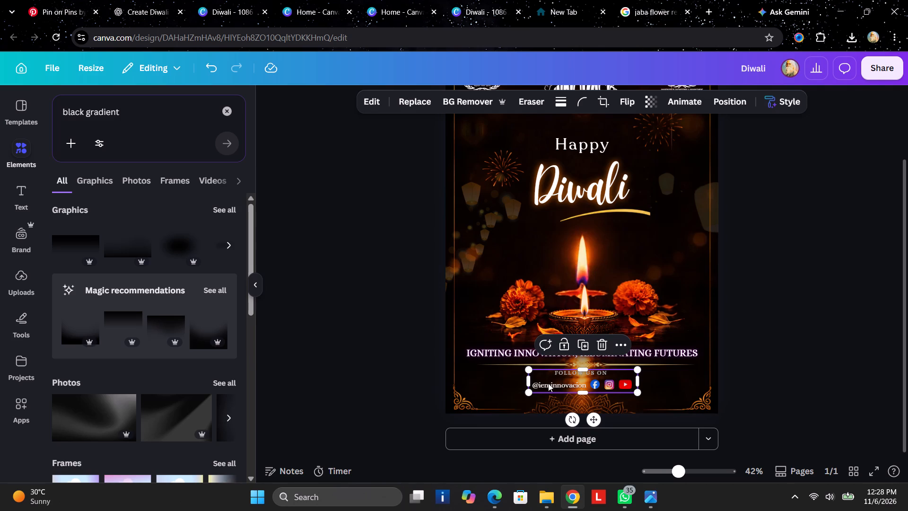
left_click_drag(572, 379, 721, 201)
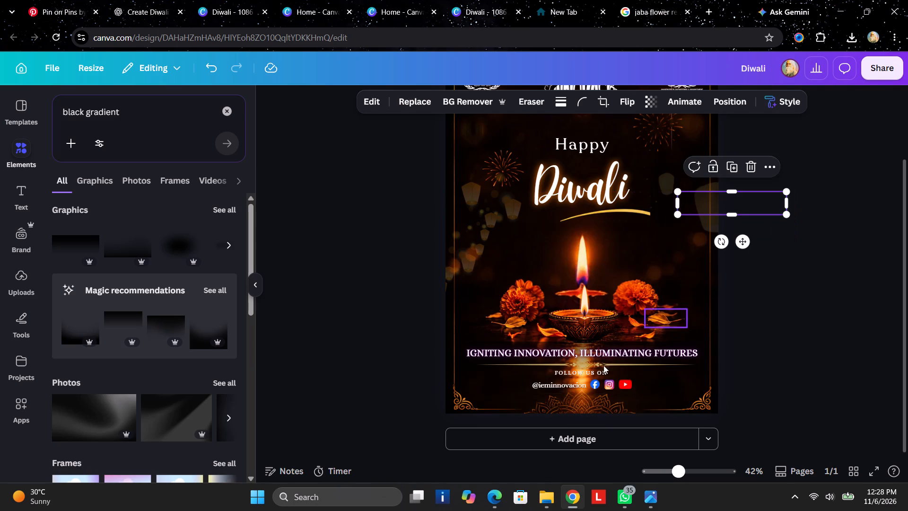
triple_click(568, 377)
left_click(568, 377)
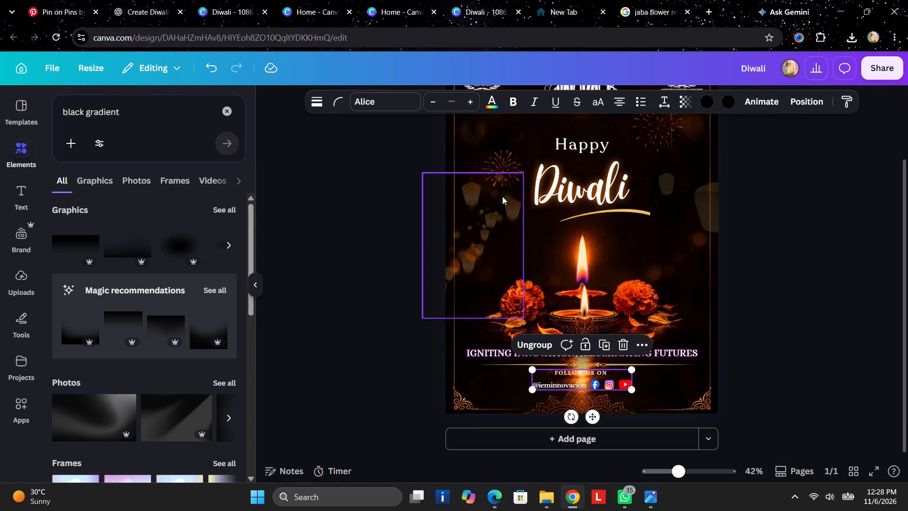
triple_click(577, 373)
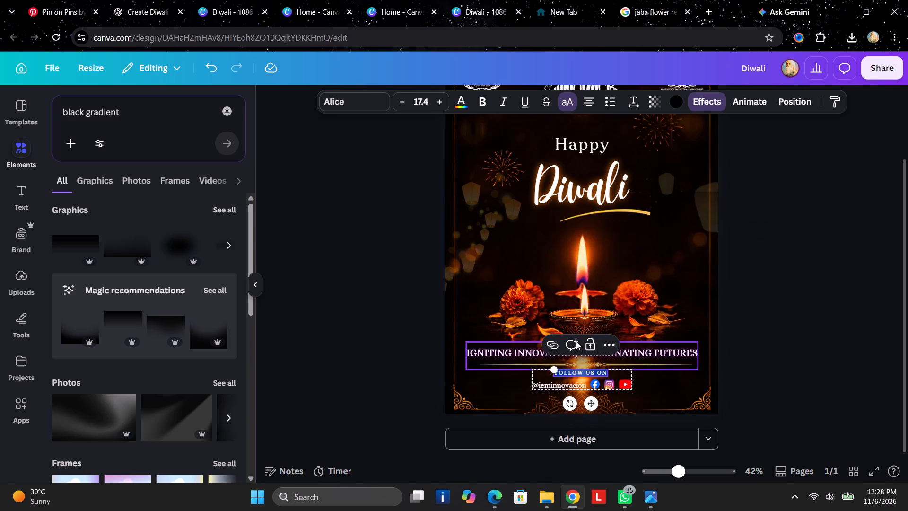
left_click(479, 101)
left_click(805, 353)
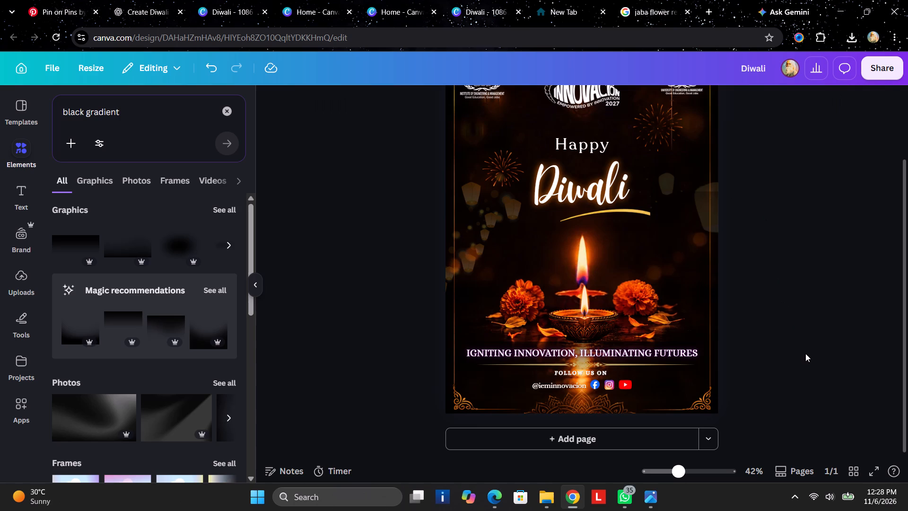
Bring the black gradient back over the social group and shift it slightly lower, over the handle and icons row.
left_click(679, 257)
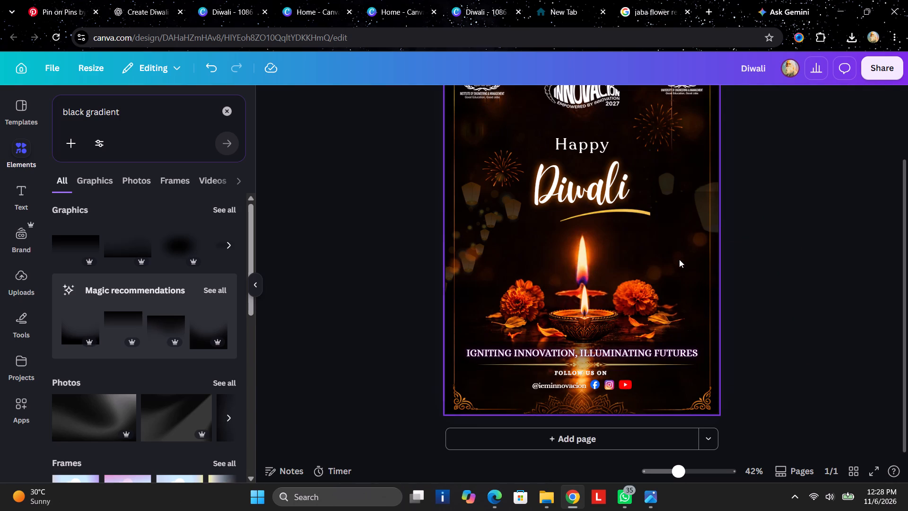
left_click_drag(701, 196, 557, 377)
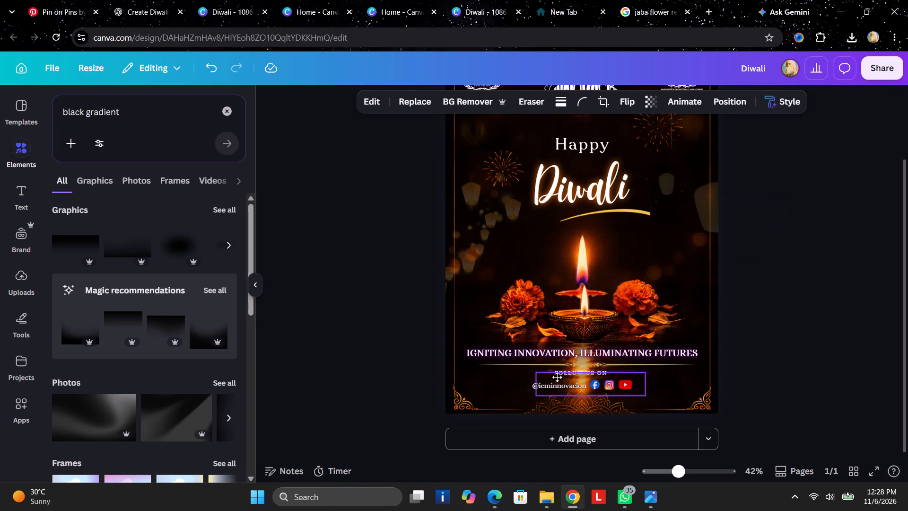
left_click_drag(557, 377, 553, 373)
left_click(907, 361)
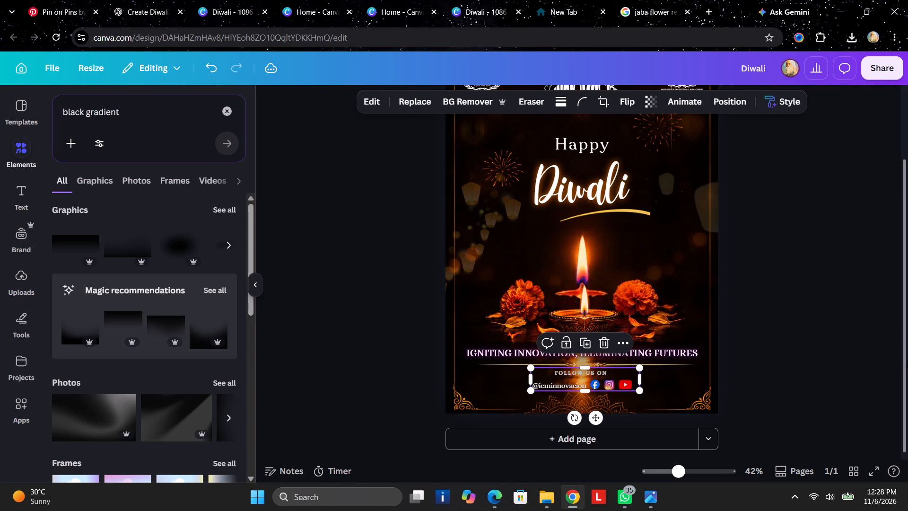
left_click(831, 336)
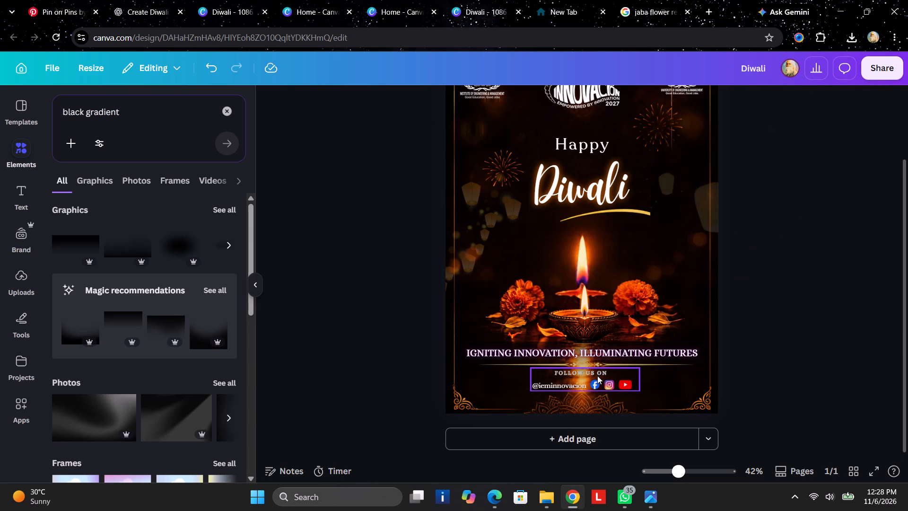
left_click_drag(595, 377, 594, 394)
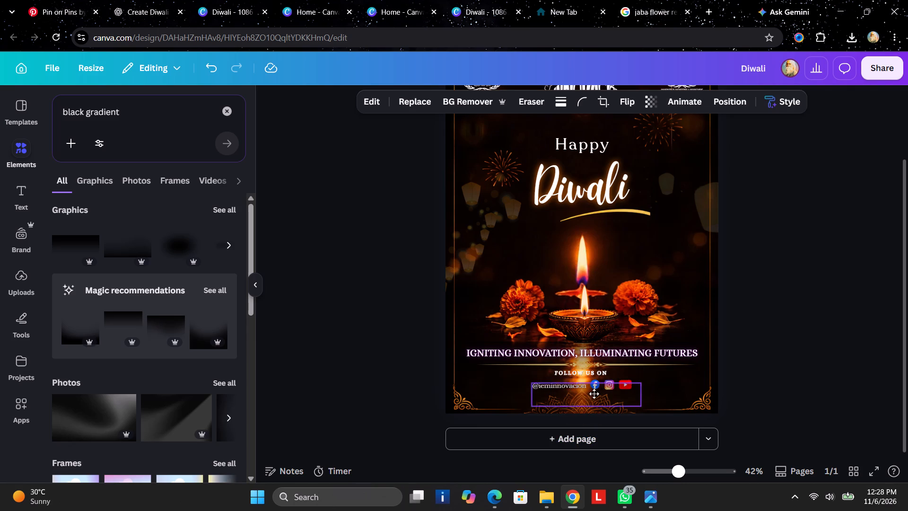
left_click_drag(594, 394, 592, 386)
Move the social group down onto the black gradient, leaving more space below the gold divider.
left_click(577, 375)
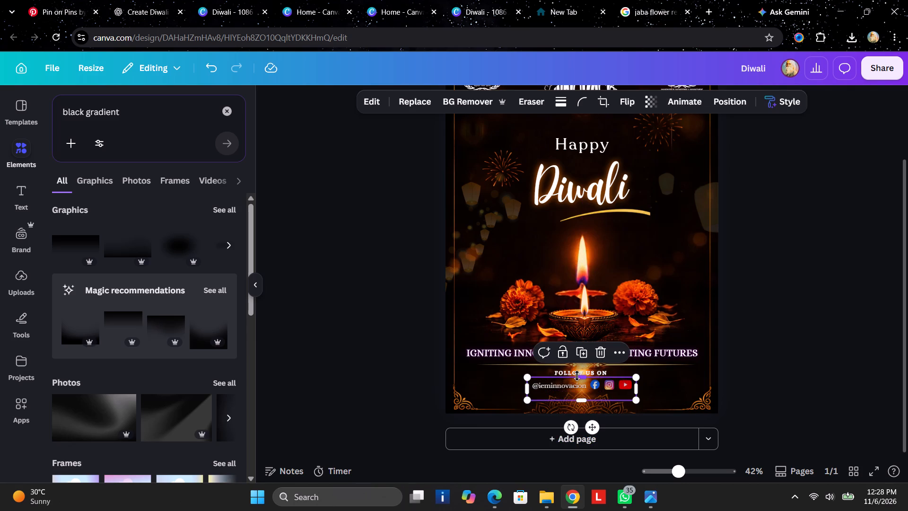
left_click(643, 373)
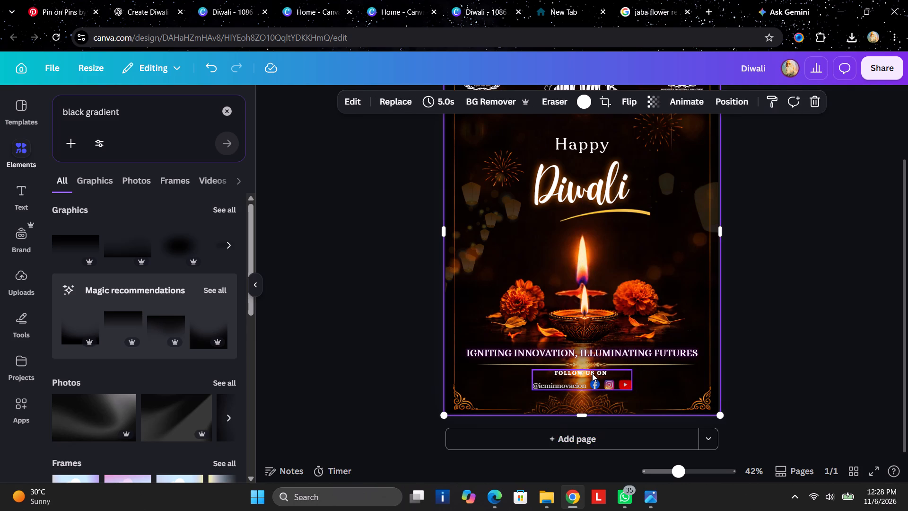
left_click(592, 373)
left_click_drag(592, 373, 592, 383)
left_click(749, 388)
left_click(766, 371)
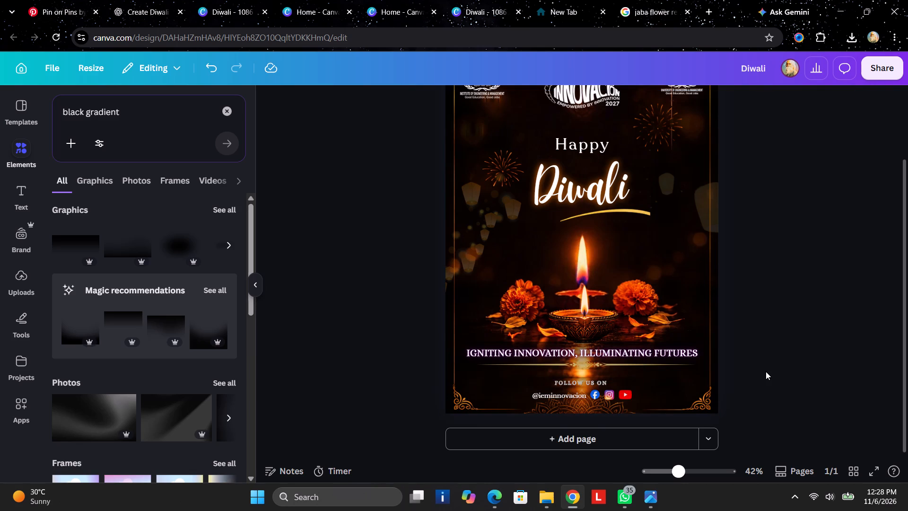
Delete the black gradient and the social group from the poster's footer.
left_click(571, 389)
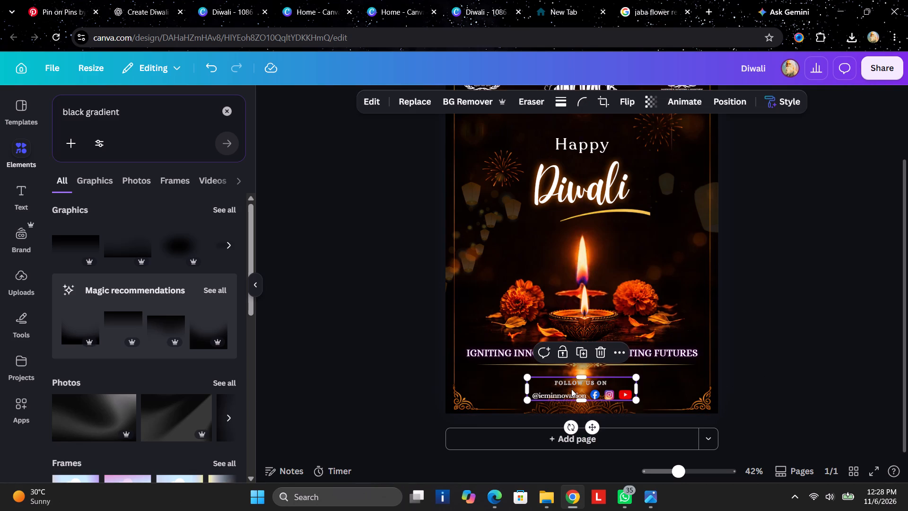
left_click(597, 349)
left_click(595, 387)
left_click(621, 353)
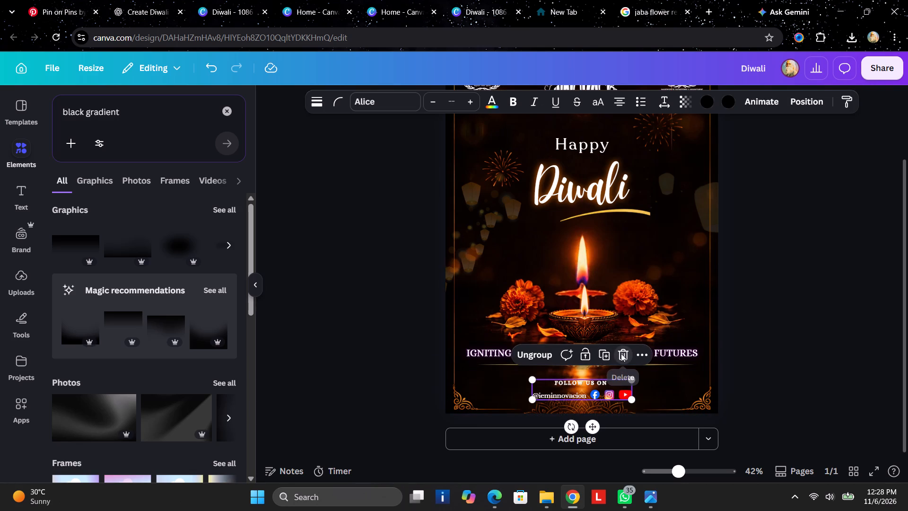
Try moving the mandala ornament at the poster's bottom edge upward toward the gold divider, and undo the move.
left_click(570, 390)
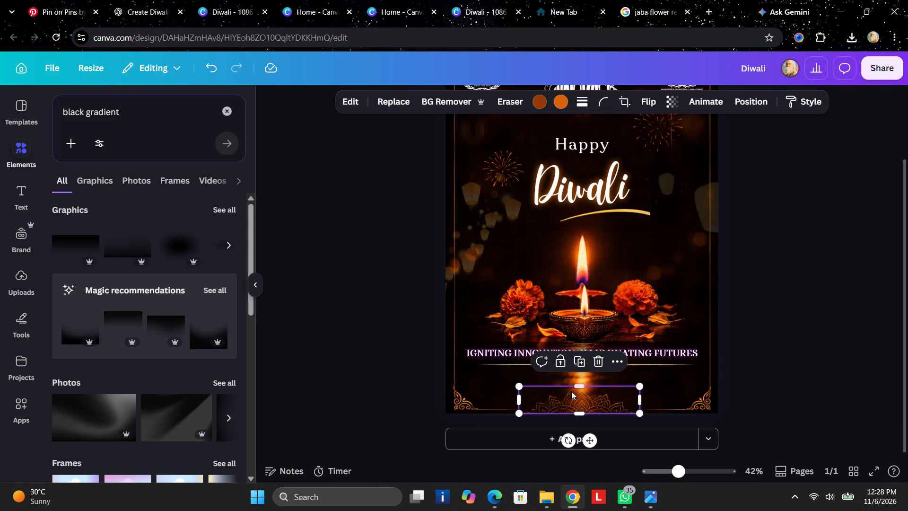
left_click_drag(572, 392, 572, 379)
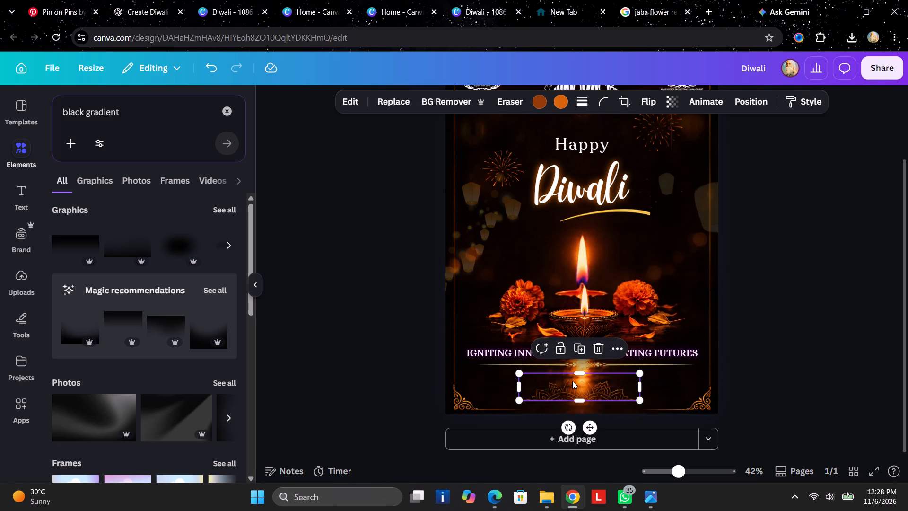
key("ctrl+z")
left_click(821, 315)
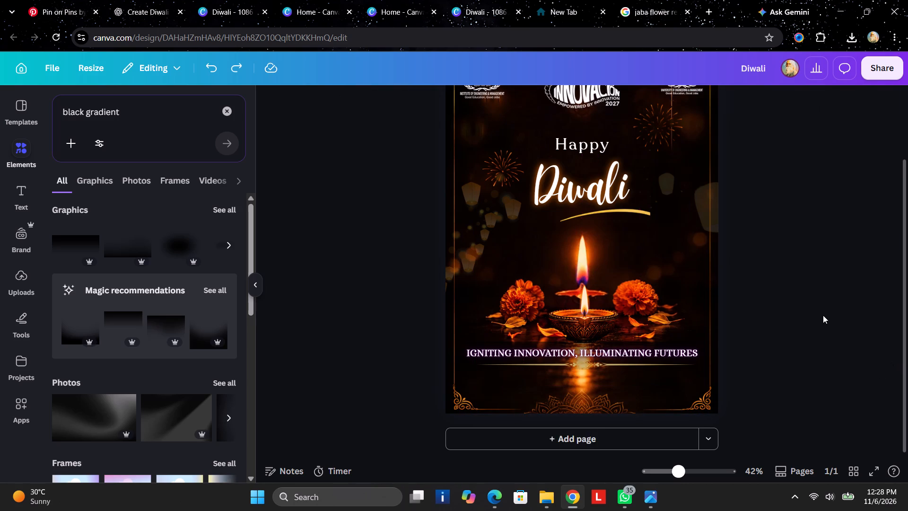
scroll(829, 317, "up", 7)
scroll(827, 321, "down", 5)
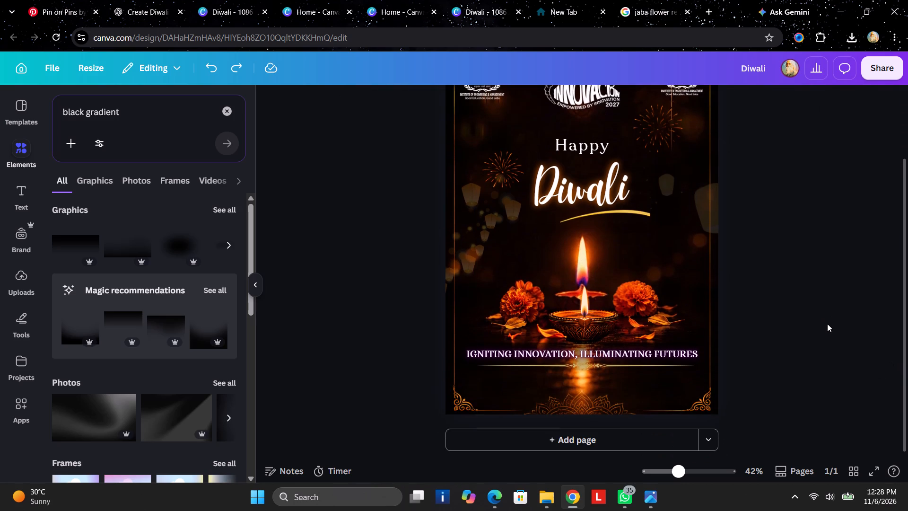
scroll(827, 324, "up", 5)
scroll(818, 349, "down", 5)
Open the INNOVACION (panchami) design from the Canva home page.
left_click(292, 1)
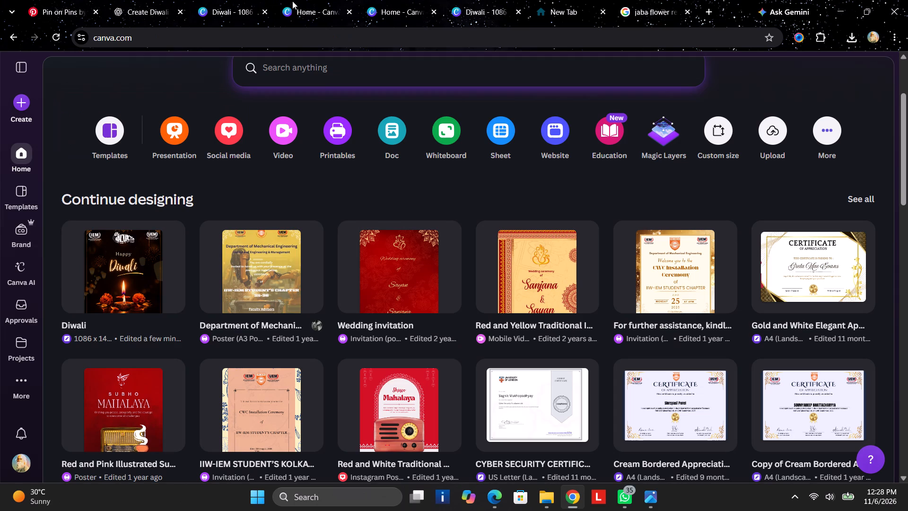
scroll(328, 309, "up", 5)
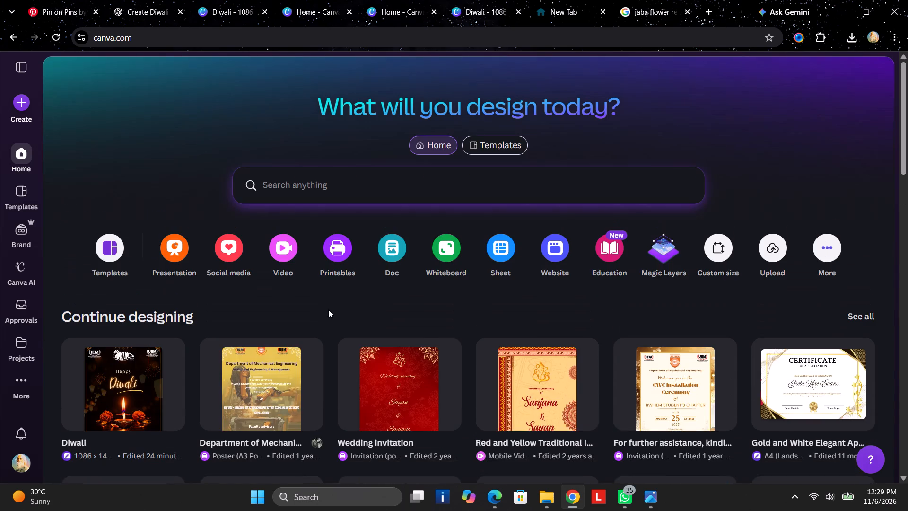
left_click(417, 0)
left_click(242, 377)
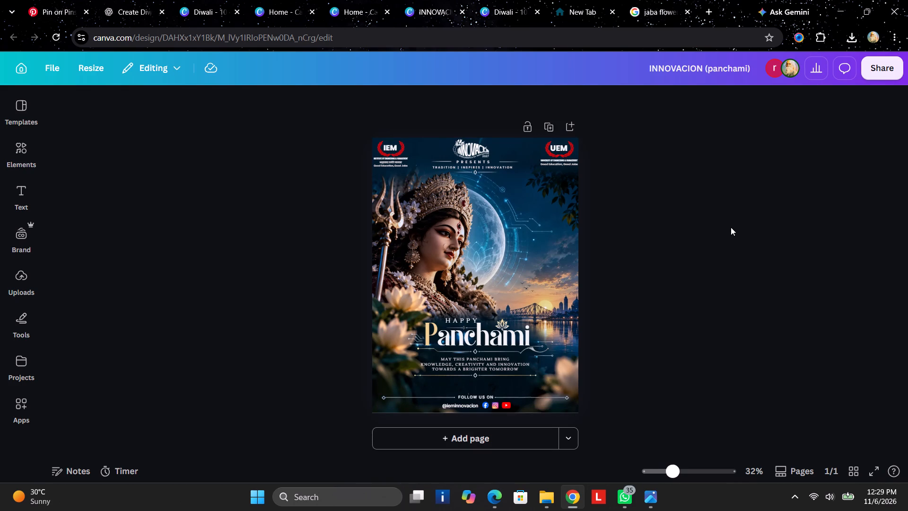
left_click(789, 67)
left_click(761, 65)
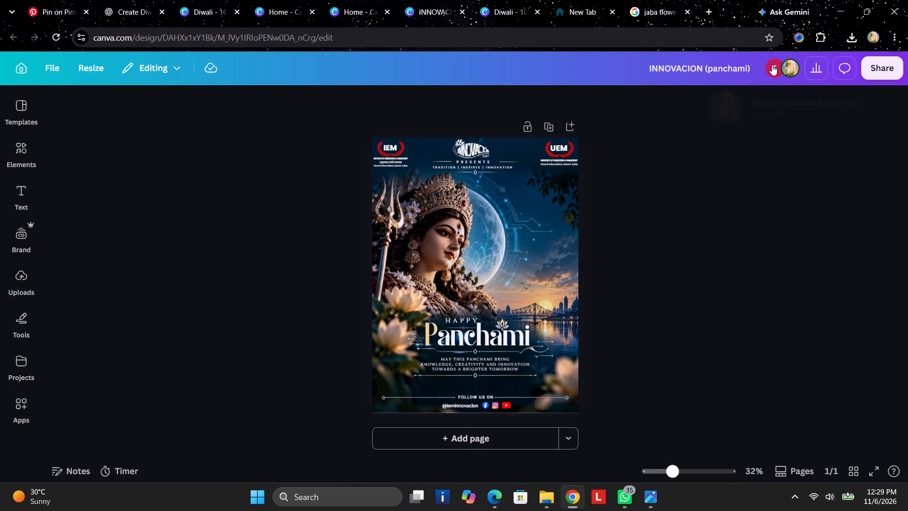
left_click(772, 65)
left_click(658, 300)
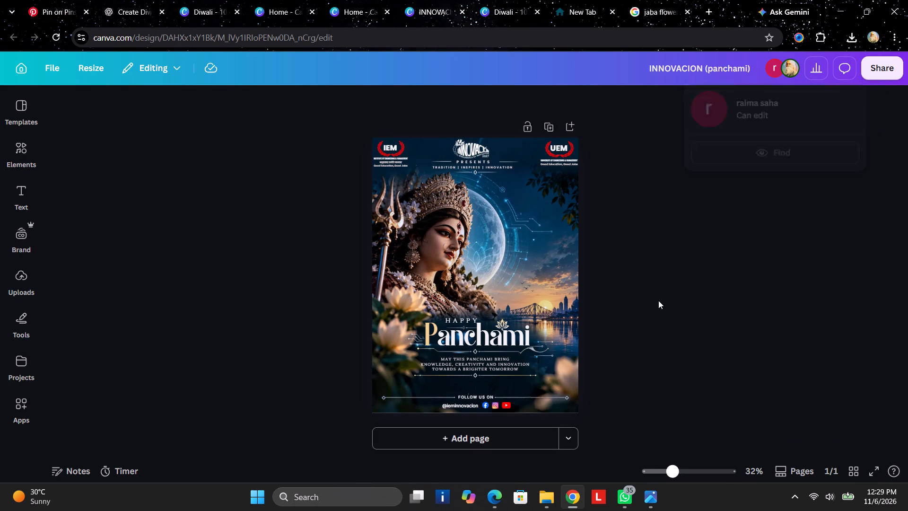
Ungroup the FOLLOW US ON footer at the bottom of the Panchami poster.
left_click_drag(673, 467, 691, 465)
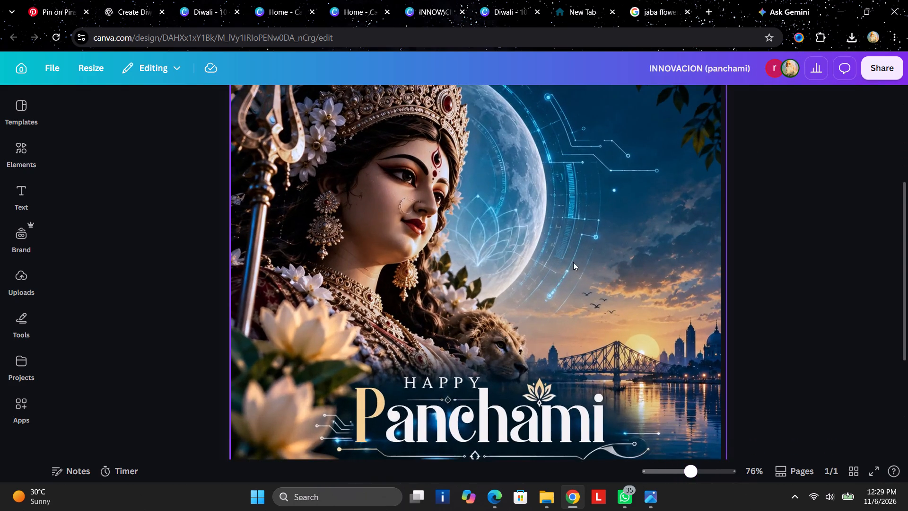
scroll(573, 262, "down", 7)
double_click(470, 394)
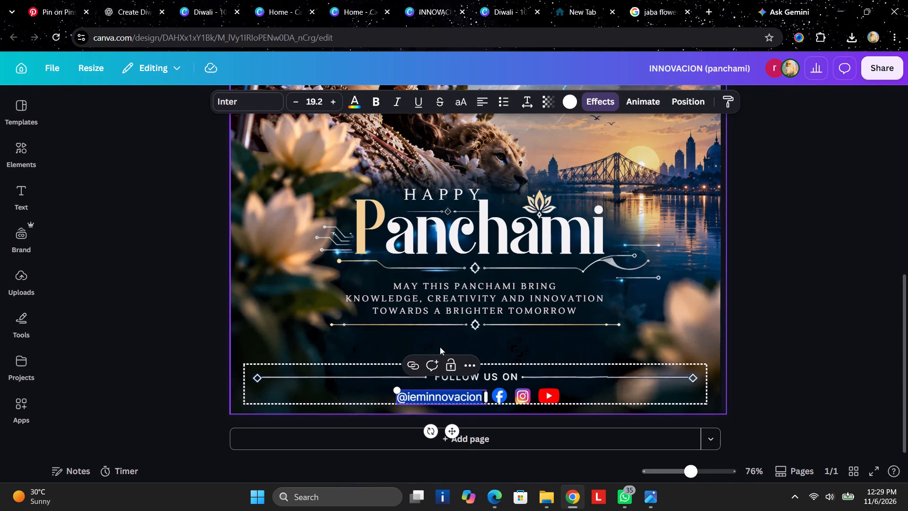
left_click(354, 326)
left_click(447, 393)
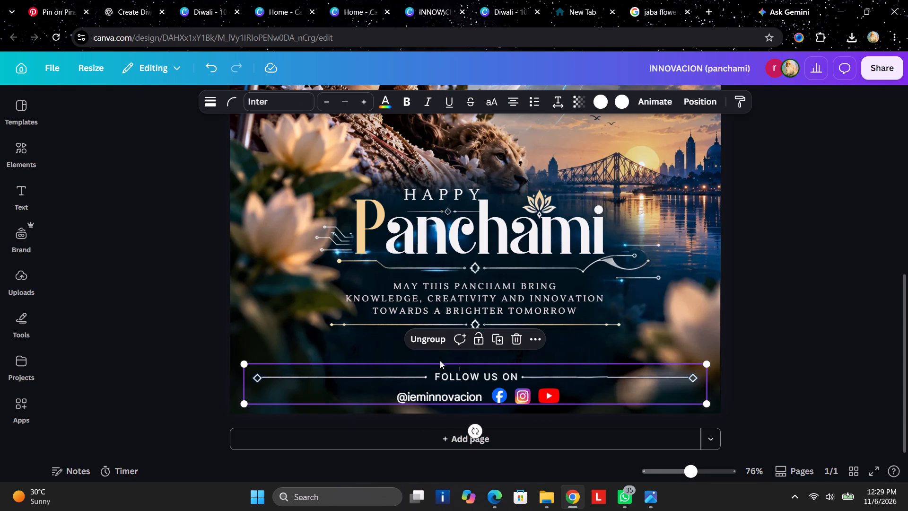
left_click(422, 329)
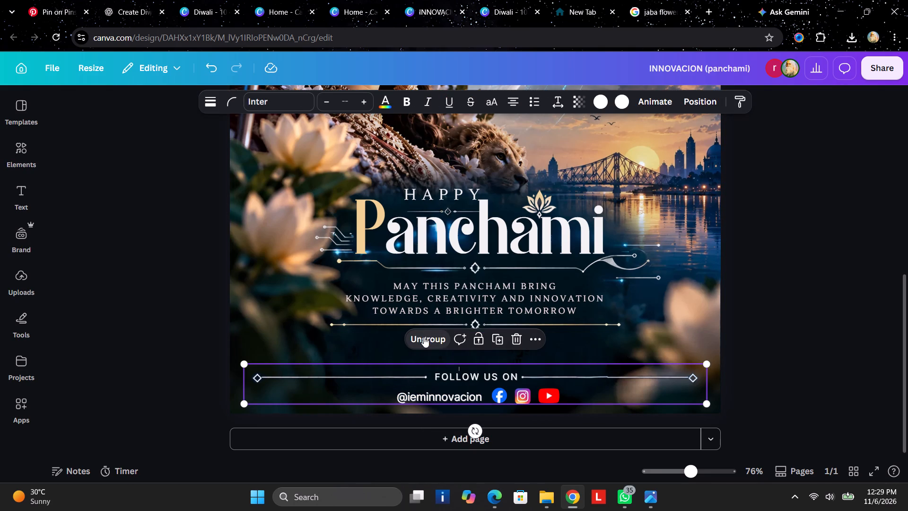
left_click(424, 337)
left_click(473, 386)
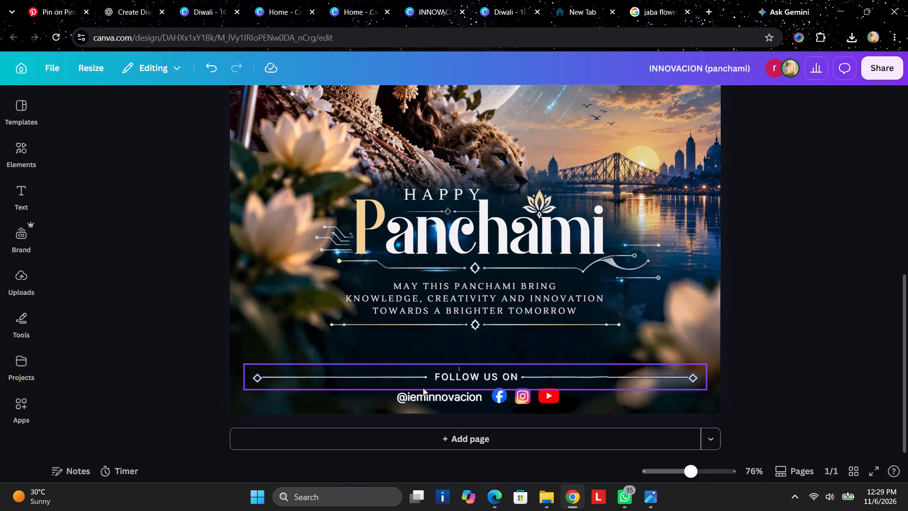
left_click(428, 397)
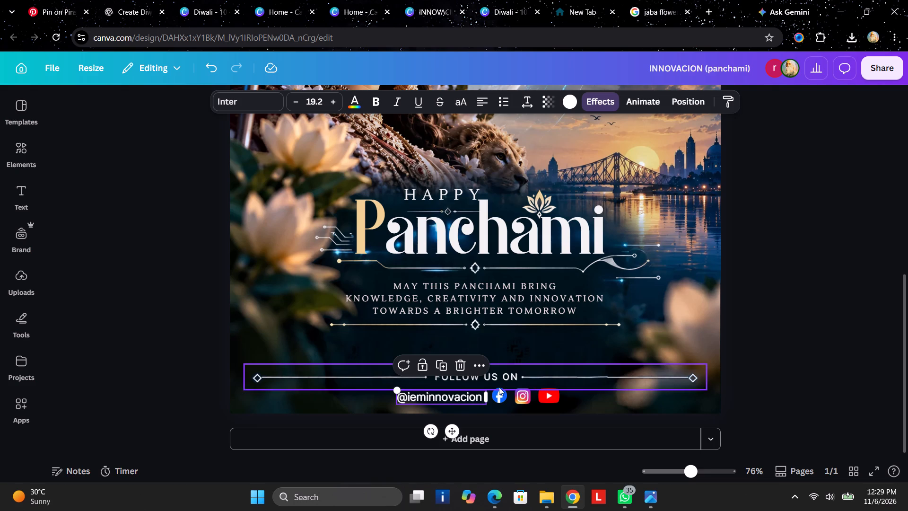
left_click(505, 395, "shift")
left_click(519, 392, "shift")
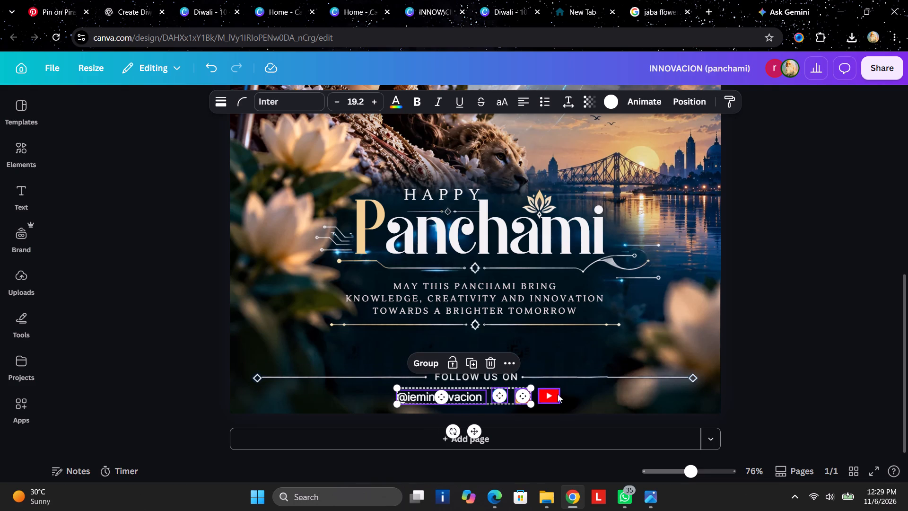
left_click(558, 394, "shift")
left_click(442, 363, "shift")
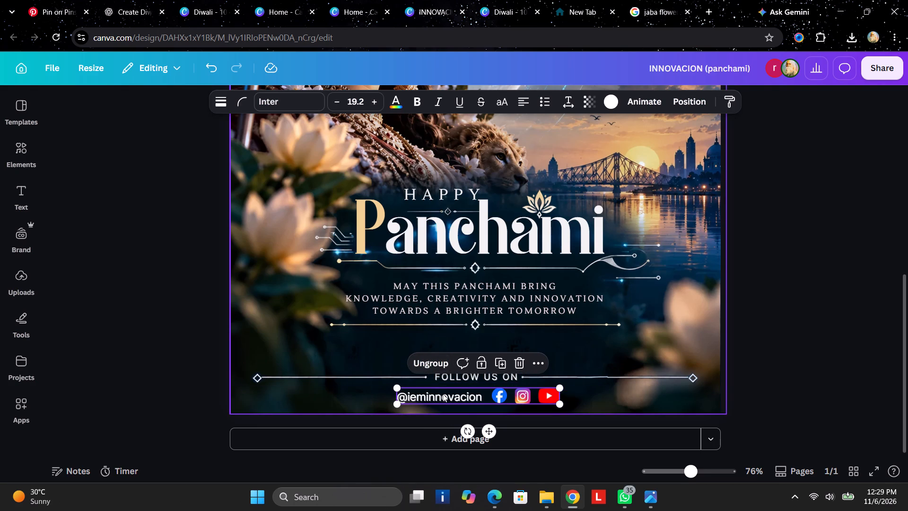
key("ctrl+c")
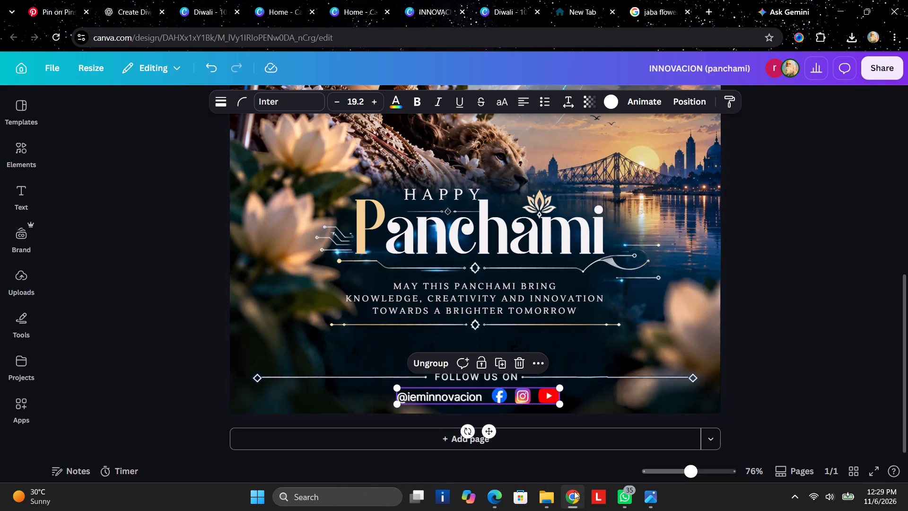
left_click(194, 0)
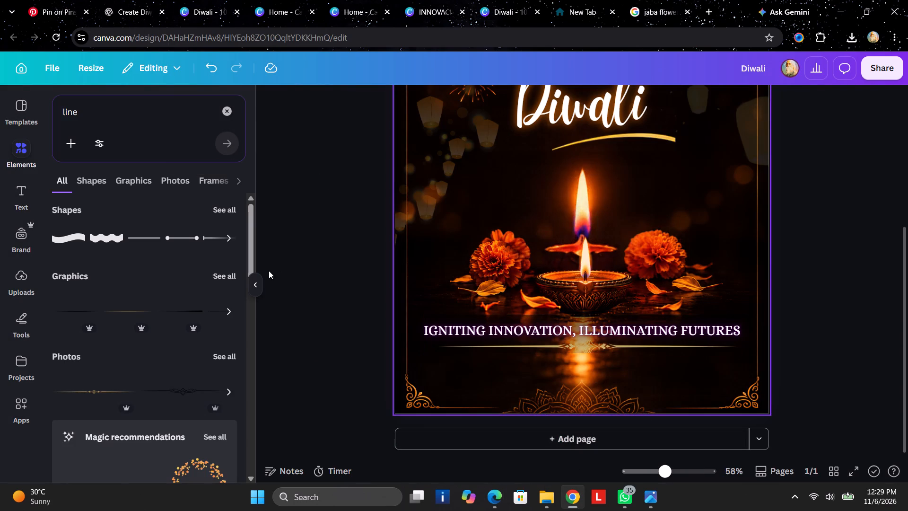
key("ctrl+v")
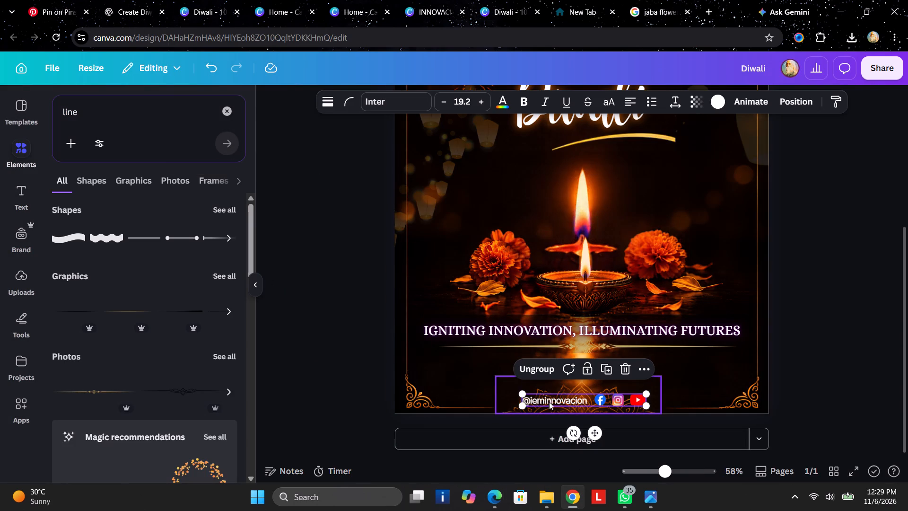
left_click_drag(592, 432, 589, 418)
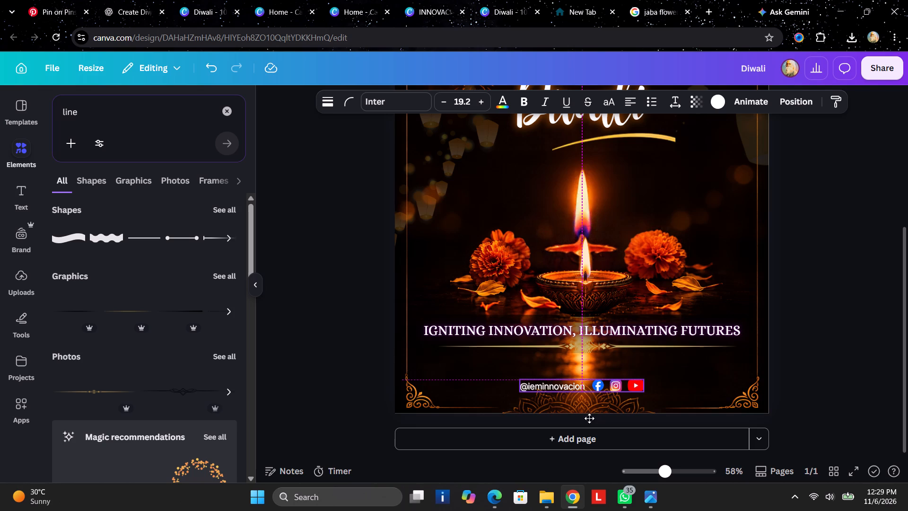
left_click_drag(589, 418, 589, 422)
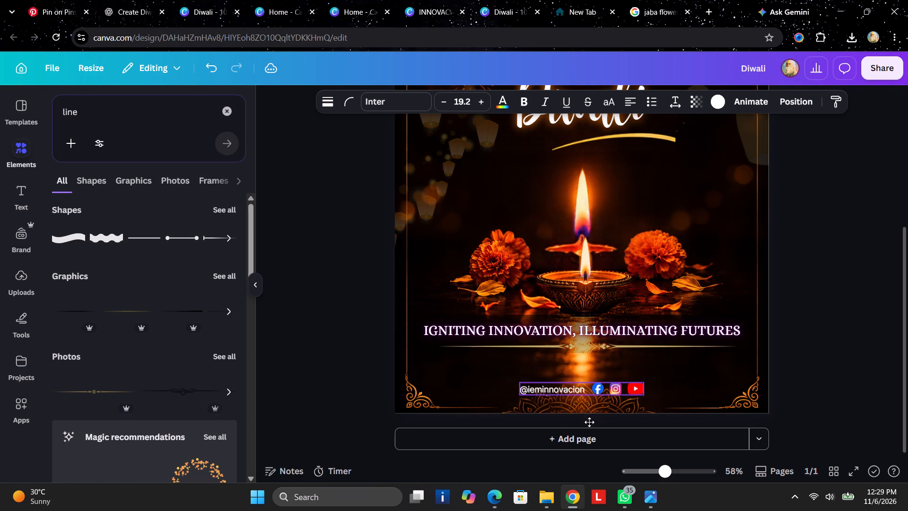
left_click_drag(589, 422, 590, 415)
left_click(812, 388)
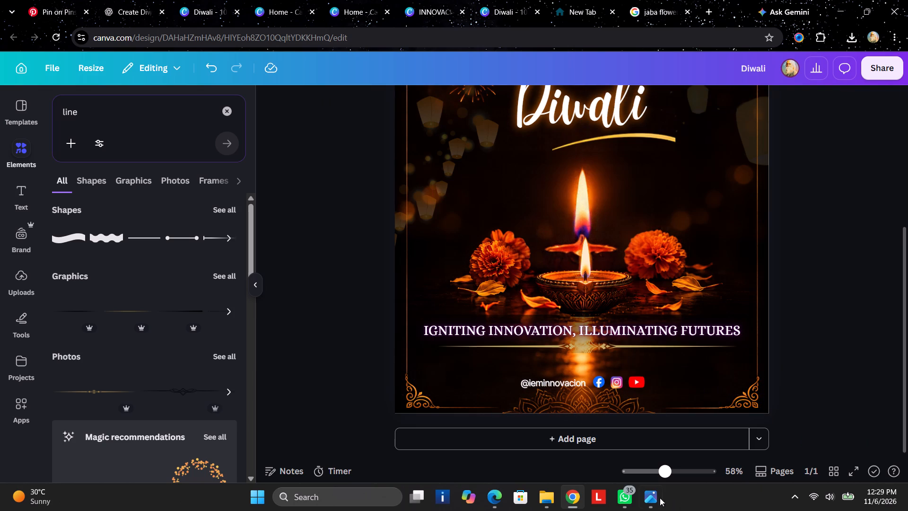
Copy the FOLLOW US ON text from the Panchami design into the Diwali poster, centred between the gold divider and the handle row.
left_click(418, 5)
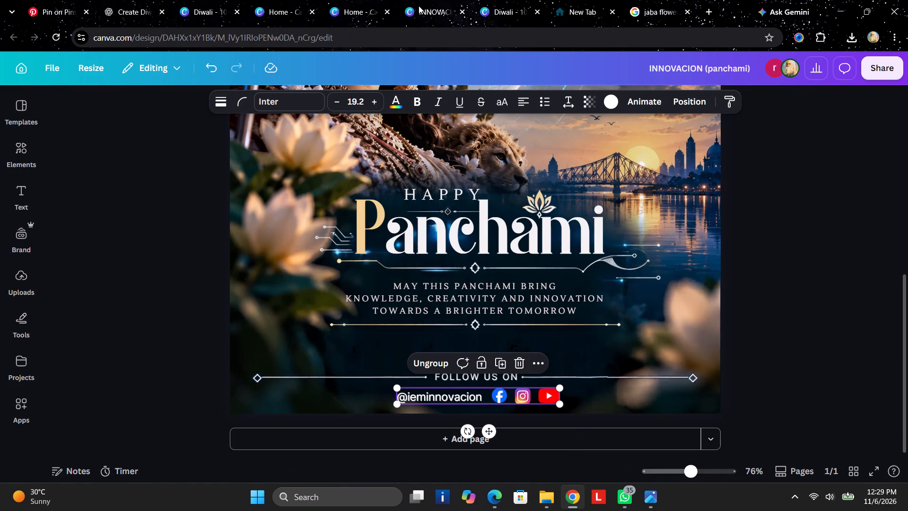
left_click(464, 378)
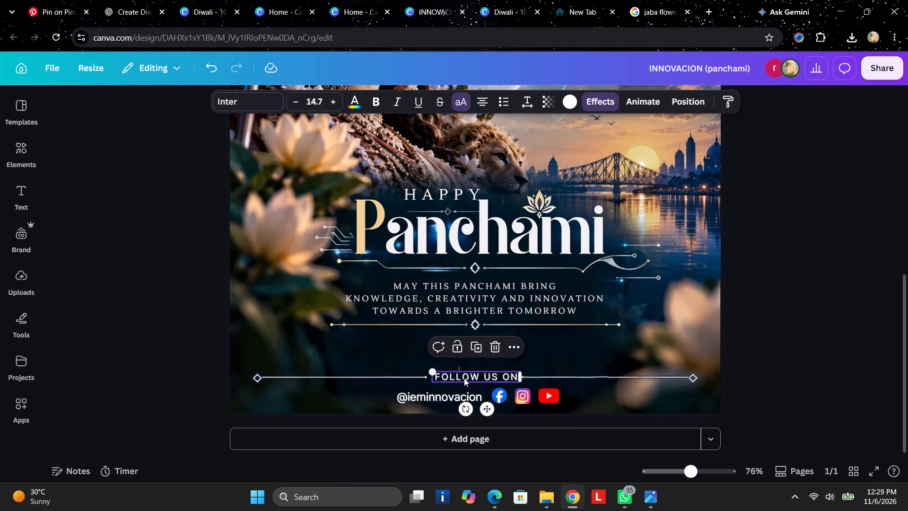
key("ctrl+c")
left_click(214, 0)
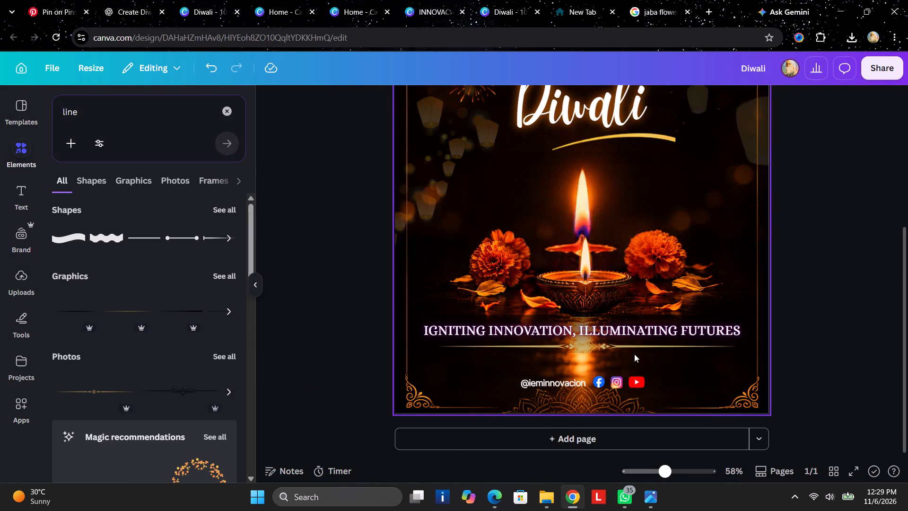
key("ctrl+v")
left_click_drag(591, 419, 586, 396)
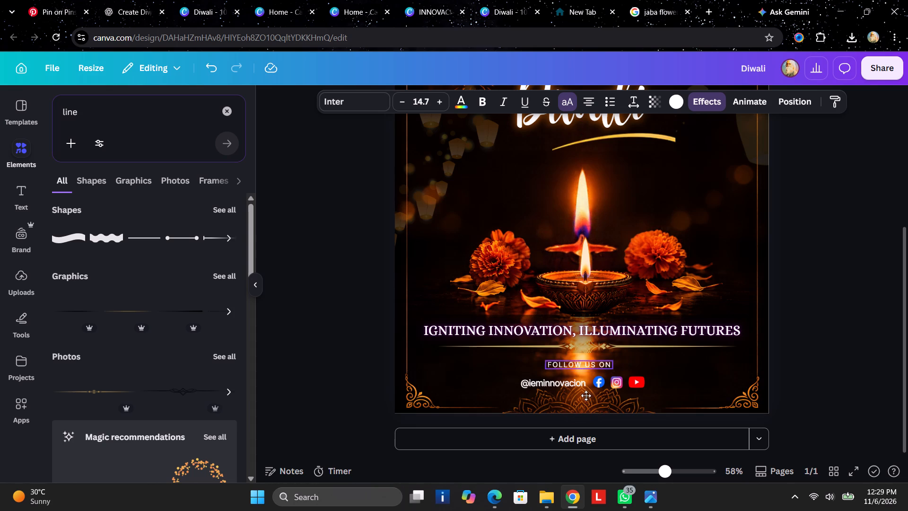
left_click_drag(586, 396, 593, 406)
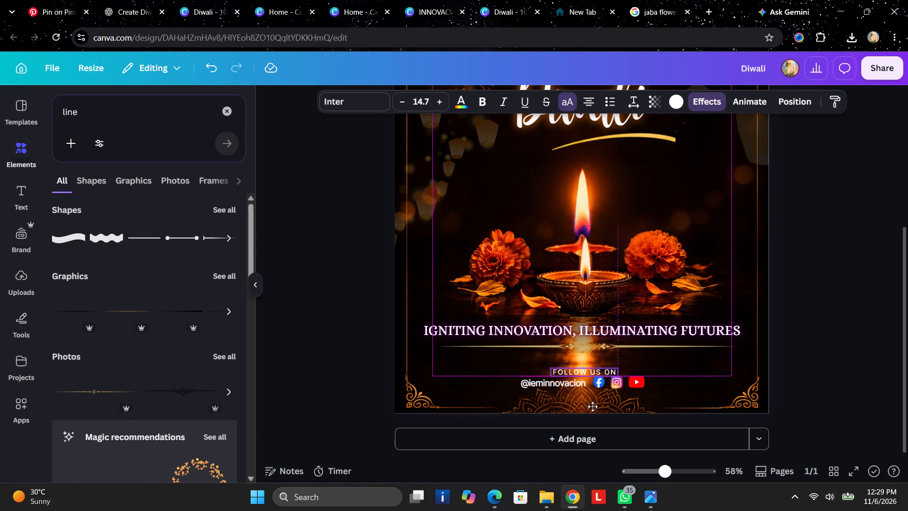
left_click_drag(593, 406, 592, 399)
left_click(712, 367)
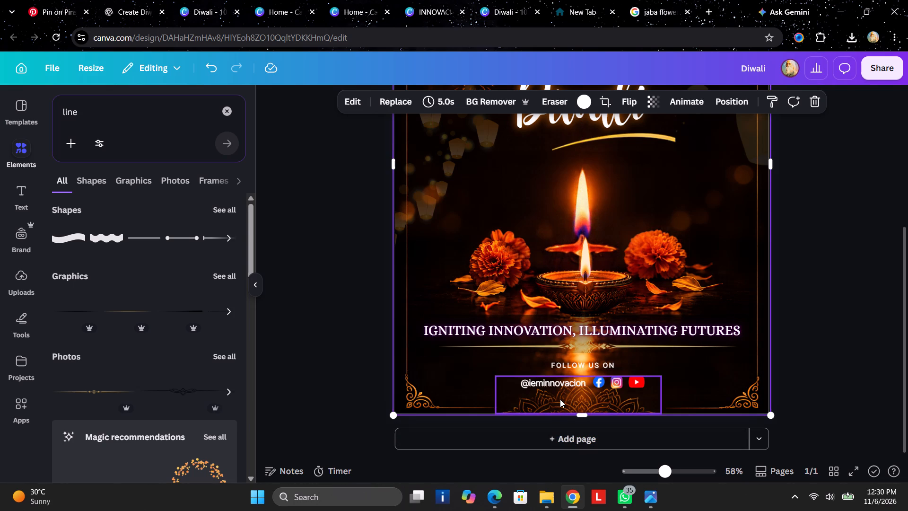
Search the elements library for black gradient in place of the line search.
left_click(93, 119)
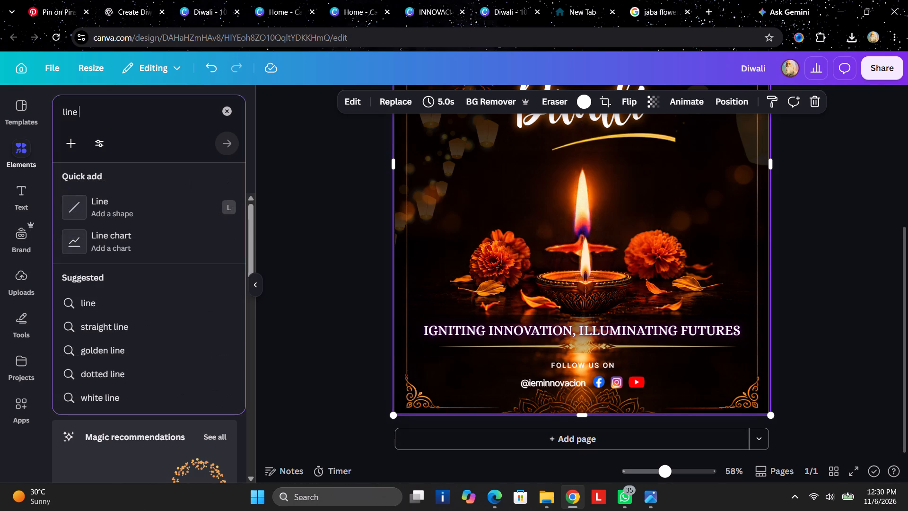
left_click(227, 107)
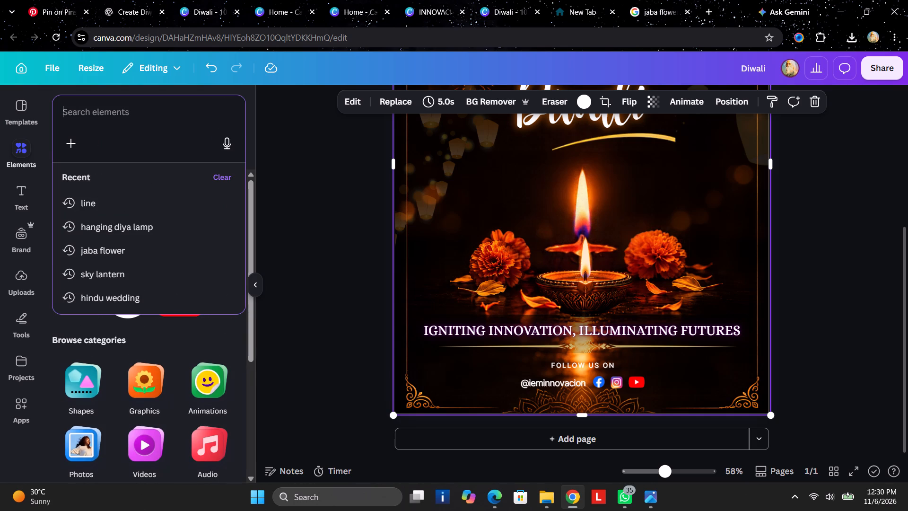
type("black")
key("space")
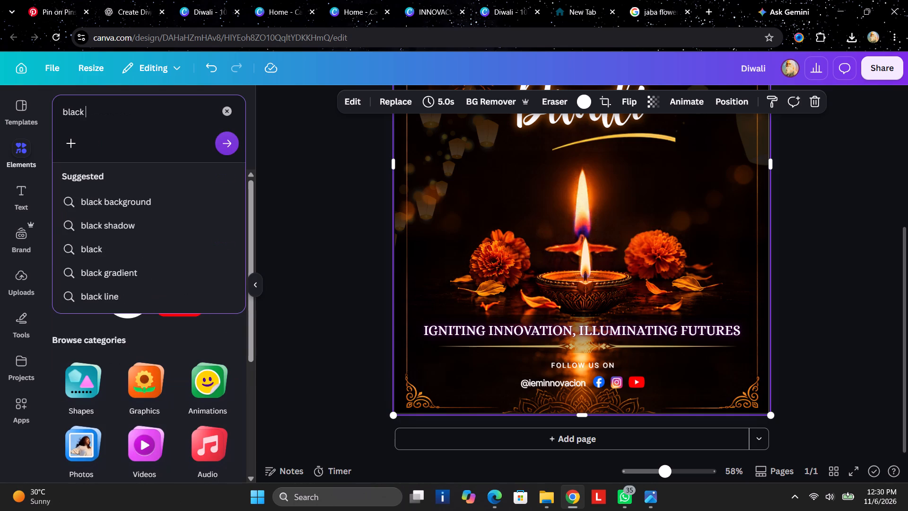
left_click(156, 281)
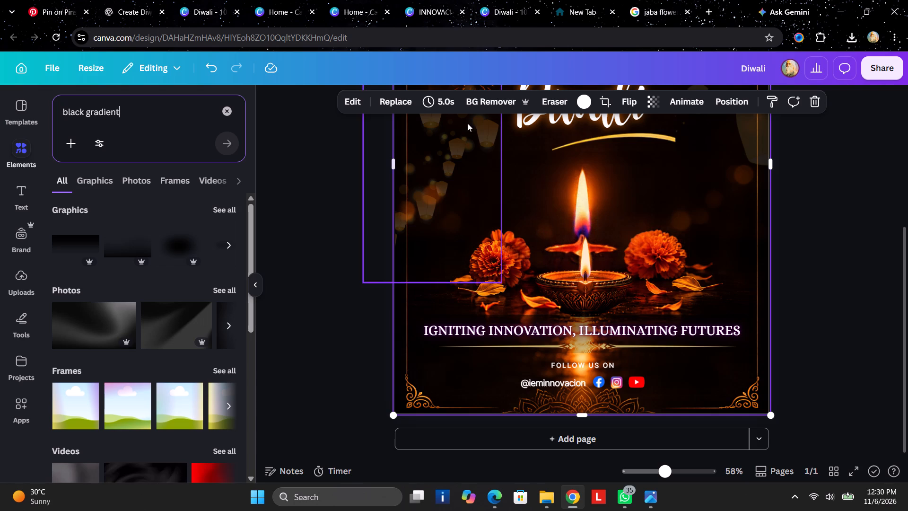
scroll(84, 232, "down", 3)
scroll(87, 235, "up", 5)
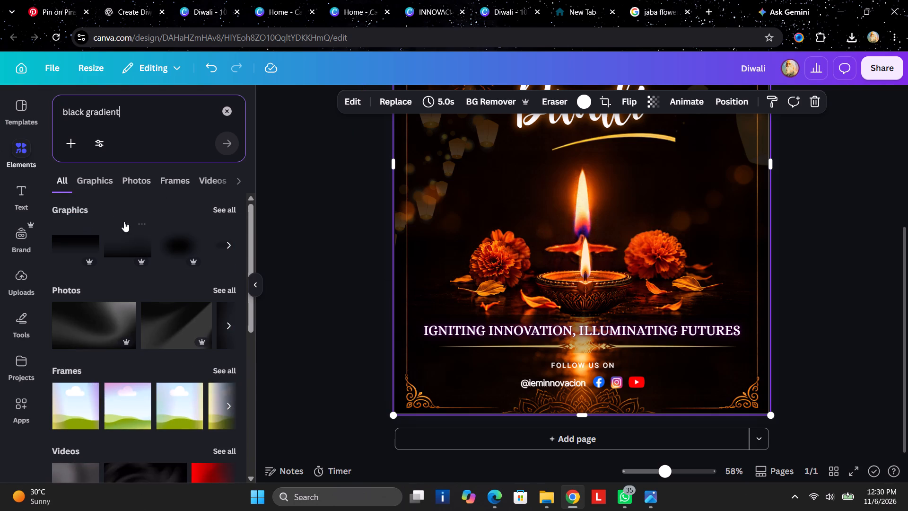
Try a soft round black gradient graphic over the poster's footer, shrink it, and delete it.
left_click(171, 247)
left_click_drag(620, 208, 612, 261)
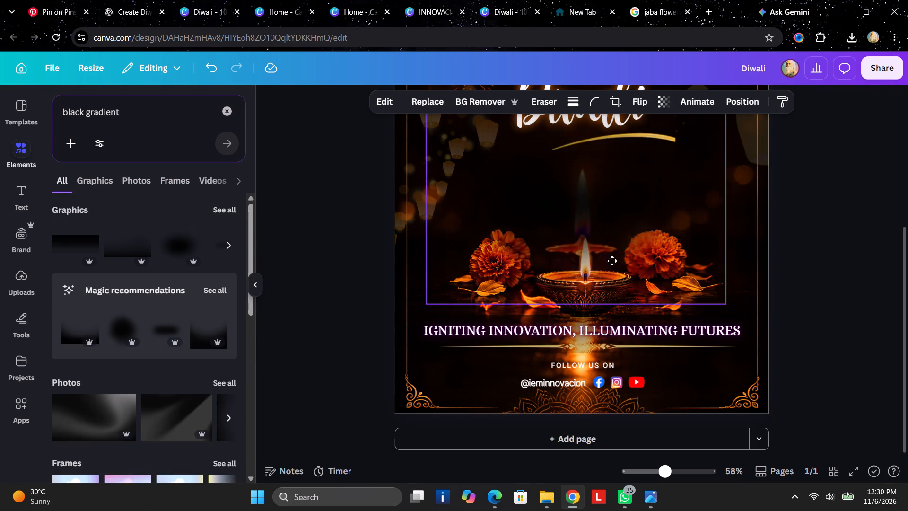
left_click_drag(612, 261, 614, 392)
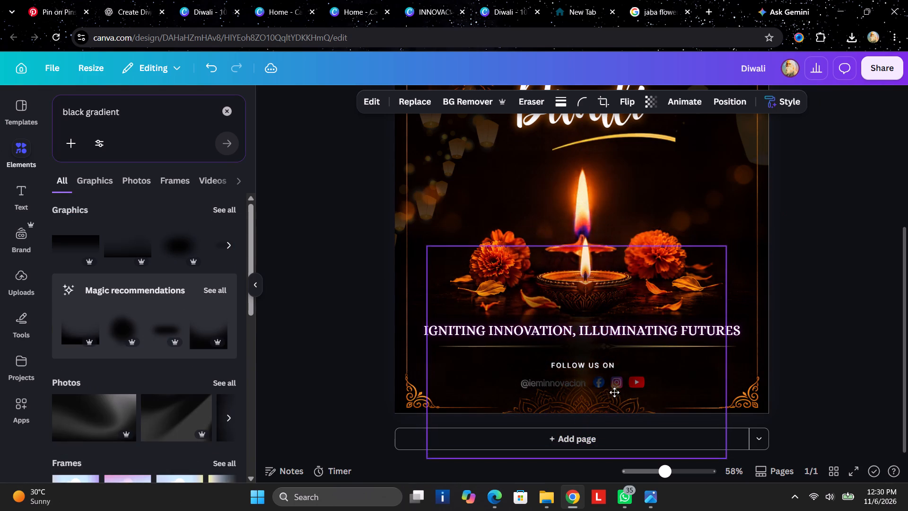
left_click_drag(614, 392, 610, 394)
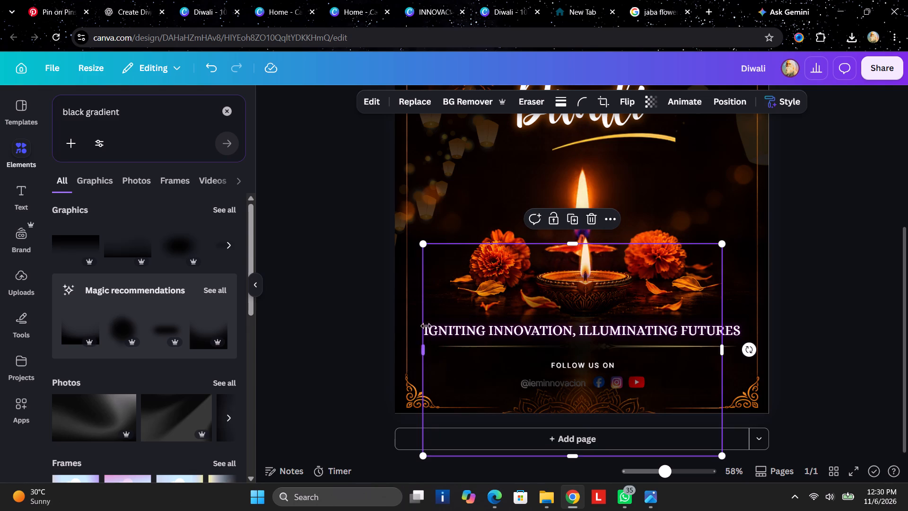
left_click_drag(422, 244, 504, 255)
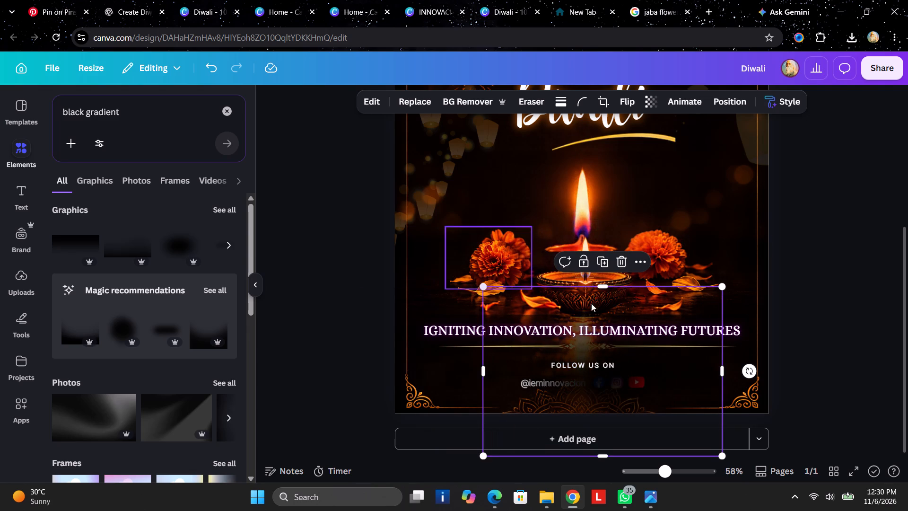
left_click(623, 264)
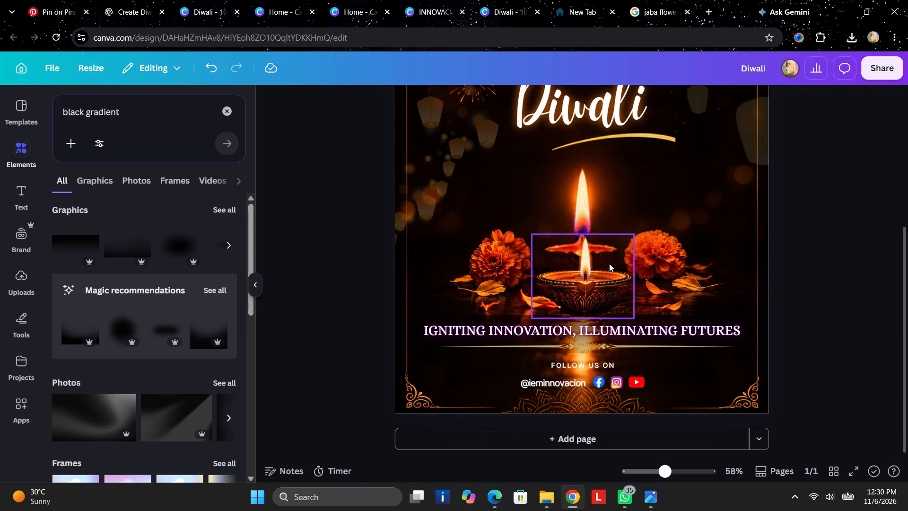
Add the linear black gradient graphic and resize it to cover just the FOLLOW US ON text and handle row.
left_click(128, 252)
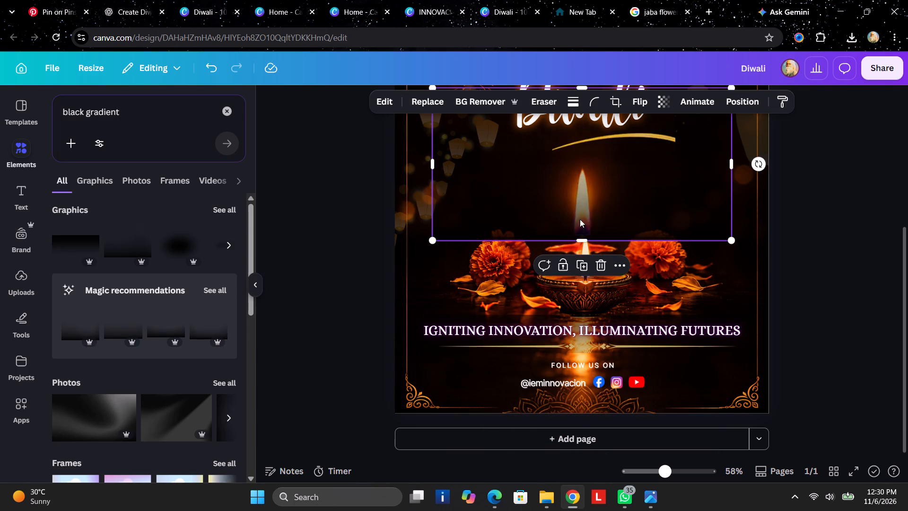
left_click_drag(582, 211, 576, 404)
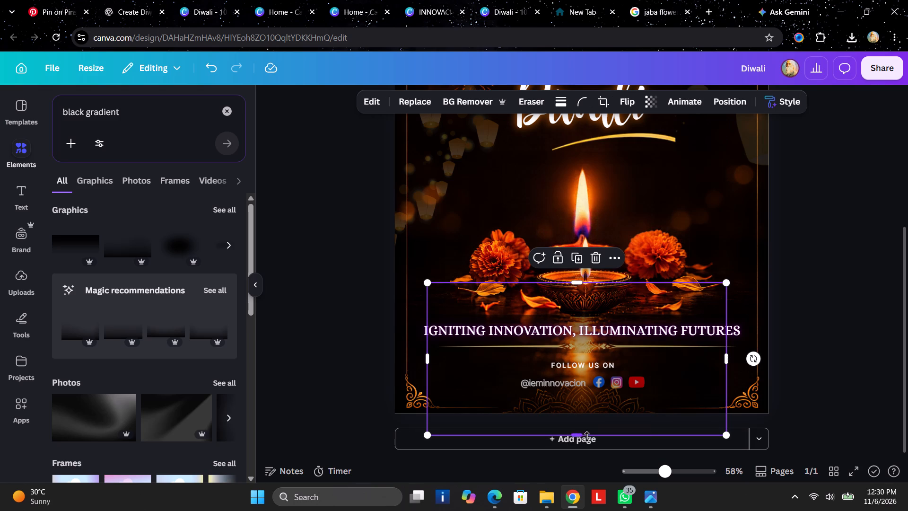
left_click_drag(577, 437, 583, 399)
left_click_drag(575, 279, 572, 324)
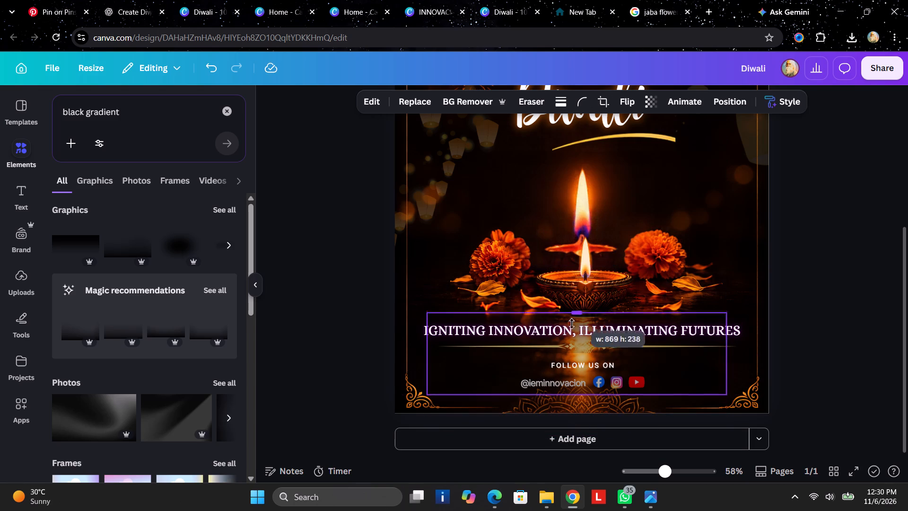
left_click_drag(572, 324, 575, 354)
left_click_drag(431, 379, 516, 374)
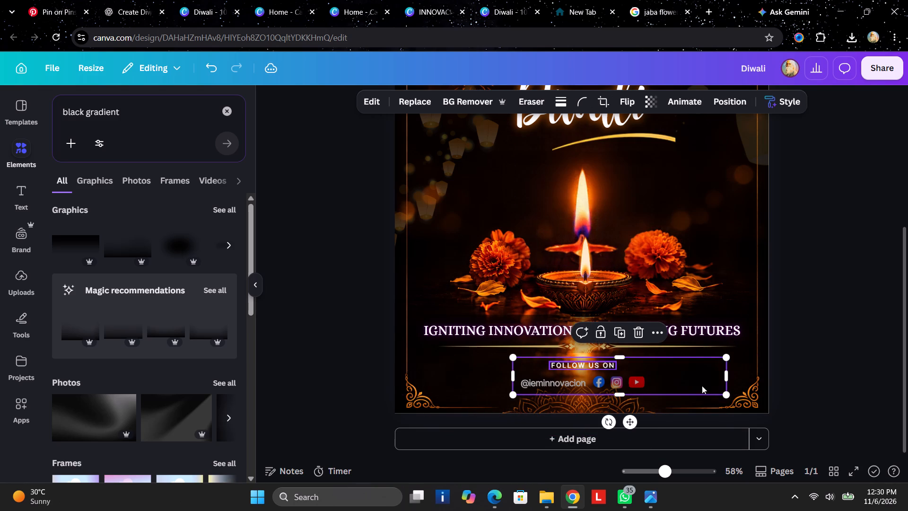
left_click_drag(727, 373, 655, 367)
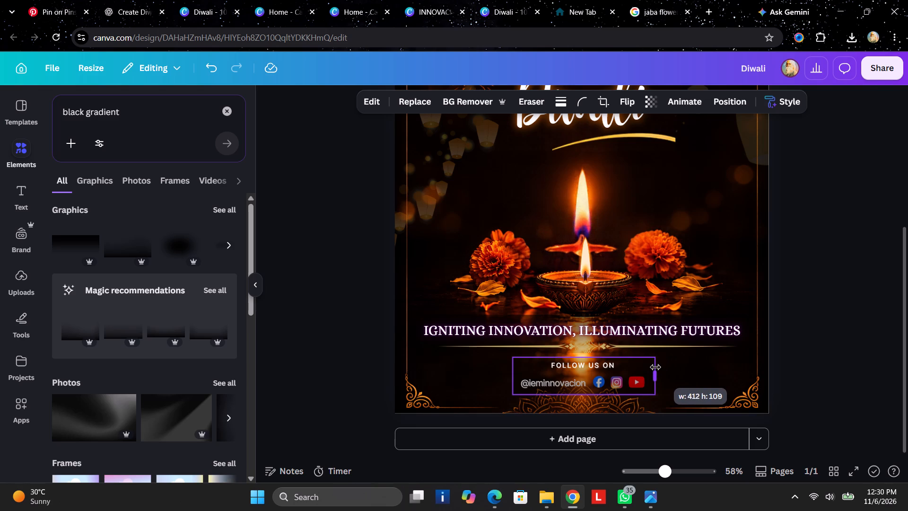
left_click_drag(655, 367, 651, 367)
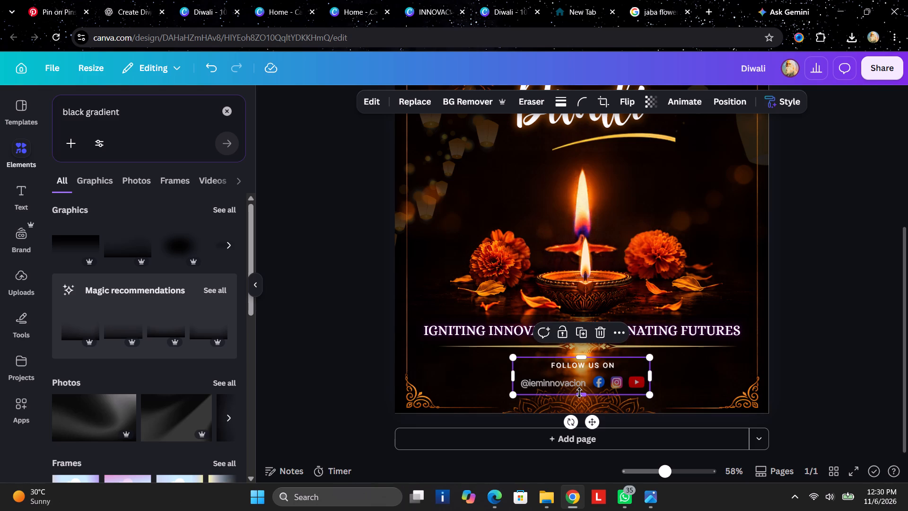
left_click_drag(579, 393, 580, 384)
left_click(867, 370)
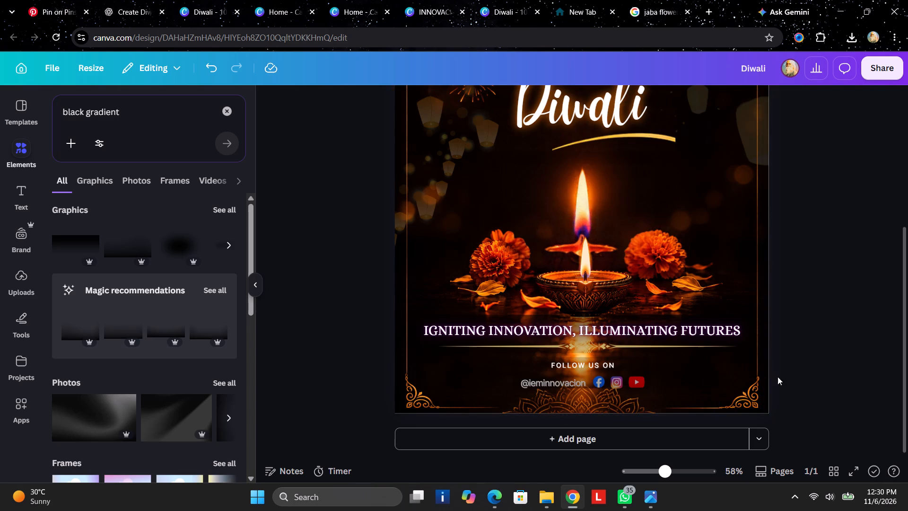
Move the black gradient off the footer onto the marigold to the right of the diya.
triple_click(618, 376)
left_click(618, 376)
left_click_drag(590, 375, 590, 374)
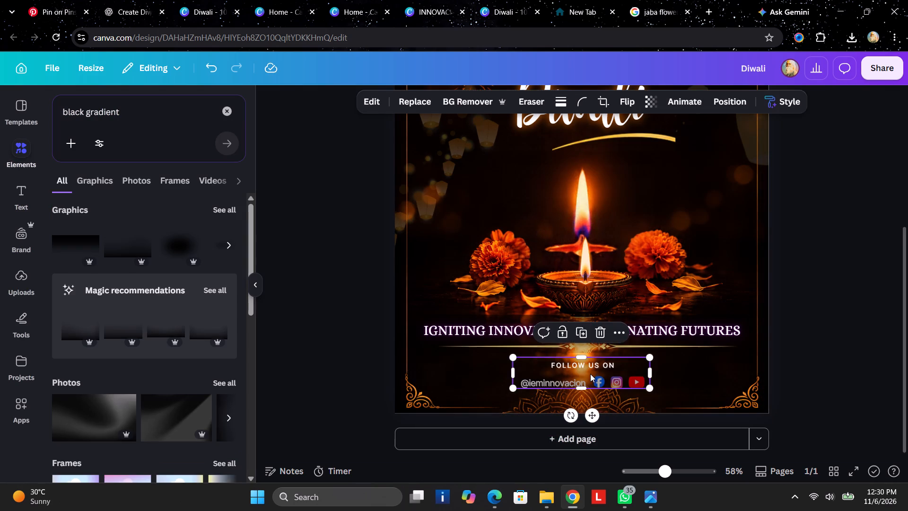
left_click_drag(590, 374, 701, 256)
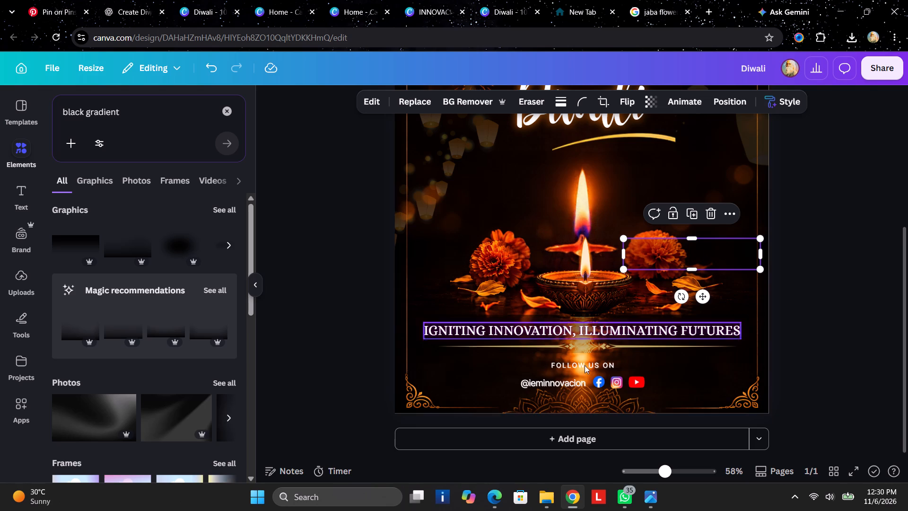
left_click(580, 364)
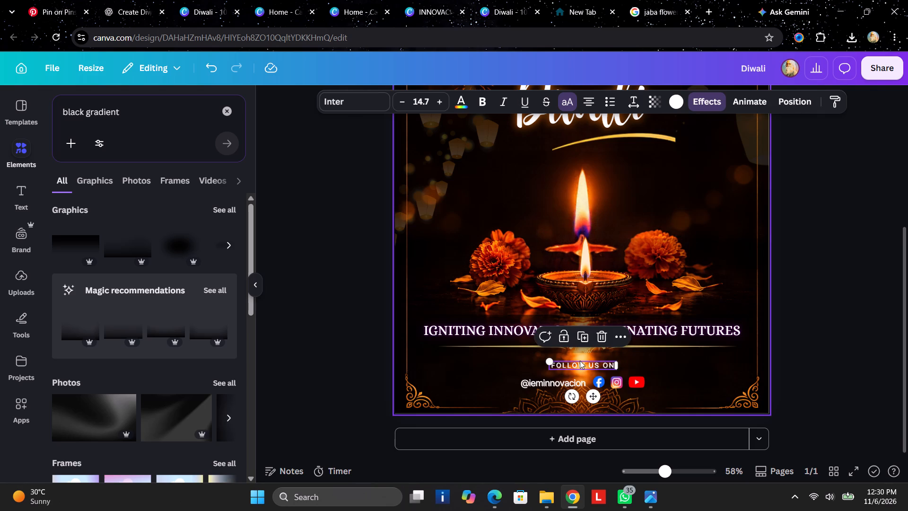
left_click(550, 382, "shift")
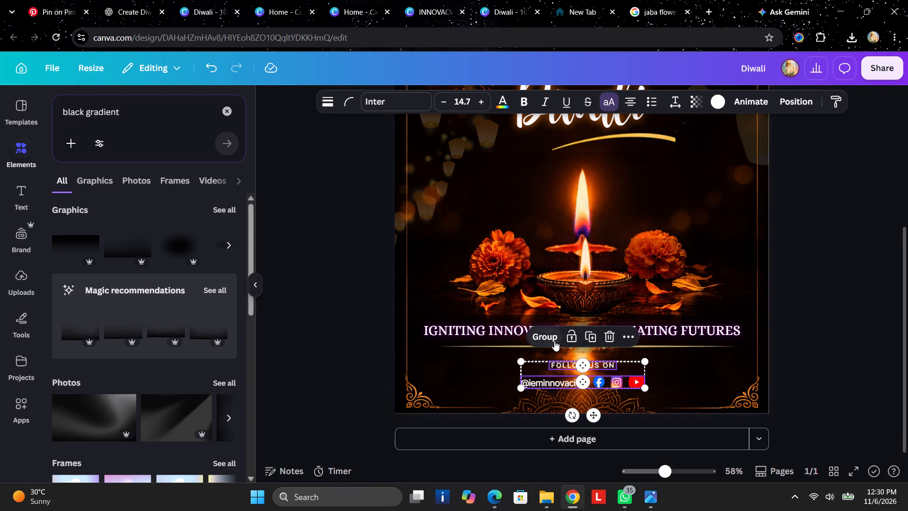
left_click(544, 331, "shift")
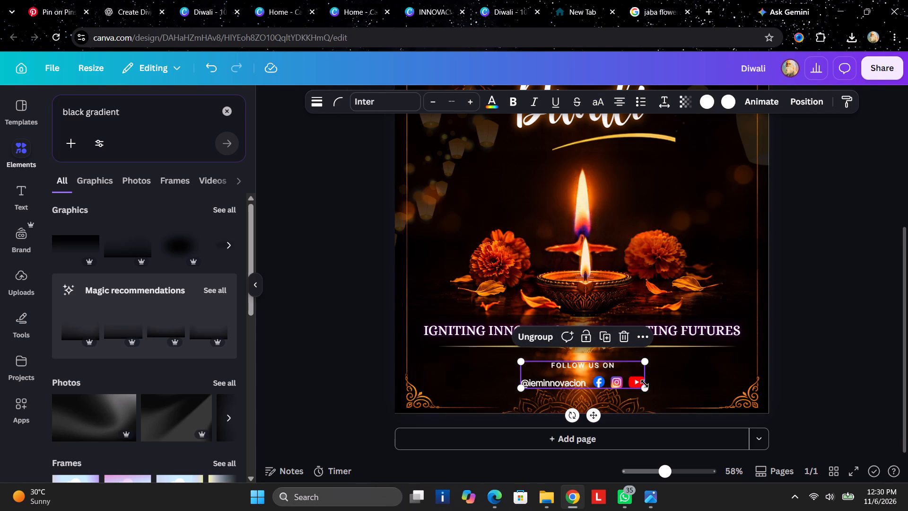
Shrink the FOLLOW US ON and handle group, move it up under the divider, and align it to the page centre.
left_click_drag(644, 390, 626, 371)
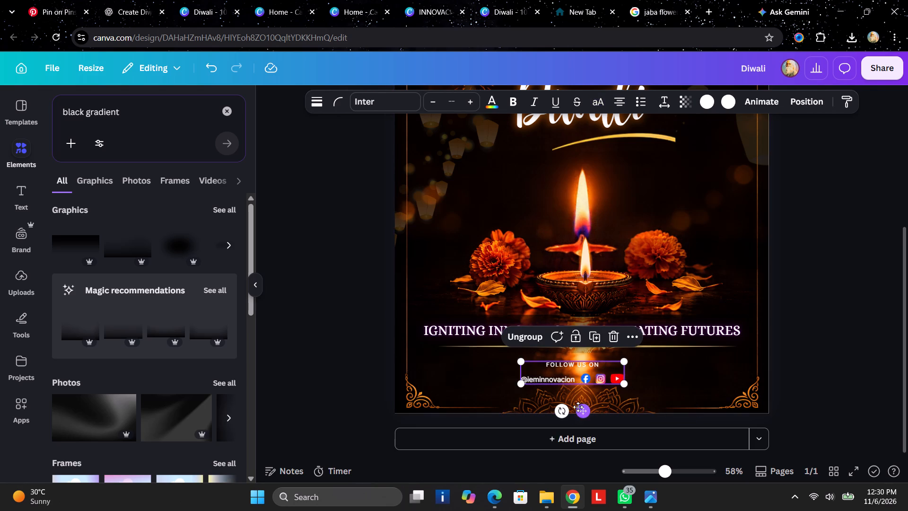
left_click_drag(586, 410, 590, 403)
left_click(587, 363)
right_click(586, 362)
right_click(586, 362)
right_click(585, 362)
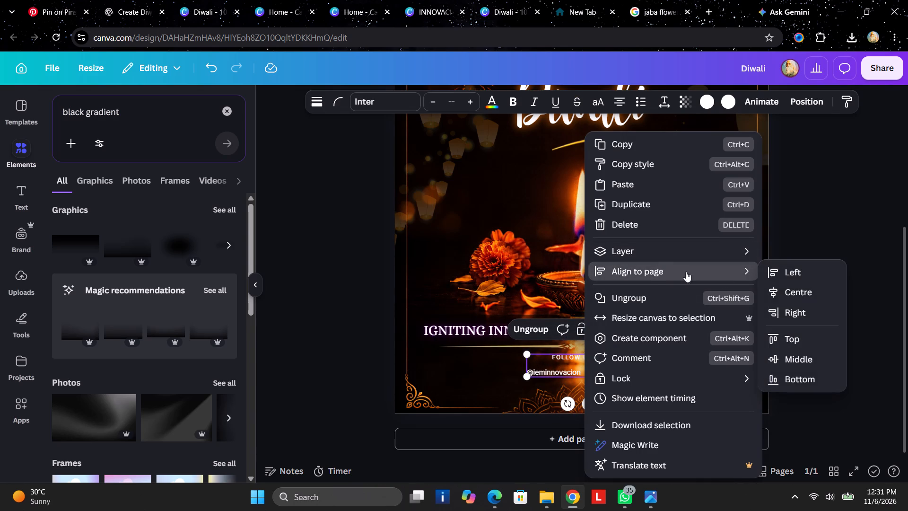
left_click(787, 287)
left_click(880, 300)
Move the black gradient back over the FOLLOW US ON and handle group and align it to the page centre.
left_click(685, 242)
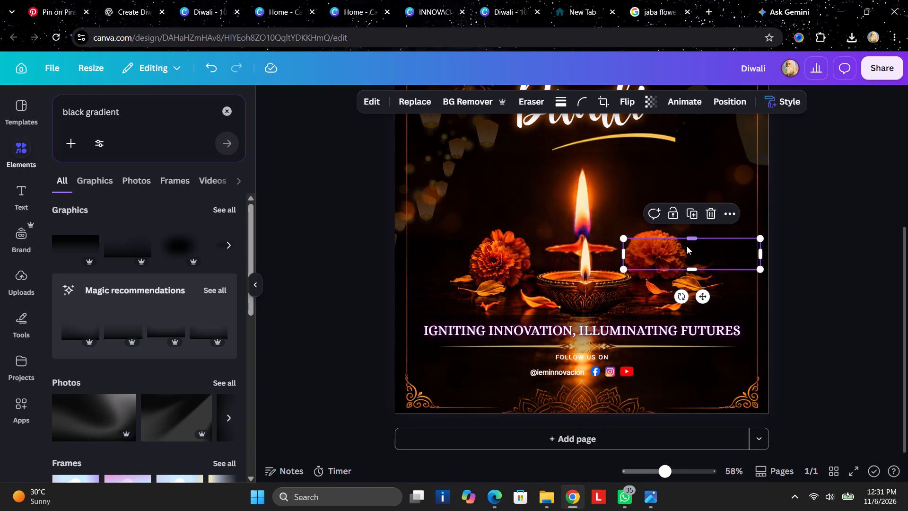
left_click_drag(688, 249, 581, 362)
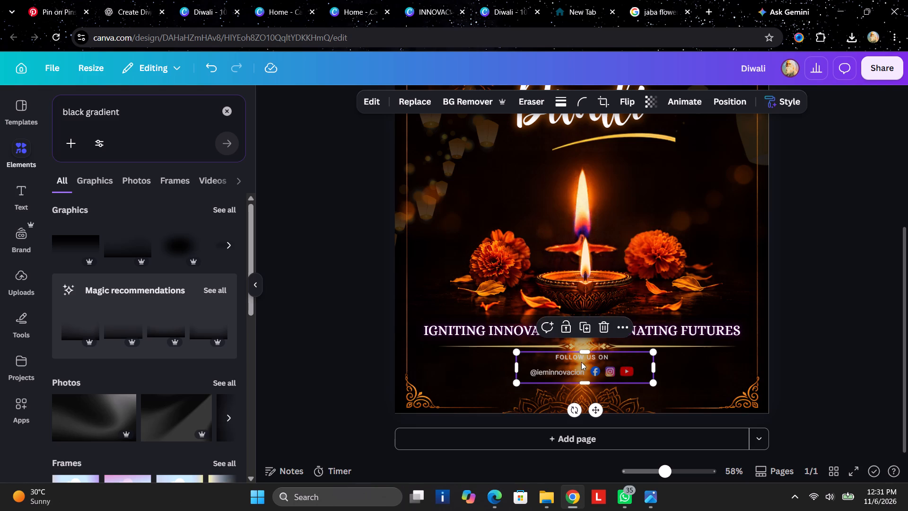
left_click(879, 326)
left_click(581, 372)
right_click(561, 367)
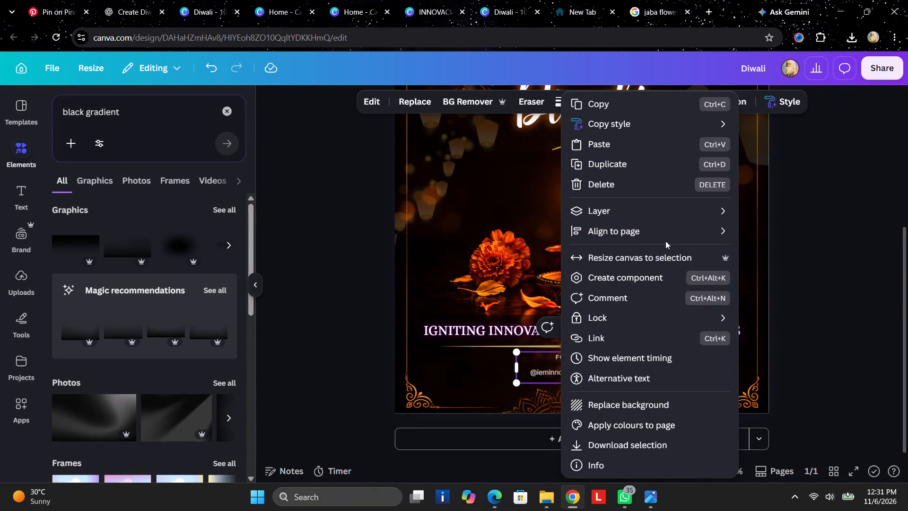
left_click(775, 253)
left_click(815, 262)
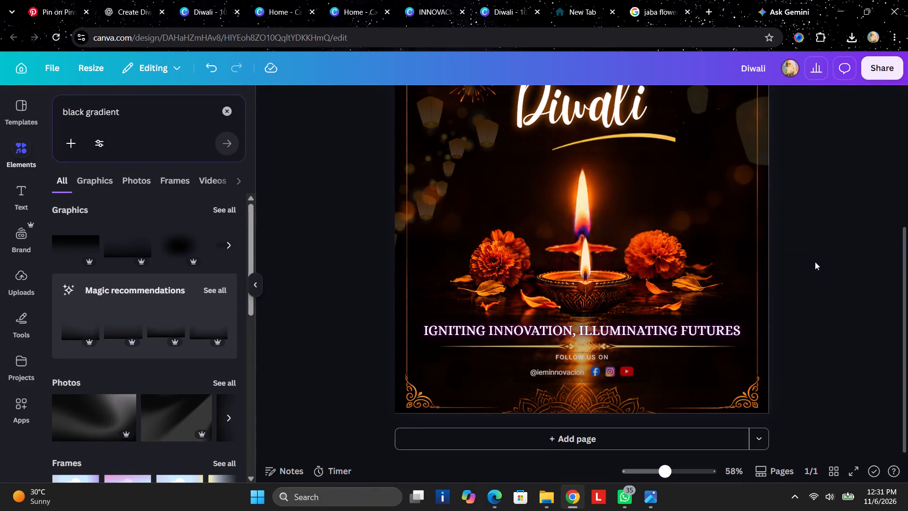
left_click(813, 334)
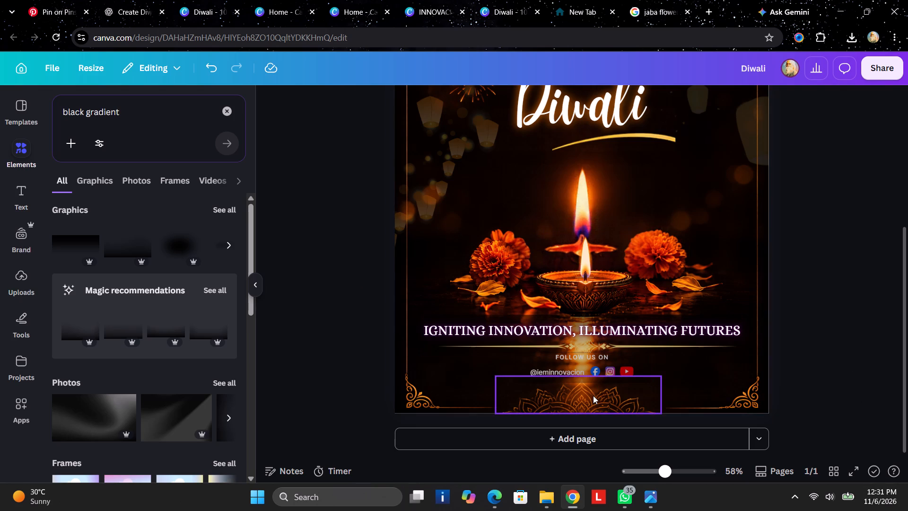
left_click(907, 361)
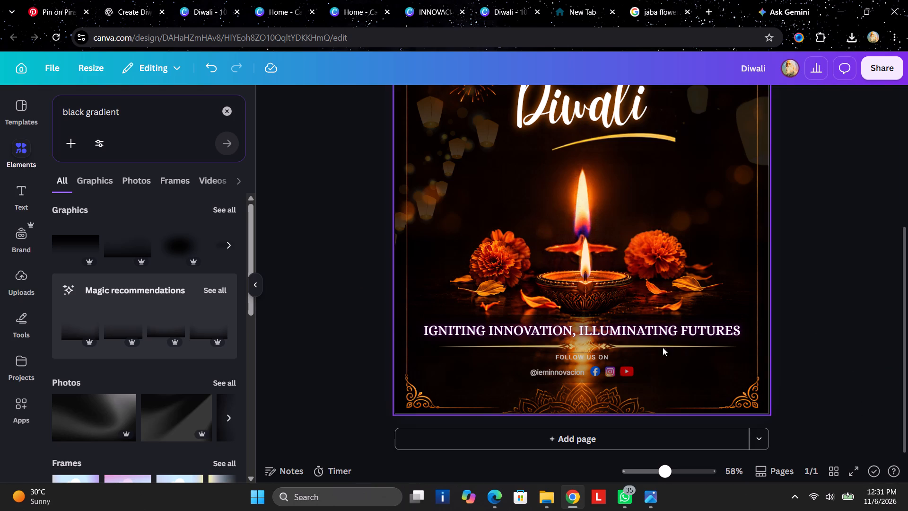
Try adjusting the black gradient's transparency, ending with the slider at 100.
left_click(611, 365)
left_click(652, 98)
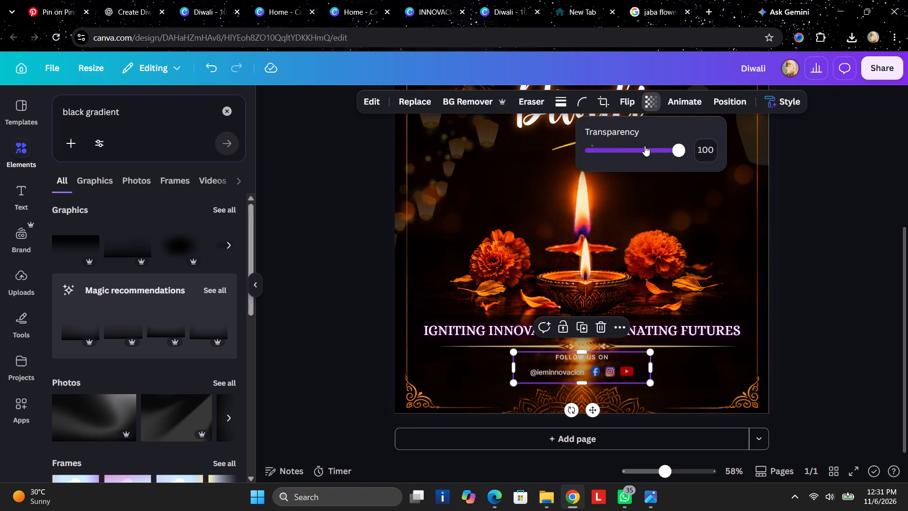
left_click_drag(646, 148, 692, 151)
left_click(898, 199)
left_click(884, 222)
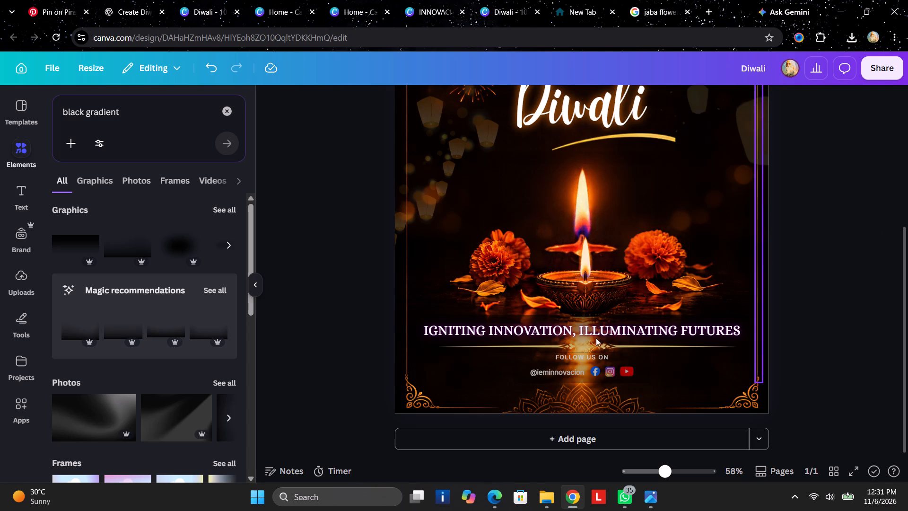
Stretch the black gradient wider on both sides and to about 192 high, covering the mandala down to the page's bottom edge.
left_click(572, 367)
left_click_drag(511, 374, 423, 361)
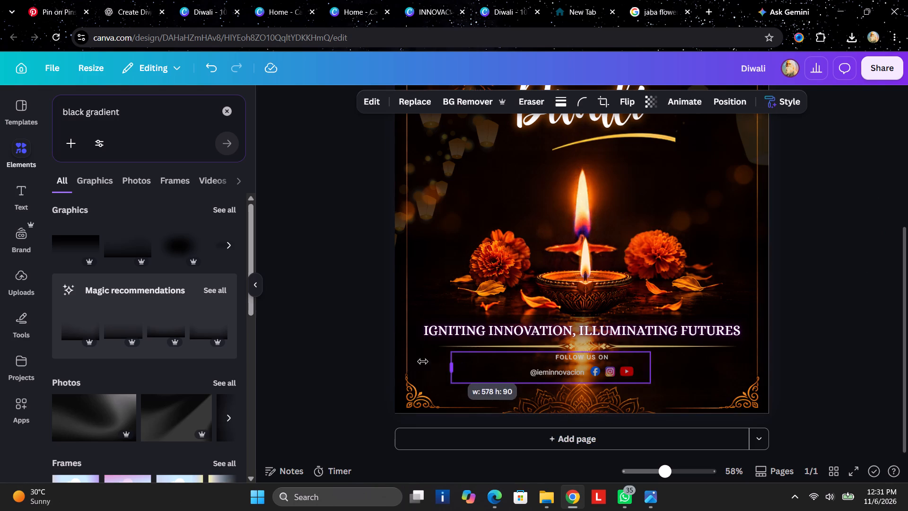
left_click_drag(423, 361, 392, 360)
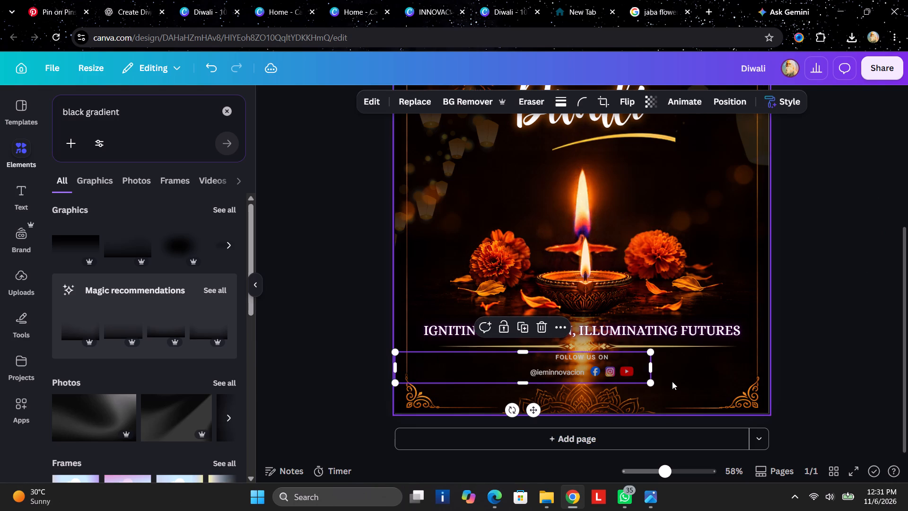
left_click_drag(654, 370, 768, 361)
left_click_drag(576, 381, 577, 414)
left_click_drag(395, 379, 444, 374)
left_click_drag(600, 414, 599, 401)
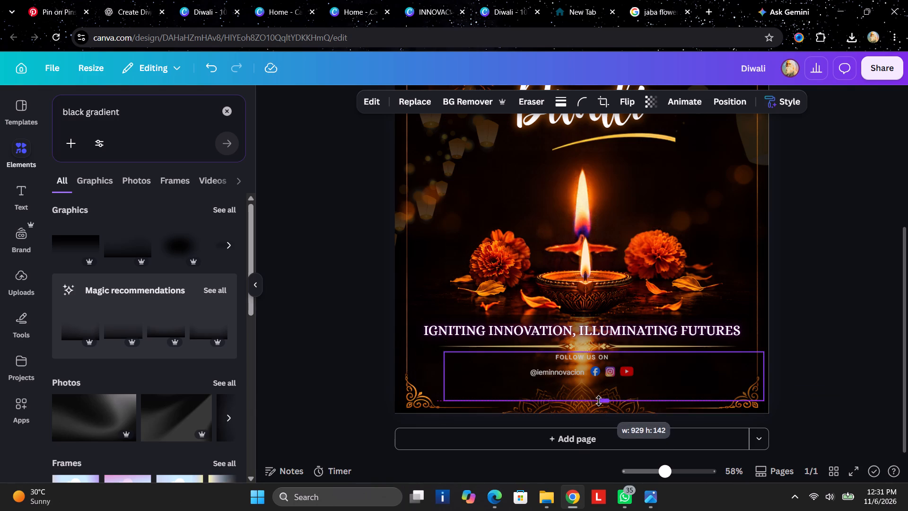
left_click_drag(599, 401, 594, 418)
left_click_drag(764, 387, 763, 387)
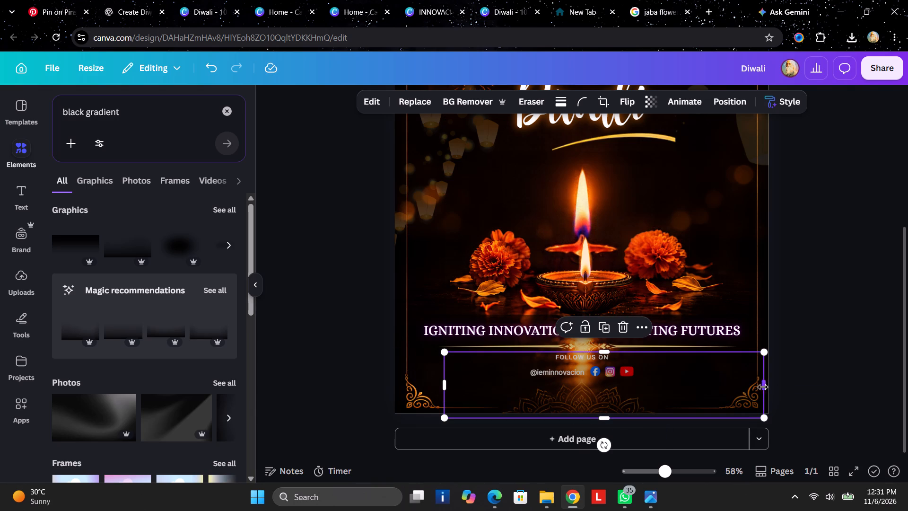
left_click_drag(763, 387, 710, 378)
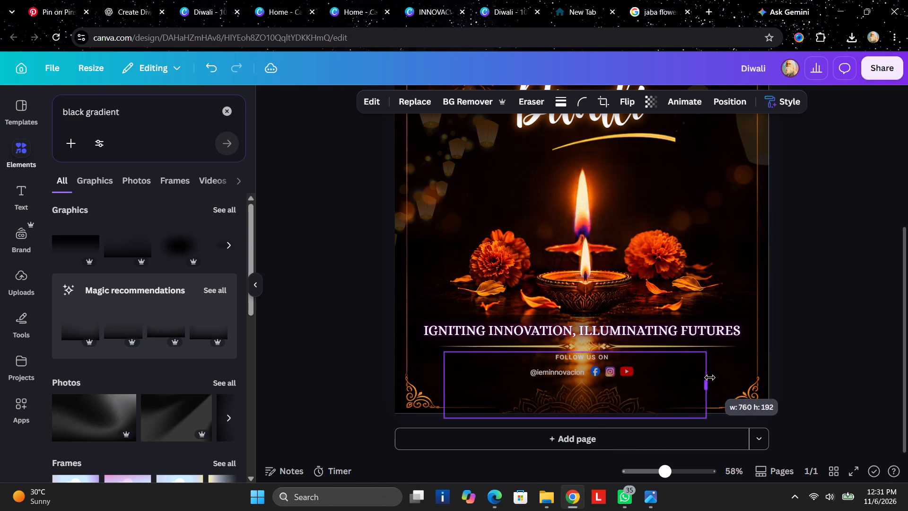
left_click_drag(710, 378, 722, 377)
left_click(899, 375)
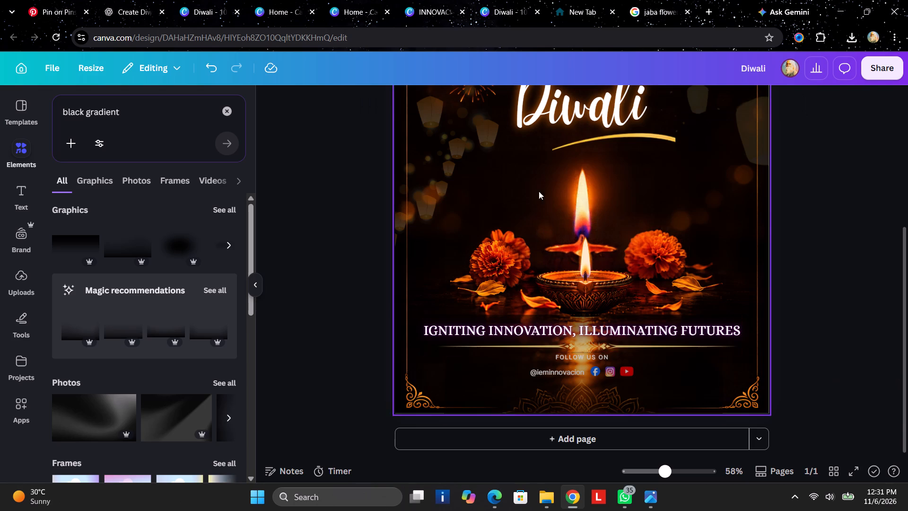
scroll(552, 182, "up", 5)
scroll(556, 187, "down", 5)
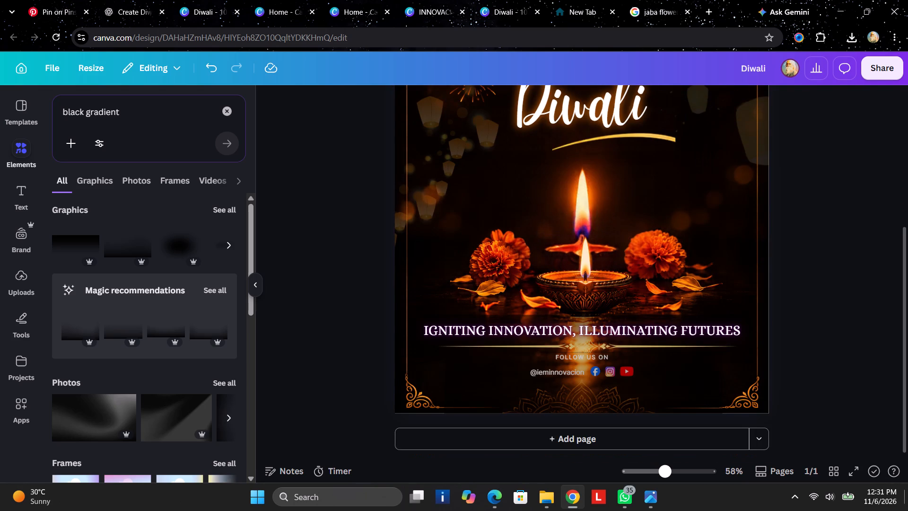
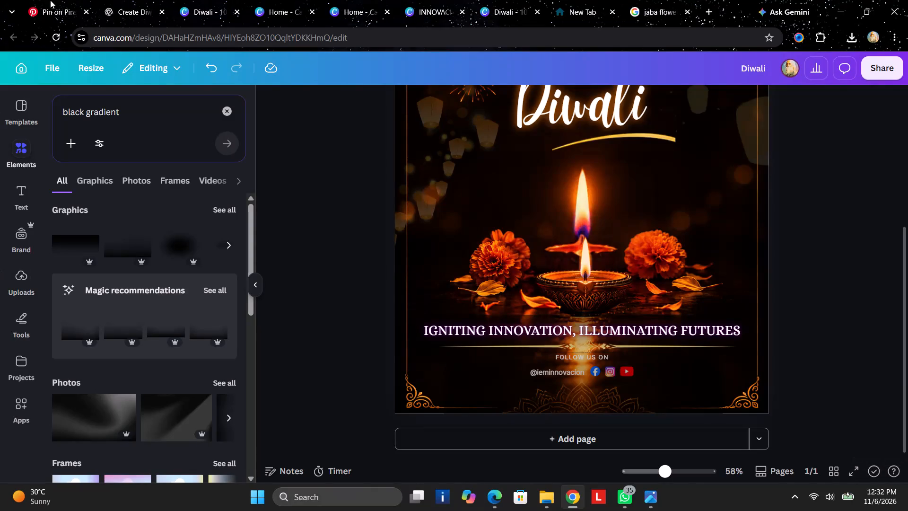
Download the Diwali poster as a JPG at size 3.125 (3,394 × 4,525 px) with High quality.
left_click(707, 14)
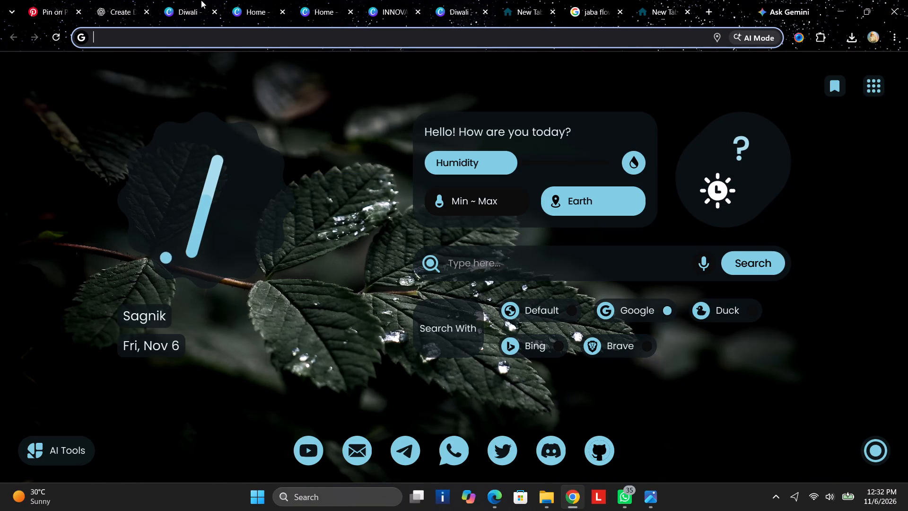
left_click(174, 0)
scroll(423, 200, "up", 3)
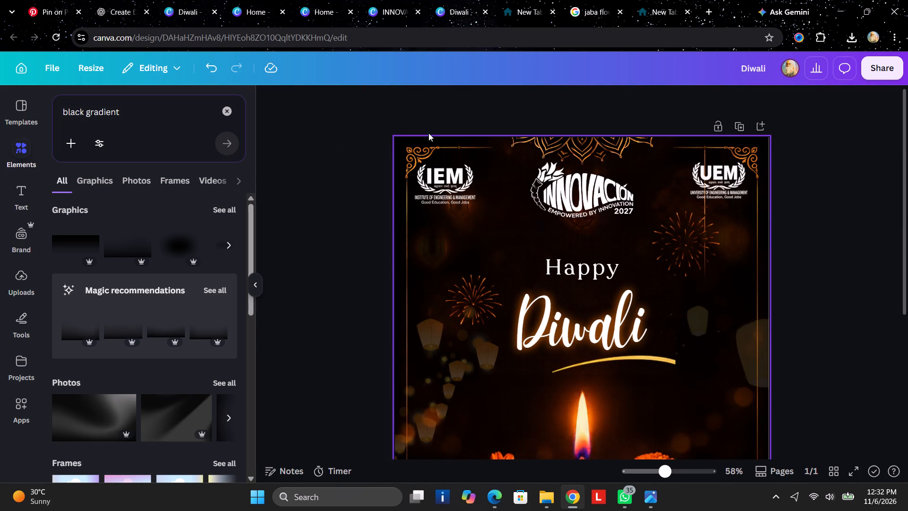
left_click(52, 66)
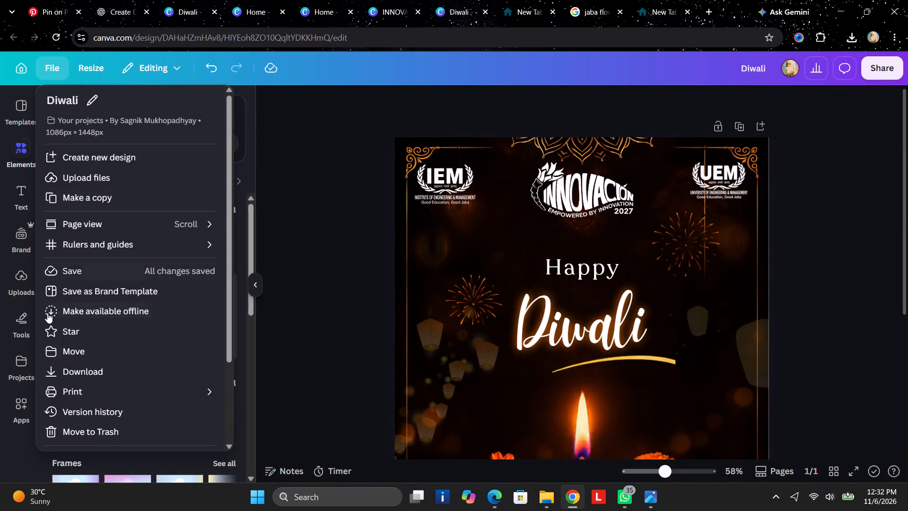
left_click(66, 371)
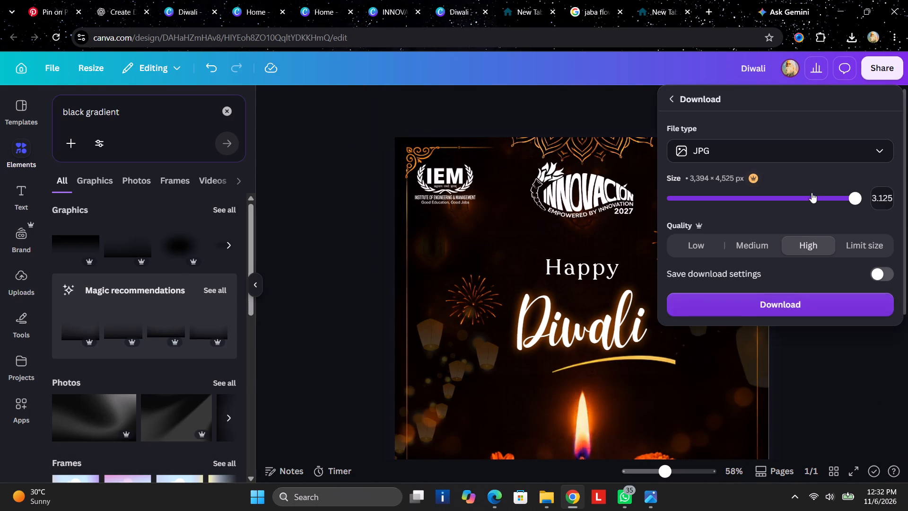
left_click(781, 309)
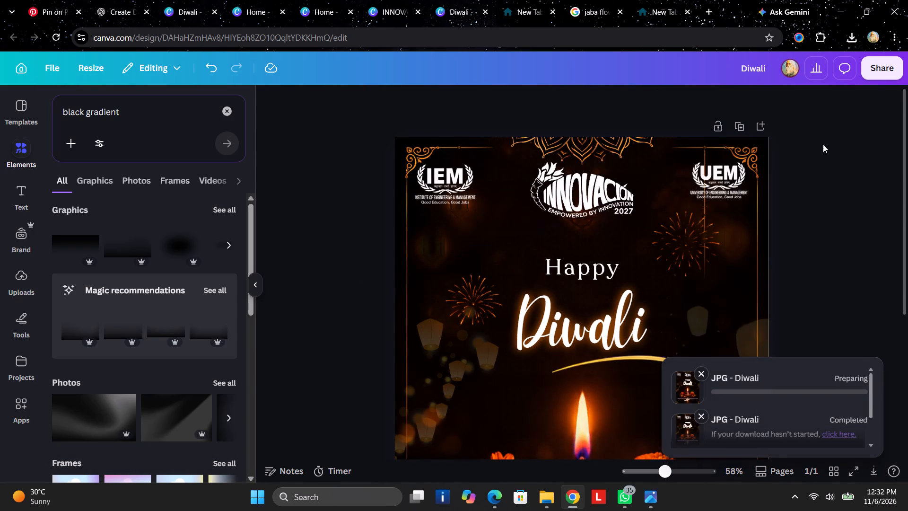
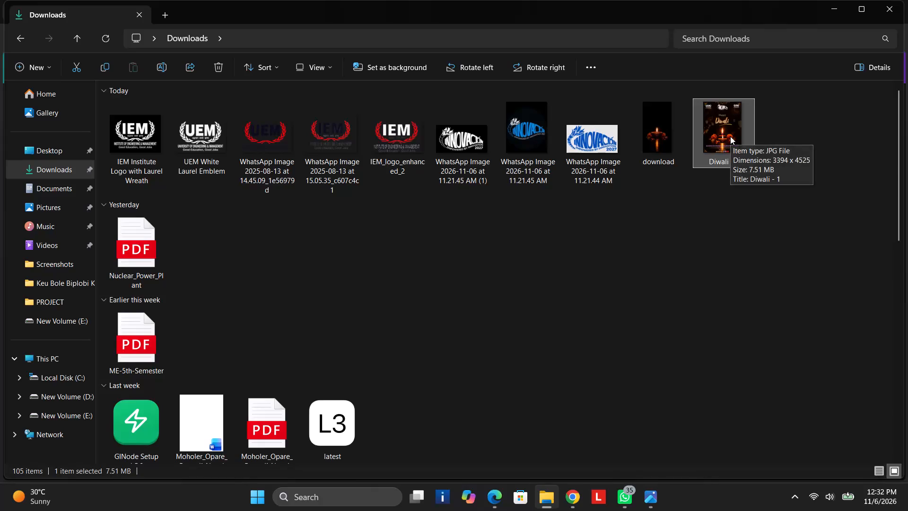
Permanently delete the "Diwali (2)" JPG from the Downloads folder.
key("shift+Delete")
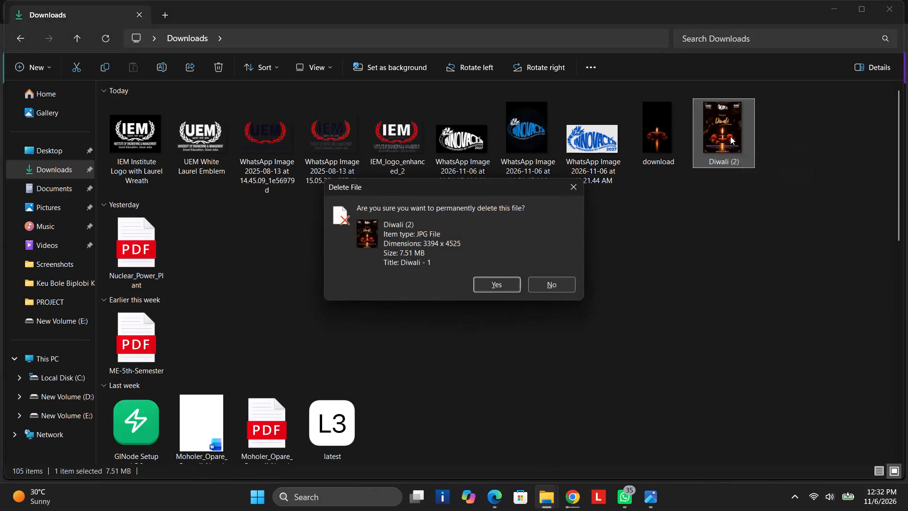
key("Return")
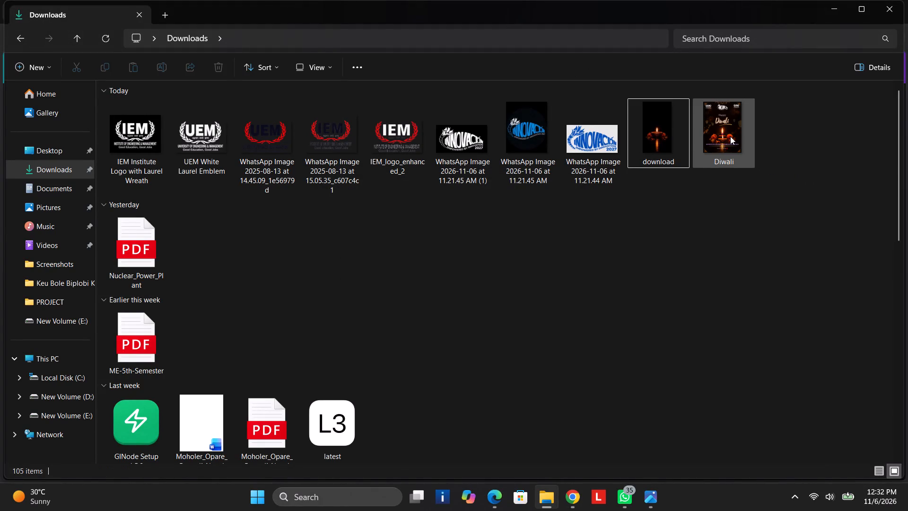
Copy the remaining "Diwali" JPG poster file from the Downloads folder to the clipboard.
left_click(732, 108)
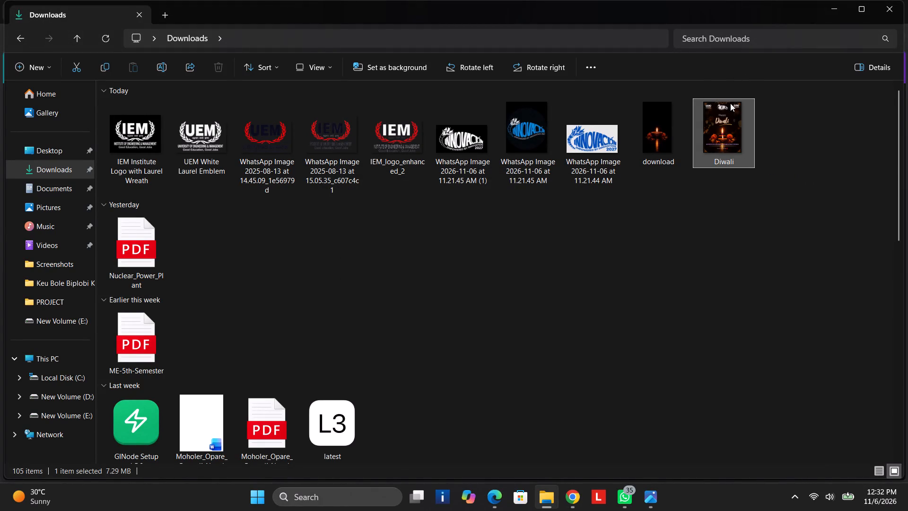
key("ctrl+c")
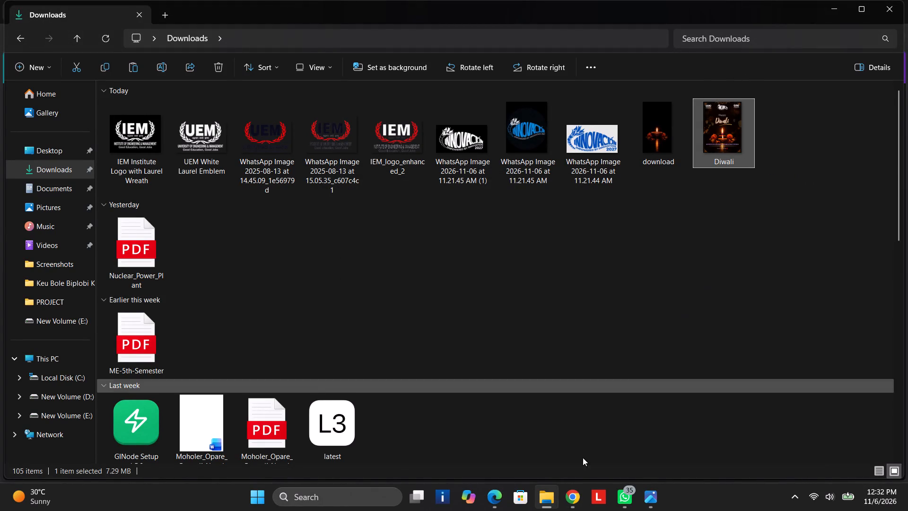